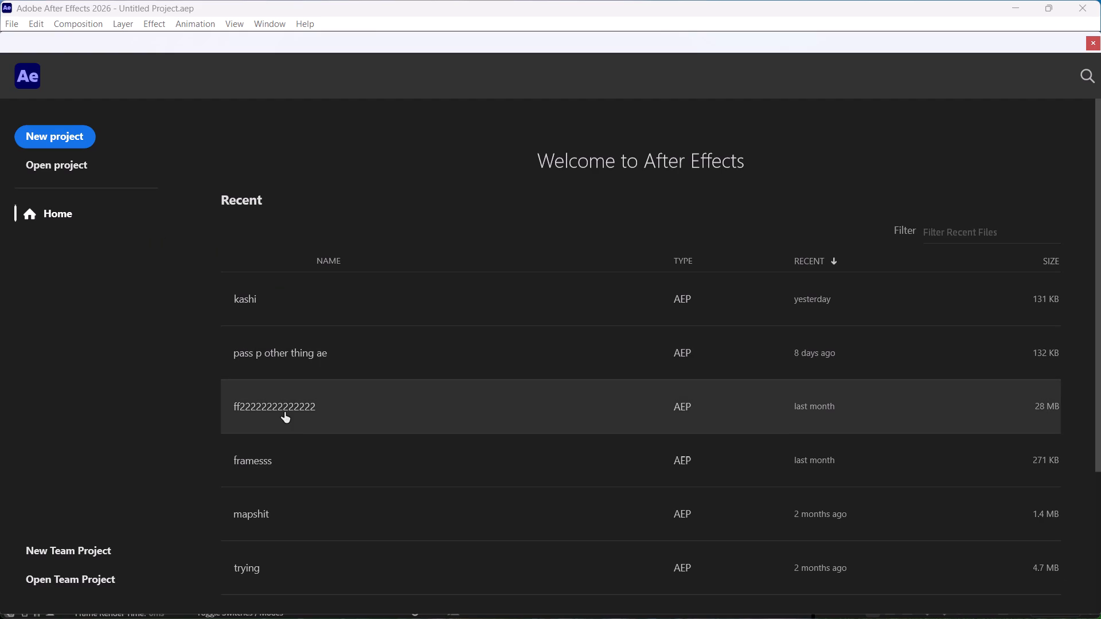
Open the recent project "trying" and accept the default font substitution for its missing font.
{"action": "scroll", "coordinate": [329, 543], "scroll_direction": "down", "scroll_amount": 2}
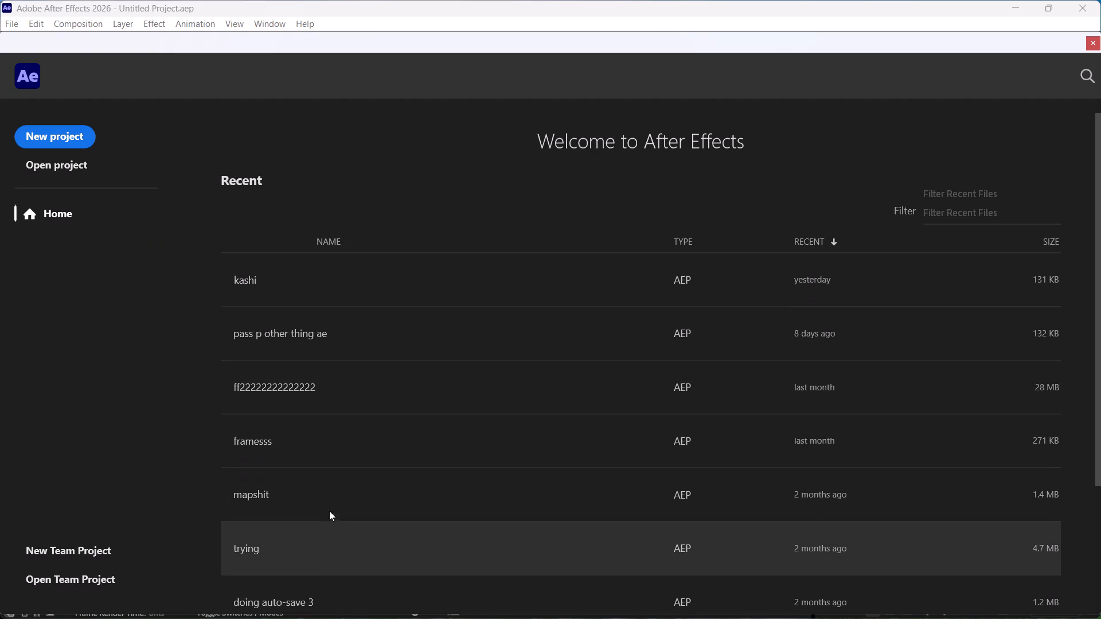
{"action": "left_click", "coordinate": [318, 530]}
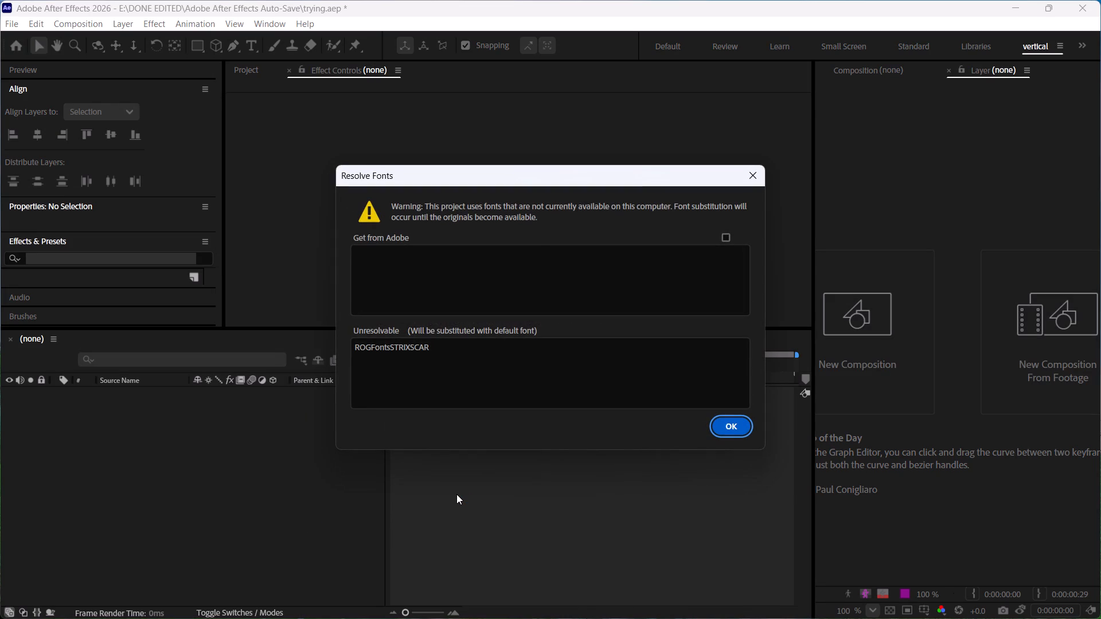
{"action": "left_click", "coordinate": [731, 428]}
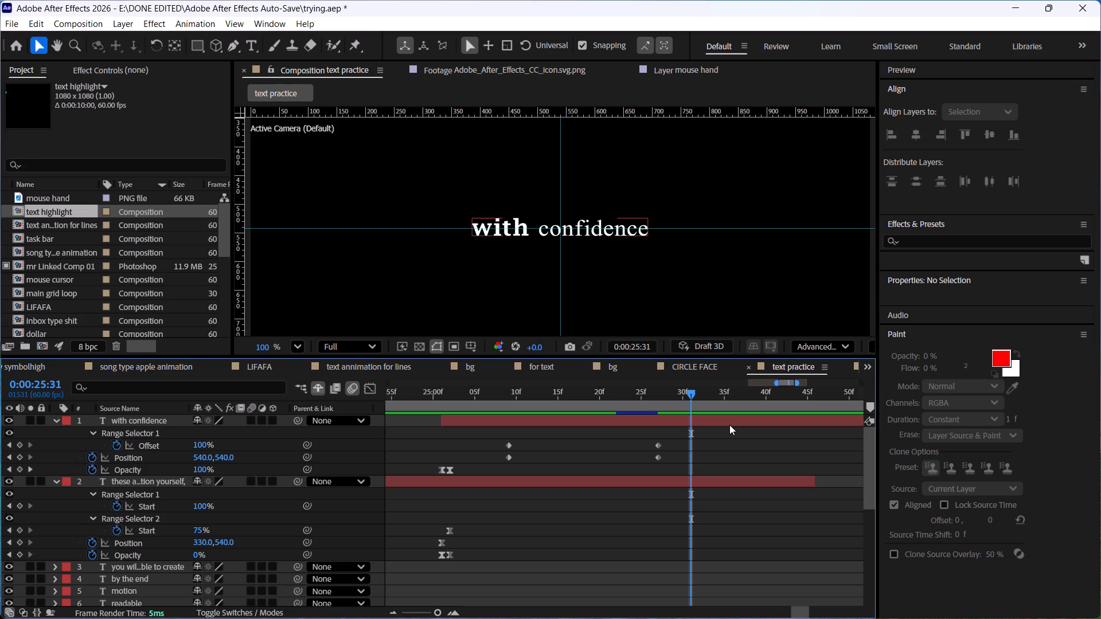
Examine the text animation in the "text practice" composition by scrubbing back through its timeline and surveying its full layer stack.
{"action": "left_click_drag", "start_coordinate": [680, 397], "coordinate": [640, 401]}
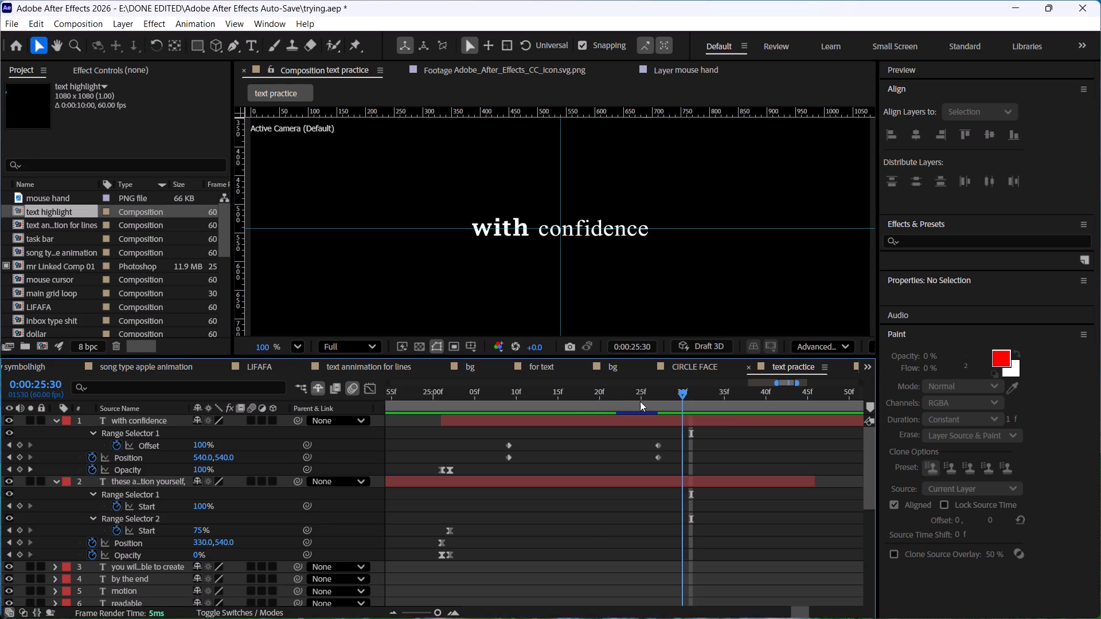
{"action": "left_click_drag", "start_coordinate": [640, 401], "coordinate": [352, 446]}
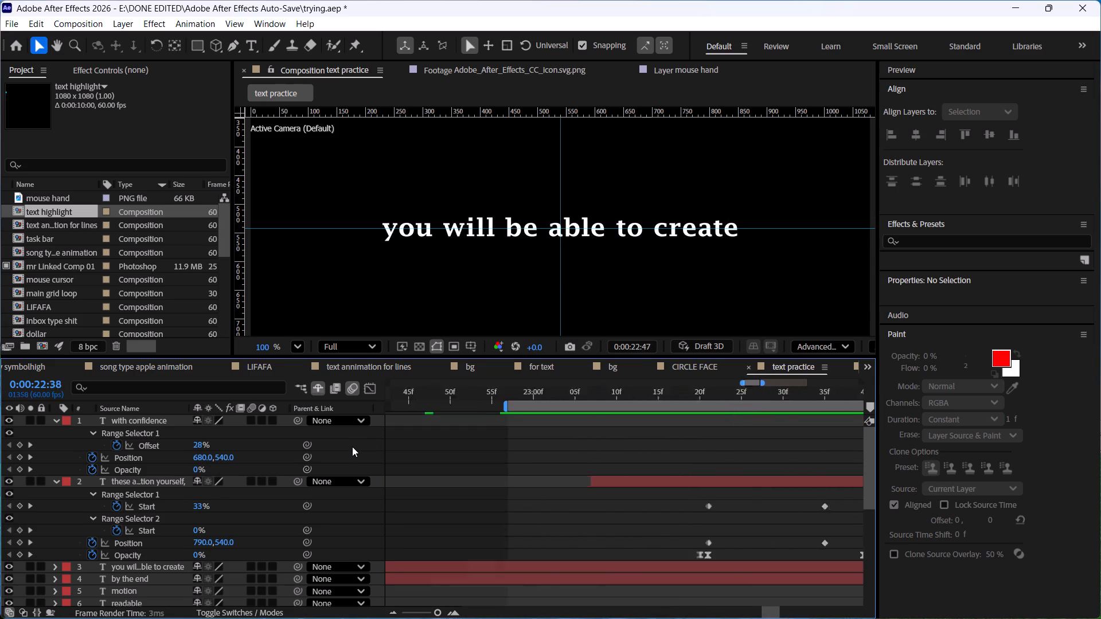
{"action": "left_click_drag", "start_coordinate": [352, 446], "coordinate": [371, 449]}
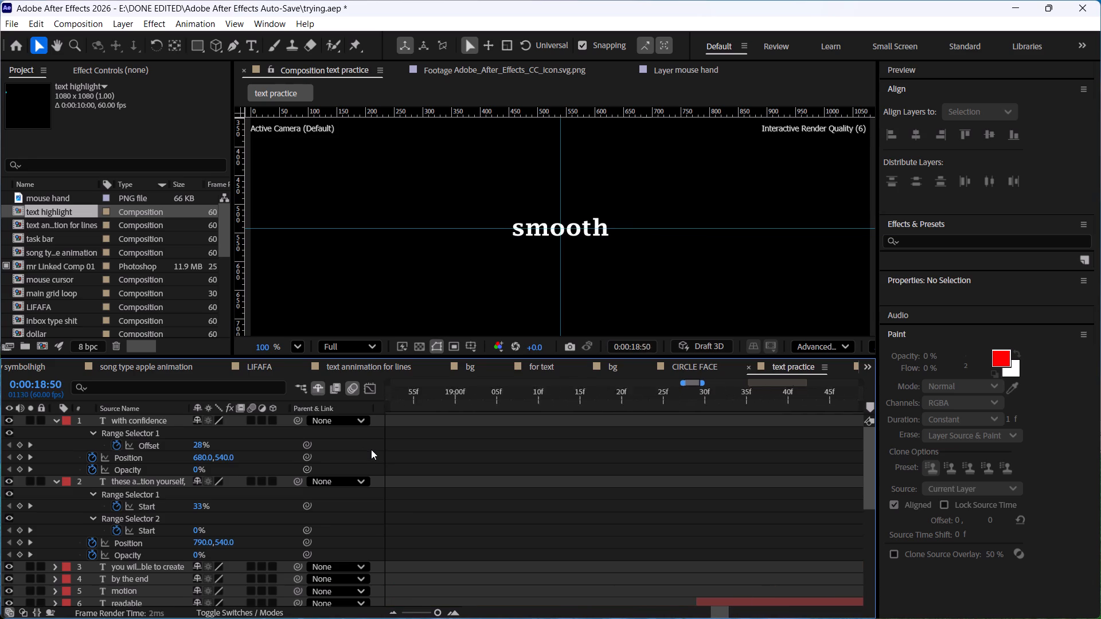
{"action": "left_click_drag", "start_coordinate": [371, 449], "coordinate": [366, 449]}
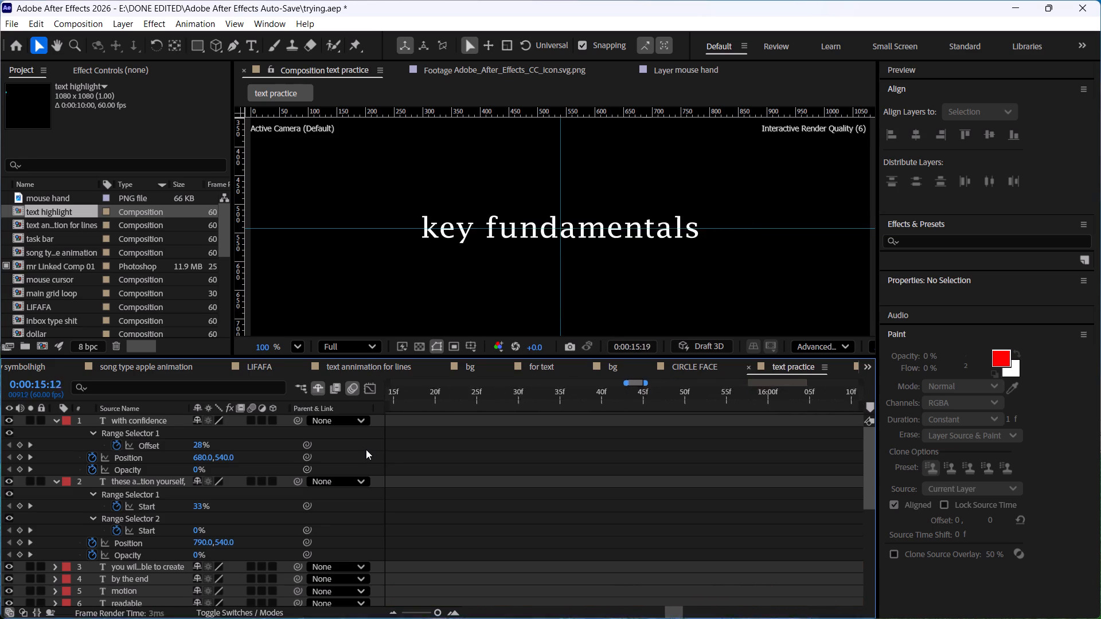
{"action": "left_click_drag", "start_coordinate": [366, 449], "coordinate": [366, 450]}
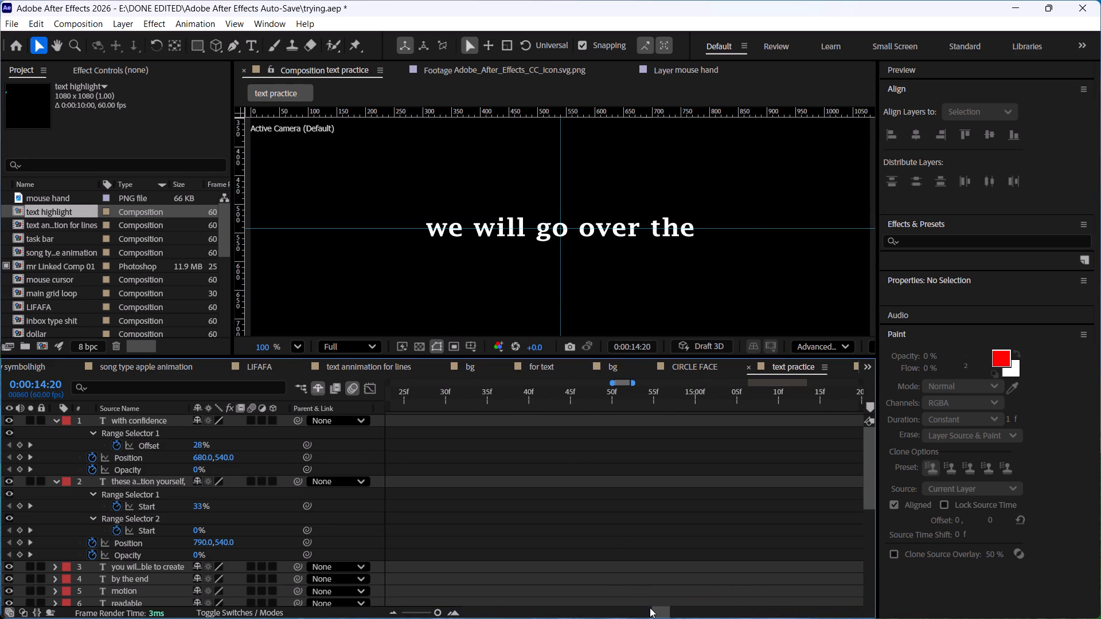
{"action": "left_click_drag", "start_coordinate": [439, 609], "coordinate": [346, 616]}
{"action": "scroll", "coordinate": [632, 392], "scroll_direction": "down", "scroll_amount": 7}
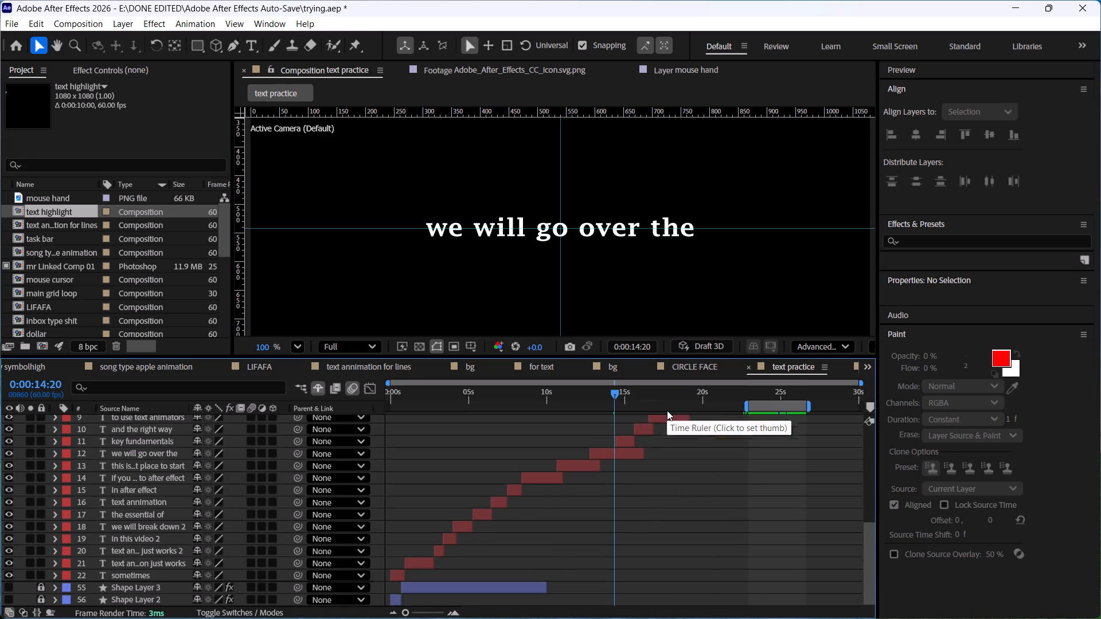
{"action": "scroll", "coordinate": [655, 500], "scroll_direction": "up", "scroll_amount": 5}
{"action": "scroll", "coordinate": [739, 440], "scroll_direction": "up", "scroll_amount": 3}
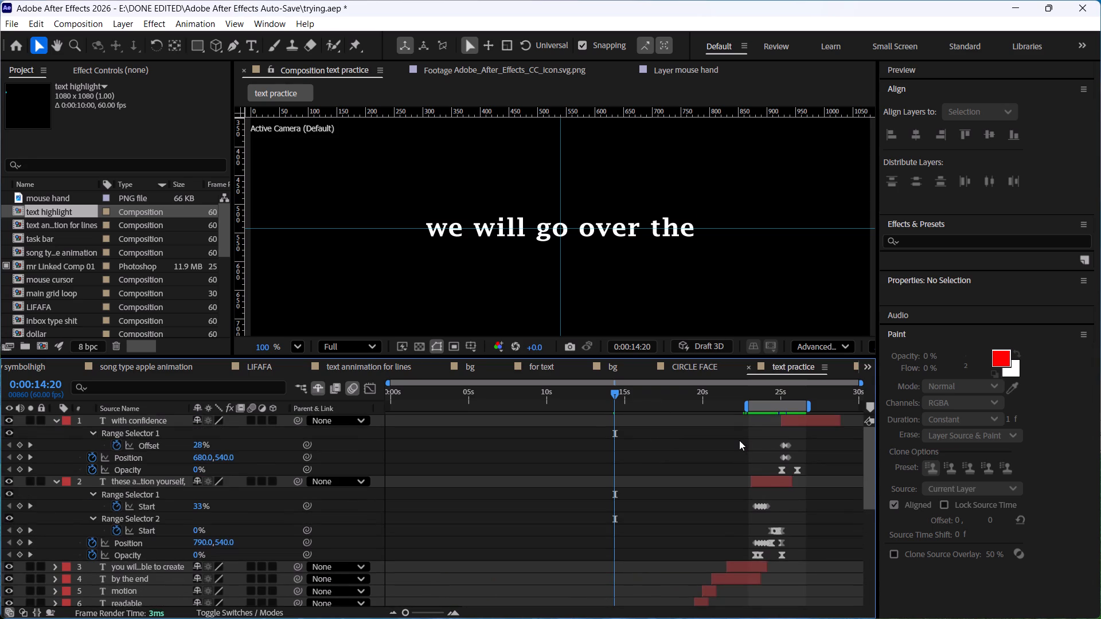
Switch to the "mouse cursor" composition and examine the hand cursor animation by scrubbing through it and back to the start.
{"action": "scroll", "coordinate": [739, 440], "scroll_direction": "up", "scroll_amount": 5}
{"action": "scroll", "coordinate": [845, 362], "scroll_direction": "down", "scroll_amount": 5}
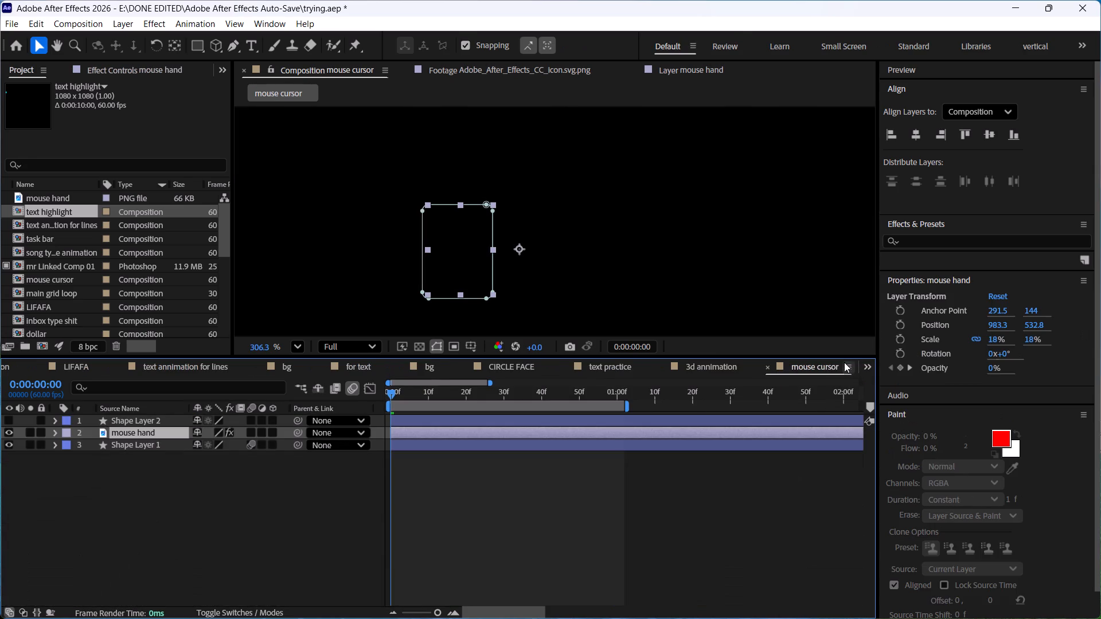
{"action": "scroll", "coordinate": [825, 362], "scroll_direction": "down", "scroll_amount": 1}
{"action": "left_click_drag", "start_coordinate": [398, 396], "coordinate": [564, 417]}
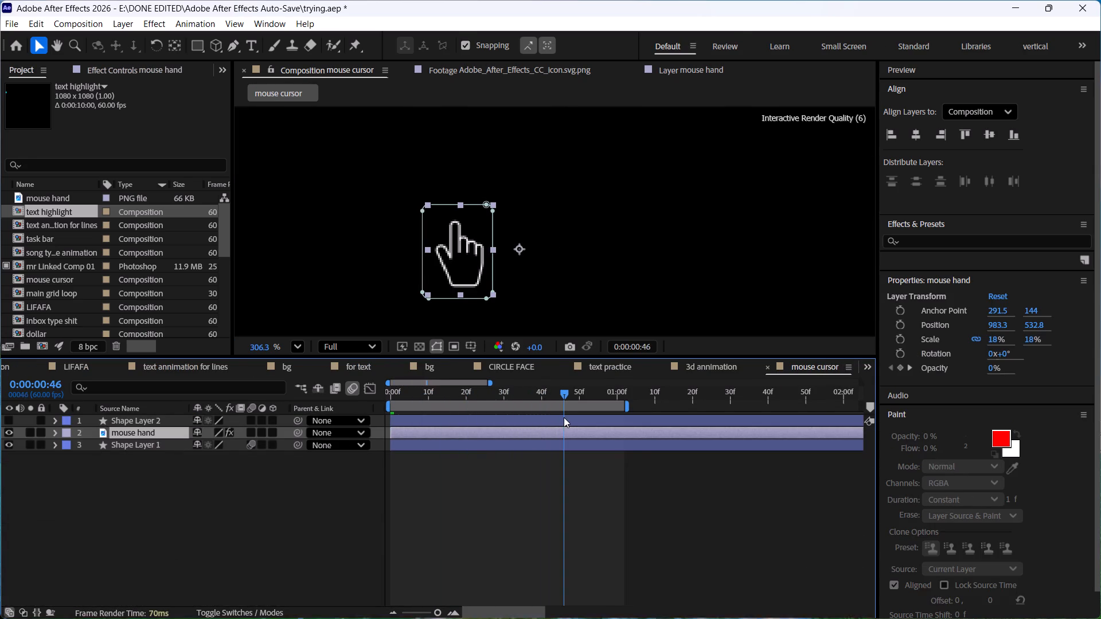
{"action": "left_click_drag", "start_coordinate": [564, 417], "coordinate": [372, 432]}
{"action": "left_click", "coordinate": [298, 342]}
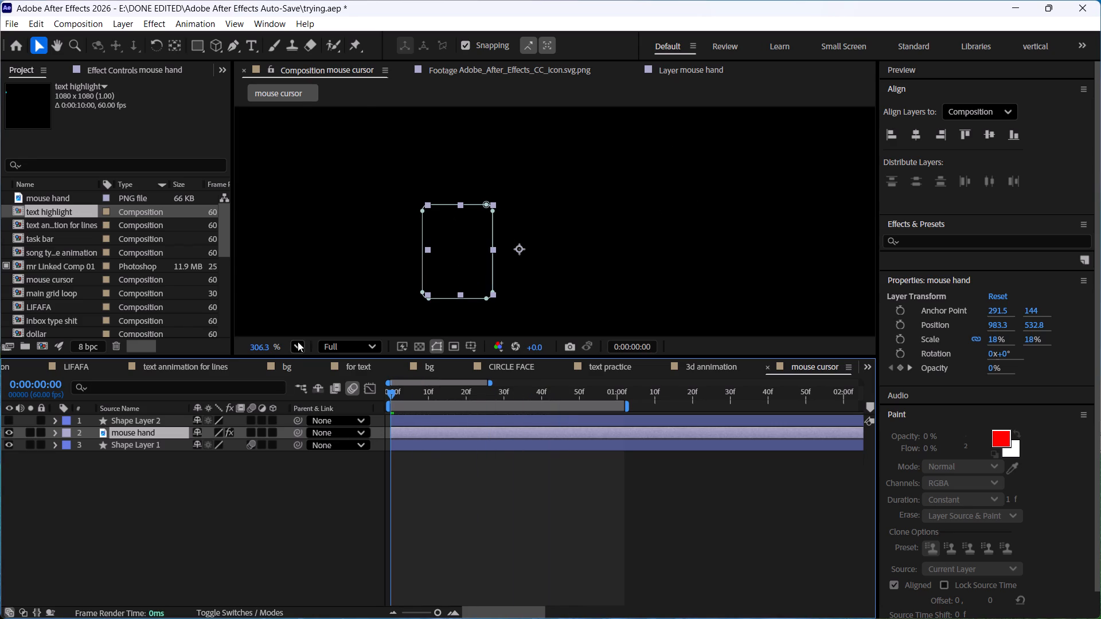
{"action": "left_click", "coordinate": [347, 53]}
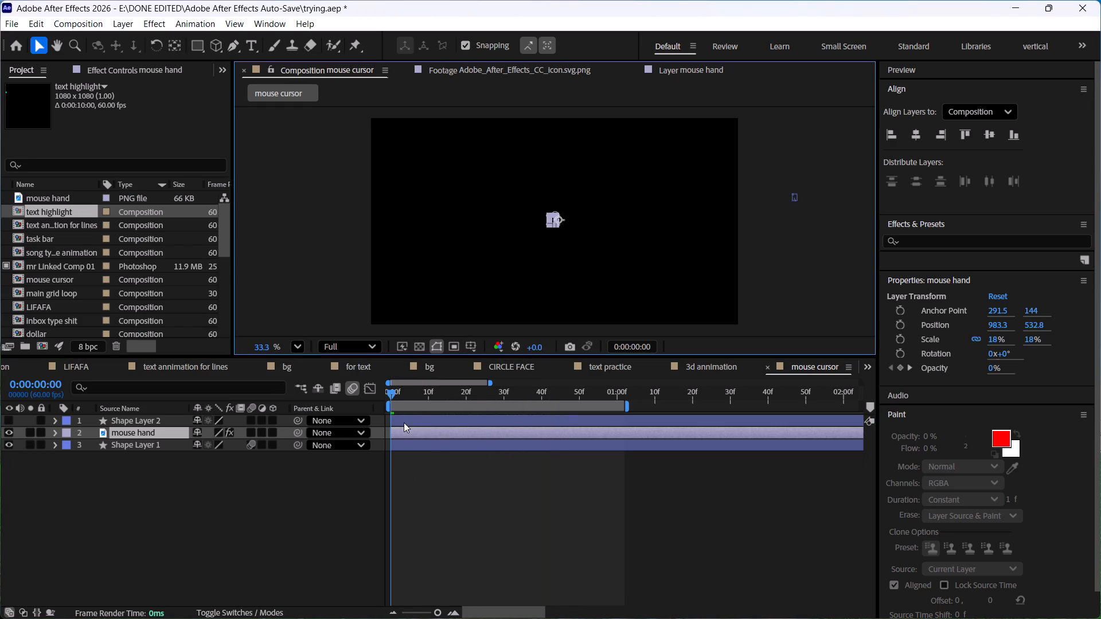
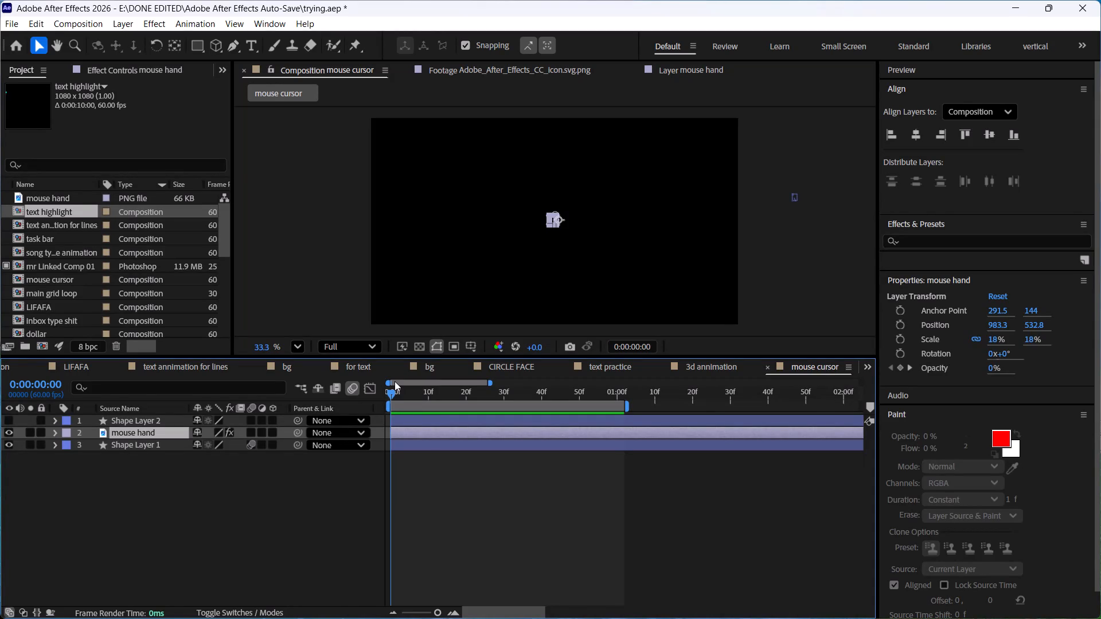
Examine the "mouse cursor" animation by scrubbing its opening frames and inspecting the mouse hand and shape layers, ending back at the first frame.
{"action": "left_click", "coordinate": [395, 381]}
{"action": "left_click_drag", "start_coordinate": [412, 387], "coordinate": [414, 393]}
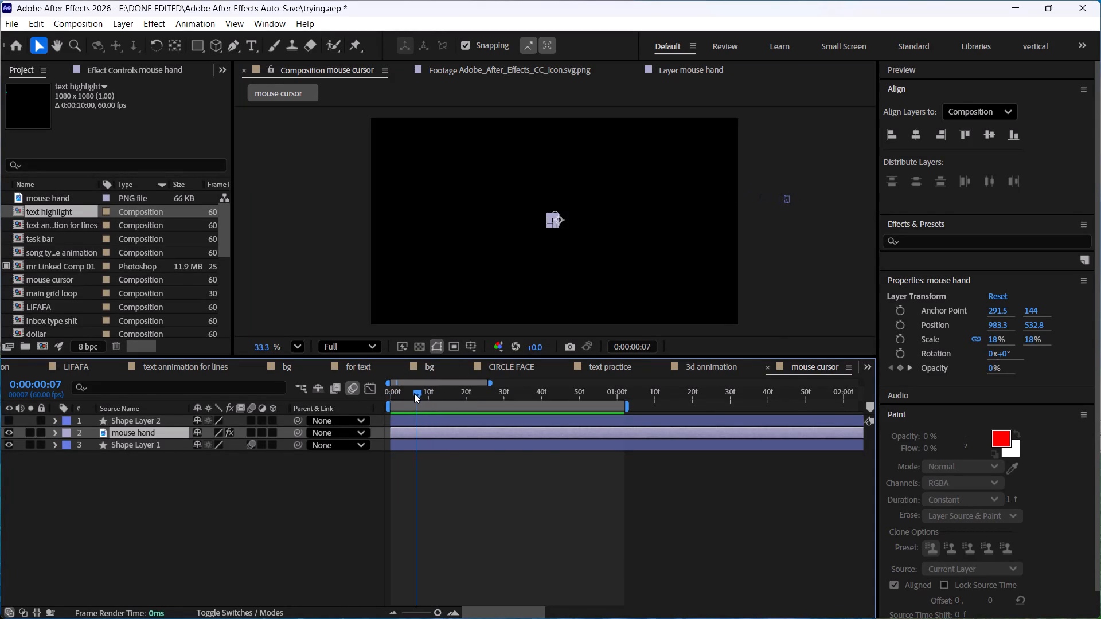
{"action": "left_click_drag", "start_coordinate": [414, 393], "coordinate": [438, 397]}
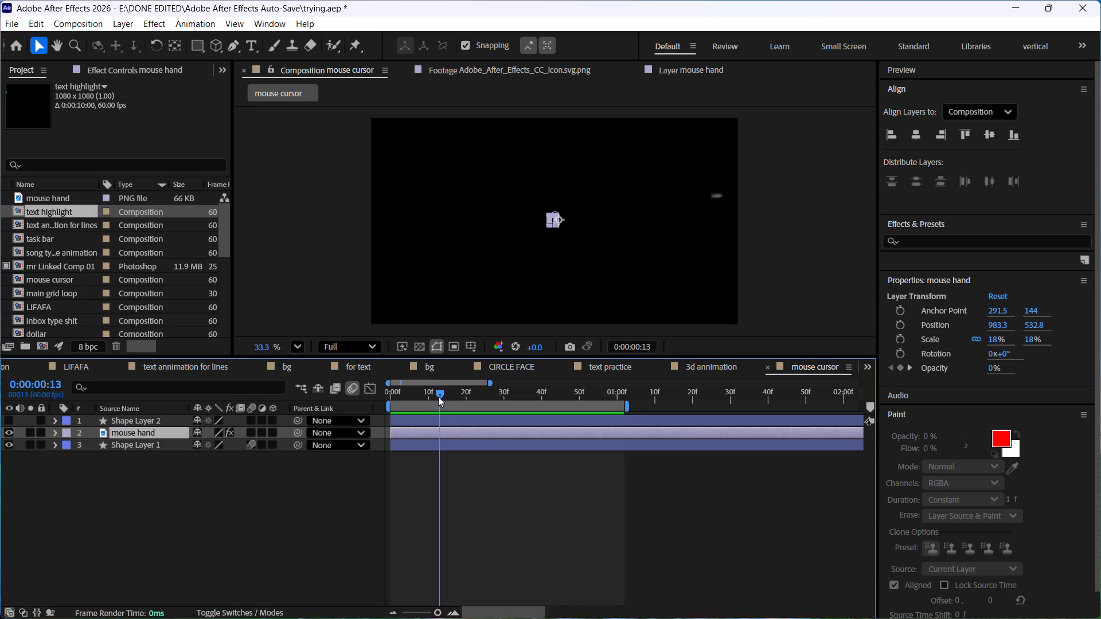
{"action": "scroll", "coordinate": [521, 456], "scroll_direction": "down", "scroll_amount": 3}
{"action": "scroll", "coordinate": [521, 456], "scroll_direction": "up", "scroll_amount": 2}
{"action": "left_click", "coordinate": [135, 445]}
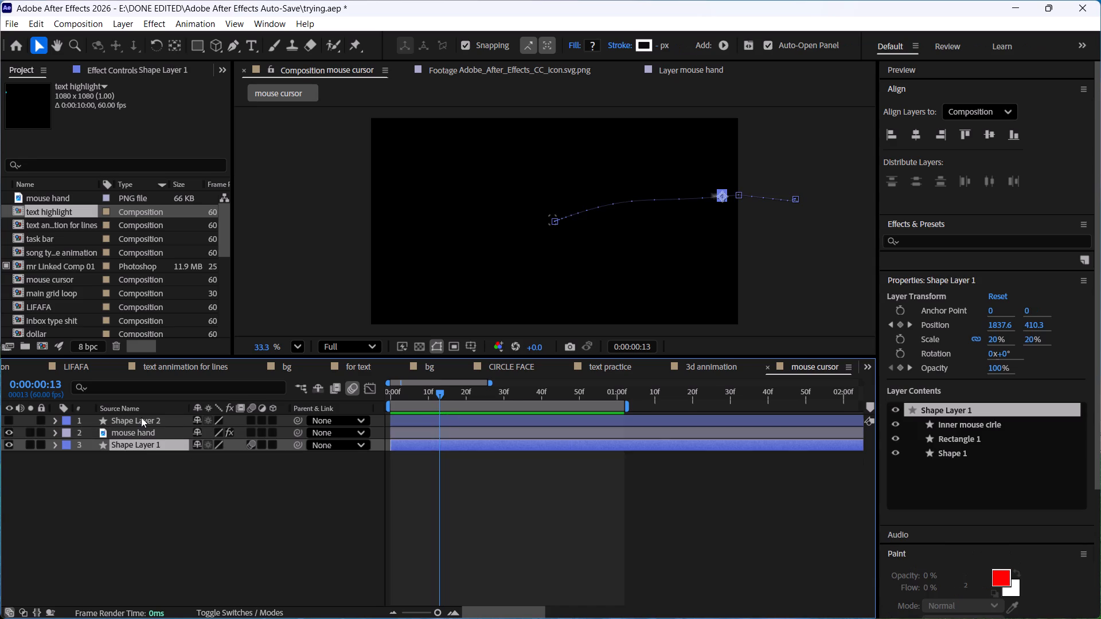
{"action": "left_click", "coordinate": [141, 417]}
{"action": "left_click", "coordinate": [141, 434]}
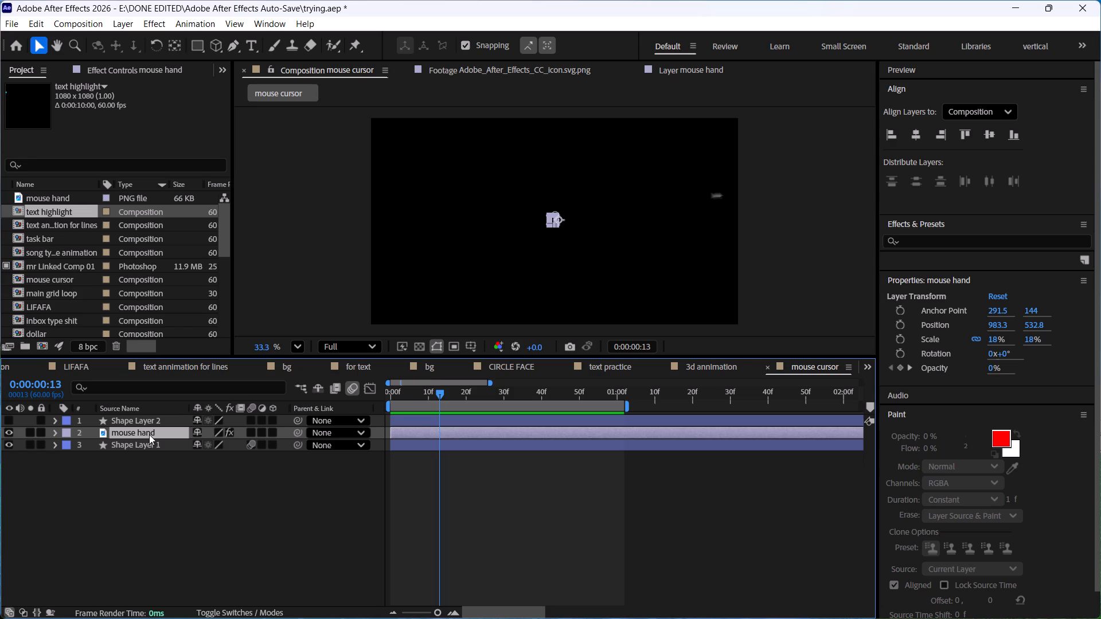
{"action": "right_click", "coordinate": [149, 434]}
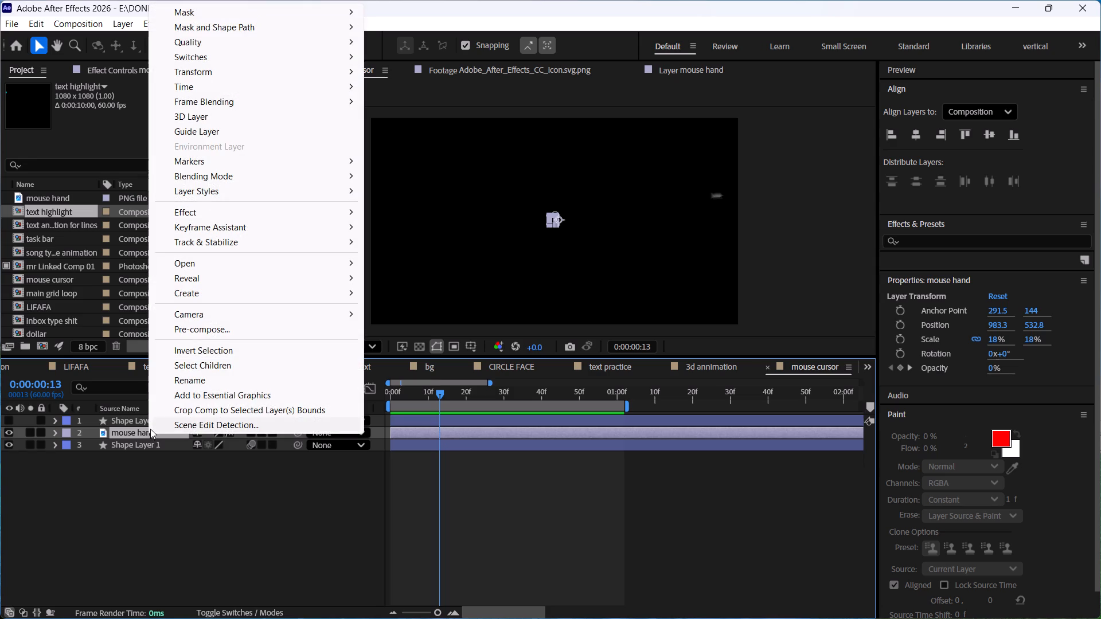
{"action": "left_click", "coordinate": [571, 476]}
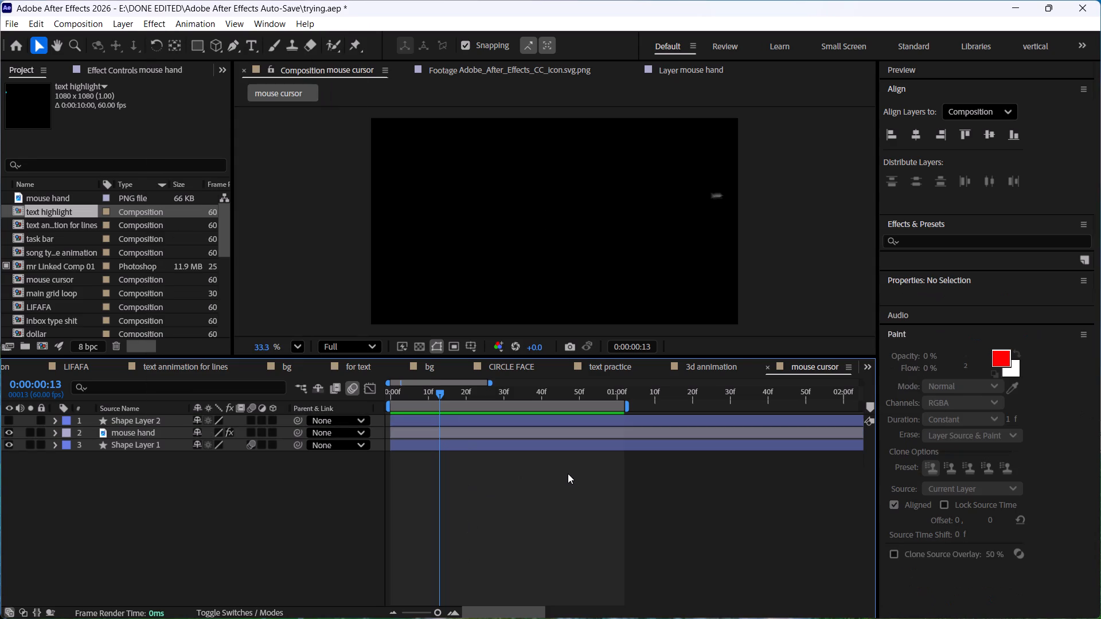
{"action": "left_click", "coordinate": [313, 479]}
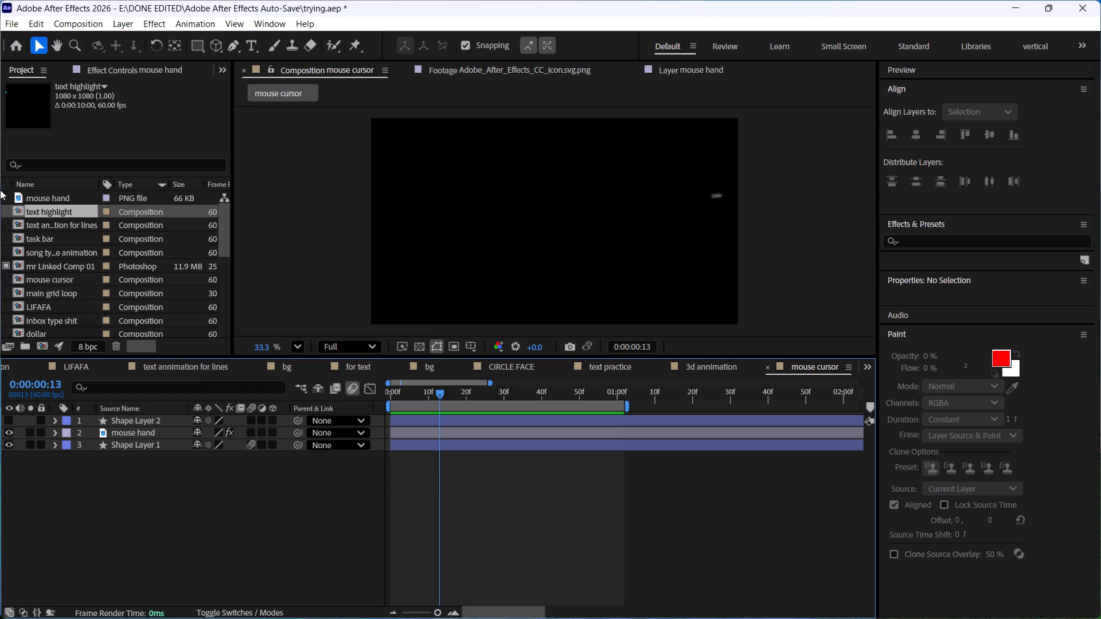
{"action": "left_click", "coordinate": [58, 41]}
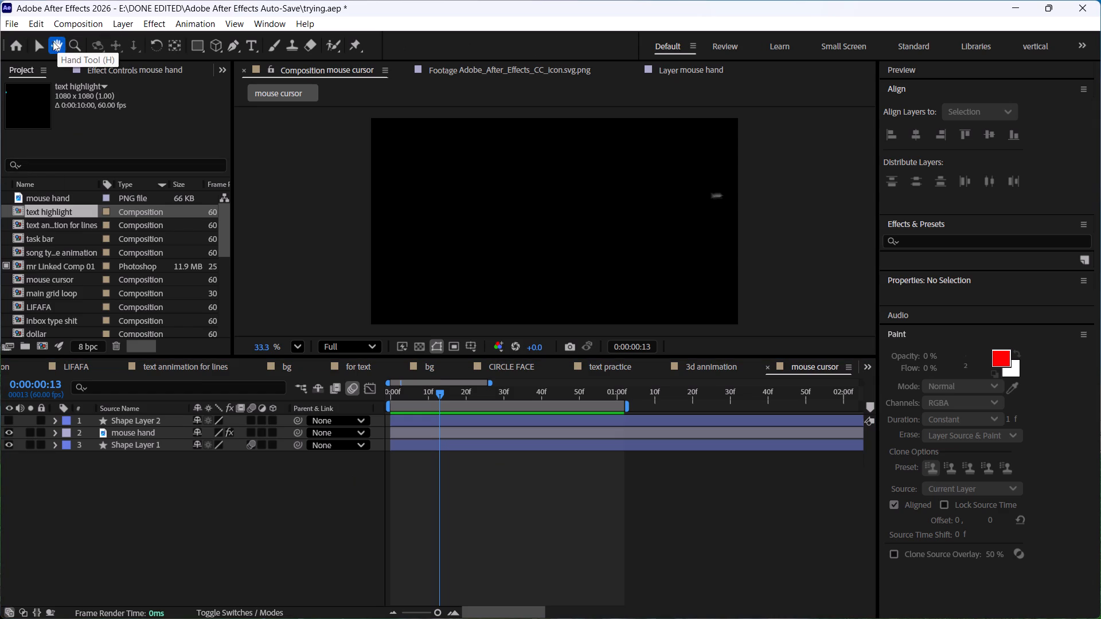
{"action": "left_click", "coordinate": [30, 43]}
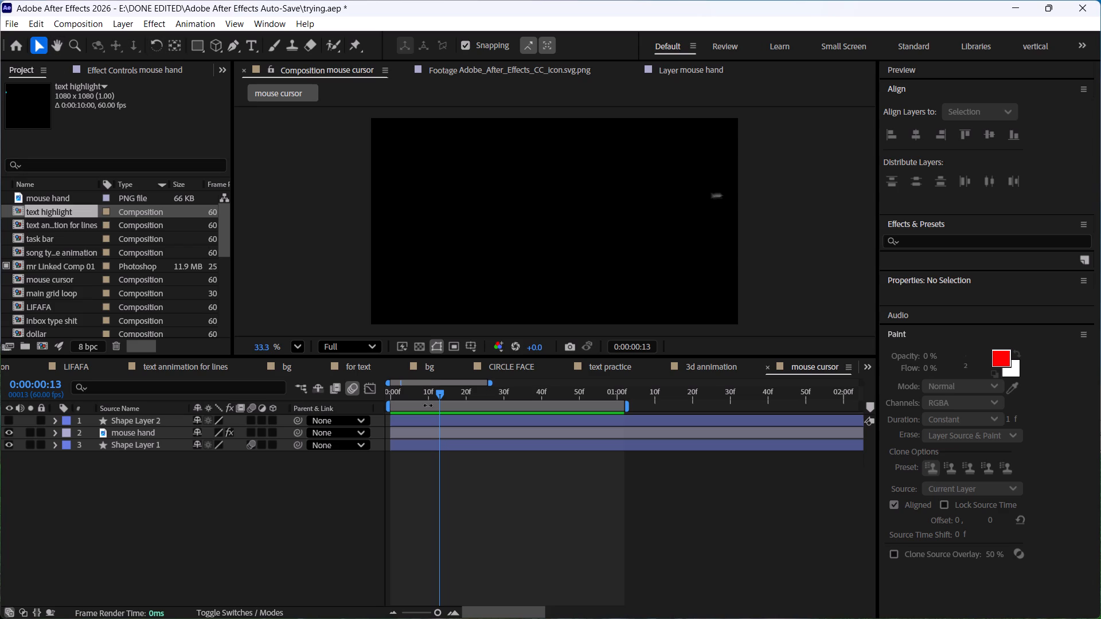
{"action": "left_click_drag", "start_coordinate": [428, 399], "coordinate": [374, 399]}
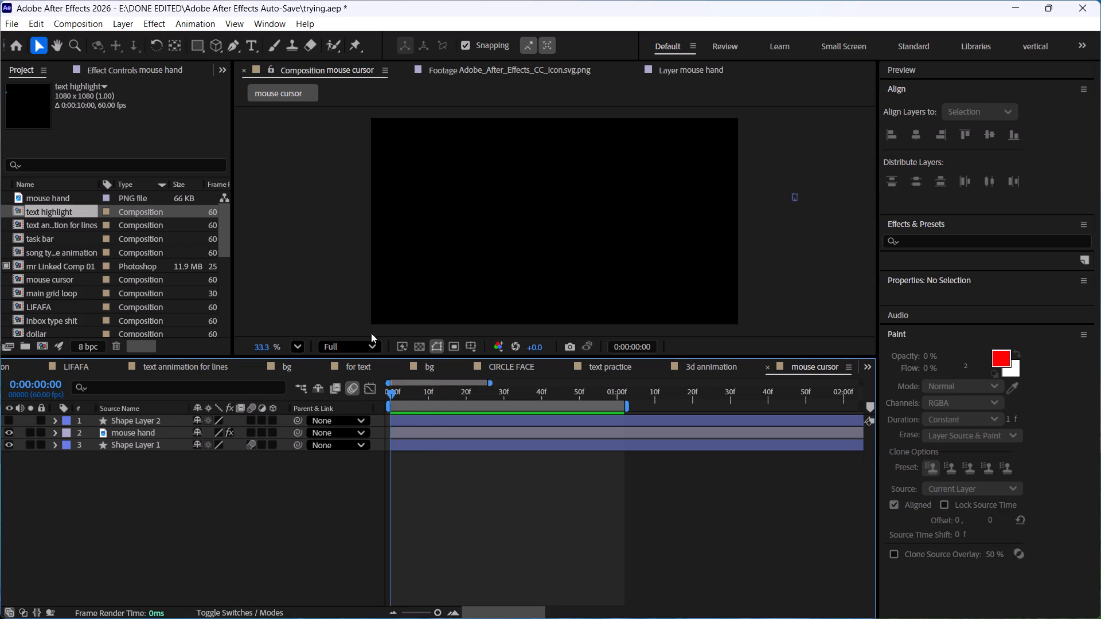
Switch to the "3d annimation" composition and examine its pill shape by scrubbing to about 6.5 seconds and back to the start.
{"action": "scroll", "coordinate": [693, 362], "scroll_direction": "up", "scroll_amount": 1}
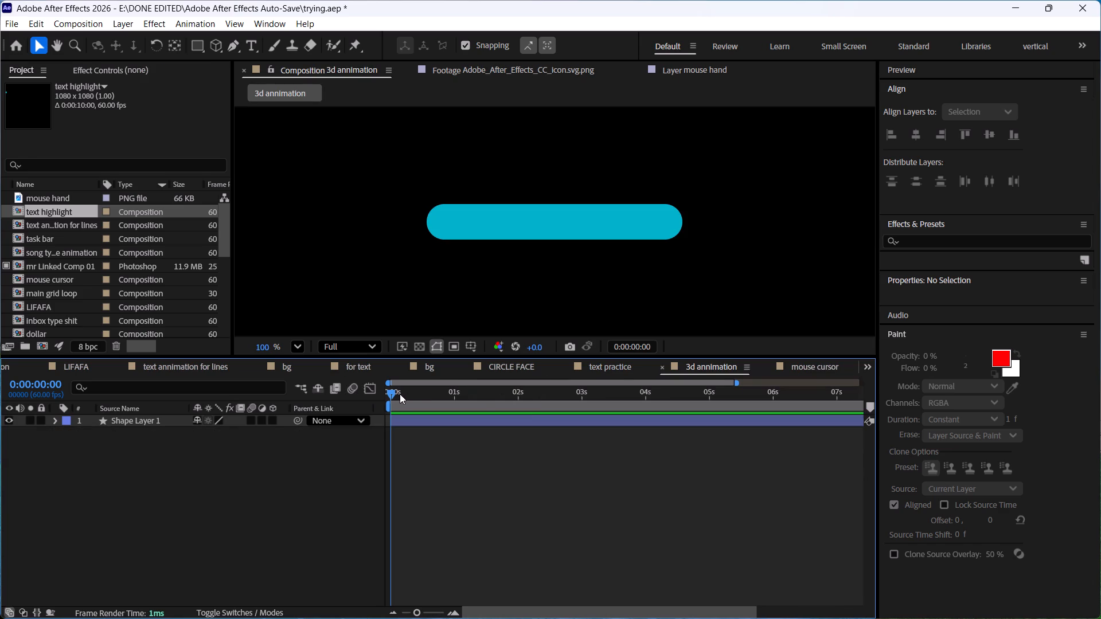
{"action": "left_click_drag", "start_coordinate": [398, 394], "coordinate": [823, 432]}
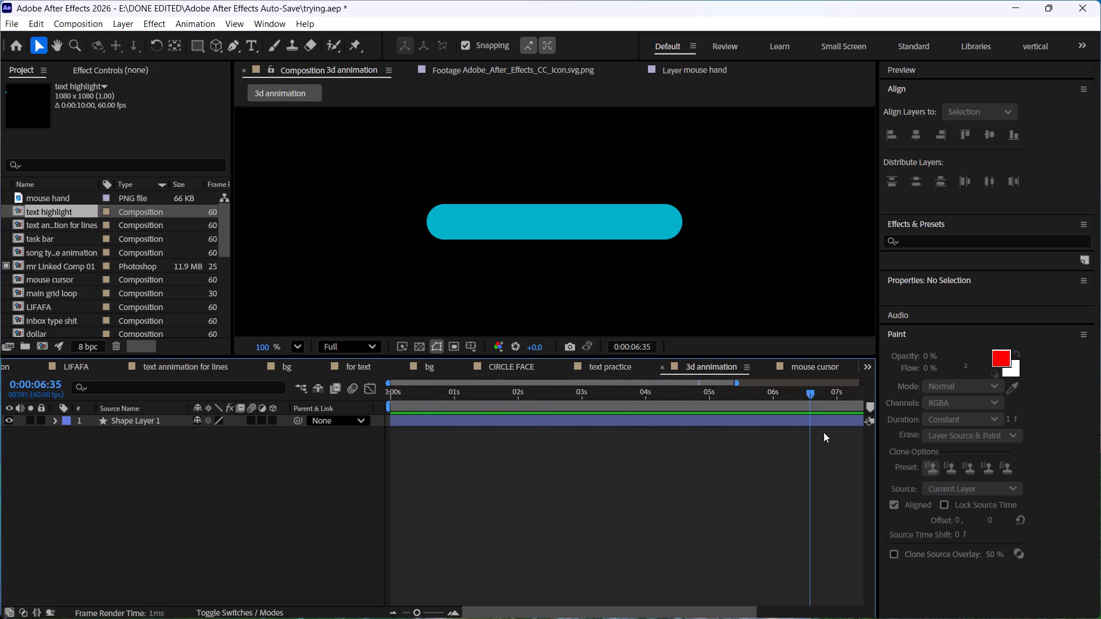
{"action": "left_click_drag", "start_coordinate": [823, 432], "coordinate": [278, 455]}
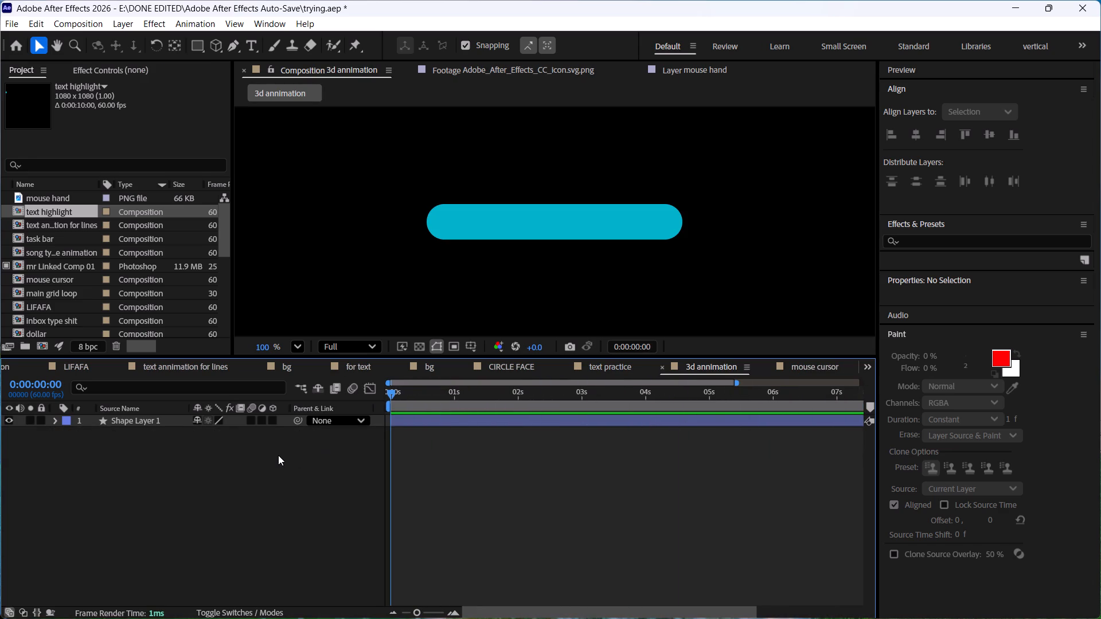
{"action": "left_click", "coordinate": [278, 455]}
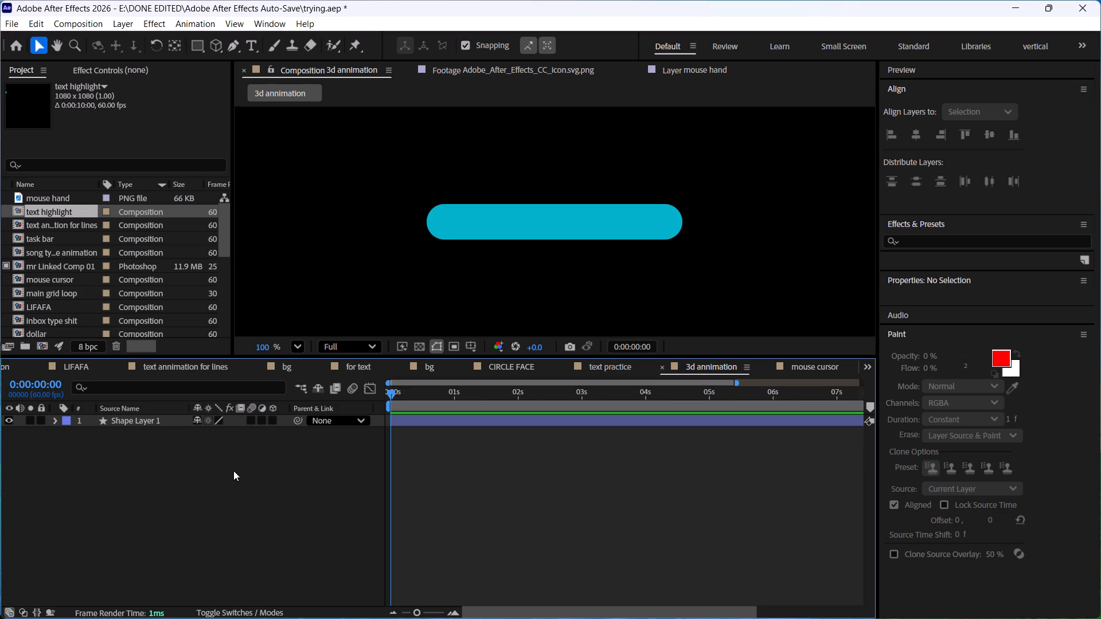
{"action": "left_click", "coordinate": [233, 471]}
{"action": "scroll", "coordinate": [243, 486], "scroll_direction": "up", "scroll_amount": 3}
Return to the "mouse cursor" composition and scrub its cursor animation forward to frame 21.
{"action": "left_click", "coordinate": [825, 368]}
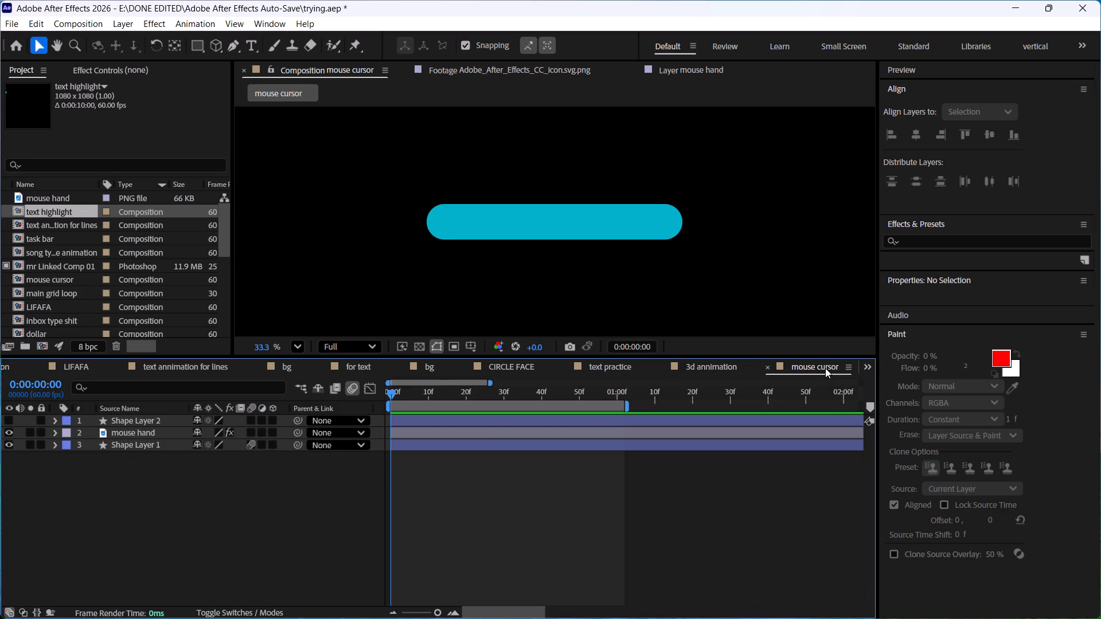
{"action": "left_click_drag", "start_coordinate": [397, 394], "coordinate": [470, 402]}
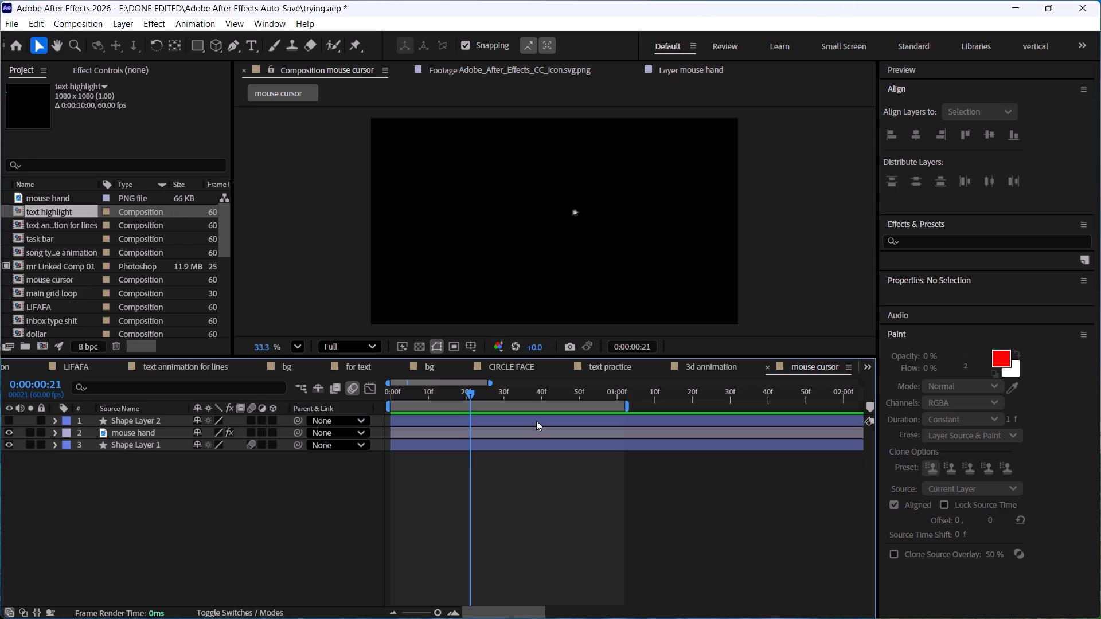
{"action": "scroll", "coordinate": [818, 367], "scroll_direction": "down", "scroll_amount": 3}
{"action": "left_click", "coordinate": [682, 511]}
{"action": "left_click", "coordinate": [630, 371]}
{"action": "scroll", "coordinate": [791, 369], "scroll_direction": "down", "scroll_amount": 4}
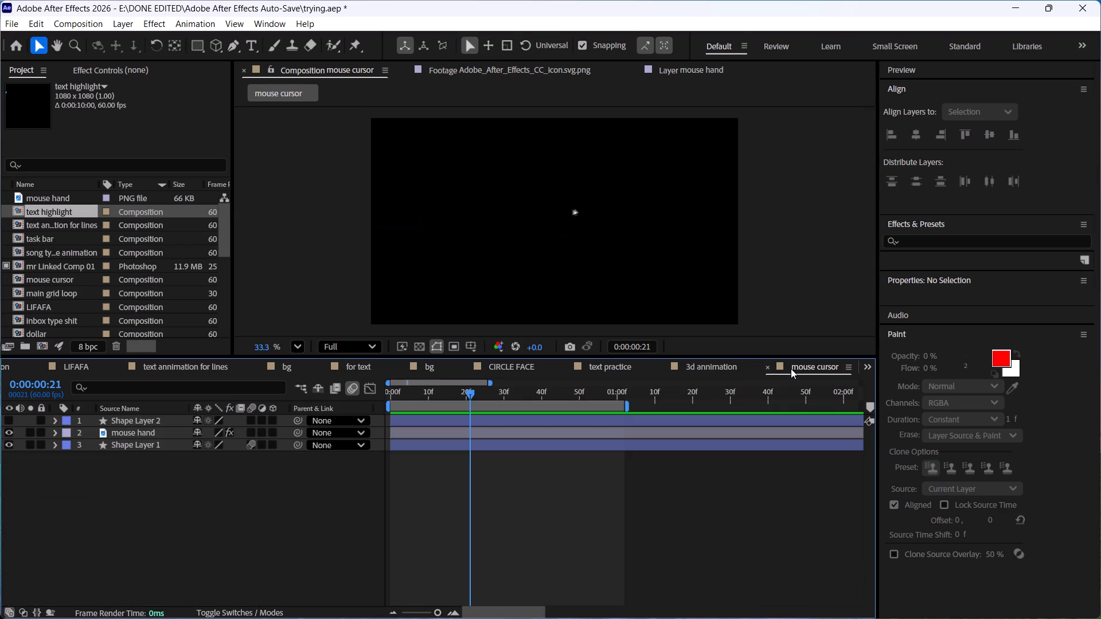
Create a new composition named "text block" with the default settings.
{"action": "left_click", "coordinate": [42, 345]}
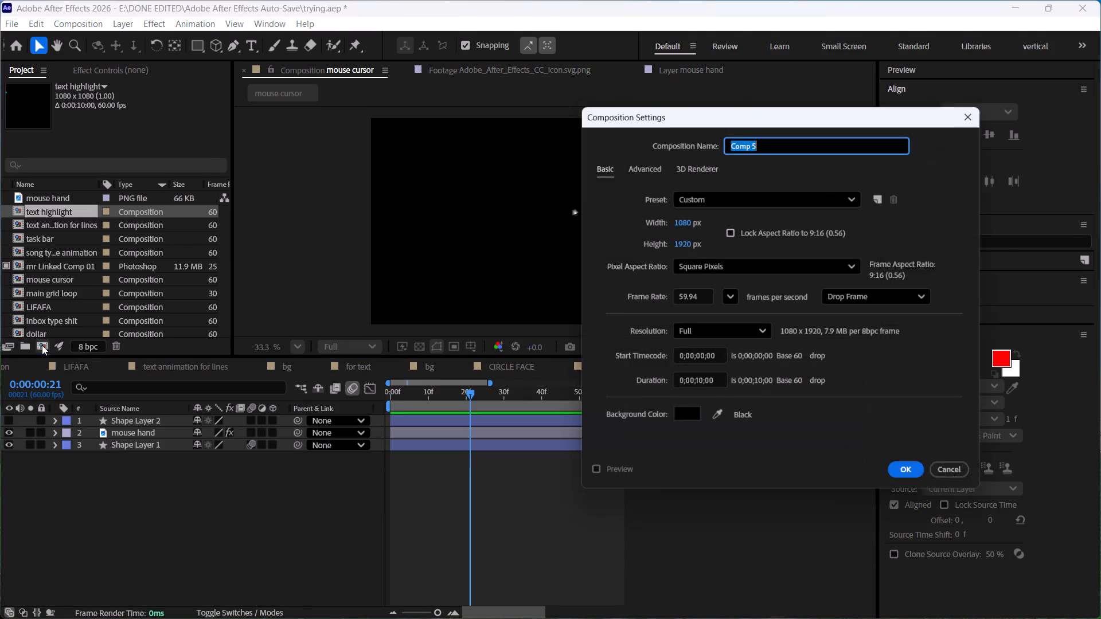
{"action": "type", "text": "tex"}
{"action": "key", "text": "t"}
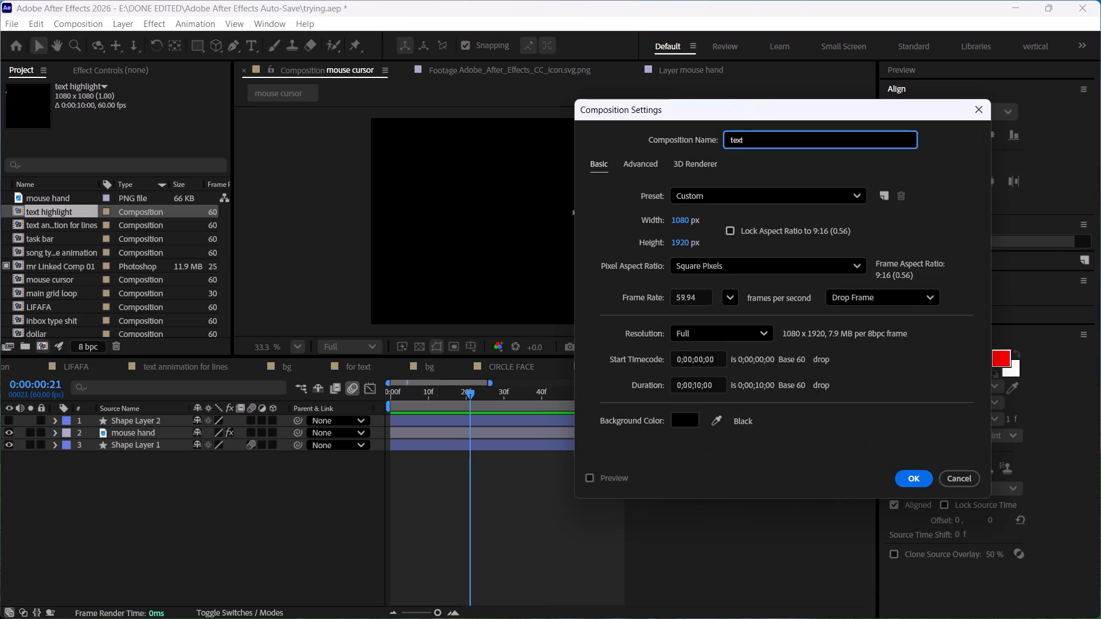
{"action": "key", "text": "space"}
{"action": "type", "text": "block"}
{"action": "key", "text": "Return"}
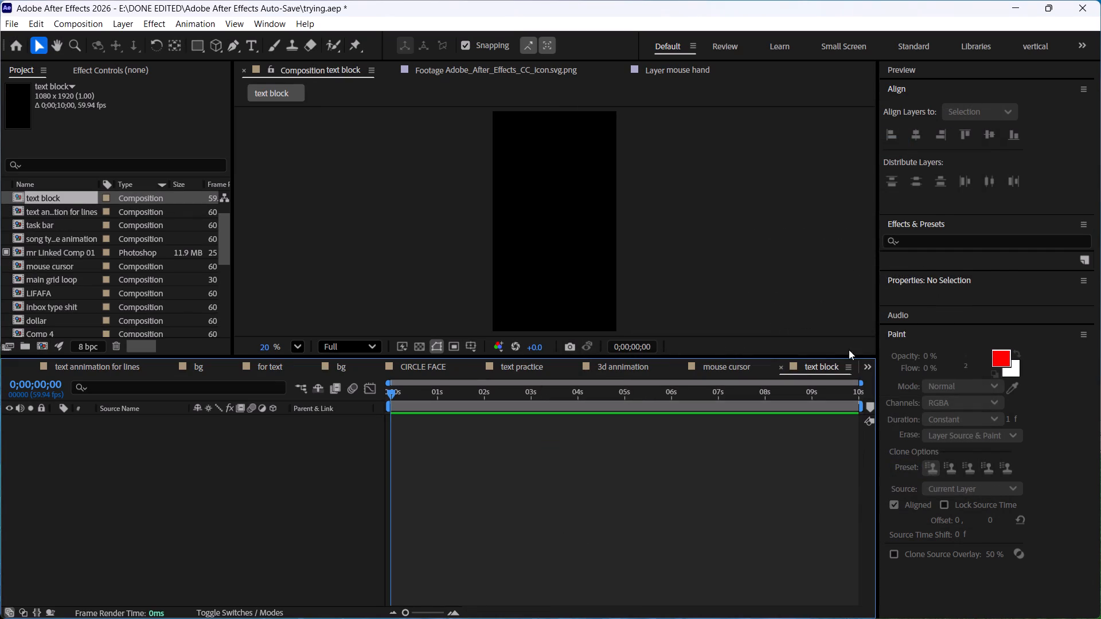
Set the "text block" composition's frame rate to 60 frames per second.
{"action": "right_click", "coordinate": [840, 364]}
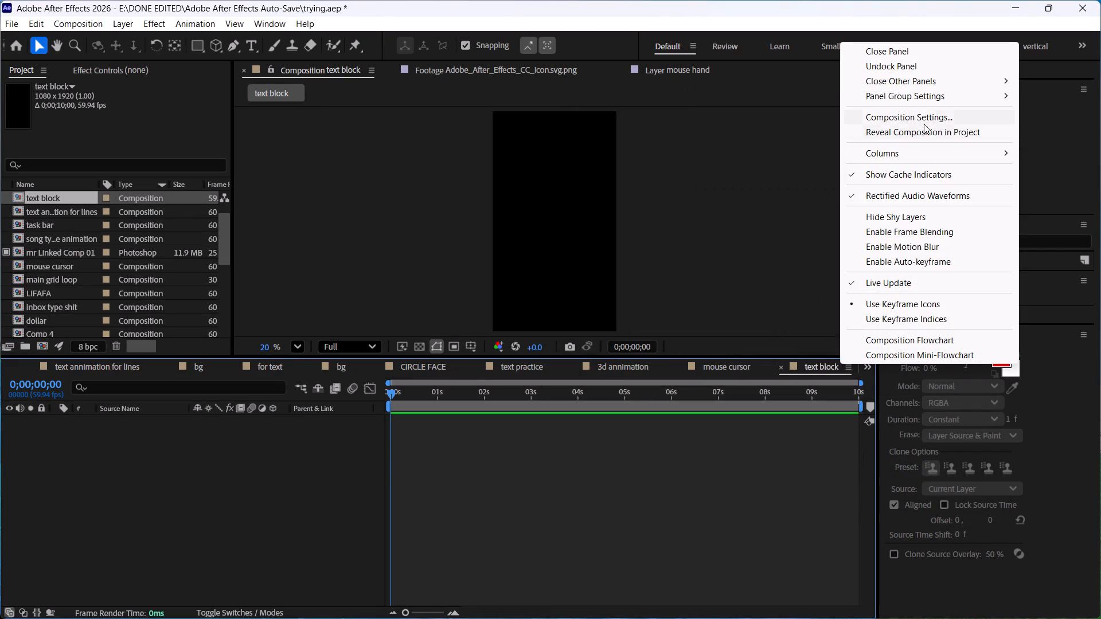
{"action": "left_click", "coordinate": [924, 122]}
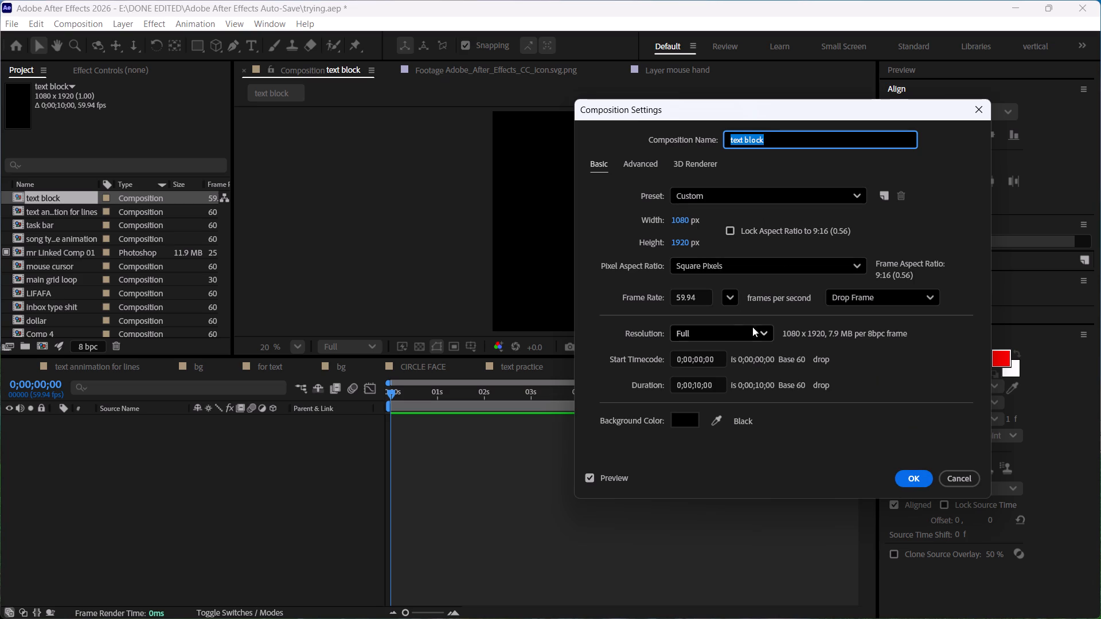
{"action": "left_click", "coordinate": [735, 299]}
{"action": "left_click", "coordinate": [749, 487]}
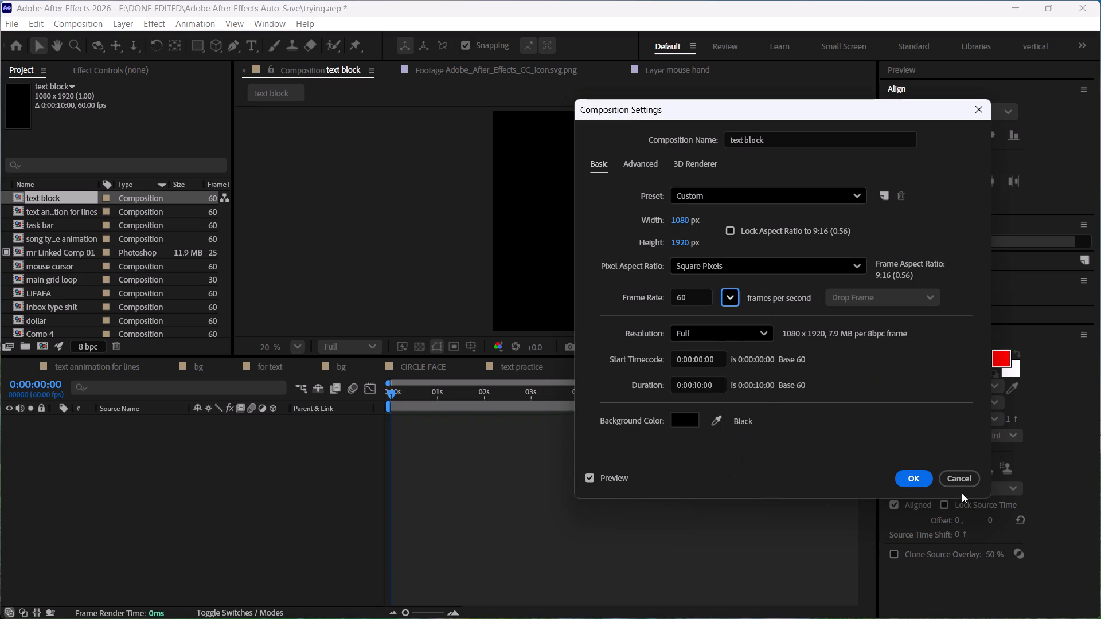
{"action": "left_click", "coordinate": [907, 473]}
{"action": "left_click", "coordinate": [624, 503]}
Shorten the "text block" work area to end at about 1 second, with the playhead at the start.
{"action": "left_click_drag", "start_coordinate": [394, 395], "coordinate": [408, 397]}
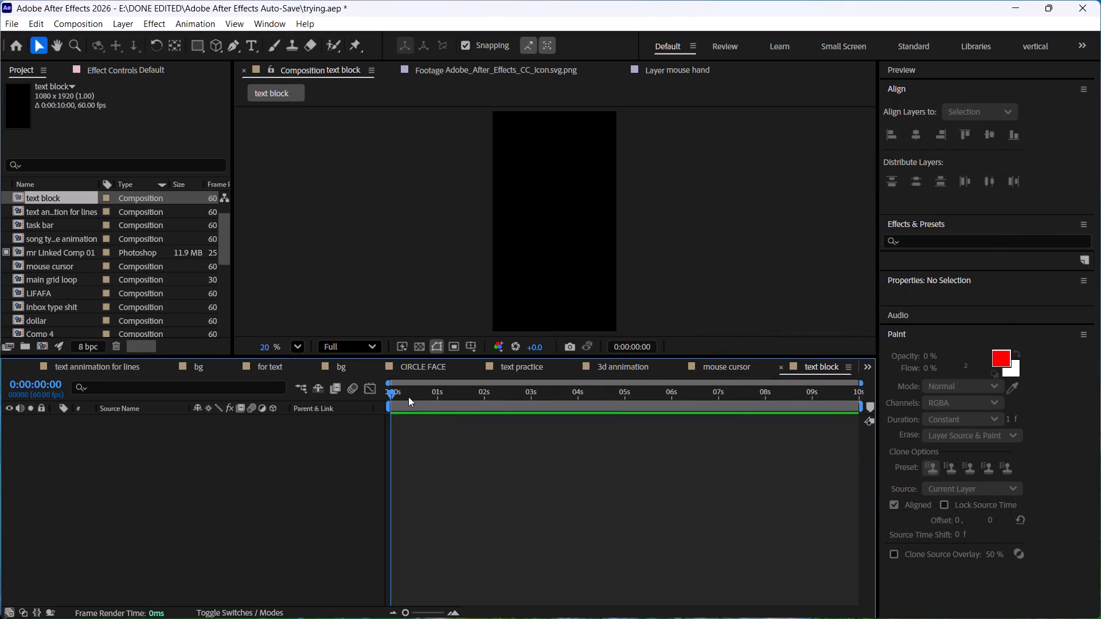
{"action": "left_click_drag", "start_coordinate": [408, 397], "coordinate": [376, 460]}
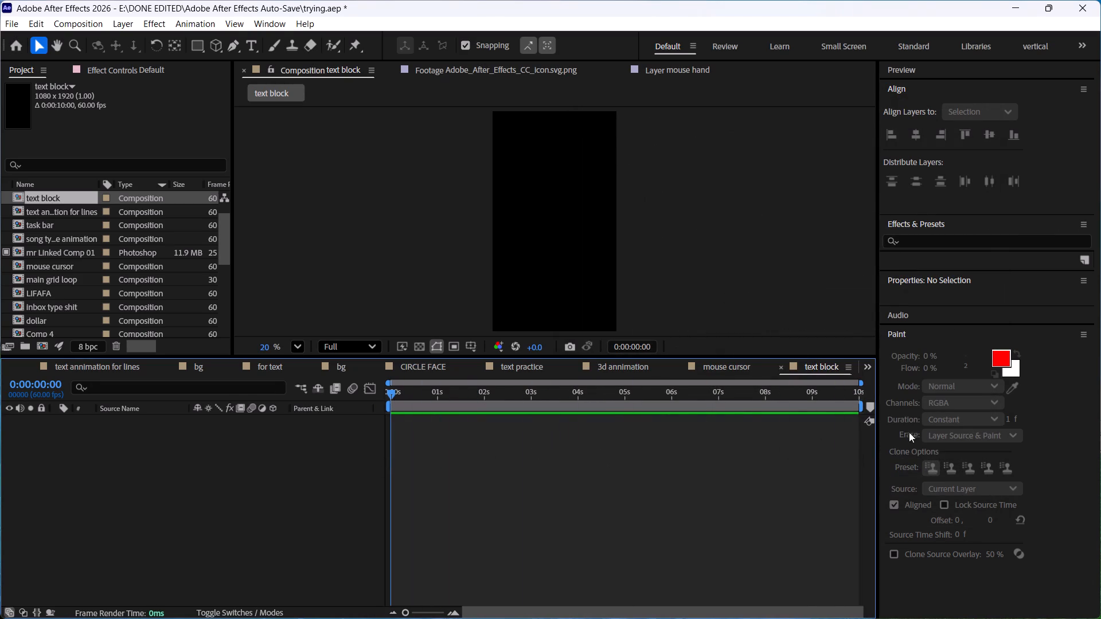
{"action": "left_click_drag", "start_coordinate": [861, 405], "coordinate": [439, 440]}
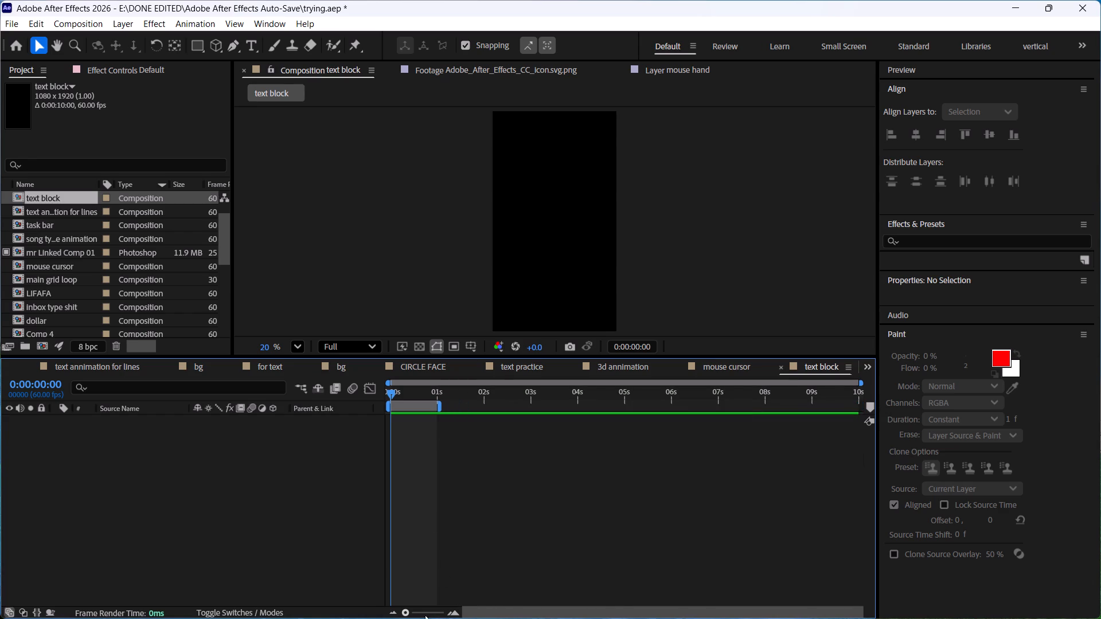
{"action": "left_click_drag", "start_coordinate": [405, 613], "coordinate": [411, 613]}
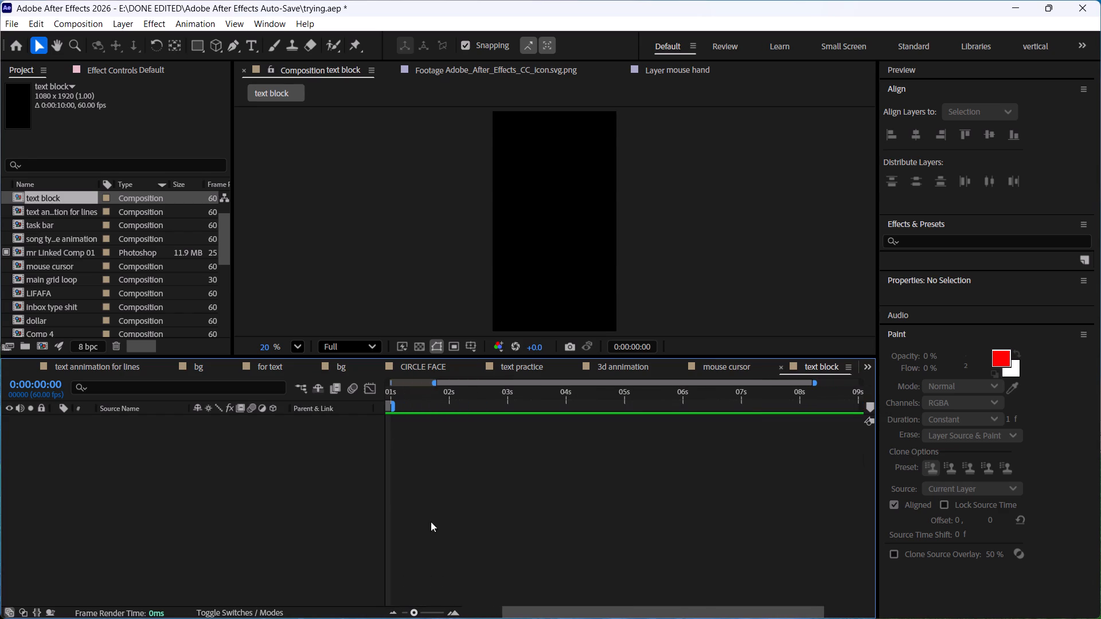
{"action": "left_click_drag", "start_coordinate": [440, 393], "coordinate": [271, 420]}
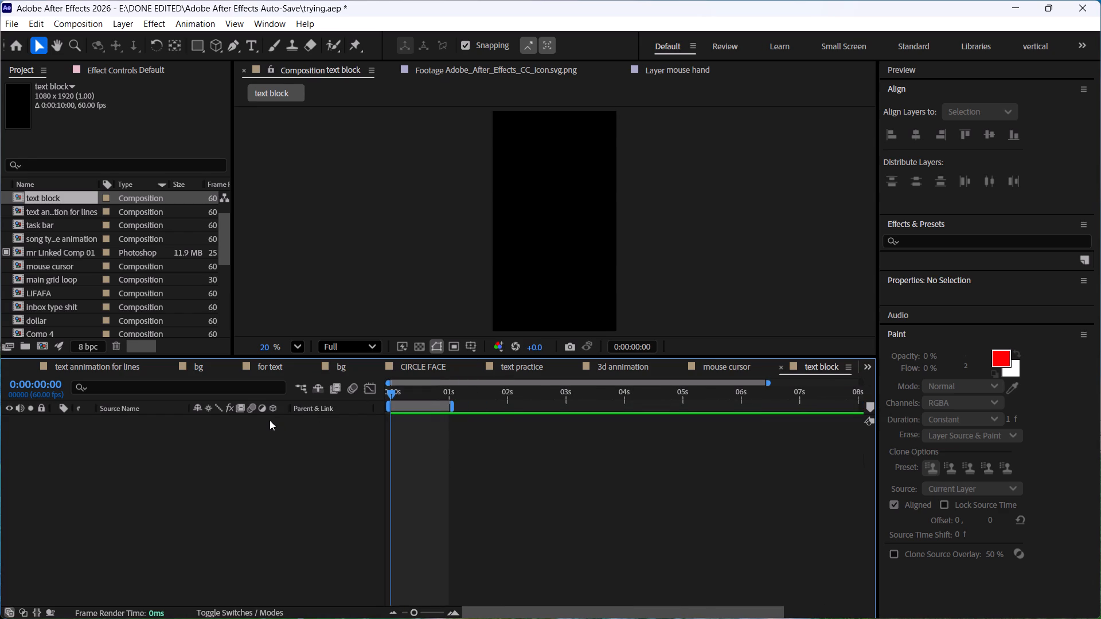
{"action": "type", "text": "==="}
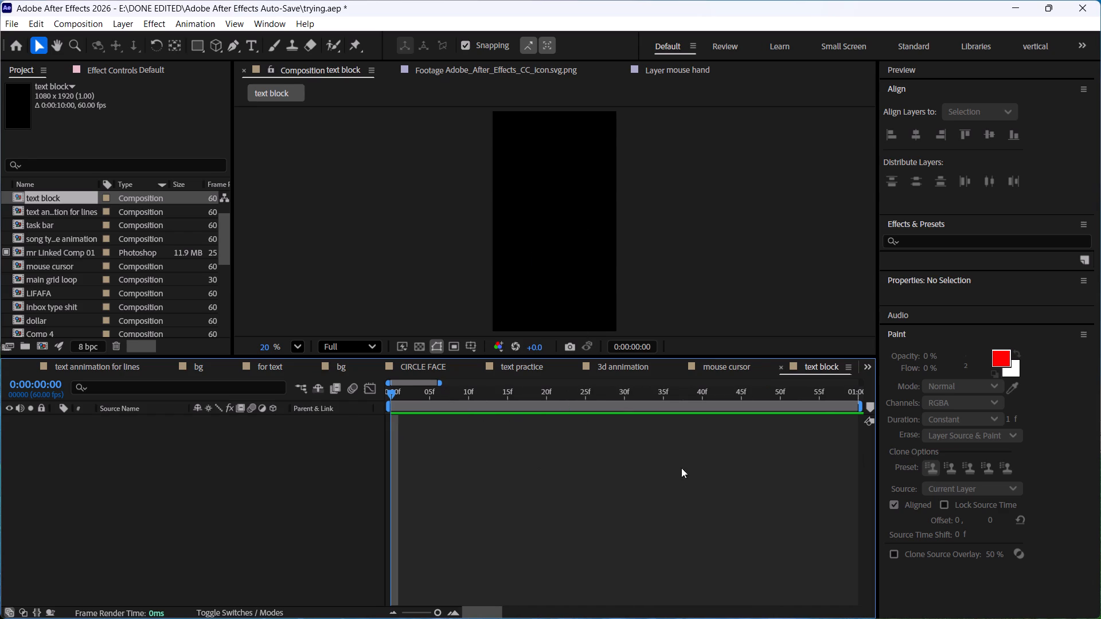
Change the "text block" composition's size to 1920 px wide by 1080 px high.
{"action": "right_click", "coordinate": [819, 358]}
{"action": "left_click", "coordinate": [929, 116]}
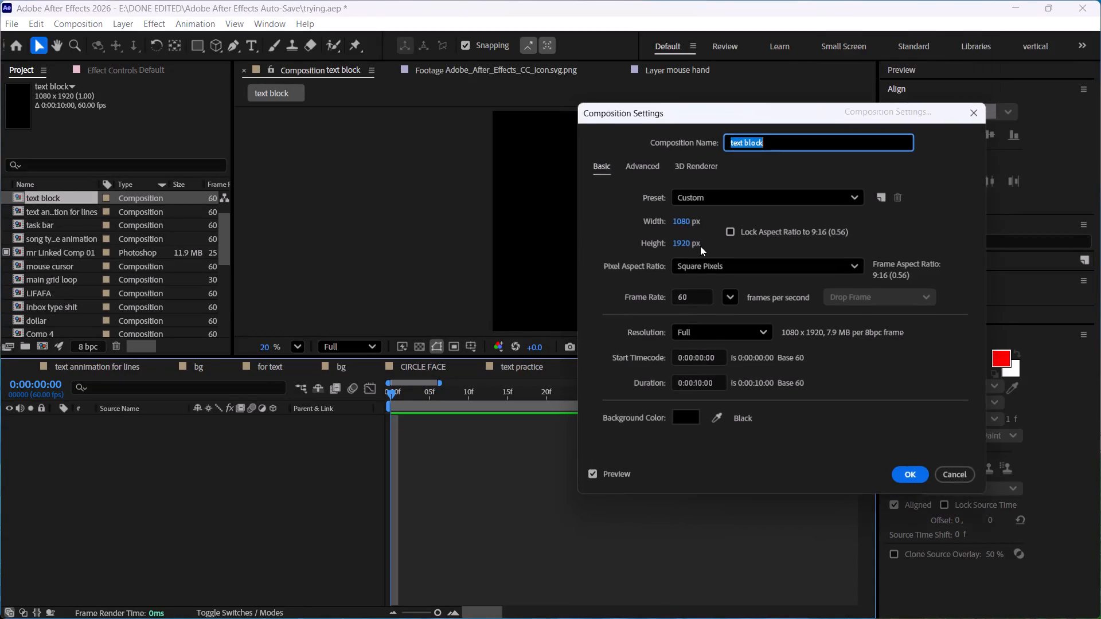
{"action": "left_click", "coordinate": [688, 216]}
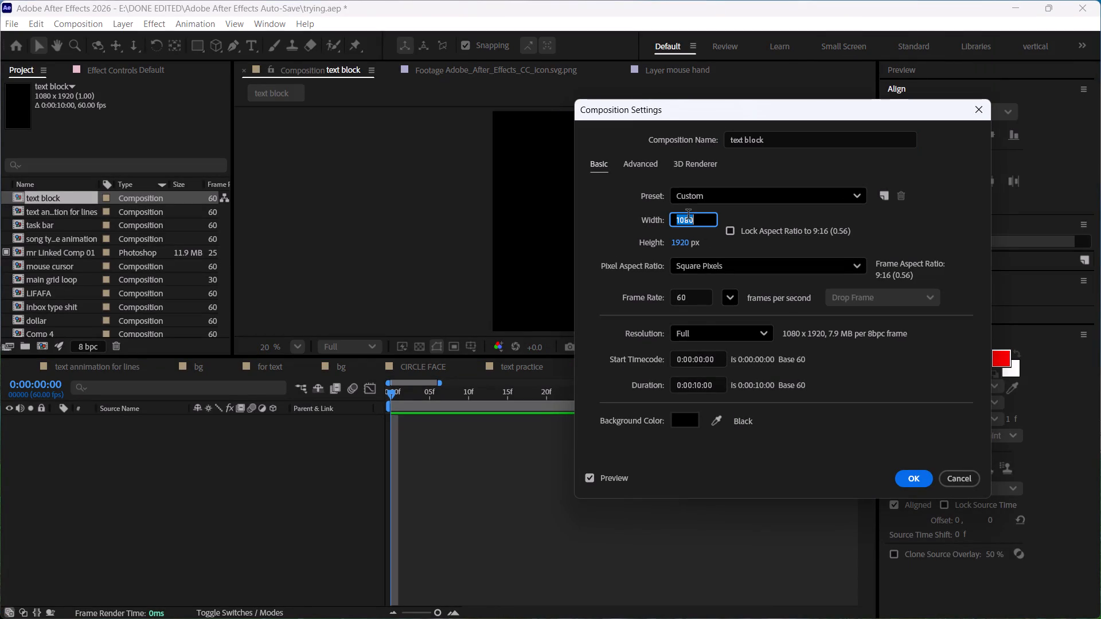
{"action": "key", "text": "ctrl+c"}
{"action": "left_click", "coordinate": [680, 242]}
{"action": "key", "text": "ctrl+v"}
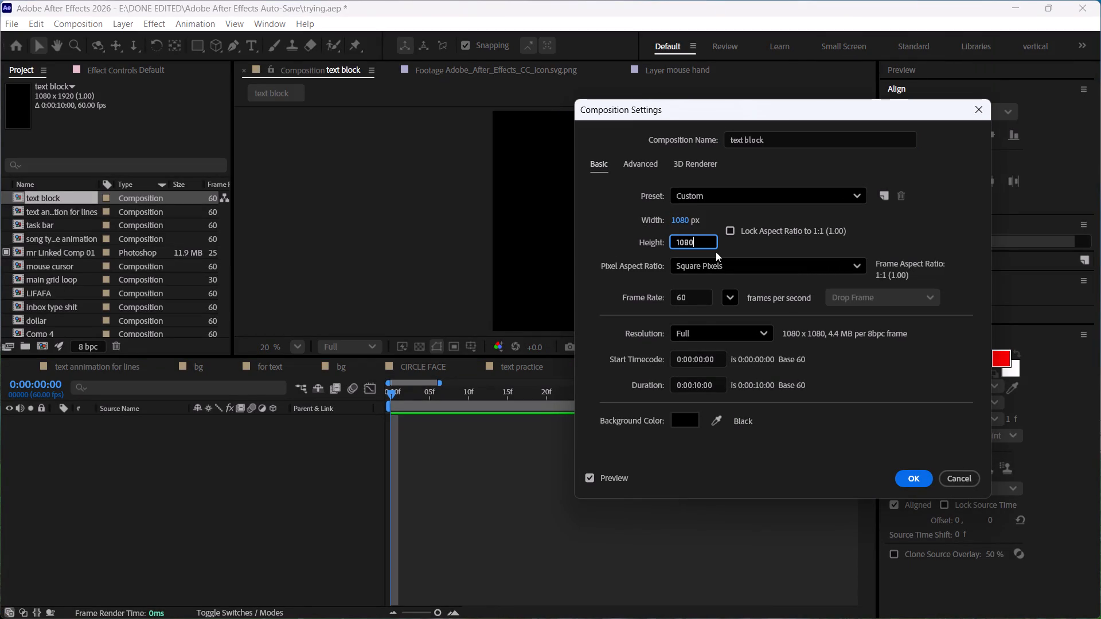
{"action": "left_click", "coordinate": [692, 217]}
{"action": "type", "text": "1920"}
{"action": "key", "text": "Return"}
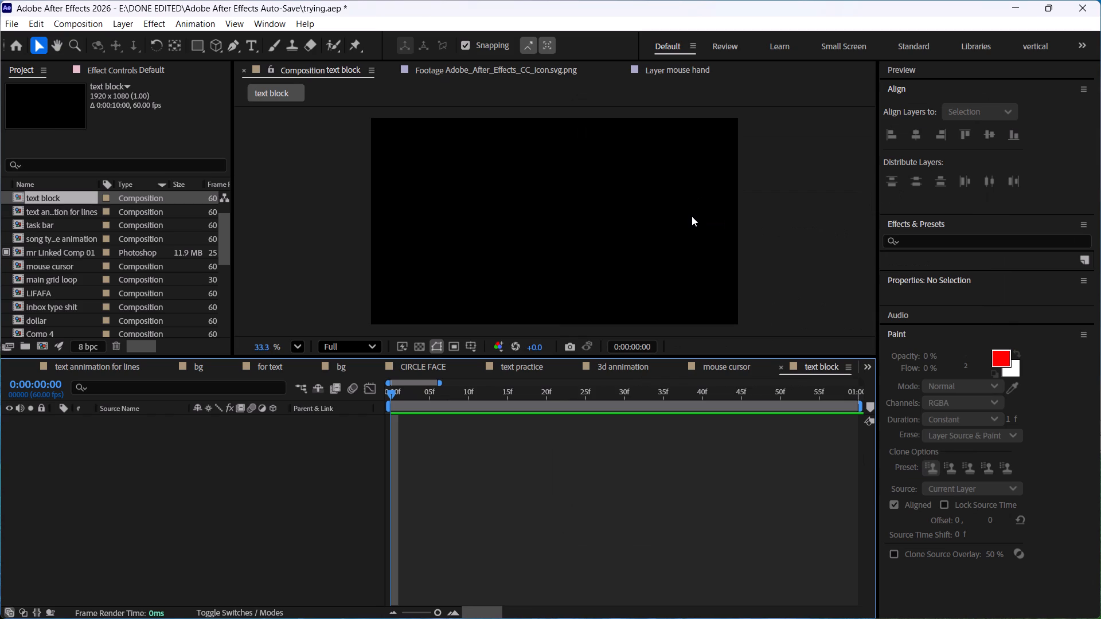
Resize the workspace panels to give the composition preview more room, with a wider project list and a shorter timeline.
{"action": "left_click", "coordinate": [230, 200]}
{"action": "left_click_drag", "start_coordinate": [233, 201], "coordinate": [479, 239]}
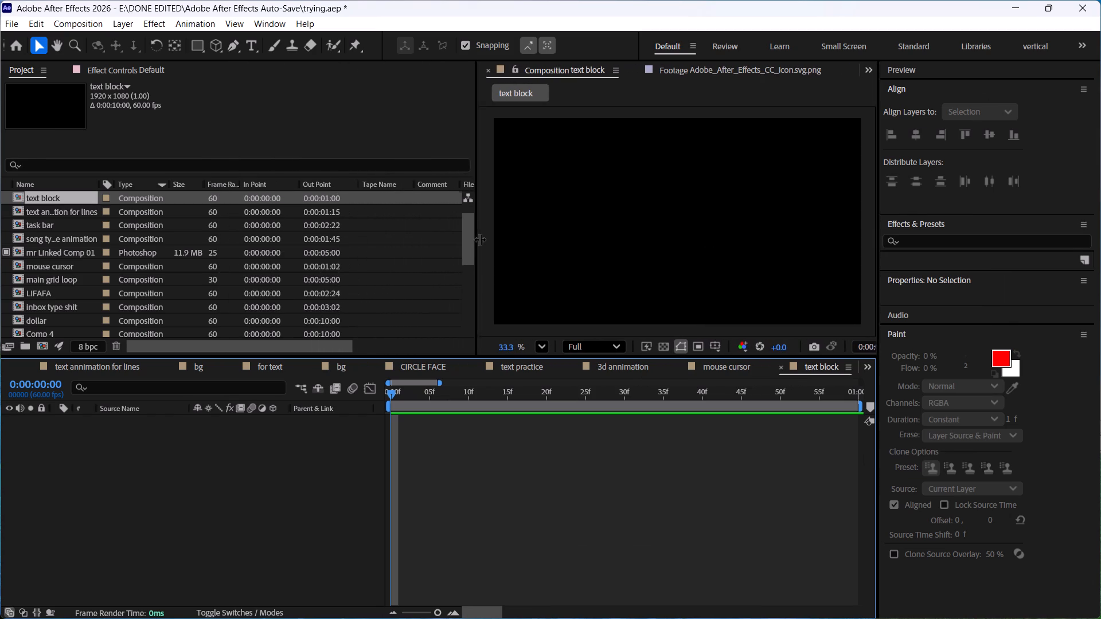
{"action": "left_click_drag", "start_coordinate": [479, 239], "coordinate": [489, 243]}
{"action": "left_click_drag", "start_coordinate": [465, 355], "coordinate": [469, 398]}
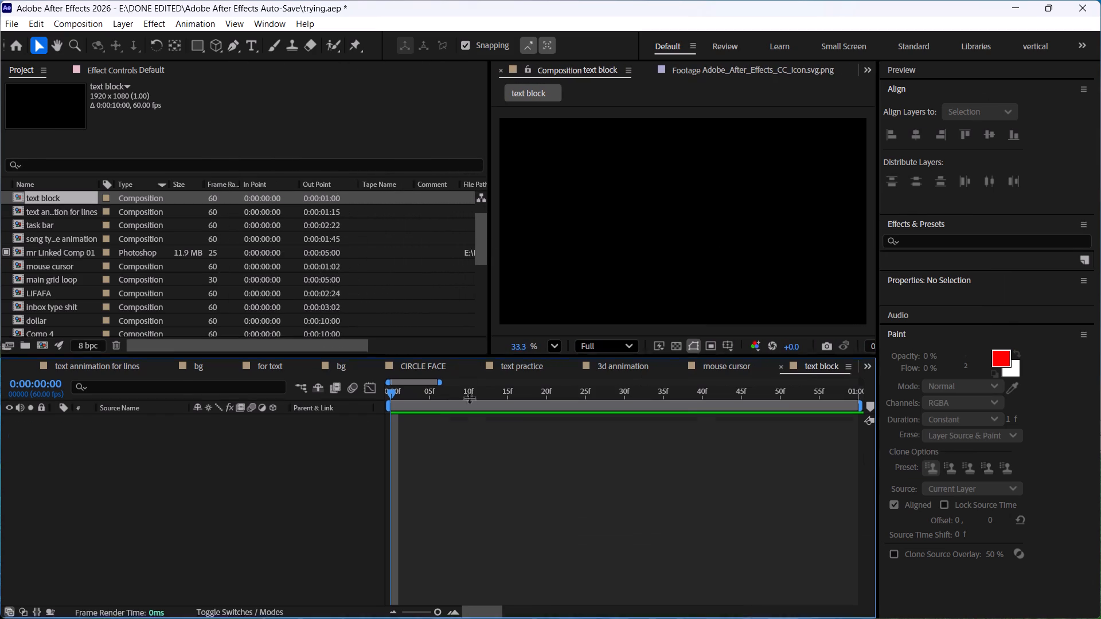
{"action": "left_click_drag", "start_coordinate": [469, 398], "coordinate": [469, 444]}
{"action": "left_click_drag", "start_coordinate": [490, 306], "coordinate": [395, 306]}
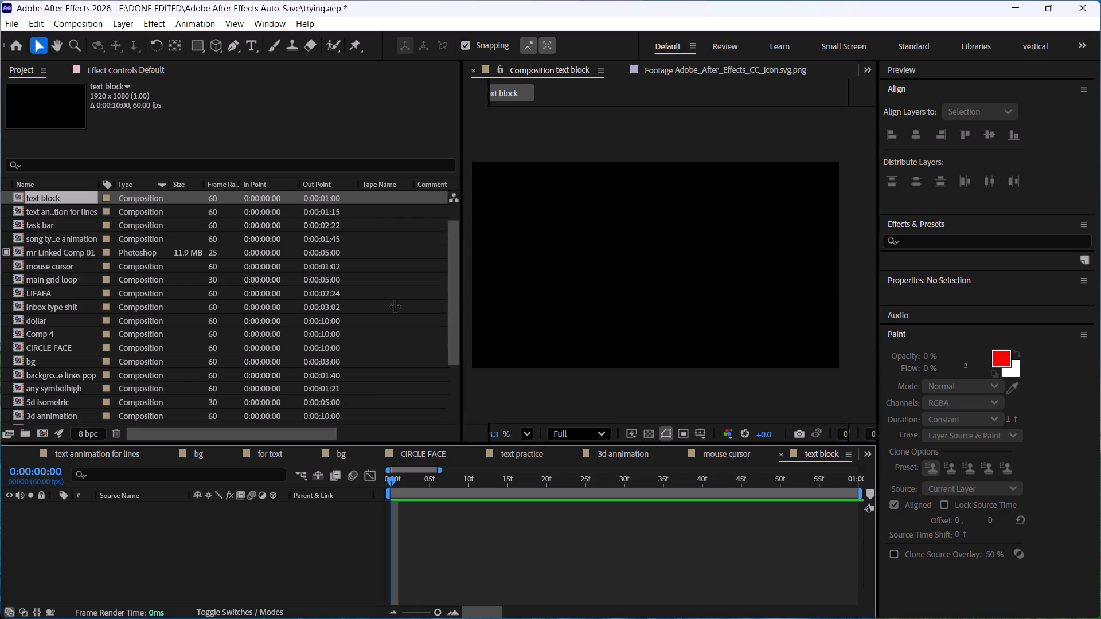
{"action": "left_click_drag", "start_coordinate": [395, 306], "coordinate": [325, 306]}
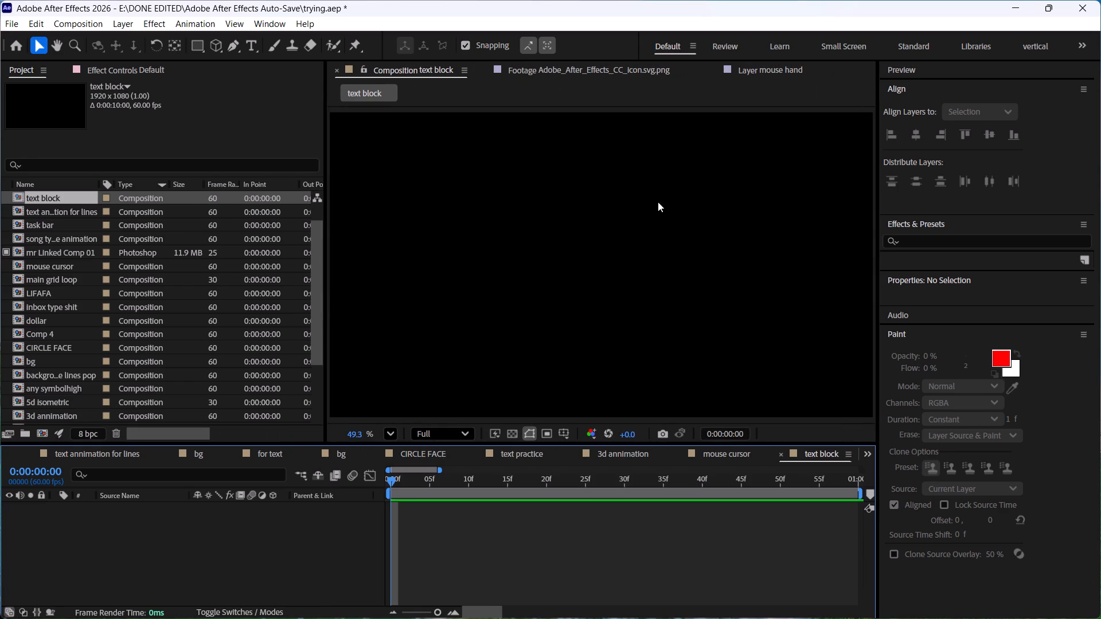
Add a text layer reading "animating" to the "text block" composition.
{"action": "left_click", "coordinate": [255, 41]}
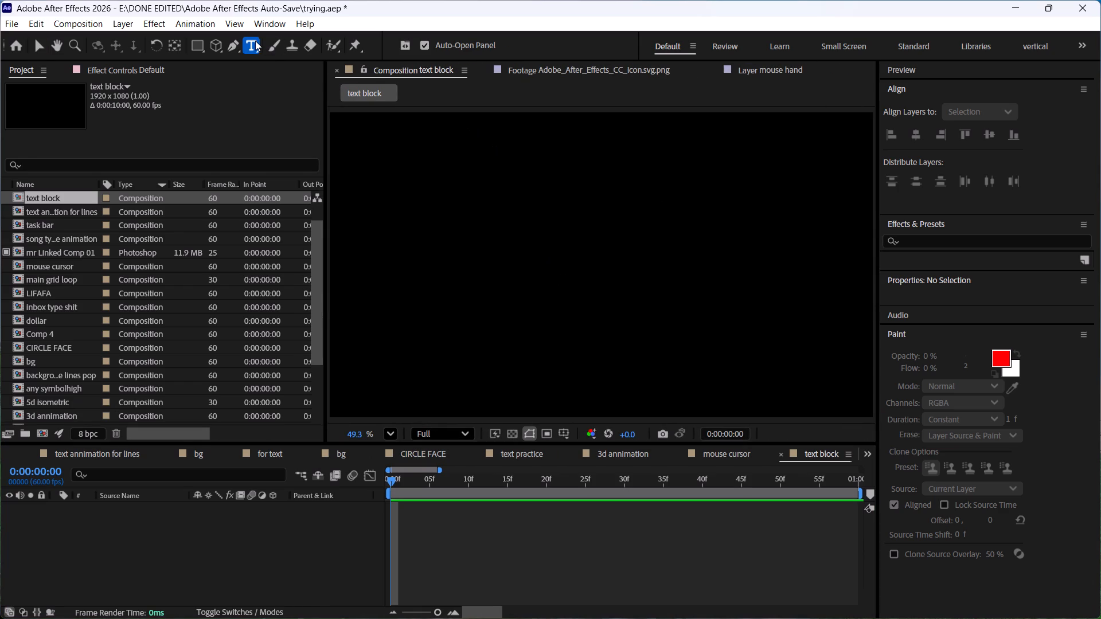
{"action": "key", "text": "ctrl+backslash"}
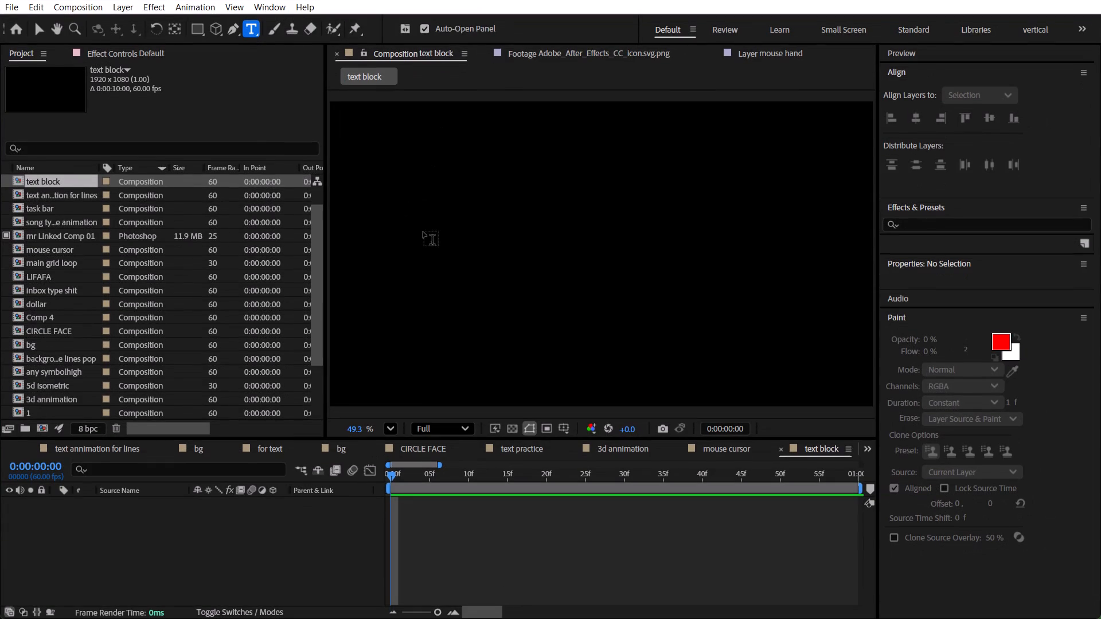
{"action": "left_click", "coordinate": [506, 256]}
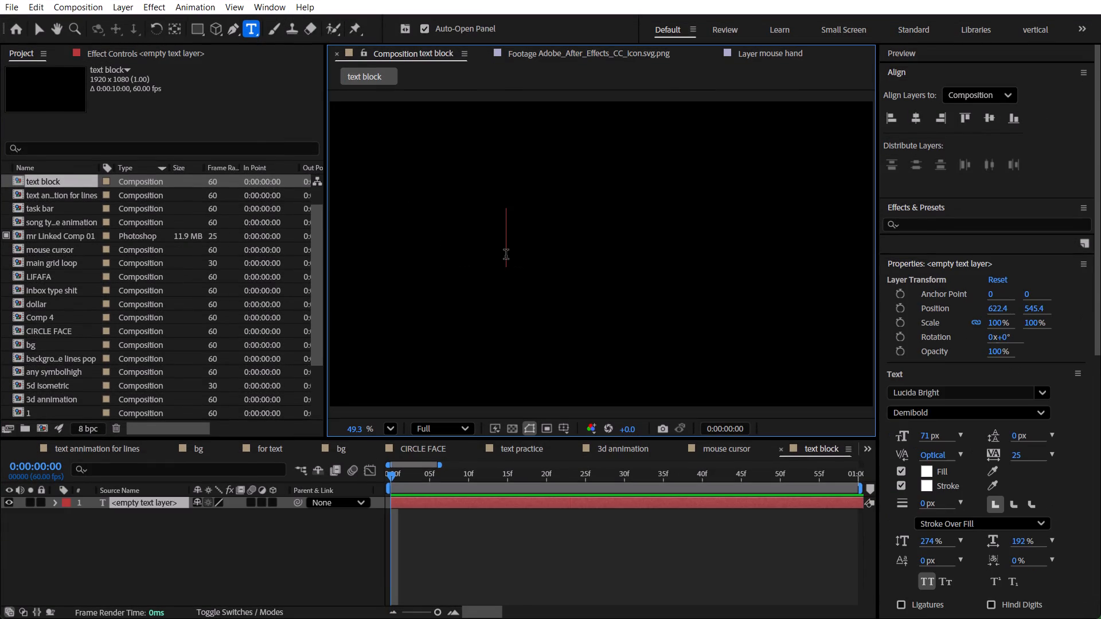
{"action": "key", "text": "ctrl+z"}
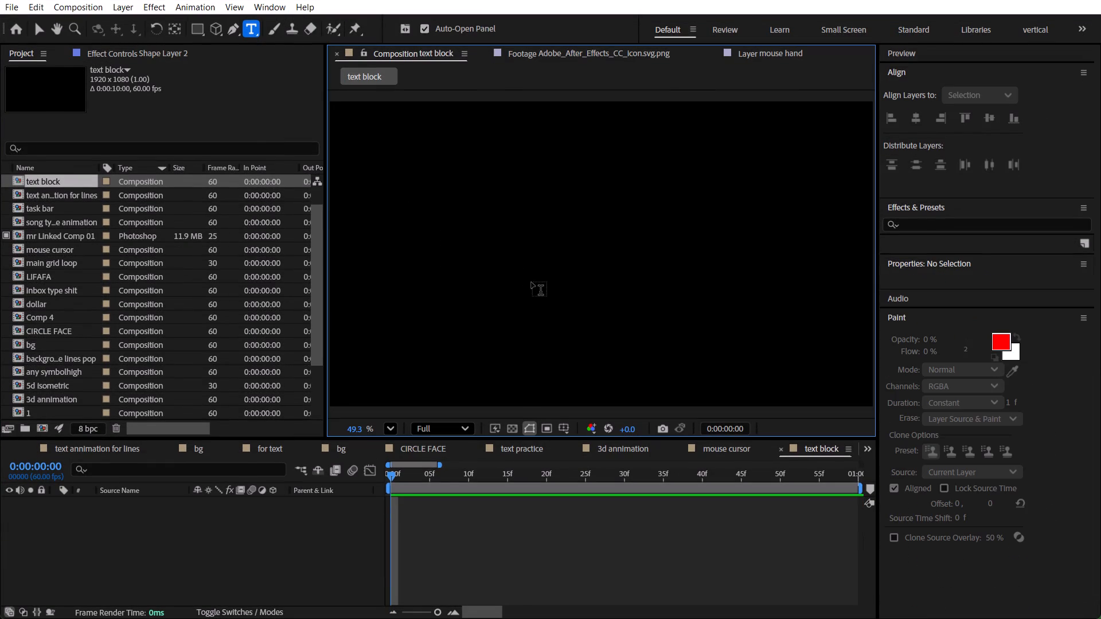
{"action": "left_click", "coordinate": [488, 264], "text": "ctrl"}
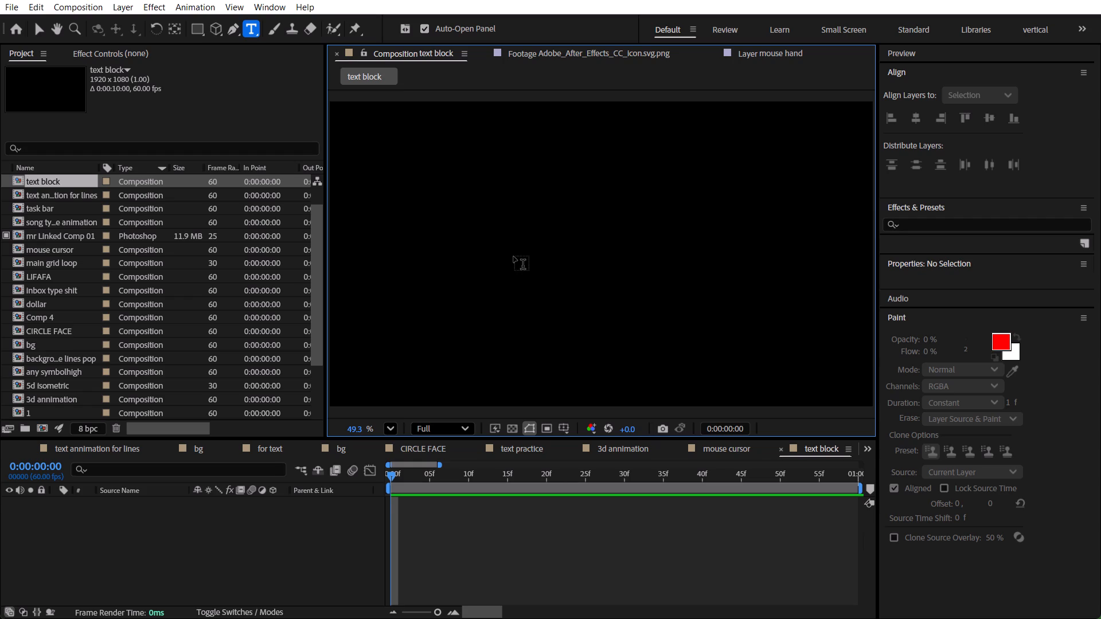
{"action": "left_click", "coordinate": [514, 257], "text": "shift"}
{"action": "type", "text": "animat"}
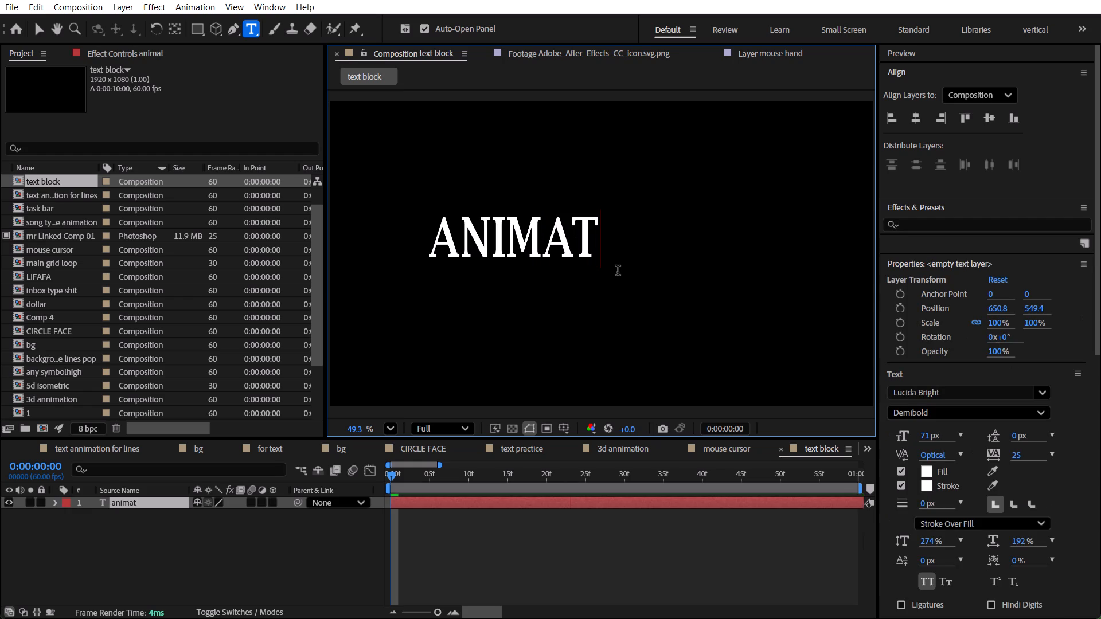
{"action": "type", "text": "ing"}
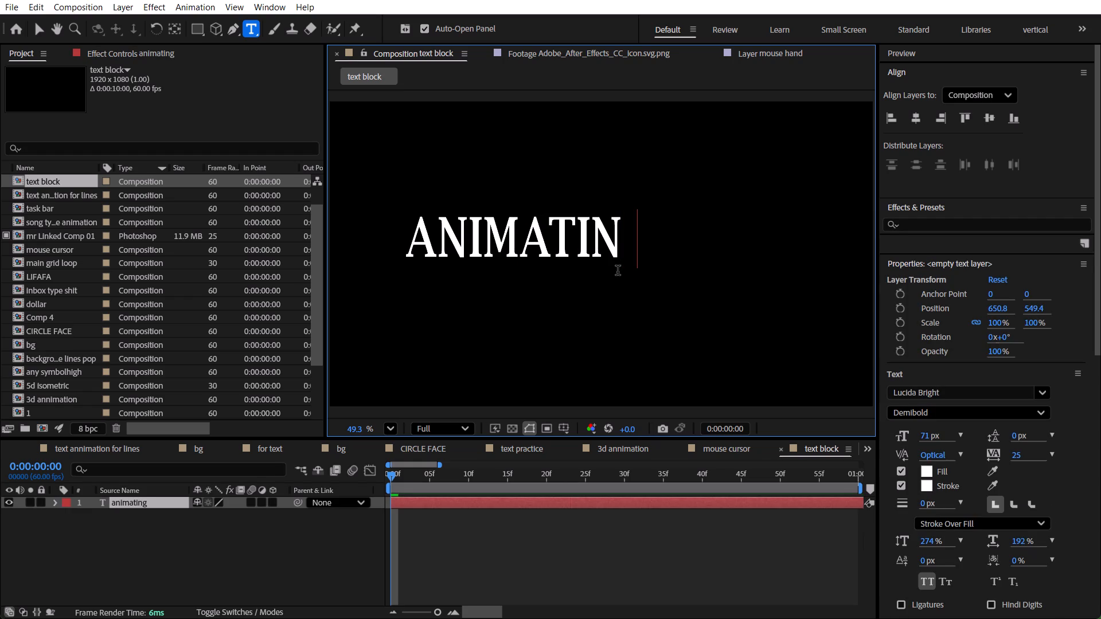
Centre the "animating" text layer vertically and horizontally in the composition.
{"action": "left_click", "coordinate": [995, 114]}
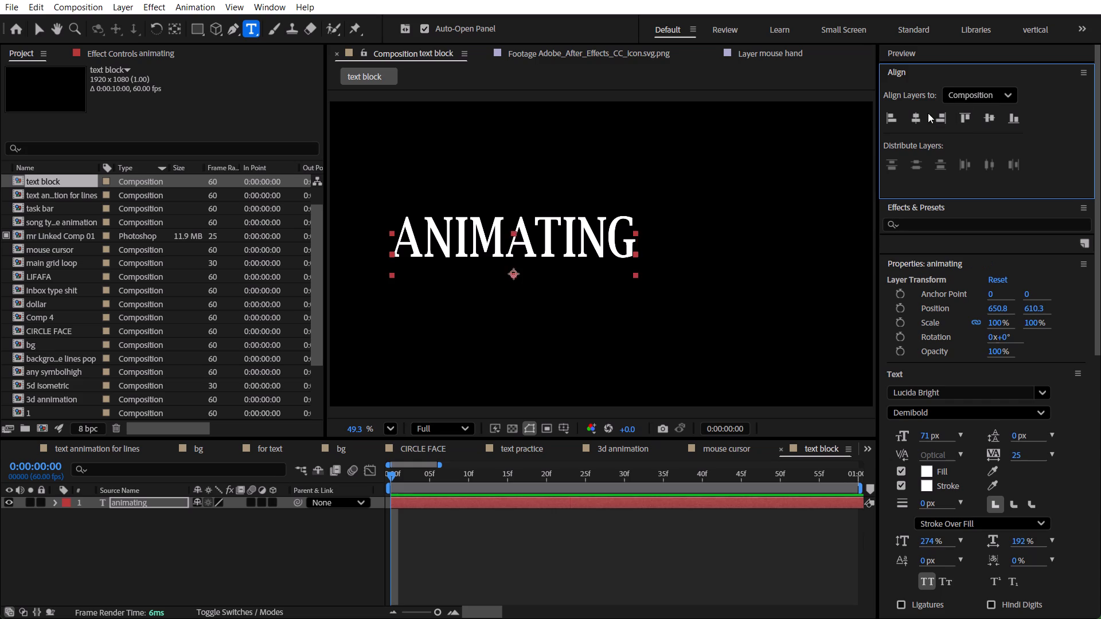
{"action": "left_click", "coordinate": [908, 113]}
Move the "animating" layer's anchor point to the centre of the text, at position 960, 540.
{"action": "key", "text": "y"}
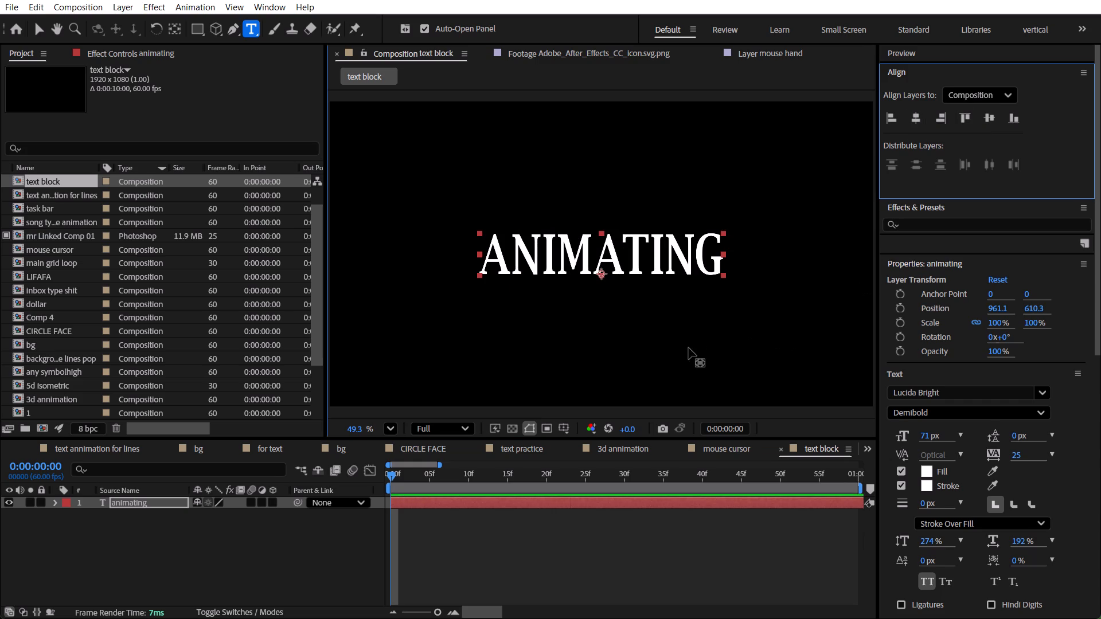
{"action": "left_click_drag", "start_coordinate": [600, 276], "coordinate": [600, 257]}
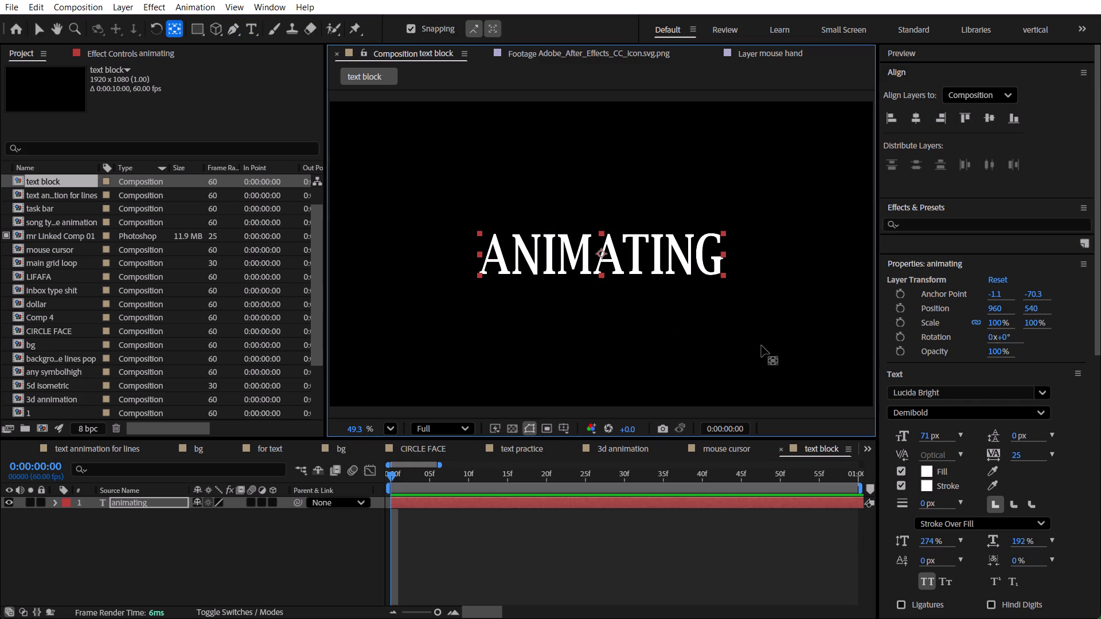
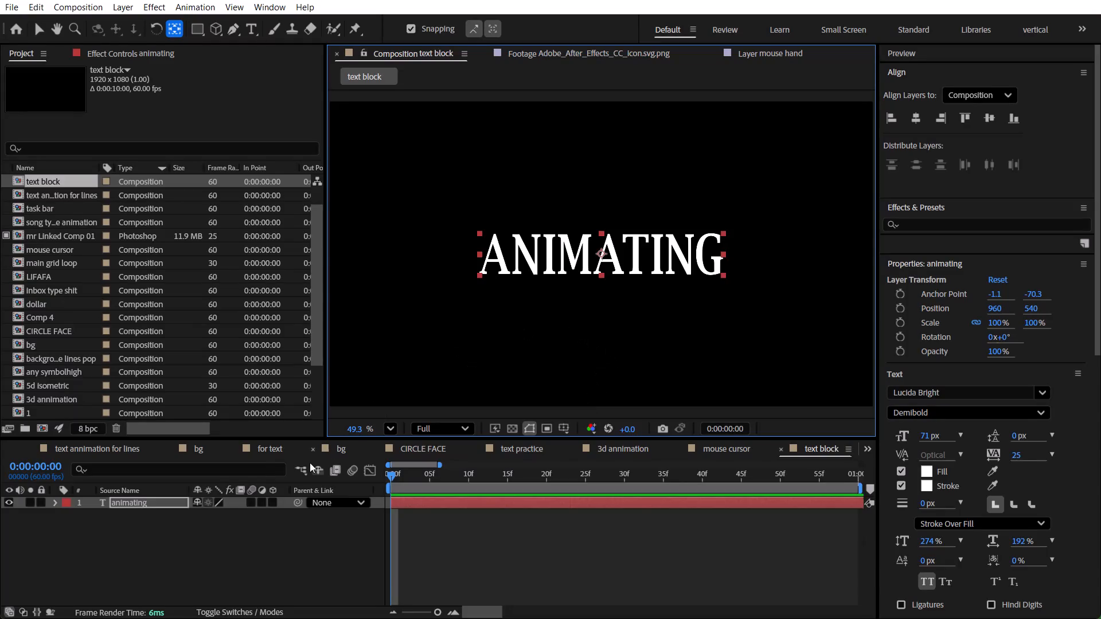
Set the tracking of the "animating" text to 90 and centre the layer in the composition.
{"action": "left_click", "coordinate": [175, 540]}
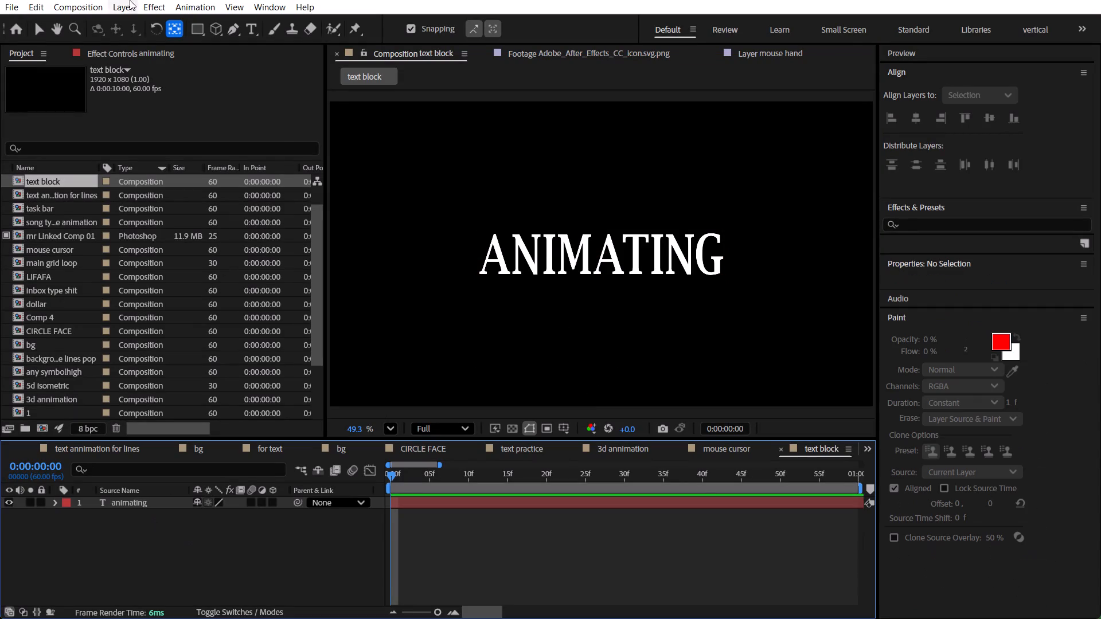
{"action": "left_click", "coordinate": [200, 21]}
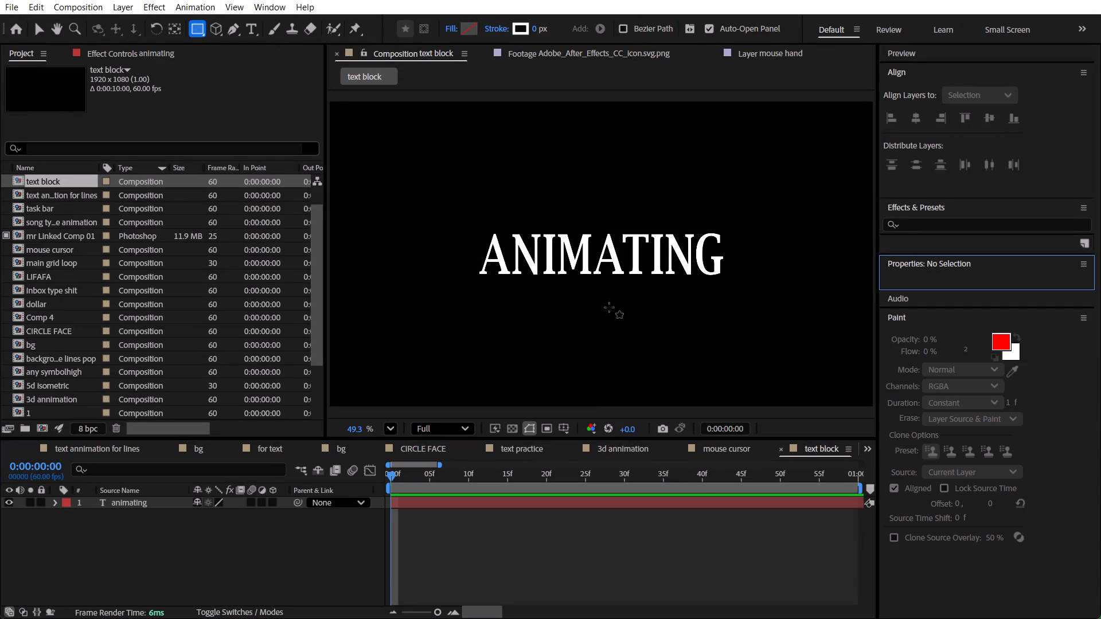
{"action": "left_click", "coordinate": [142, 503]}
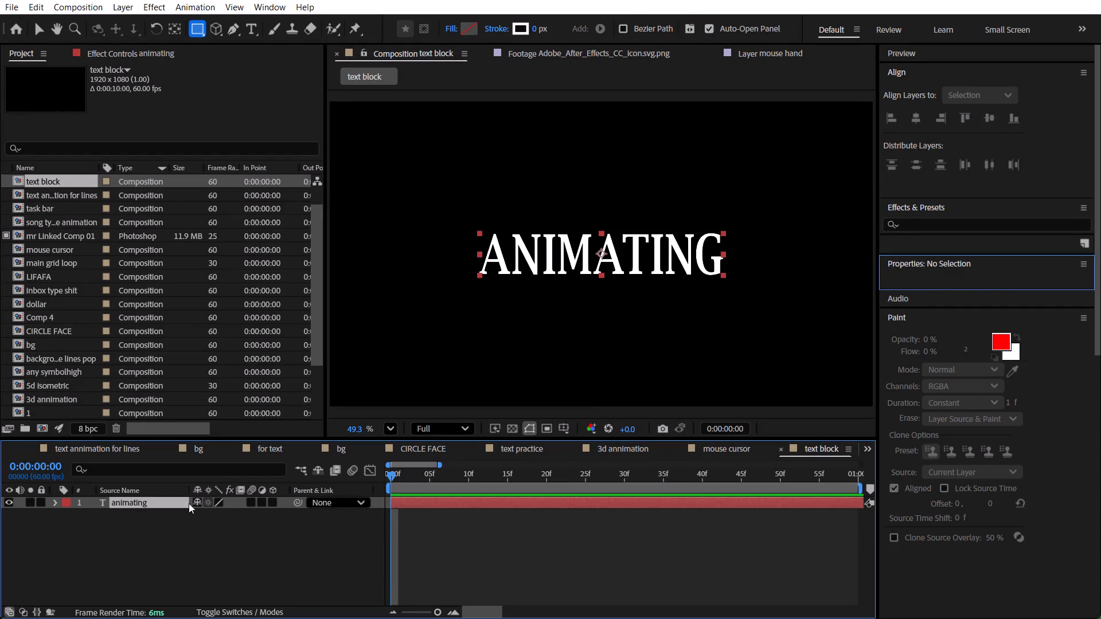
{"action": "left_click", "coordinate": [995, 115]}
{"action": "left_click", "coordinate": [913, 117]}
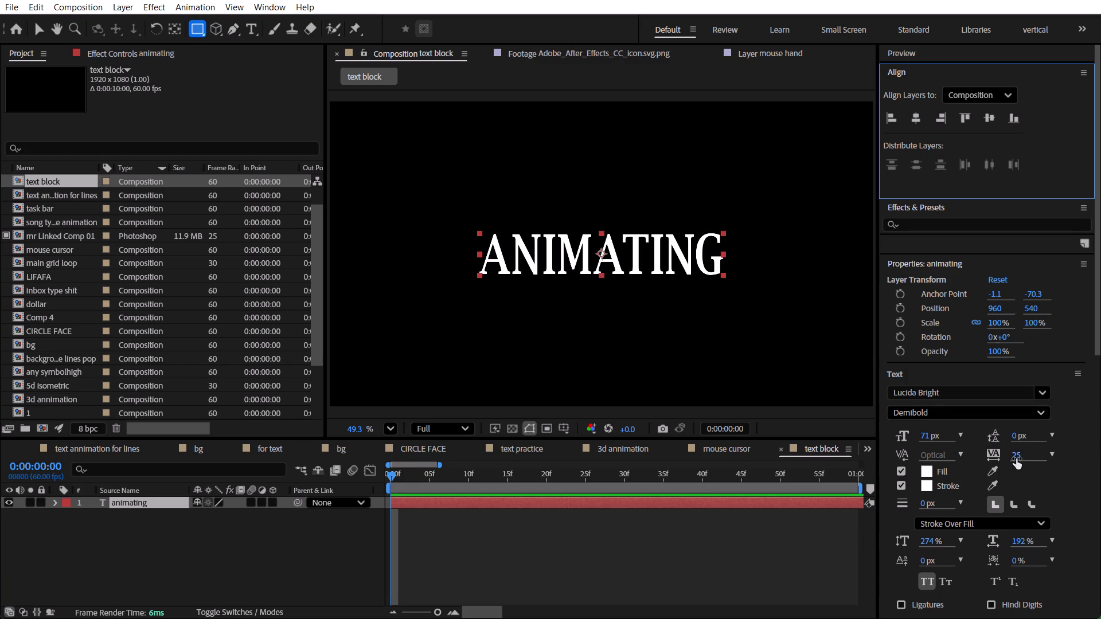
{"action": "left_click_drag", "start_coordinate": [1016, 459], "coordinate": [962, 457]}
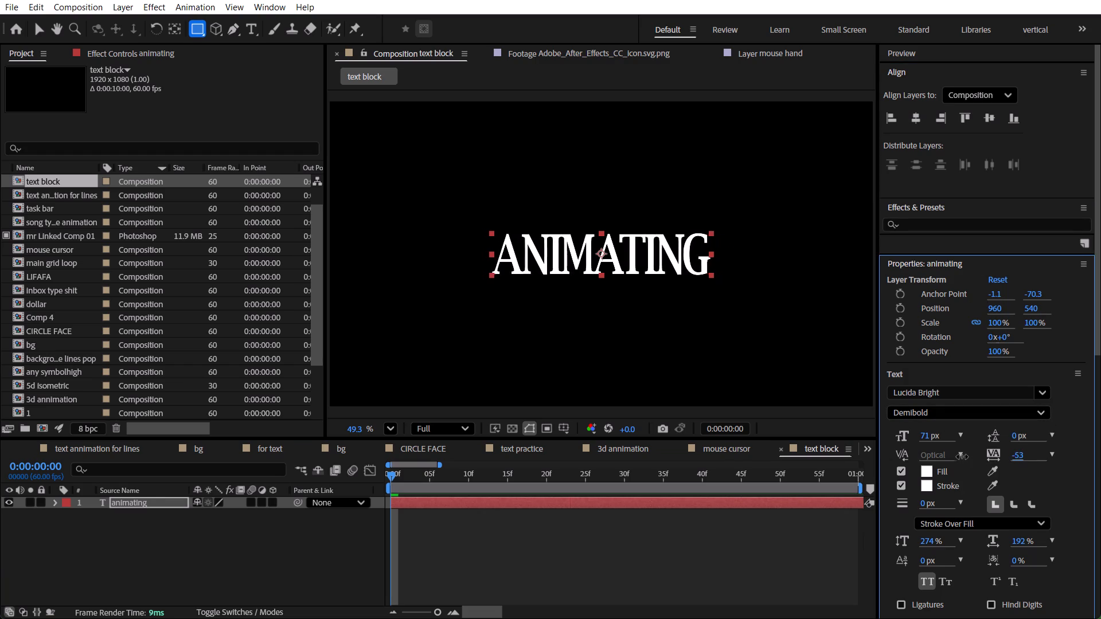
{"action": "left_click_drag", "start_coordinate": [962, 457], "coordinate": [1048, 462]}
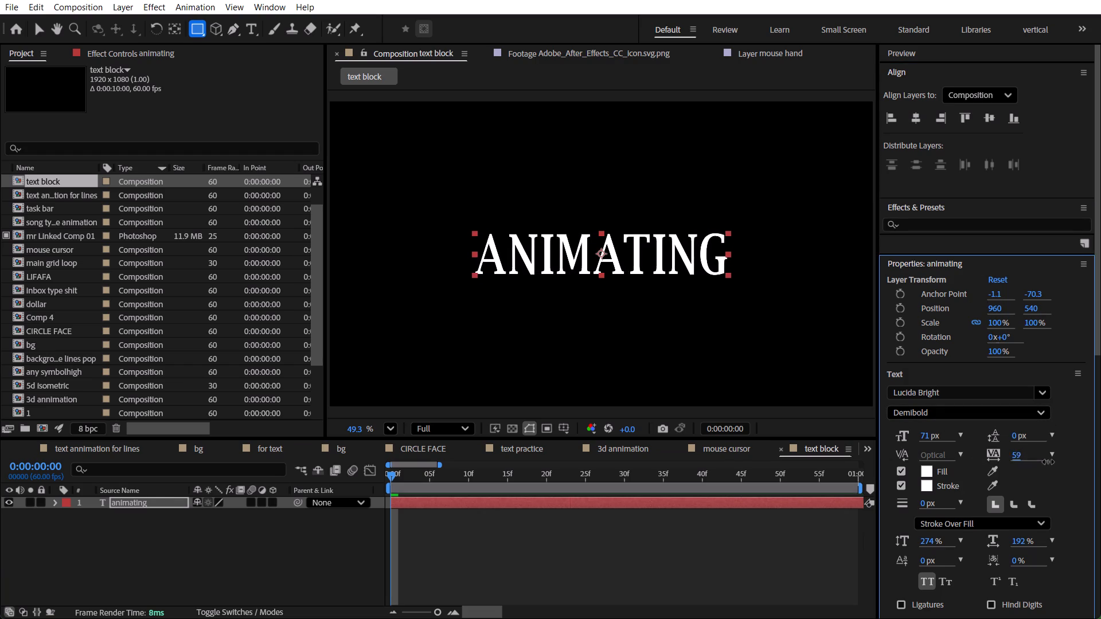
{"action": "left_click_drag", "start_coordinate": [1048, 462], "coordinate": [1067, 462]}
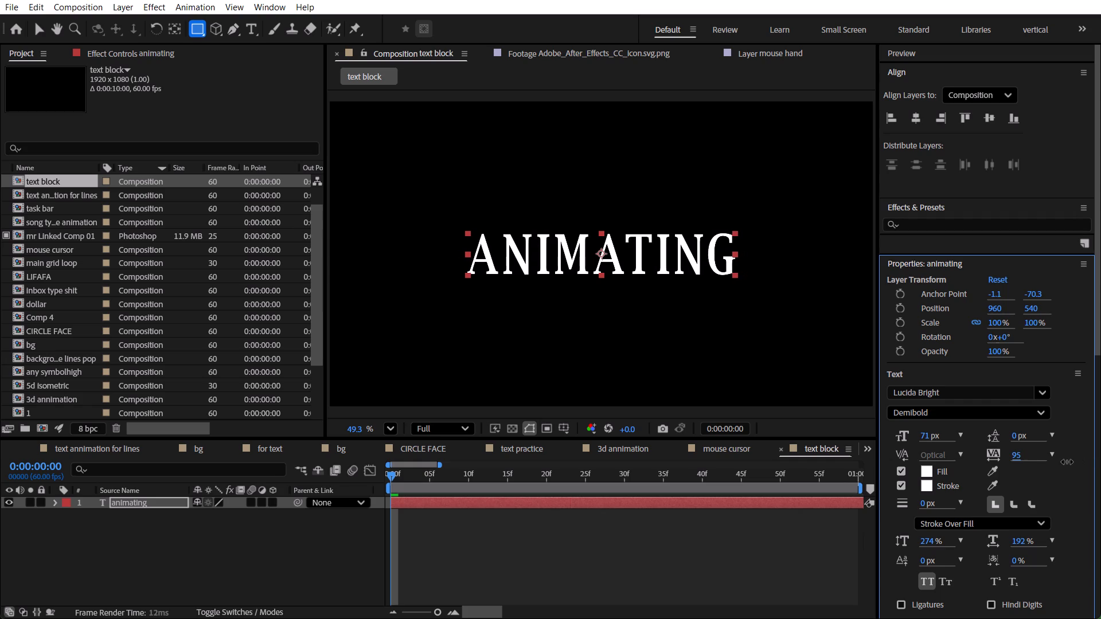
{"action": "left_click_drag", "start_coordinate": [1067, 462], "coordinate": [1063, 462]}
{"action": "left_click", "coordinate": [993, 116]}
{"action": "left_click", "coordinate": [922, 119]}
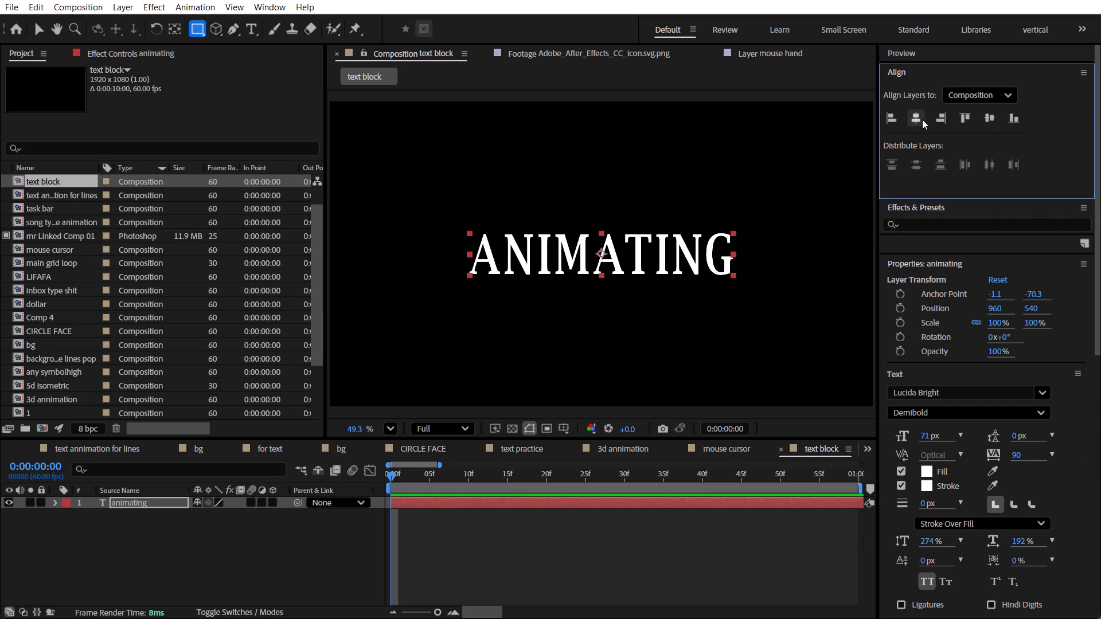
Draw a rectangle shape about 1085 x 199 px around the "animating" text on a new shape layer.
{"action": "left_click", "coordinate": [159, 540]}
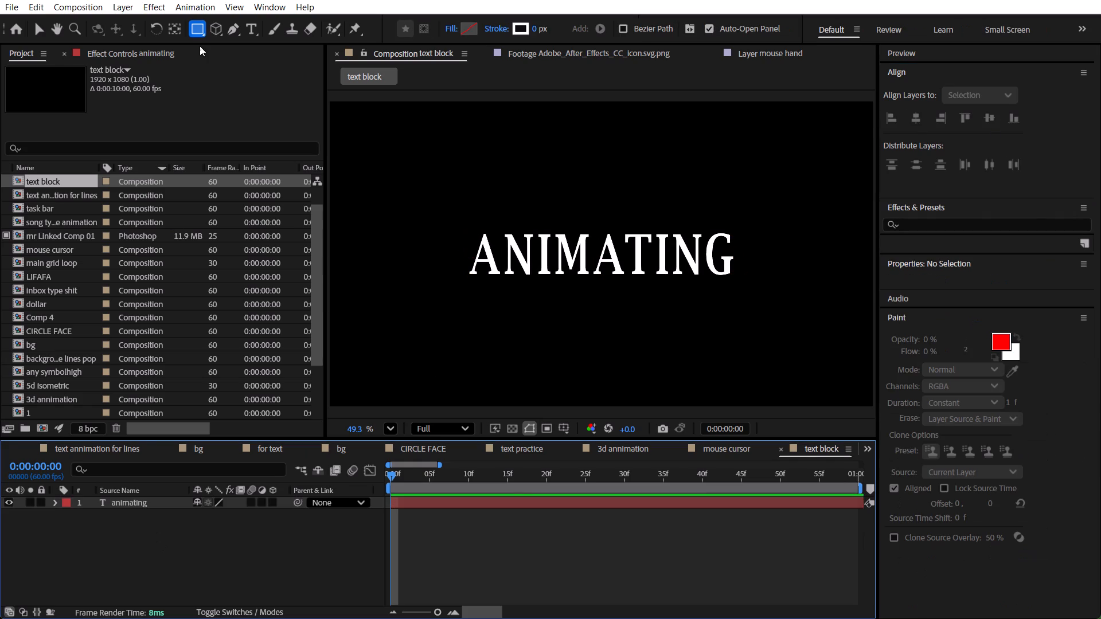
{"action": "left_click", "coordinate": [195, 37]}
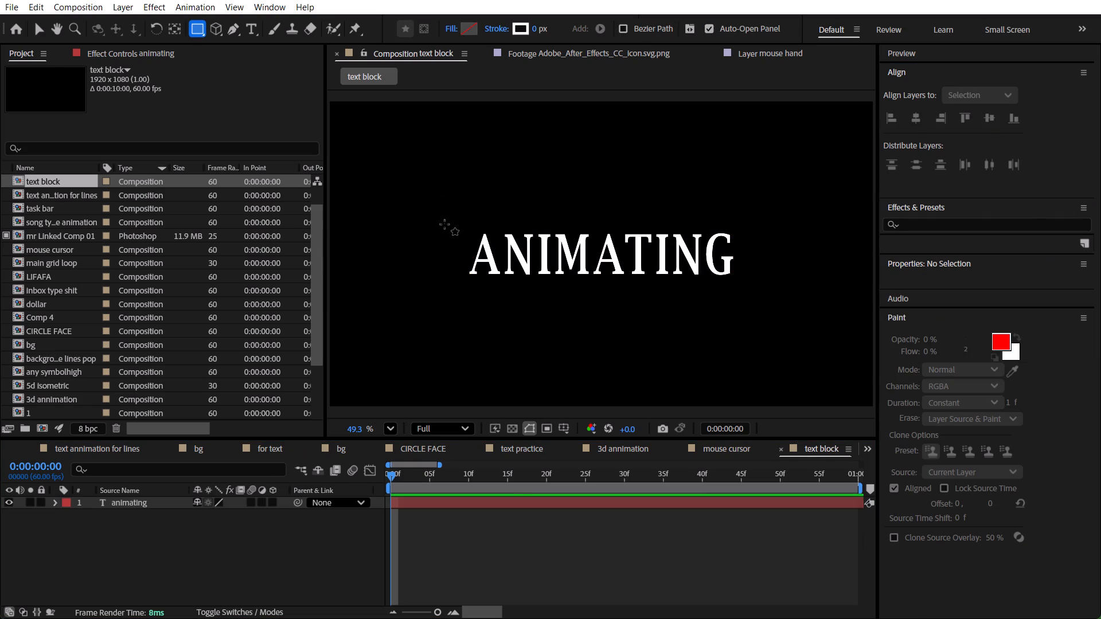
{"action": "left_click_drag", "start_coordinate": [444, 224], "coordinate": [762, 289]}
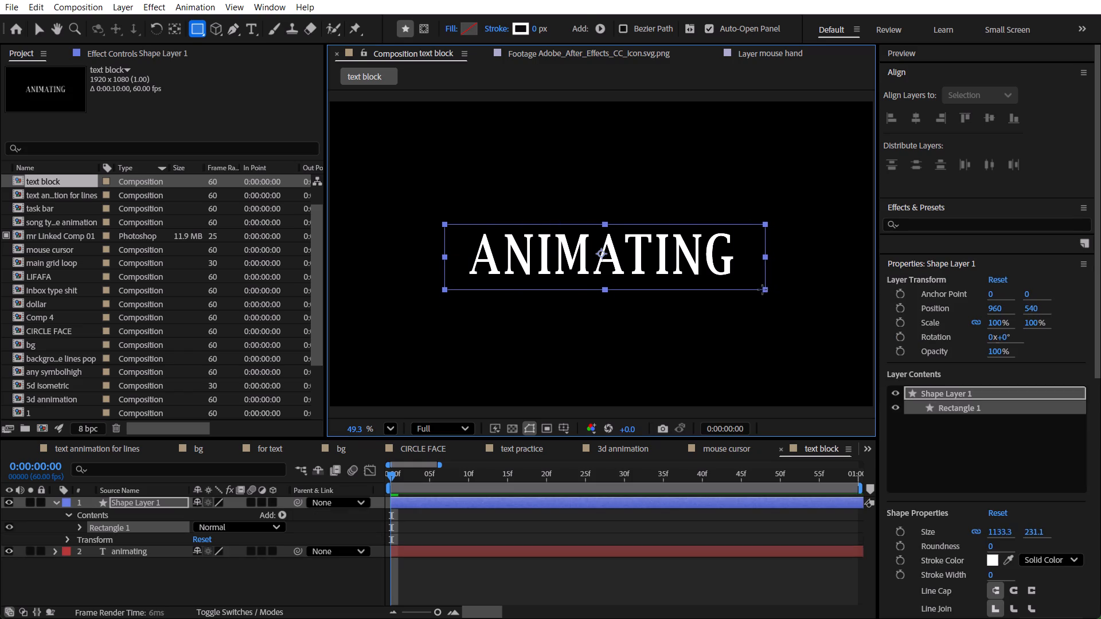
{"action": "left_click_drag", "start_coordinate": [762, 289], "coordinate": [749, 269]}
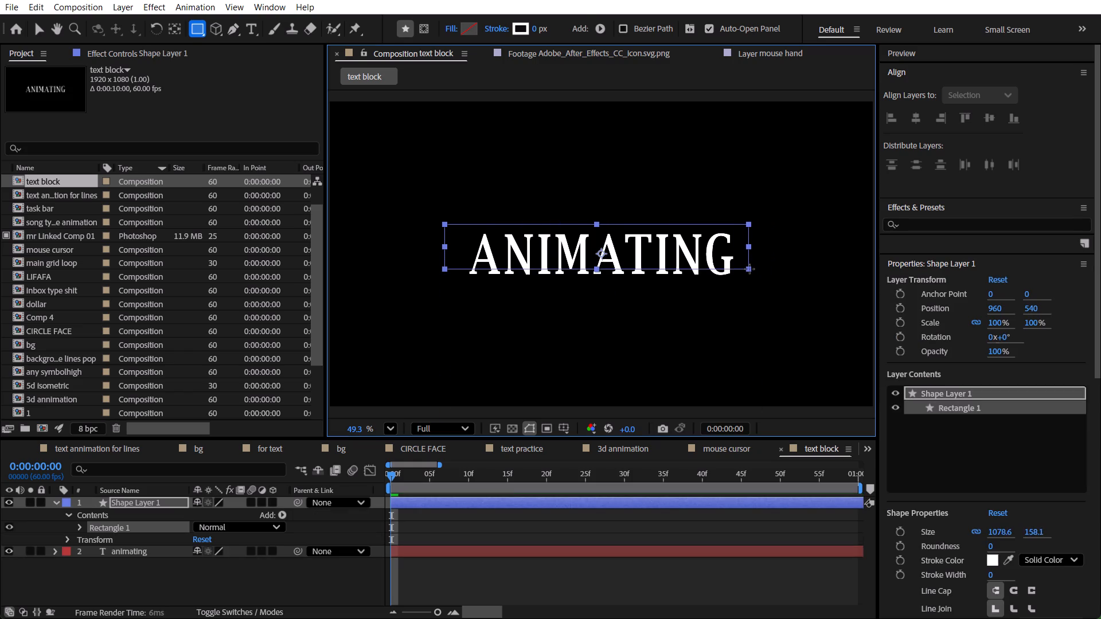
{"action": "left_click_drag", "start_coordinate": [749, 269], "coordinate": [754, 280]}
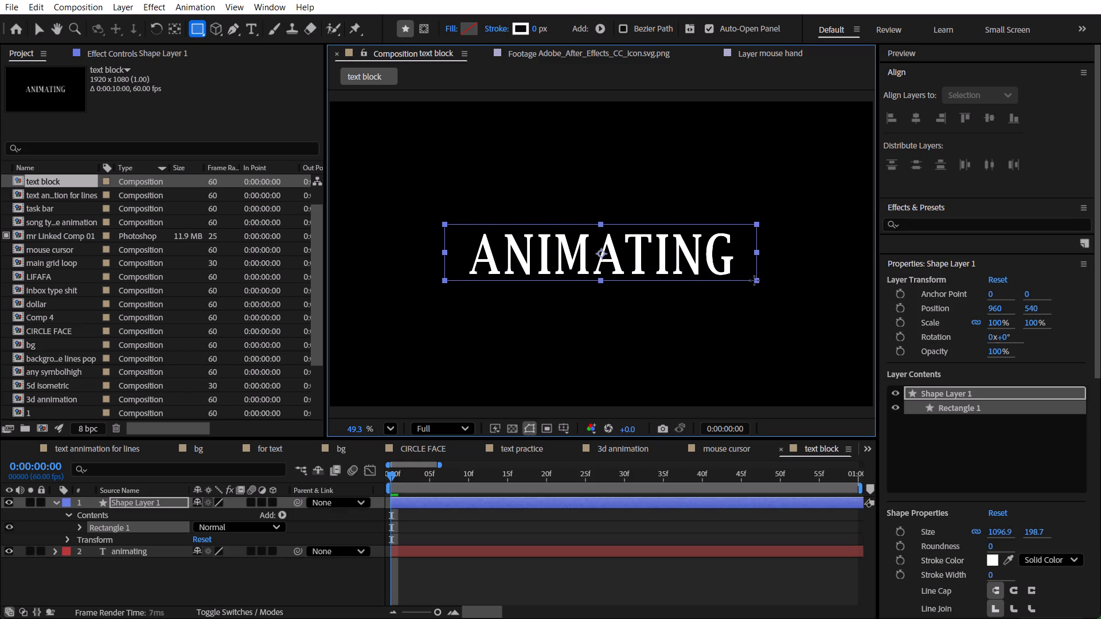
{"action": "left_click_drag", "start_coordinate": [754, 280], "coordinate": [751, 280]}
Show the Mode and Track Matte columns in the timeline.
{"action": "left_click", "coordinate": [143, 562]}
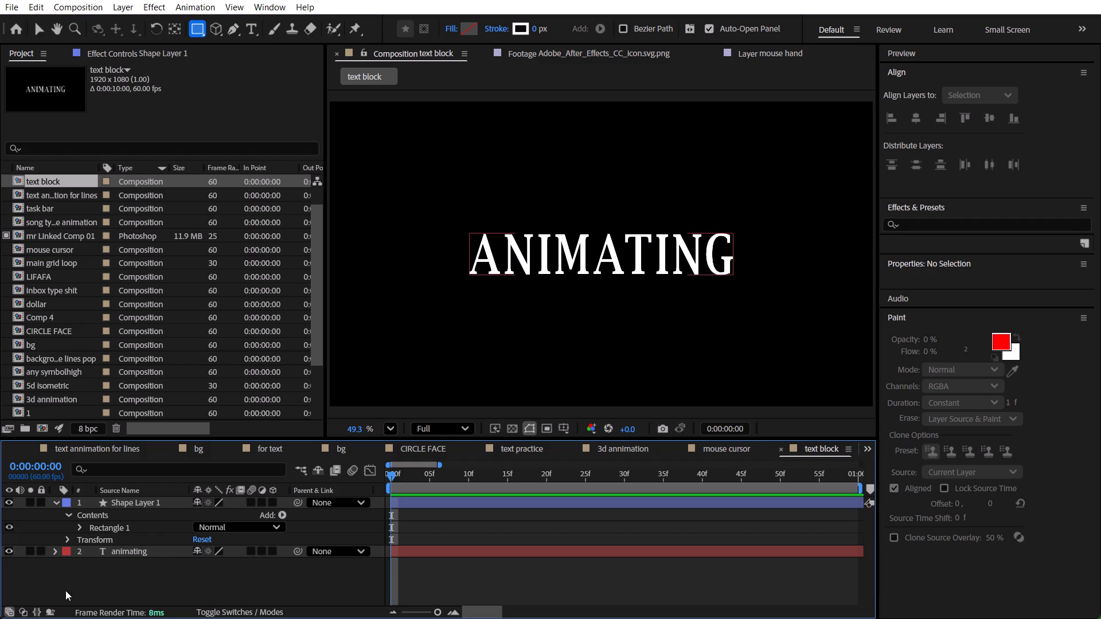
{"action": "left_click", "coordinate": [29, 614]}
{"action": "left_click", "coordinate": [21, 614]}
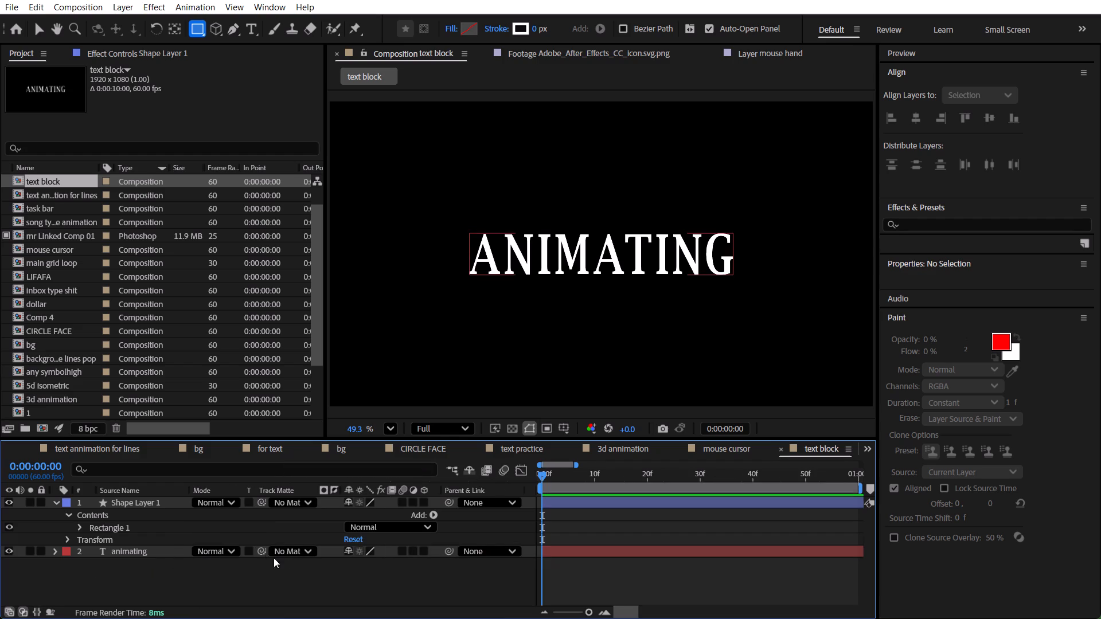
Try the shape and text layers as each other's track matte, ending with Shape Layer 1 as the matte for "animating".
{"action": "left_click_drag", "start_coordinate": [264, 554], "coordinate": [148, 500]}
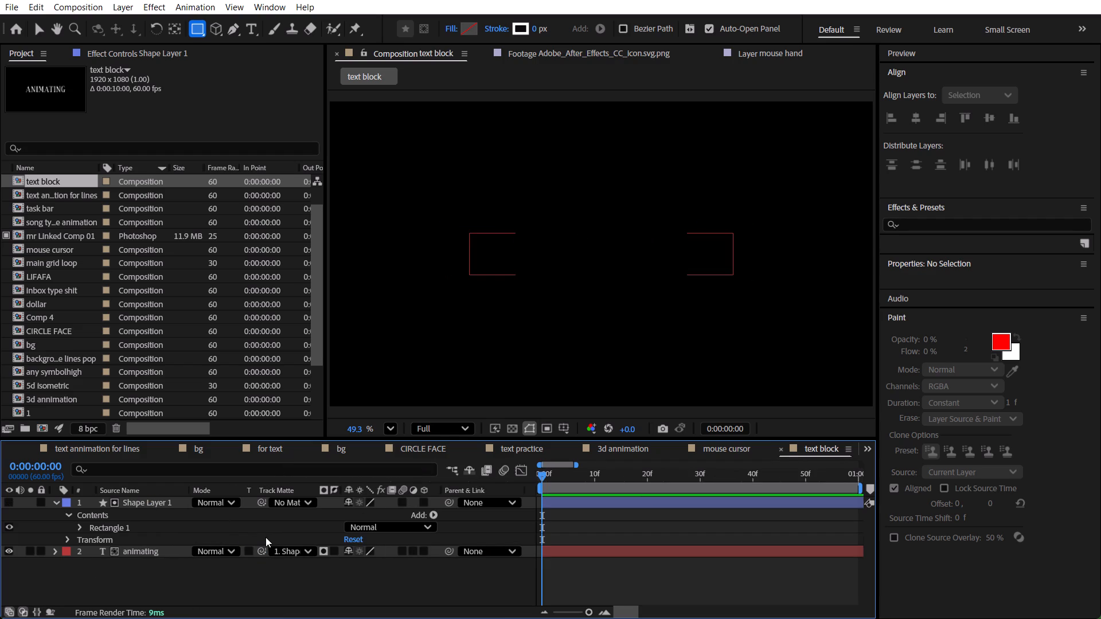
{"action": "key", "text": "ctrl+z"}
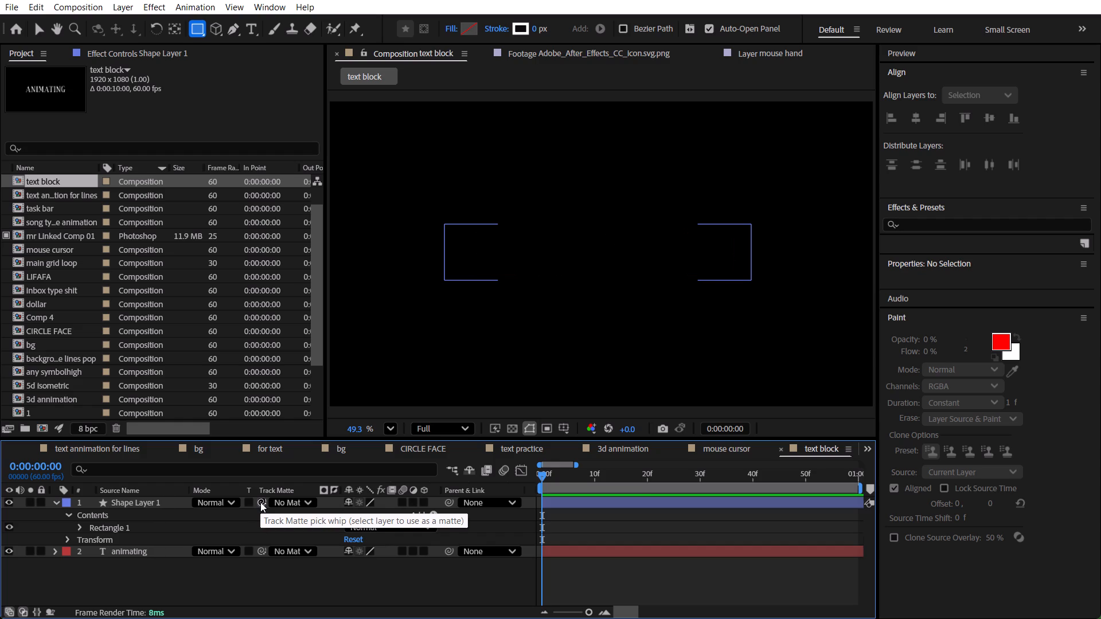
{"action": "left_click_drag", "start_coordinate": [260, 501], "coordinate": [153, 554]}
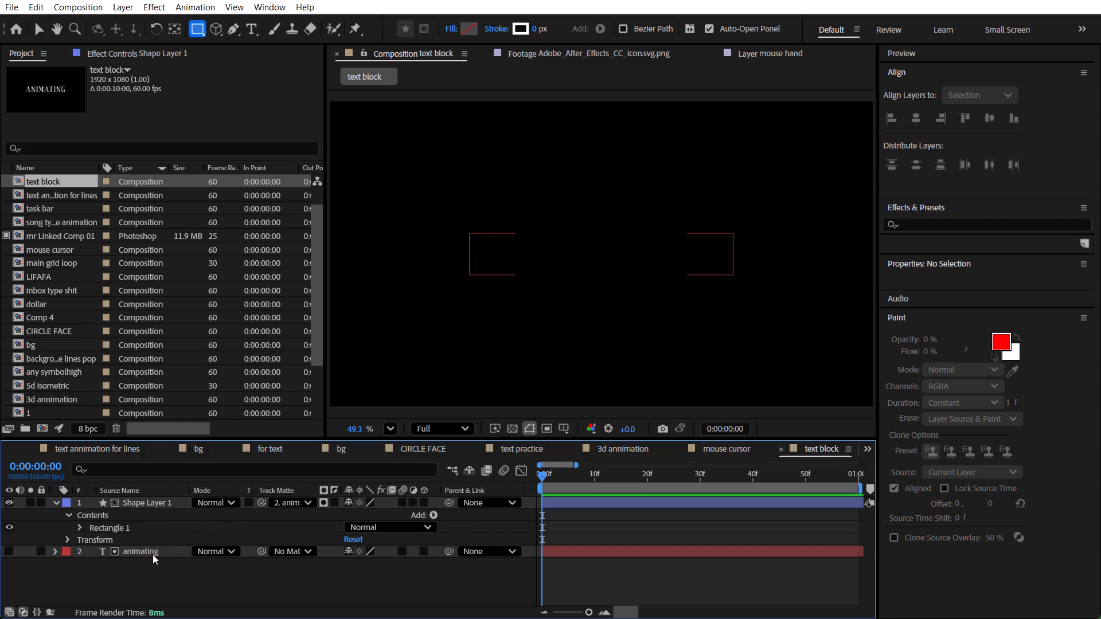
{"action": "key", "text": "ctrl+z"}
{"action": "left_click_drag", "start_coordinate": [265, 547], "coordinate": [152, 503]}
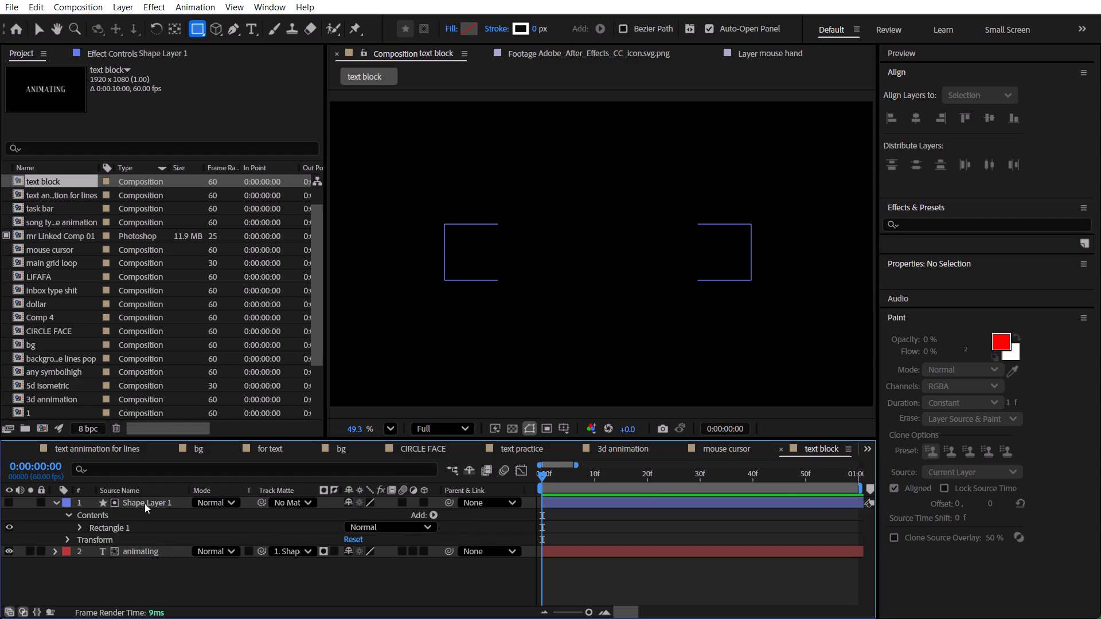
Reveal the Position property of both Shape Layer 1 and the "animating" layer in the timeline.
{"action": "left_click", "coordinate": [145, 503]}
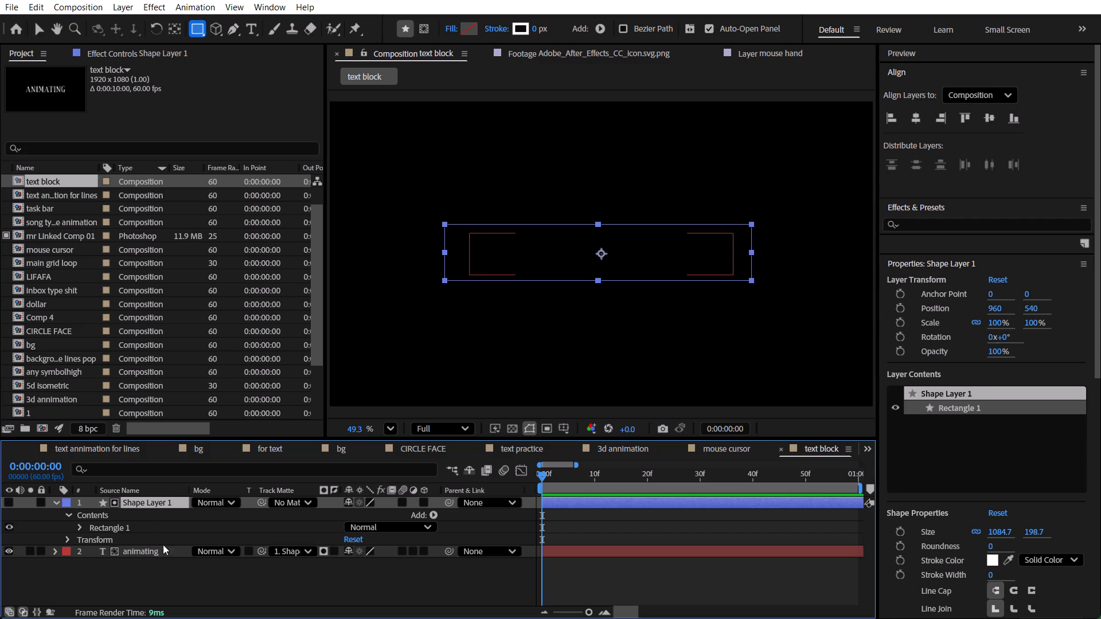
{"action": "left_click", "coordinate": [159, 553]}
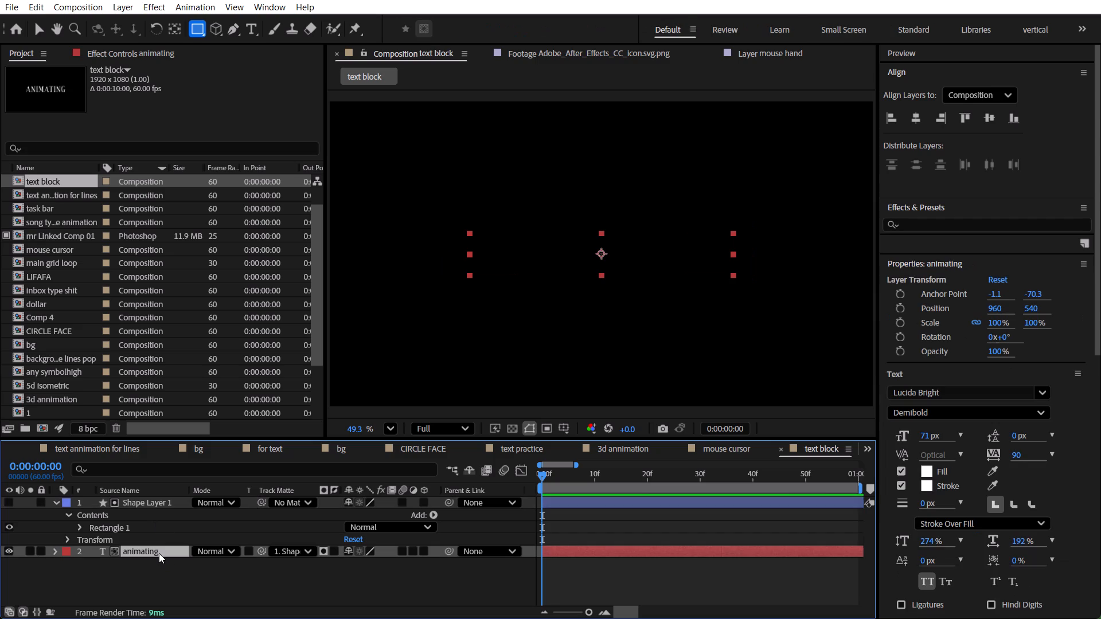
{"action": "left_click", "coordinate": [152, 582]}
{"action": "key", "text": "p"}
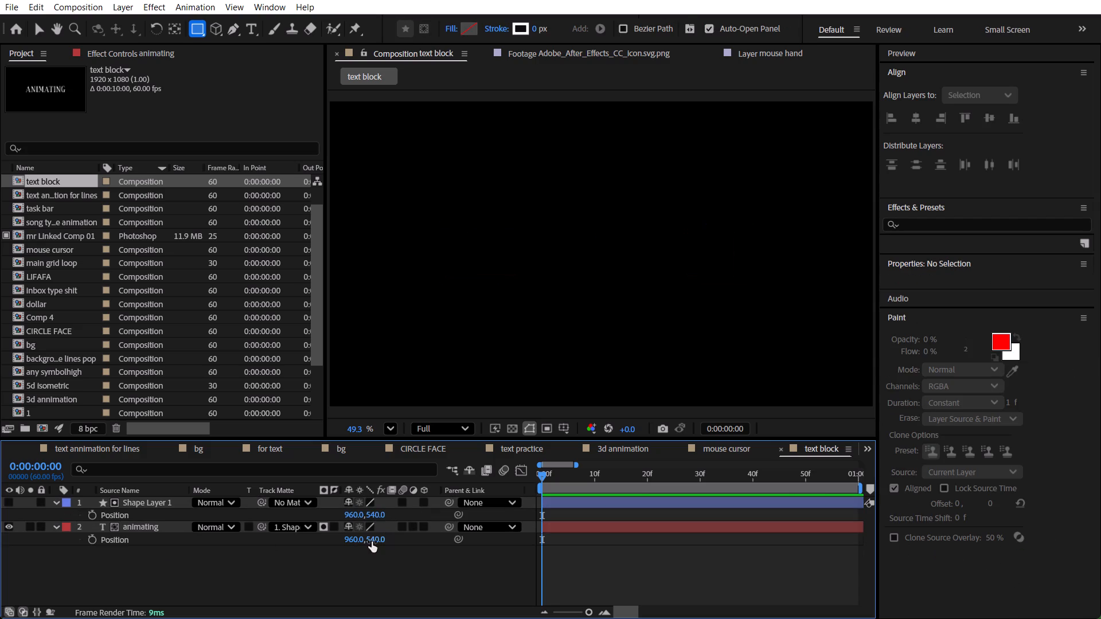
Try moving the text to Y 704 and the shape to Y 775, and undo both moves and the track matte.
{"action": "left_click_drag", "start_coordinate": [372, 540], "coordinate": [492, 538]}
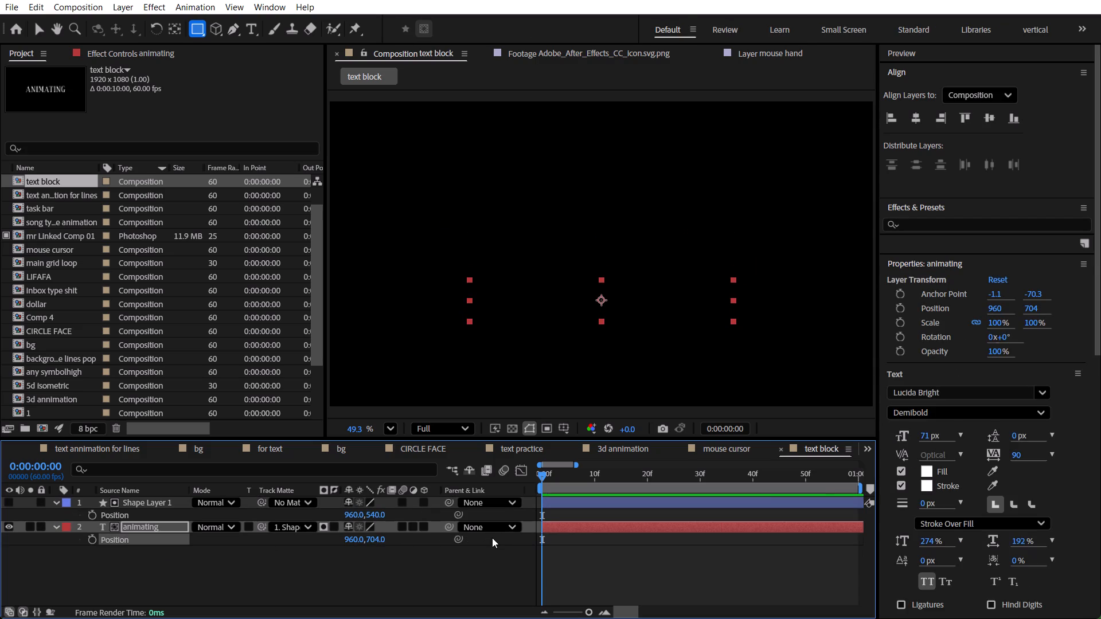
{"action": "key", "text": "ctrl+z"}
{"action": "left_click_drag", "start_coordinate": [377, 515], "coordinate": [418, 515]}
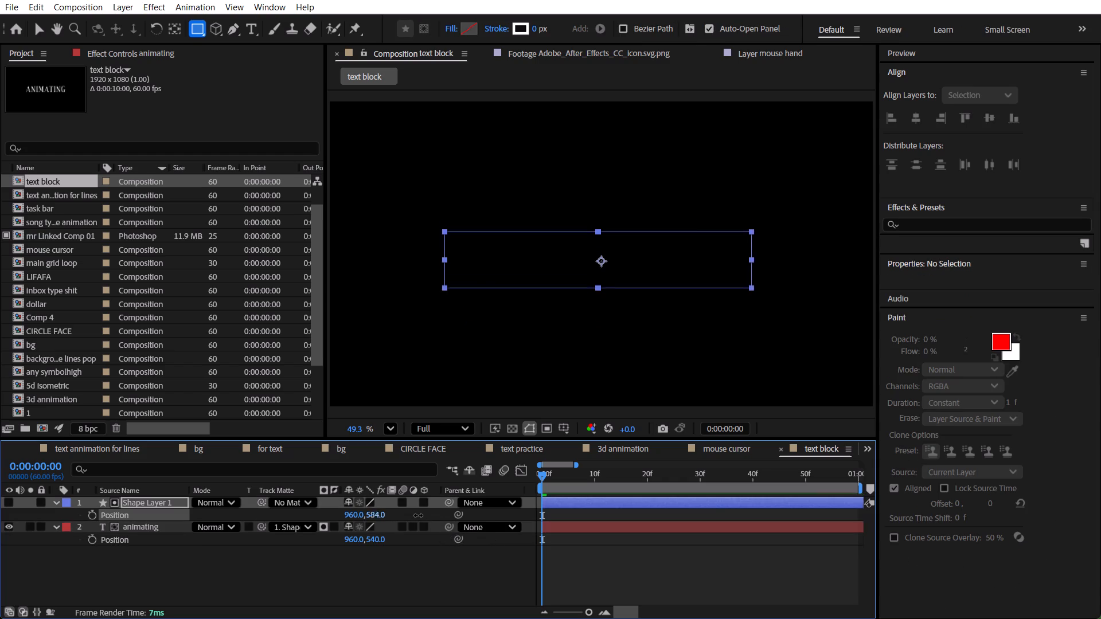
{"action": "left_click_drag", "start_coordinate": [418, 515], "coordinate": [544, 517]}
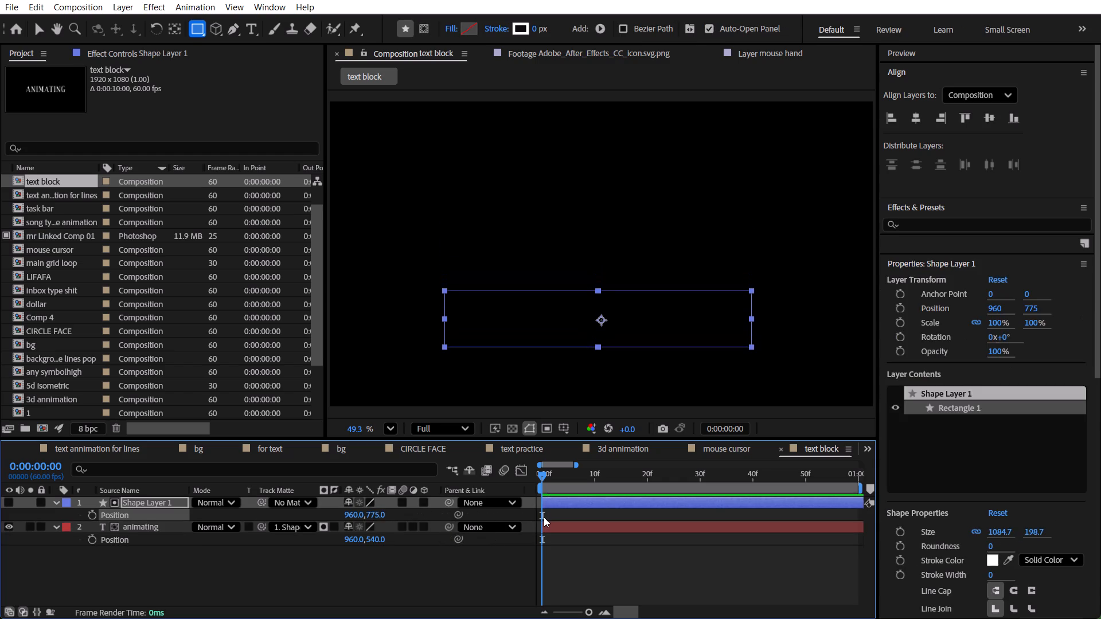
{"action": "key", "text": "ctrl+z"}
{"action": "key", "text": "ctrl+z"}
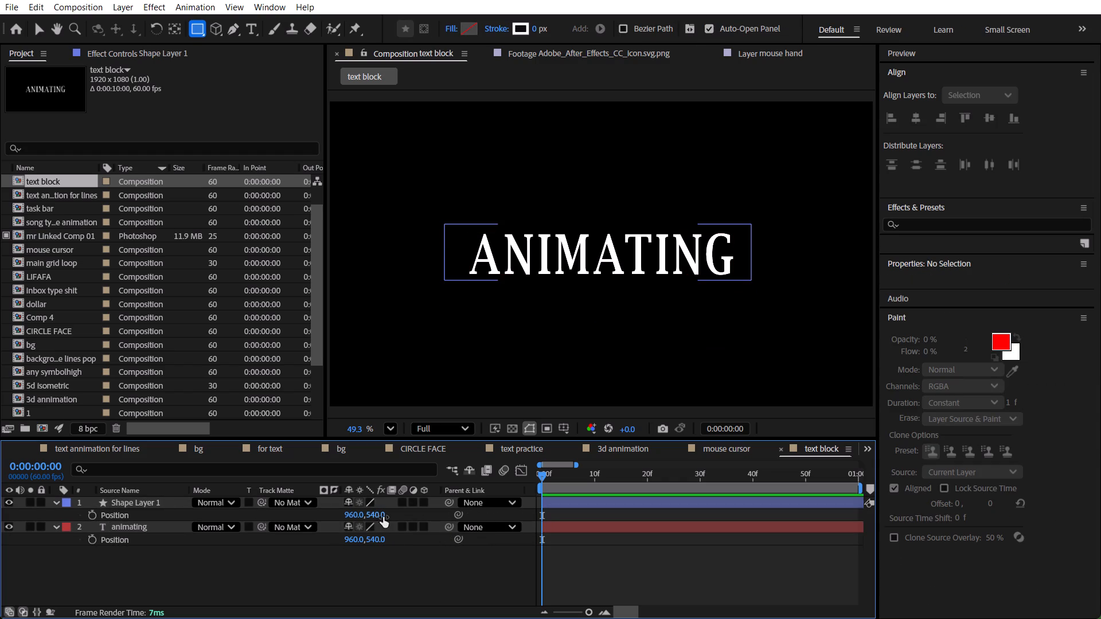
Set Shape Layer 1's Y position to 552.
{"action": "left_click_drag", "start_coordinate": [383, 517], "coordinate": [391, 517]}
{"action": "left_click", "coordinate": [255, 589]}
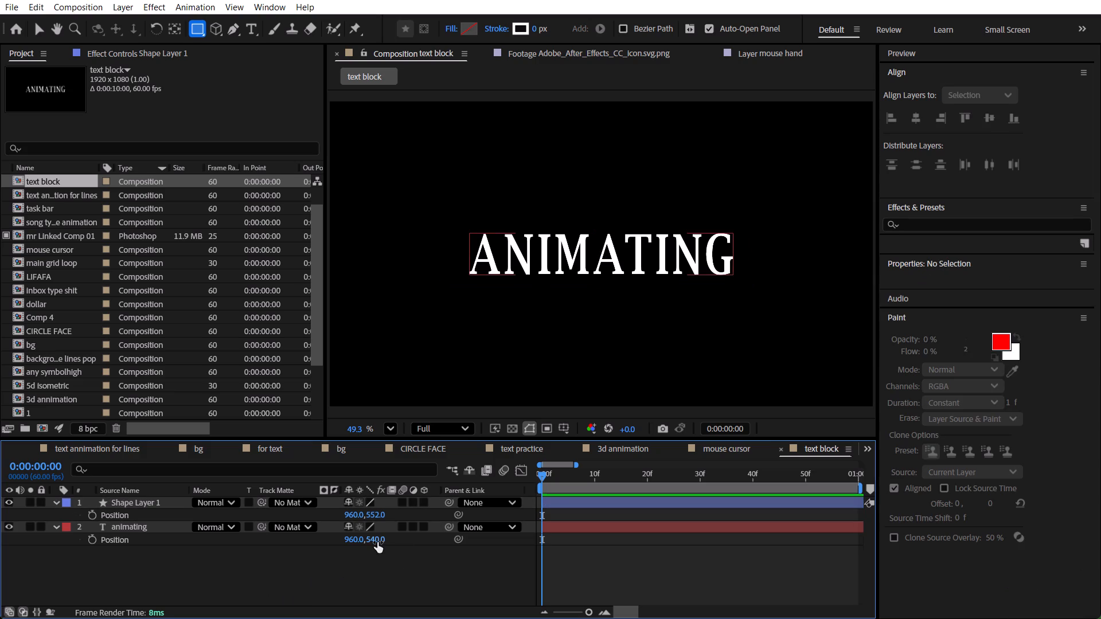
Keyframe the "animating" layer's Position from 960, 286 at frame 0 to 960, 540 at about frame 5.
{"action": "left_click", "coordinate": [95, 544]}
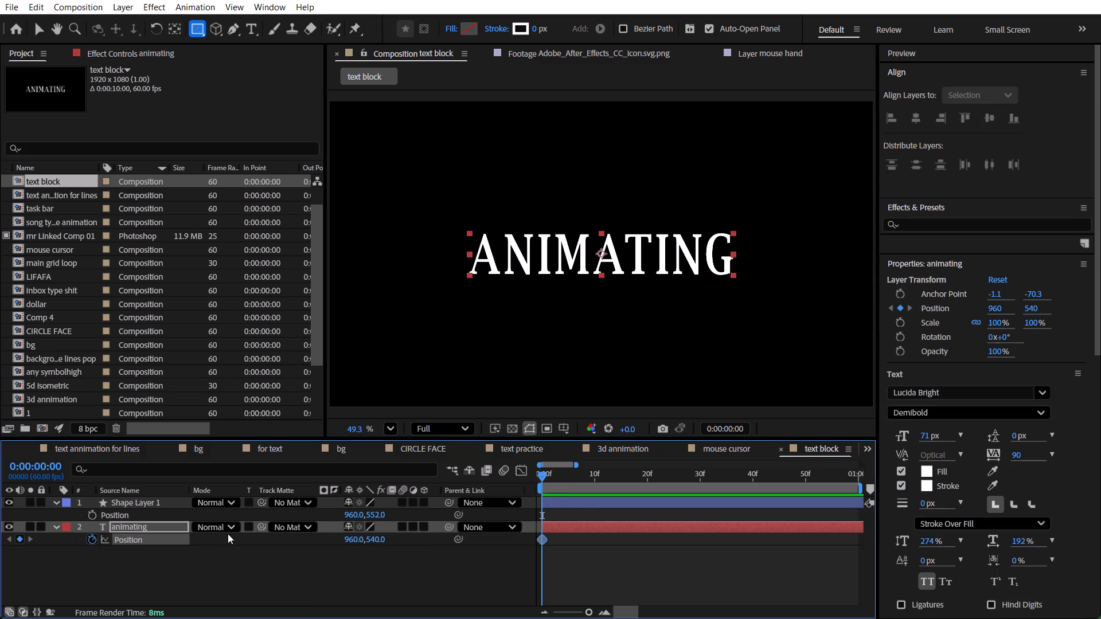
{"action": "left_click_drag", "start_coordinate": [545, 539], "coordinate": [573, 543]}
{"action": "left_click_drag", "start_coordinate": [550, 472], "coordinate": [523, 472]}
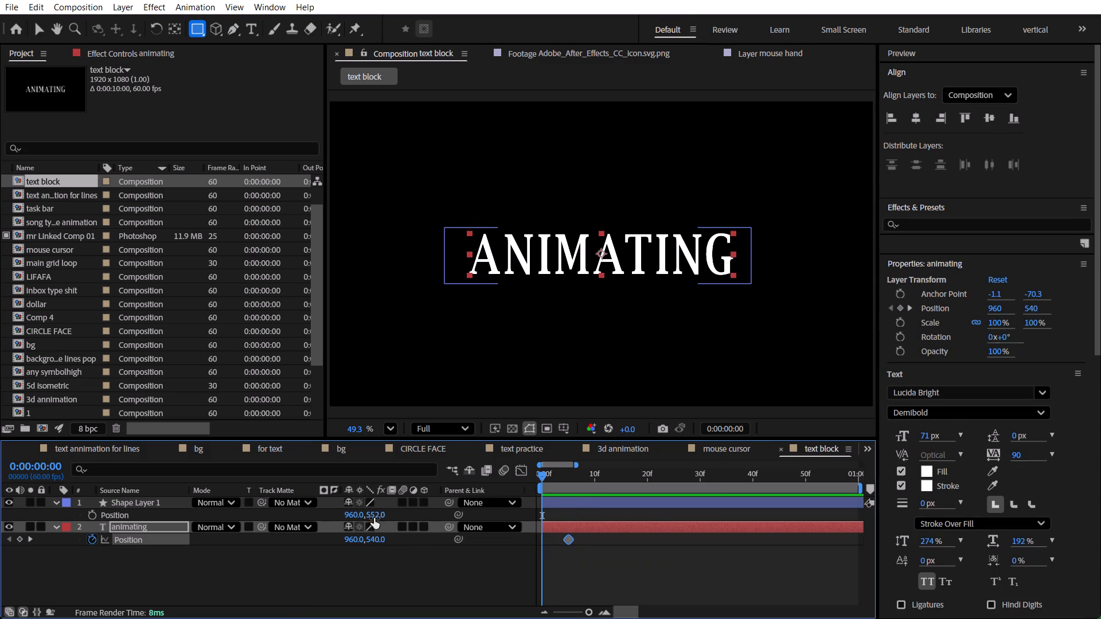
{"action": "left_click_drag", "start_coordinate": [377, 542], "coordinate": [184, 553]}
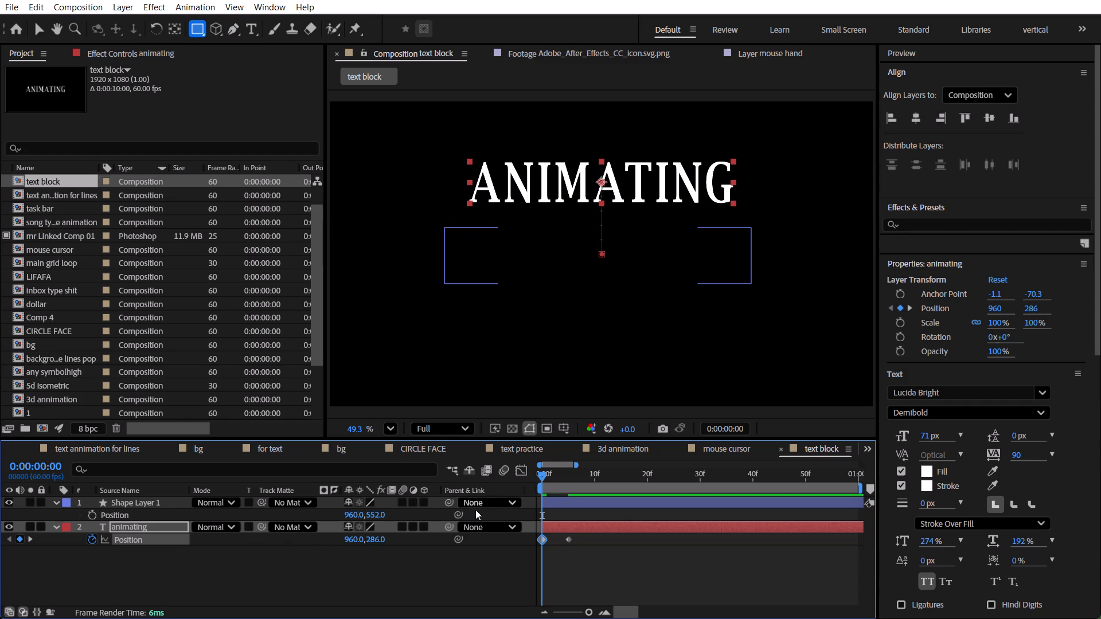
{"action": "left_click", "coordinate": [288, 580]}
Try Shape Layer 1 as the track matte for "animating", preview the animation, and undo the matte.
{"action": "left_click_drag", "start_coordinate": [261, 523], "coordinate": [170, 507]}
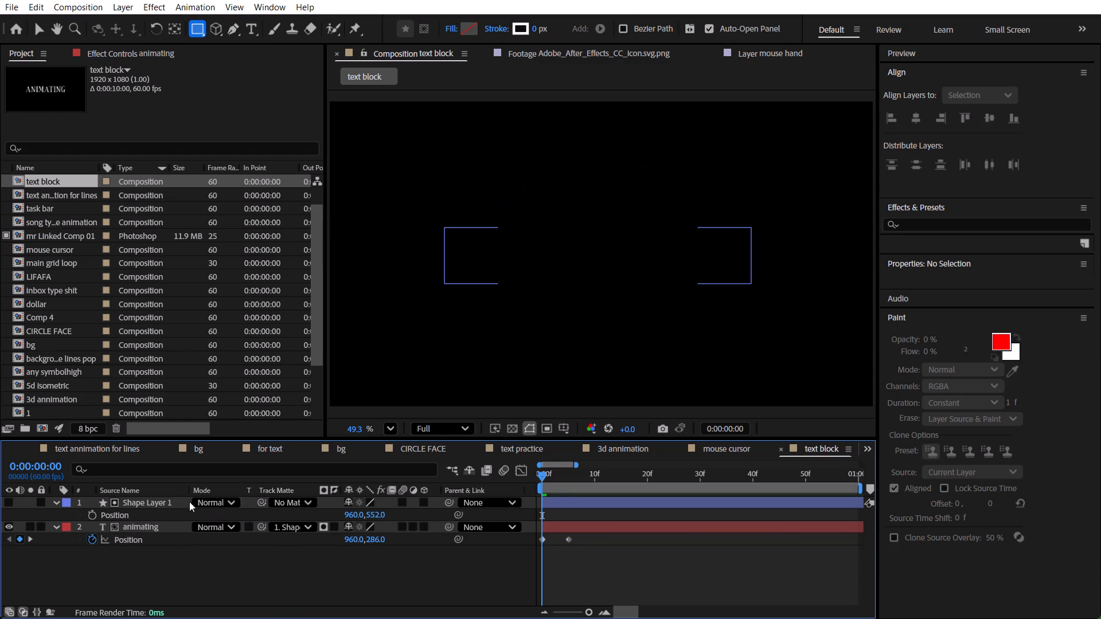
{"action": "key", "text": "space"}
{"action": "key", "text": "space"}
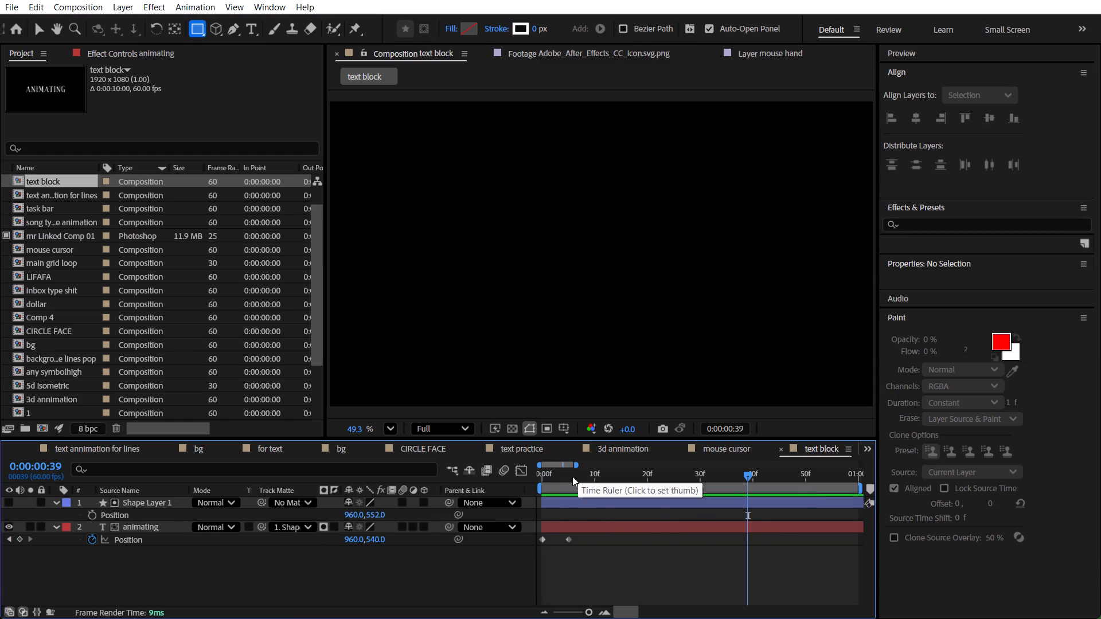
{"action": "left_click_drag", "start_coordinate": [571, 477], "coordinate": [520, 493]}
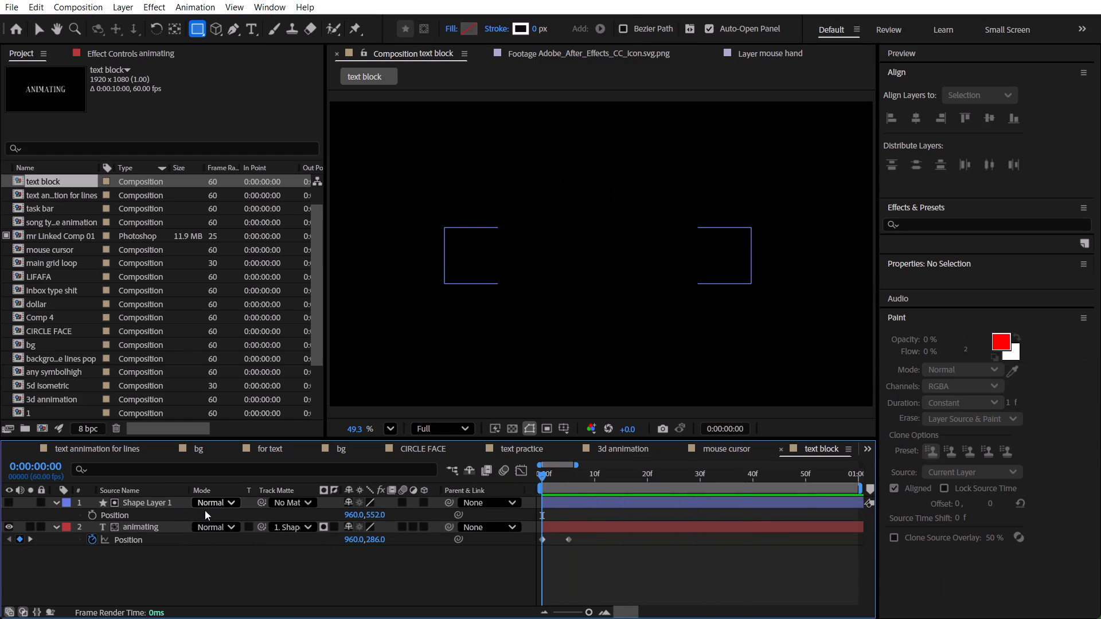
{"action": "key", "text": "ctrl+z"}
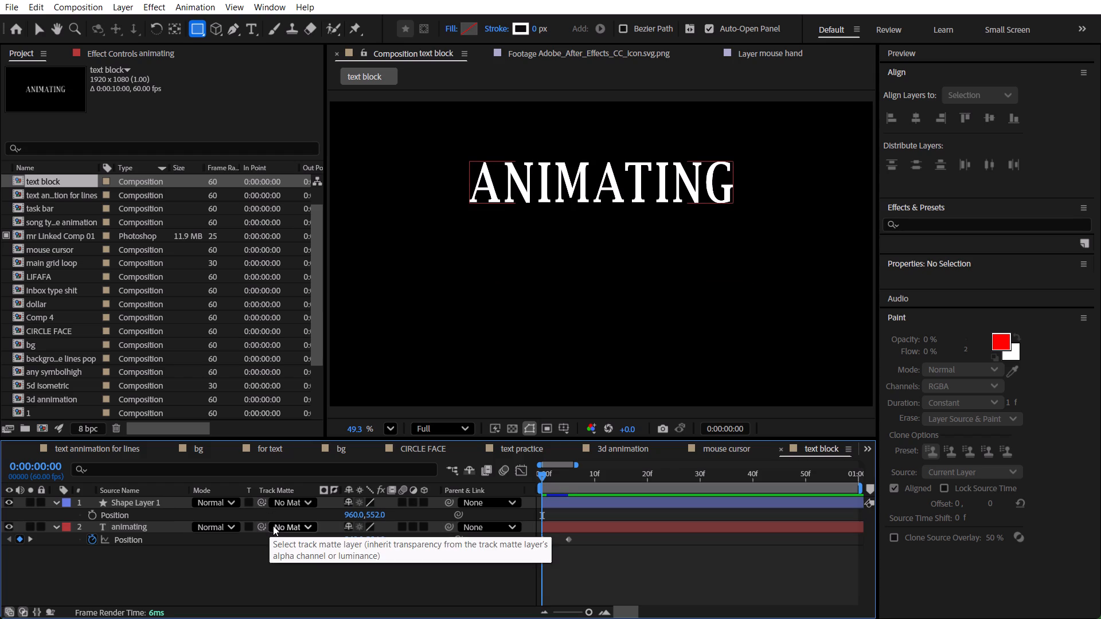
Set Shape Layer 1 as the track matte for the "animating" layer and scrub through the drop.
{"action": "left_click", "coordinate": [229, 526]}
{"action": "left_click", "coordinate": [202, 530]}
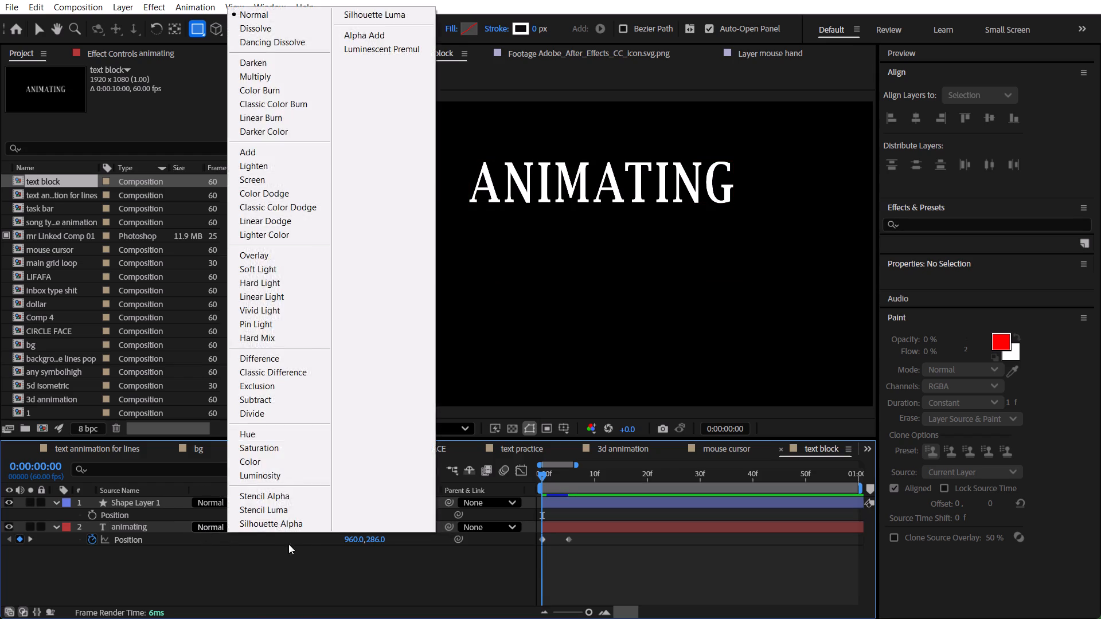
{"action": "left_click", "coordinate": [299, 546]}
{"action": "left_click", "coordinate": [301, 522]}
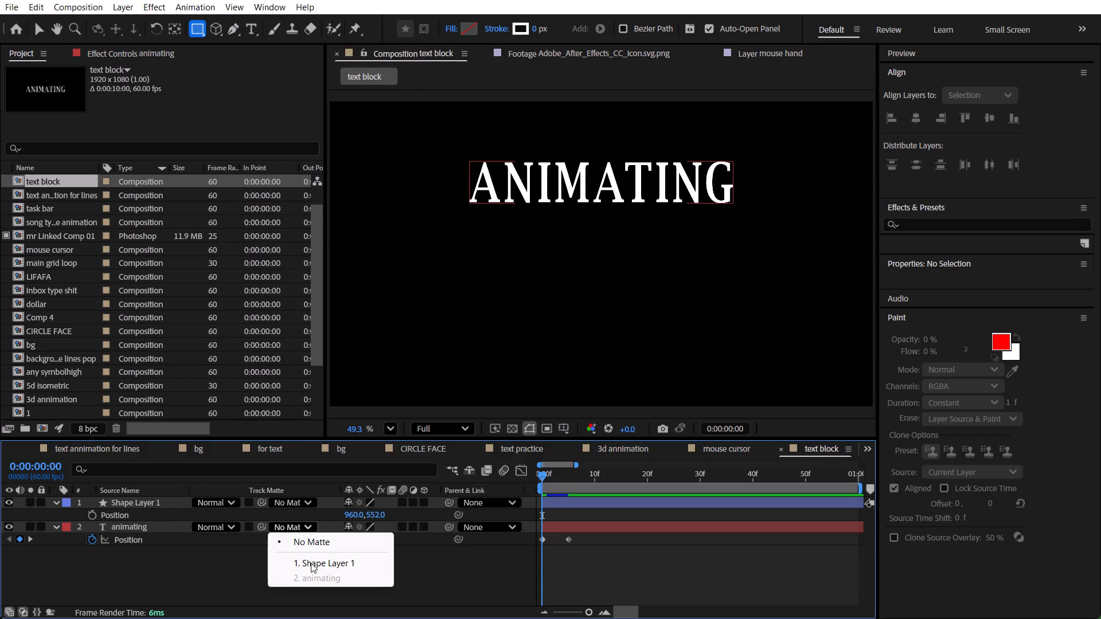
{"action": "left_click", "coordinate": [311, 563]}
{"action": "left_click_drag", "start_coordinate": [545, 476], "coordinate": [550, 476]}
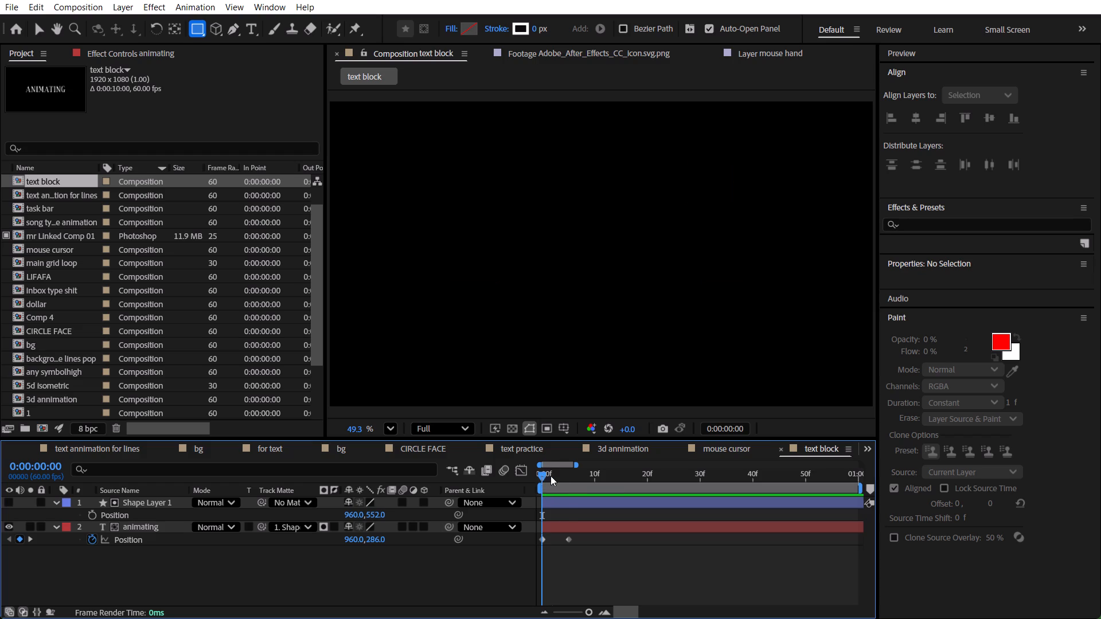
{"action": "left_click_drag", "start_coordinate": [550, 476], "coordinate": [586, 481]}
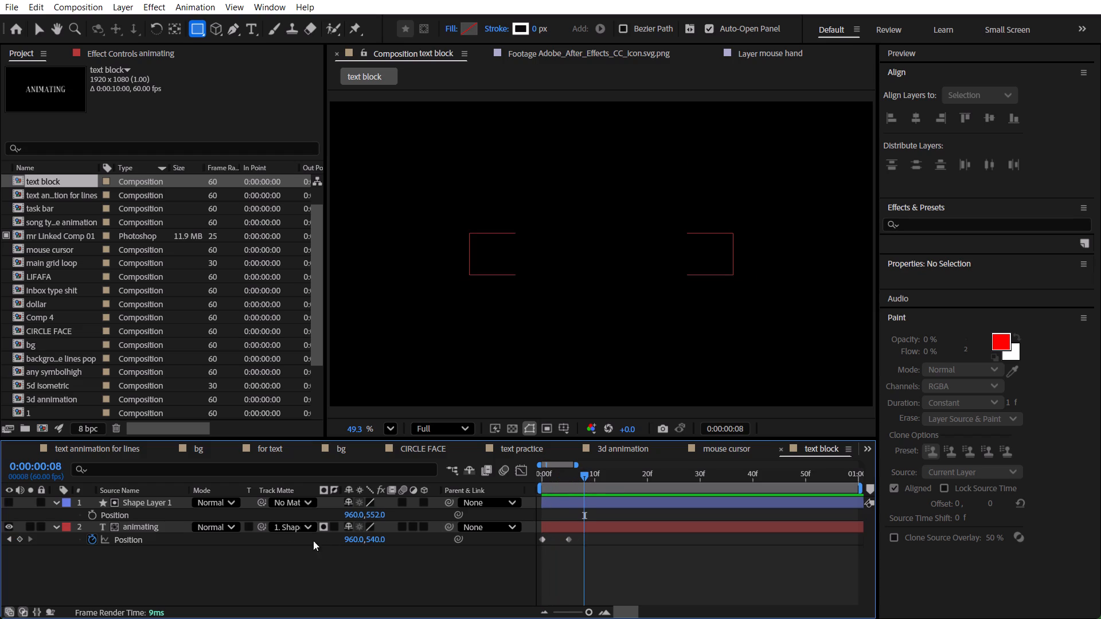
{"action": "left_click", "coordinate": [178, 524]}
{"action": "left_click_drag", "start_coordinate": [586, 472], "coordinate": [520, 476]}
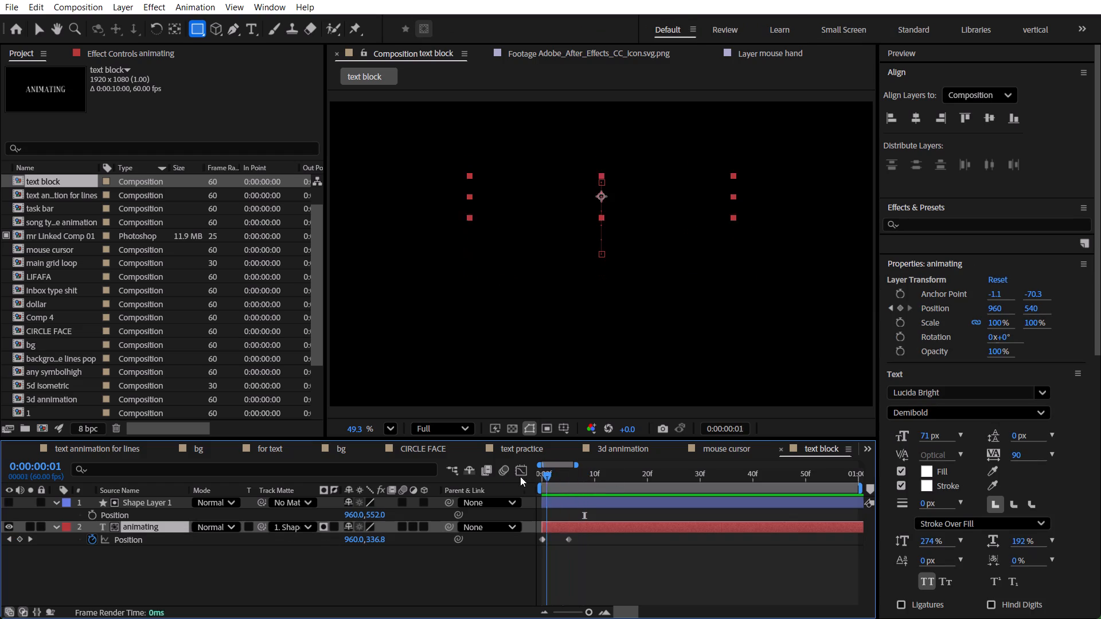
{"action": "left_click_drag", "start_coordinate": [520, 476], "coordinate": [572, 491]}
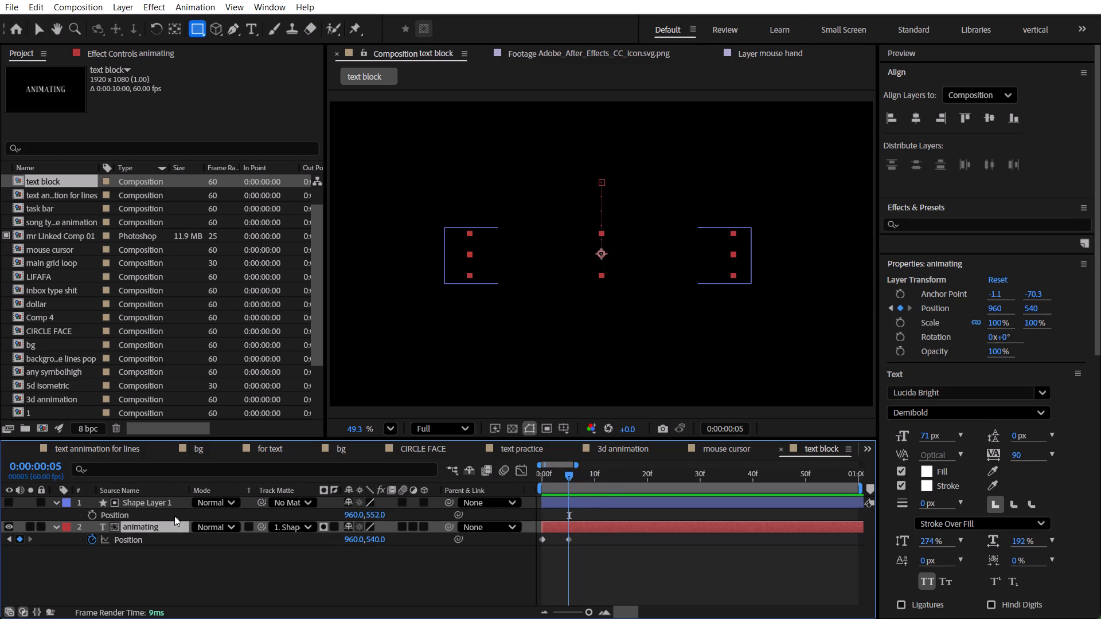
Give Shape Layer 1 a solid dark grey fill in place of no fill and scrub through the matte reveal.
{"action": "left_click", "coordinate": [157, 499]}
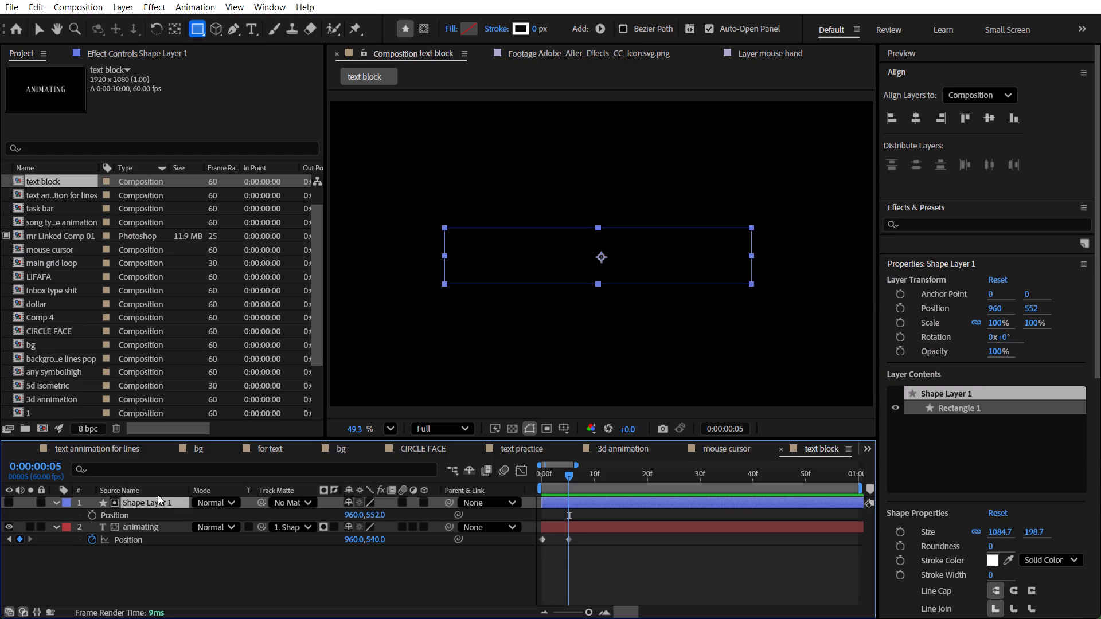
{"action": "left_click", "coordinate": [159, 496]}
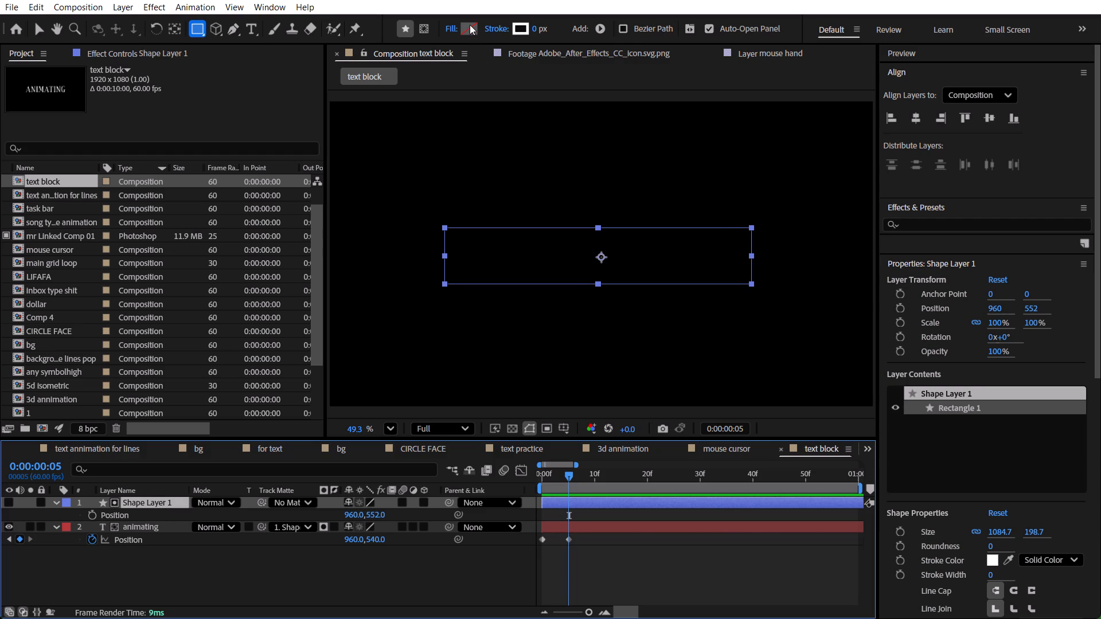
{"action": "left_click", "coordinate": [470, 25], "text": "shift"}
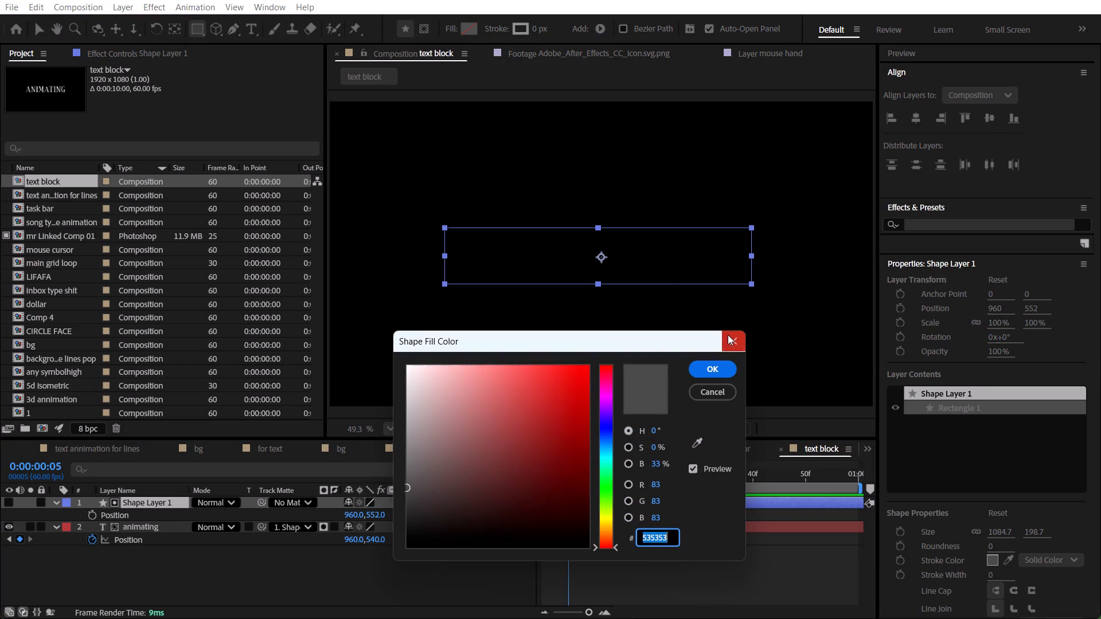
{"action": "left_click", "coordinate": [728, 335]}
{"action": "left_click", "coordinate": [477, 23], "text": "ctrl"}
{"action": "left_click", "coordinate": [743, 346]}
{"action": "left_click", "coordinate": [468, 26], "text": "alt"}
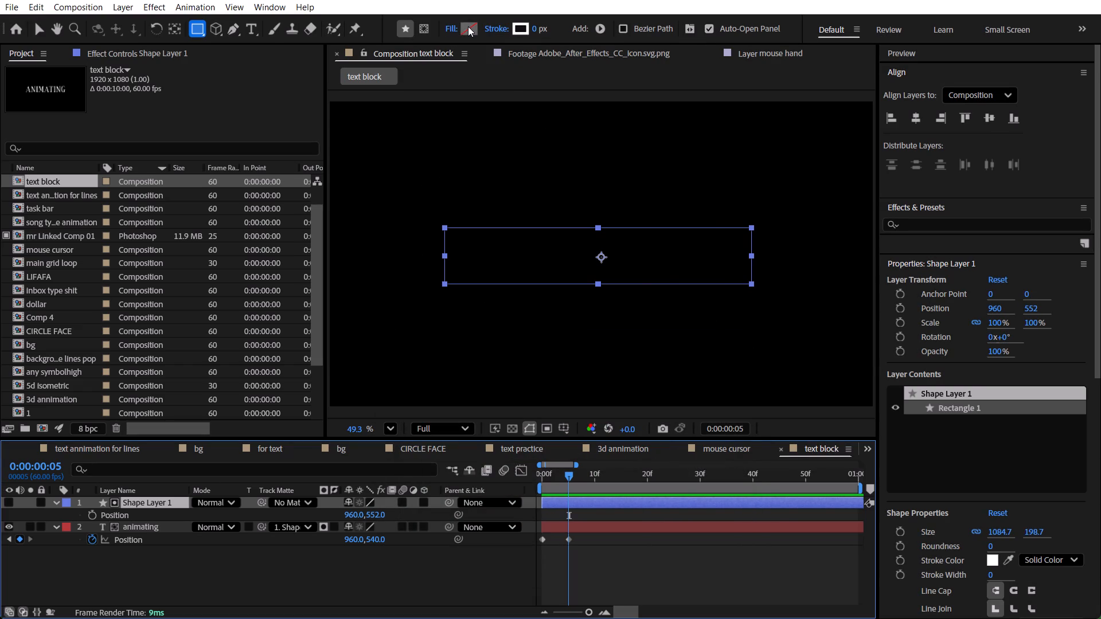
{"action": "left_click", "coordinate": [280, 566]}
{"action": "left_click_drag", "start_coordinate": [569, 478], "coordinate": [579, 485]}
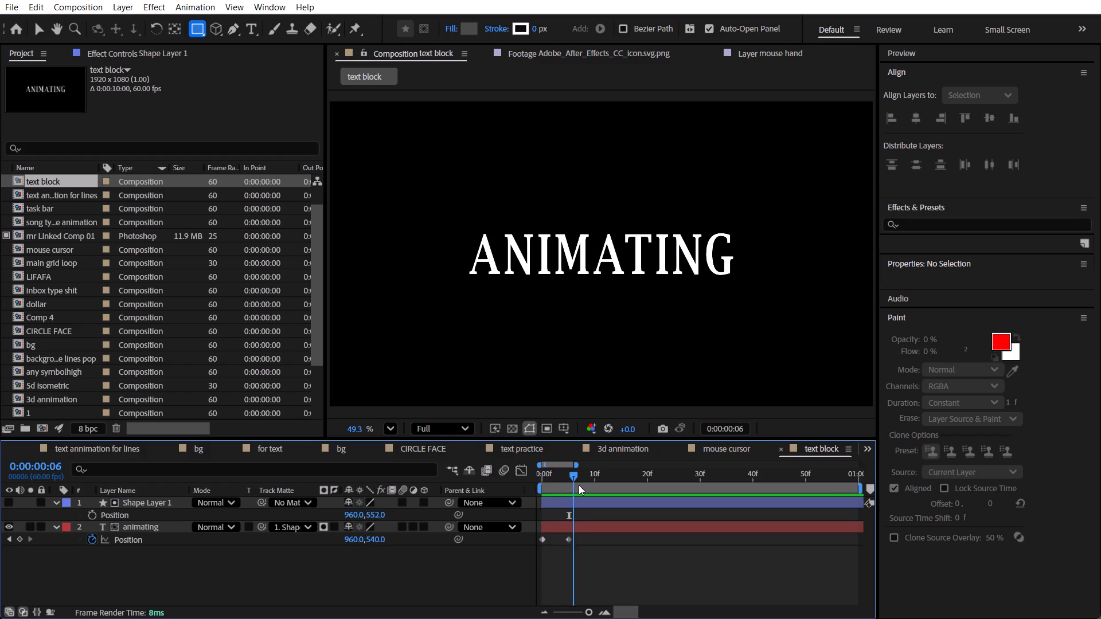
{"action": "left_click_drag", "start_coordinate": [579, 485], "coordinate": [508, 478]}
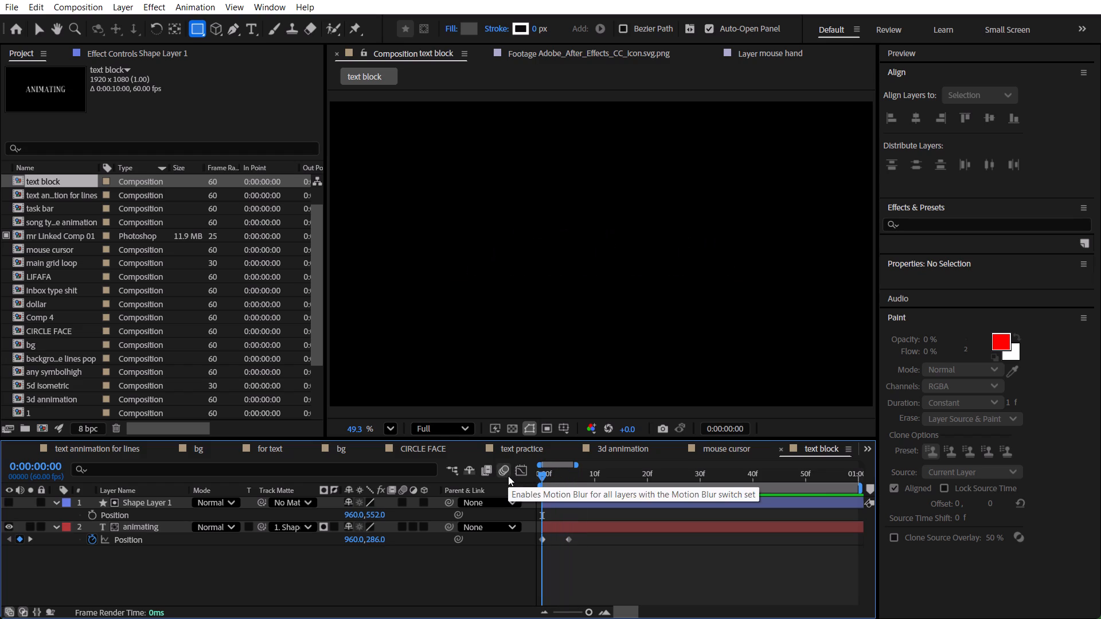
Create a light grey 1920 x 1080 px solid and place it beneath the "animating" layer as the background.
{"action": "double_click", "coordinate": [266, 569]}
{"action": "right_click", "coordinate": [266, 569]}
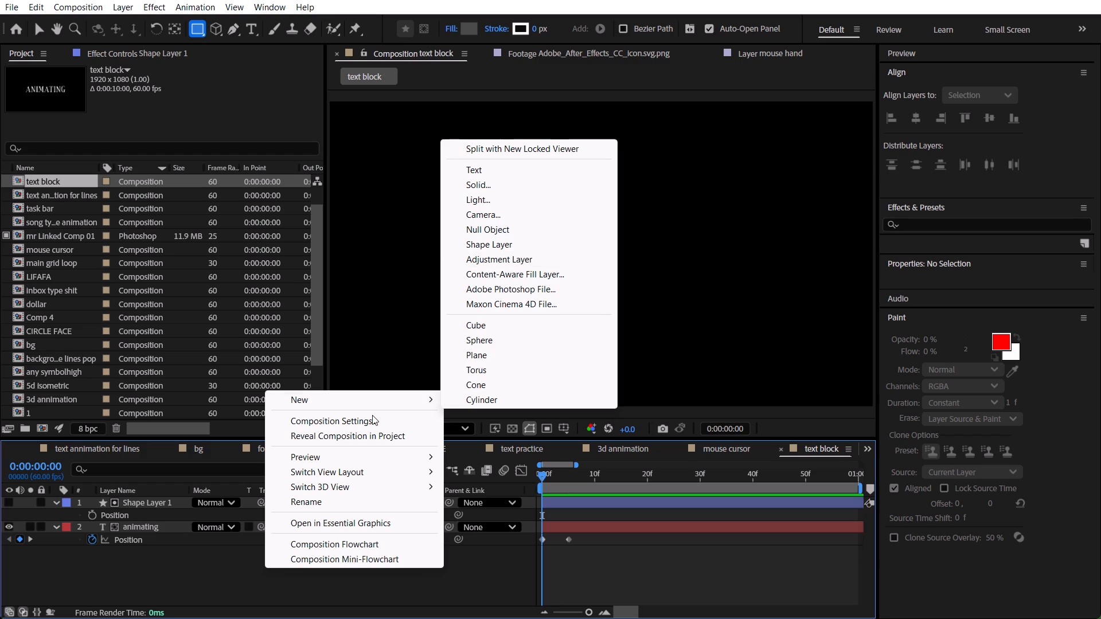
{"action": "left_click", "coordinate": [552, 183]}
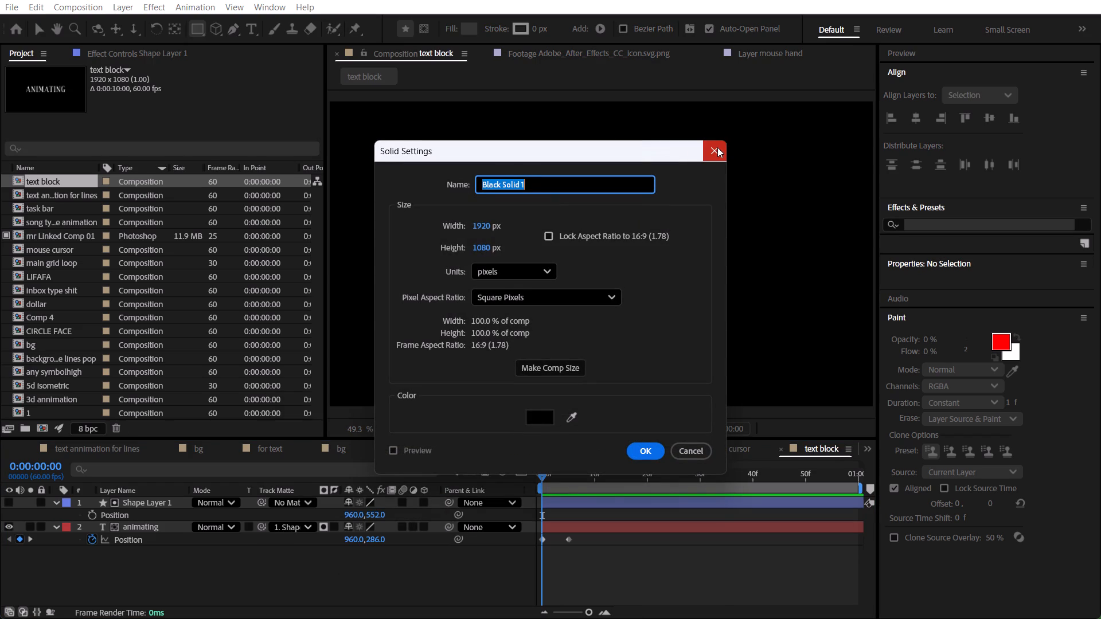
{"action": "left_click", "coordinate": [548, 418]}
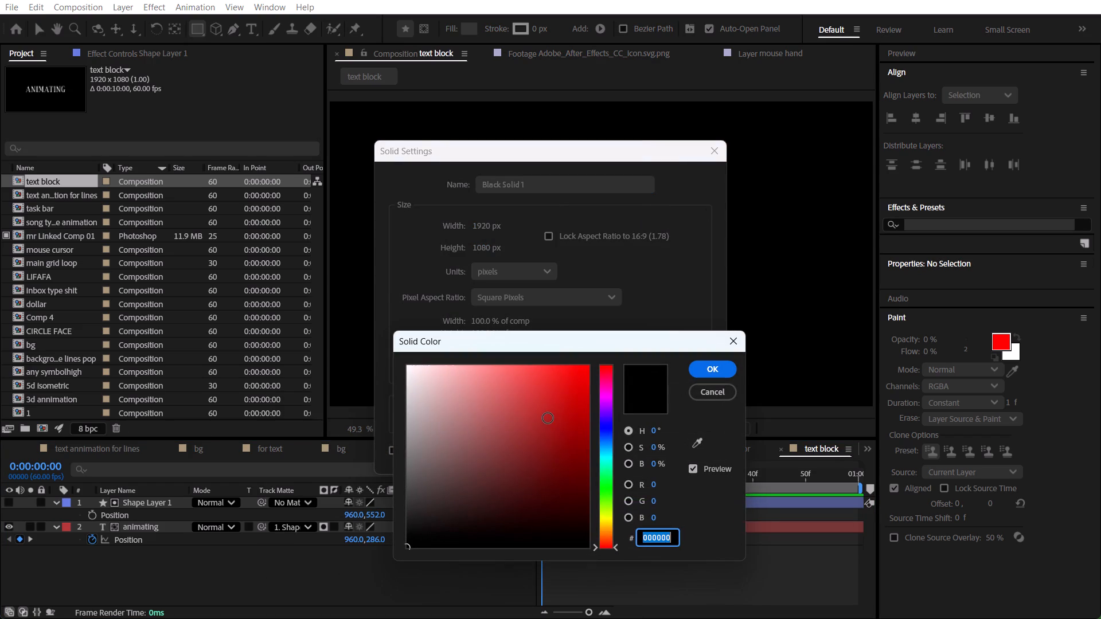
{"action": "left_click_drag", "start_coordinate": [420, 379], "coordinate": [398, 420]}
{"action": "left_click", "coordinate": [713, 370]}
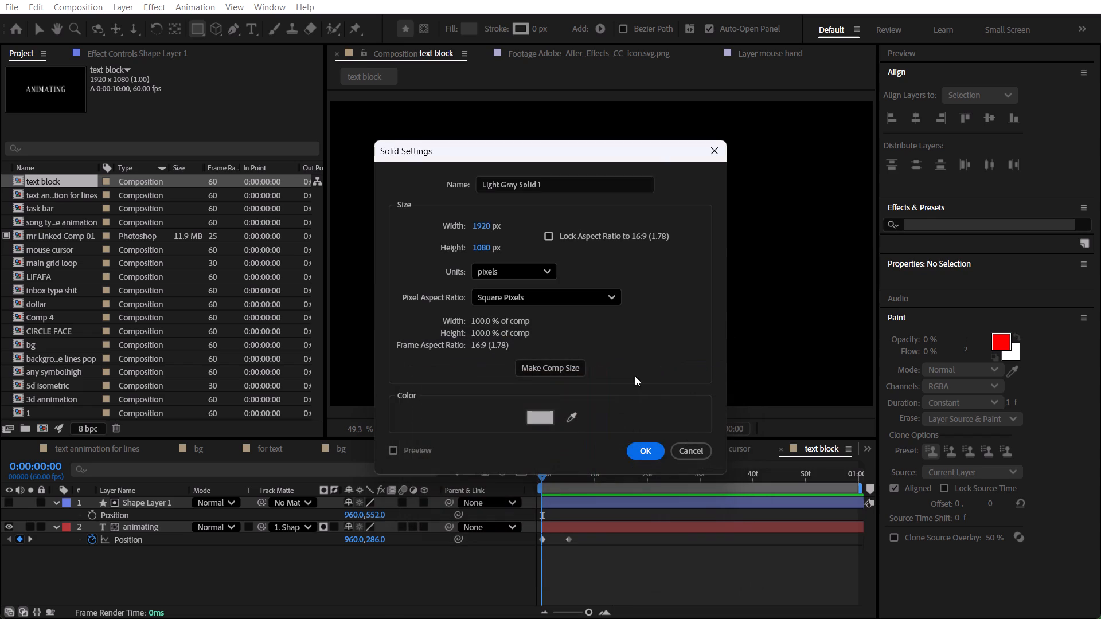
{"action": "left_click", "coordinate": [637, 446]}
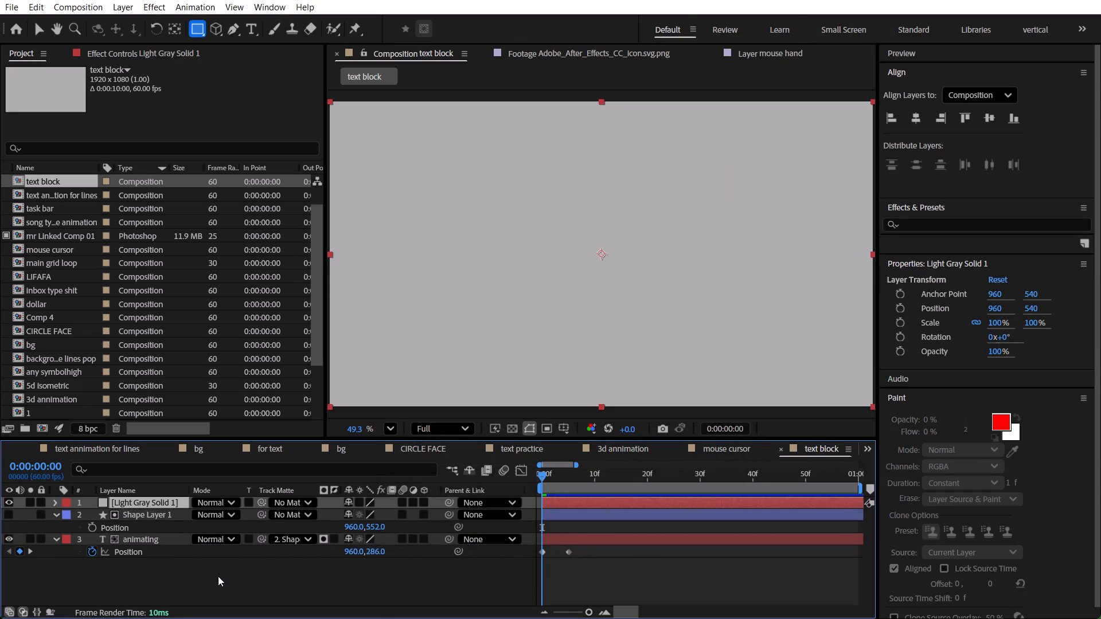
{"action": "left_click_drag", "start_coordinate": [146, 498], "coordinate": [146, 570]}
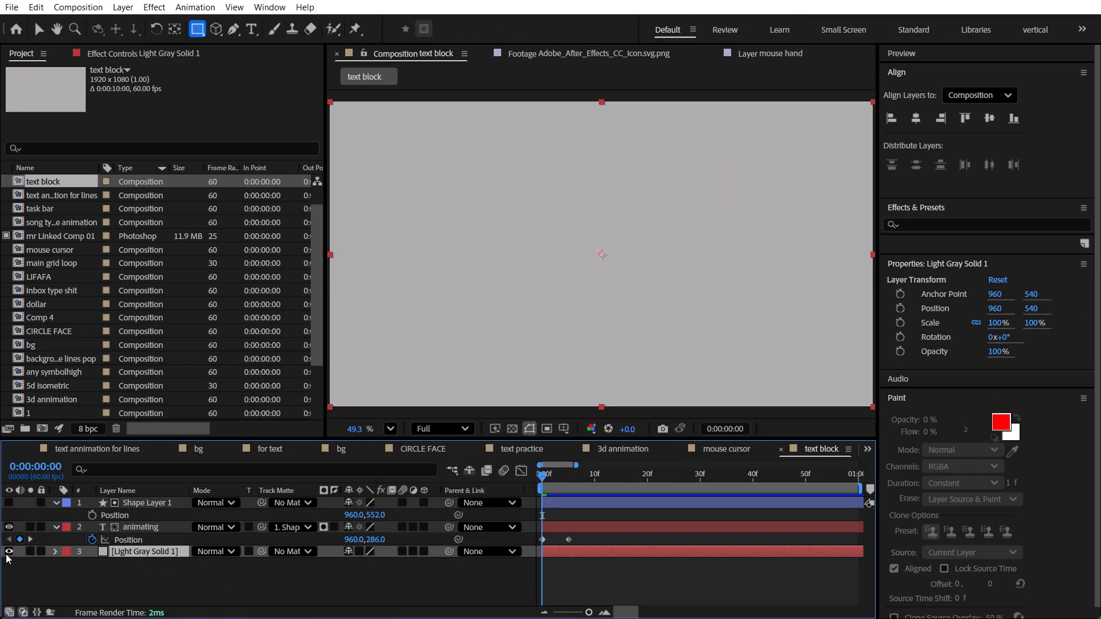
{"action": "left_click", "coordinate": [7, 554]}
{"action": "left_click", "coordinate": [7, 554]}
Mark the light grey solid as shy and hide shy layers in the timeline.
{"action": "left_click", "coordinate": [350, 551]}
{"action": "left_click", "coordinate": [474, 471]}
{"action": "left_click", "coordinate": [370, 561]}
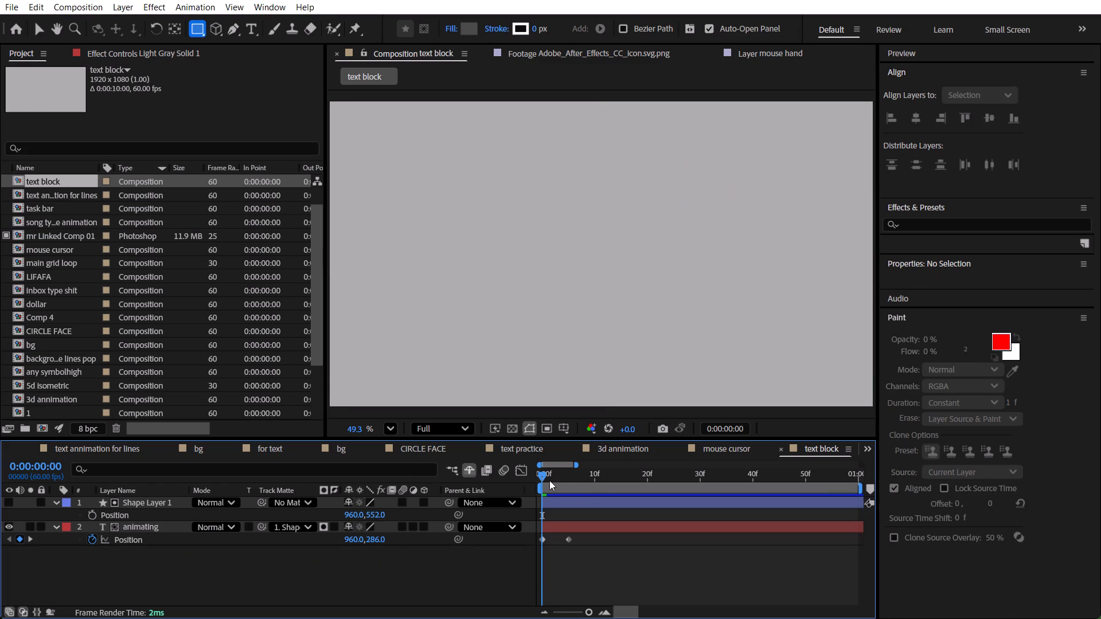
At frame 5, set the "animating" text's fill colour to black, 000000.
{"action": "left_click_drag", "start_coordinate": [548, 479], "coordinate": [571, 479]}
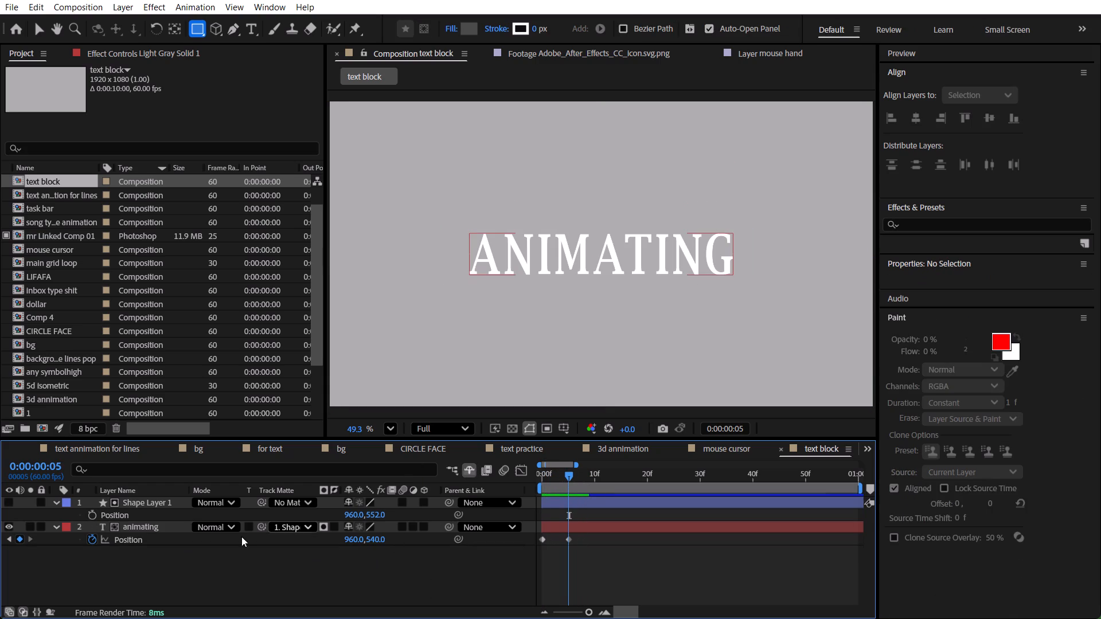
{"action": "left_click", "coordinate": [145, 523]}
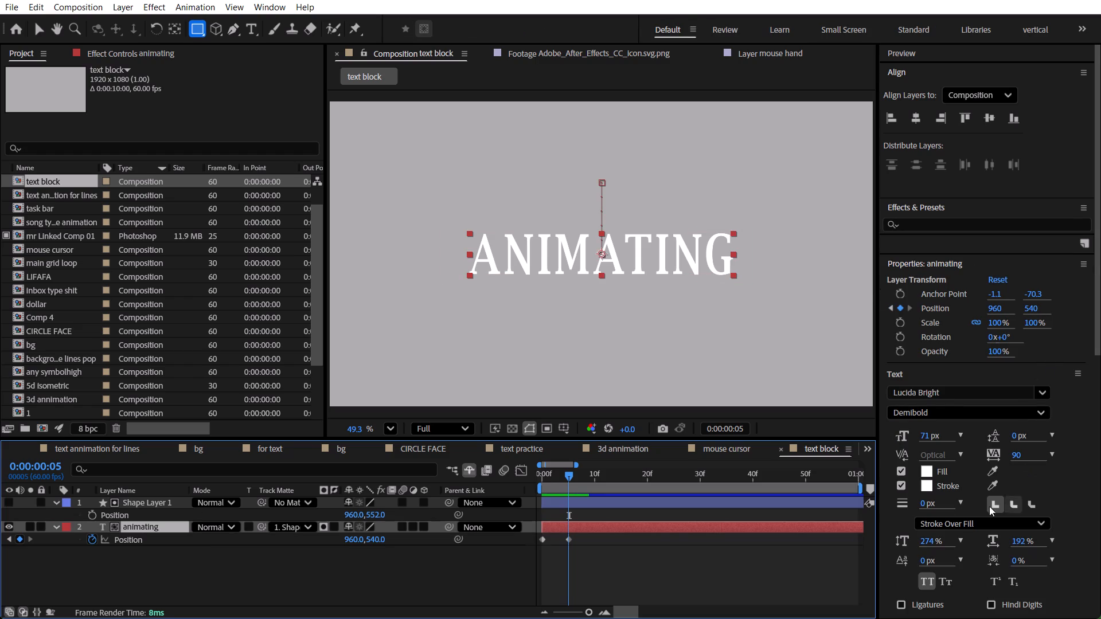
{"action": "left_click", "coordinate": [927, 471]}
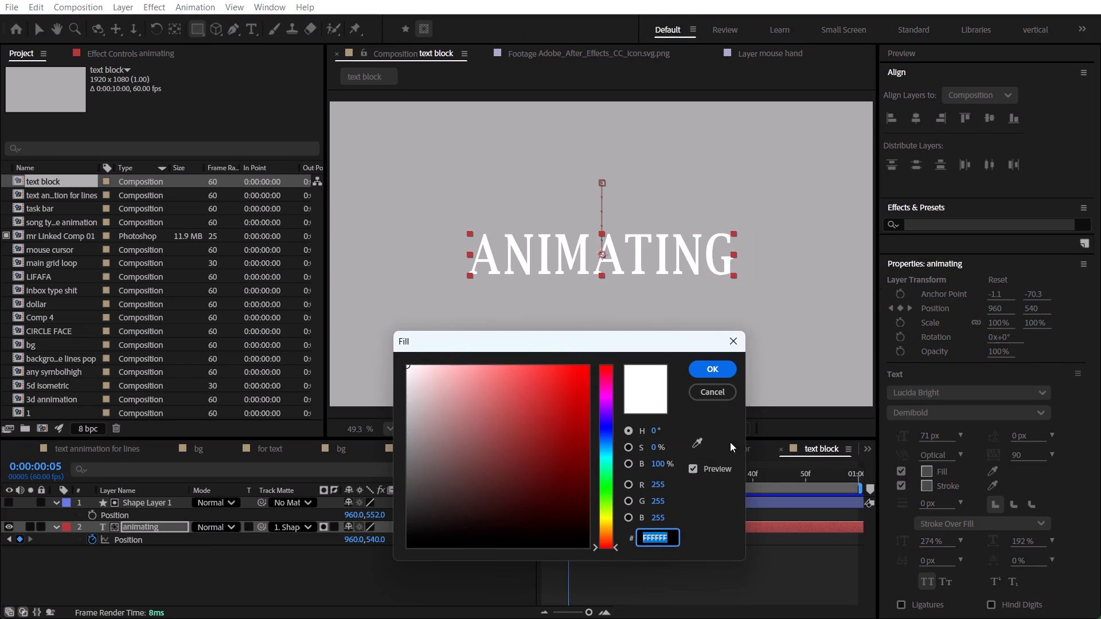
{"action": "left_click_drag", "start_coordinate": [515, 418], "coordinate": [360, 600]}
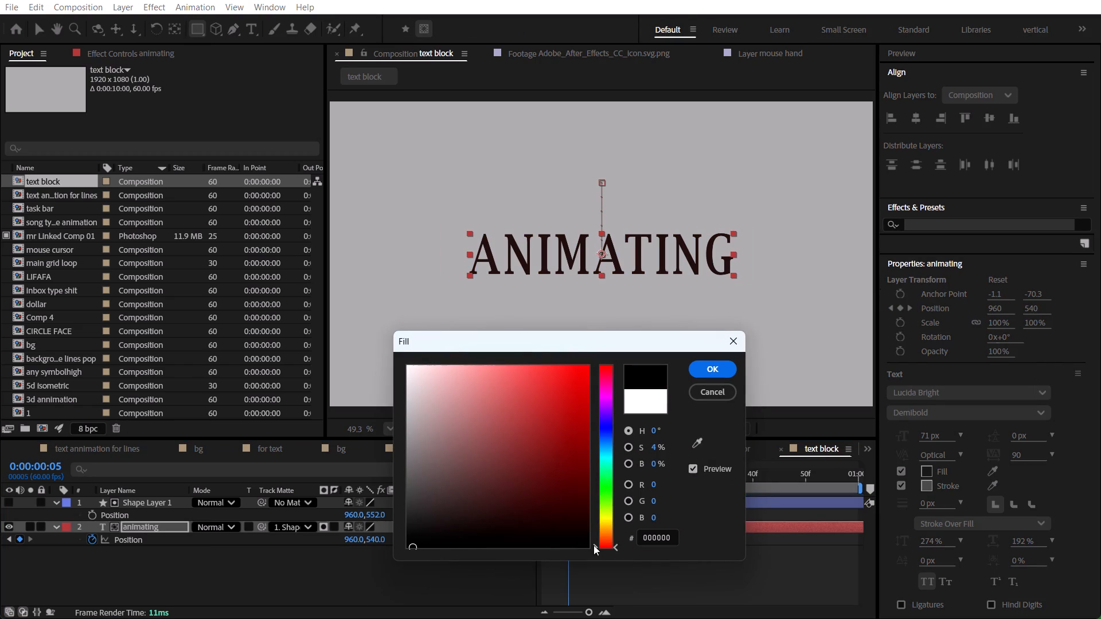
{"action": "left_click", "coordinate": [720, 359]}
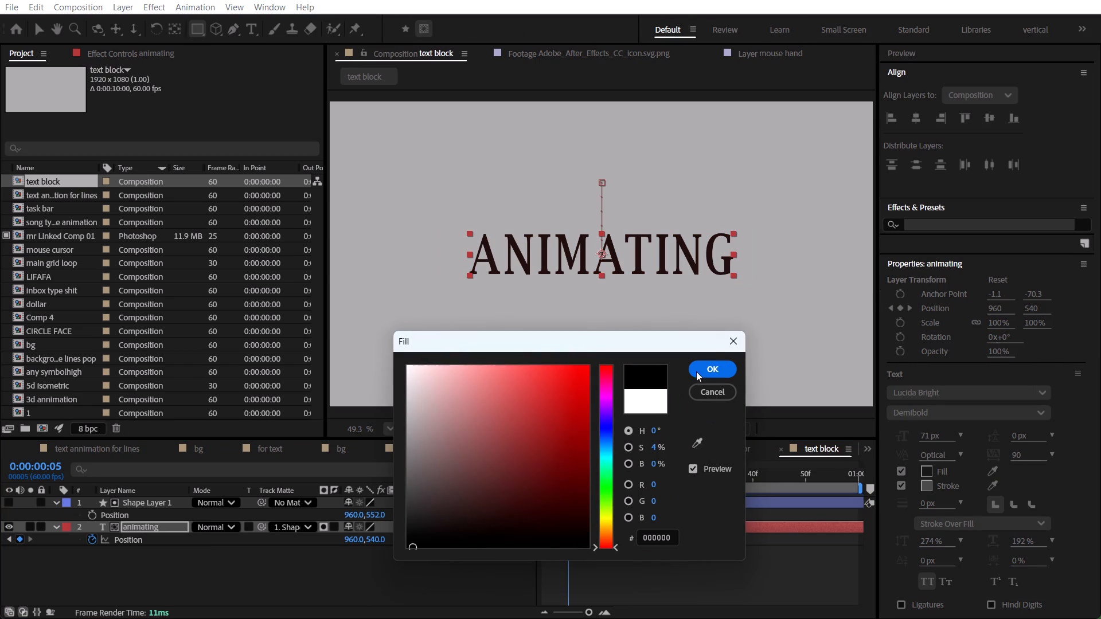
{"action": "left_click", "coordinate": [704, 369]}
Match the "animating" text's stroke colour to its black fill by sampling the fill swatch with the eyedropper.
{"action": "left_click", "coordinate": [994, 487]}
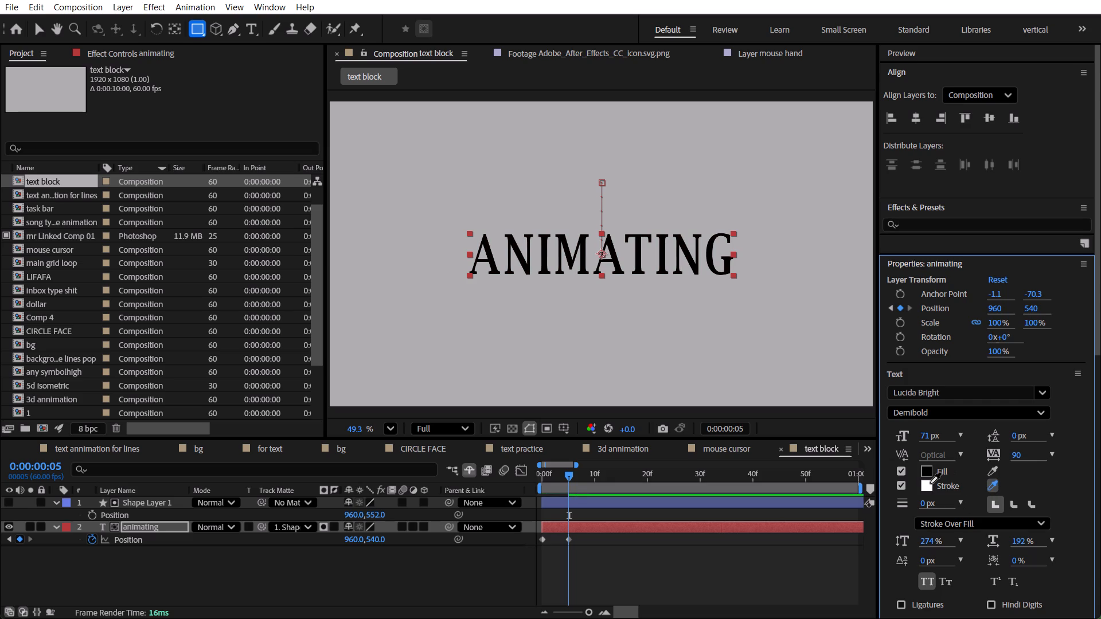
{"action": "left_click", "coordinate": [930, 484]}
{"action": "left_click", "coordinate": [926, 505]}
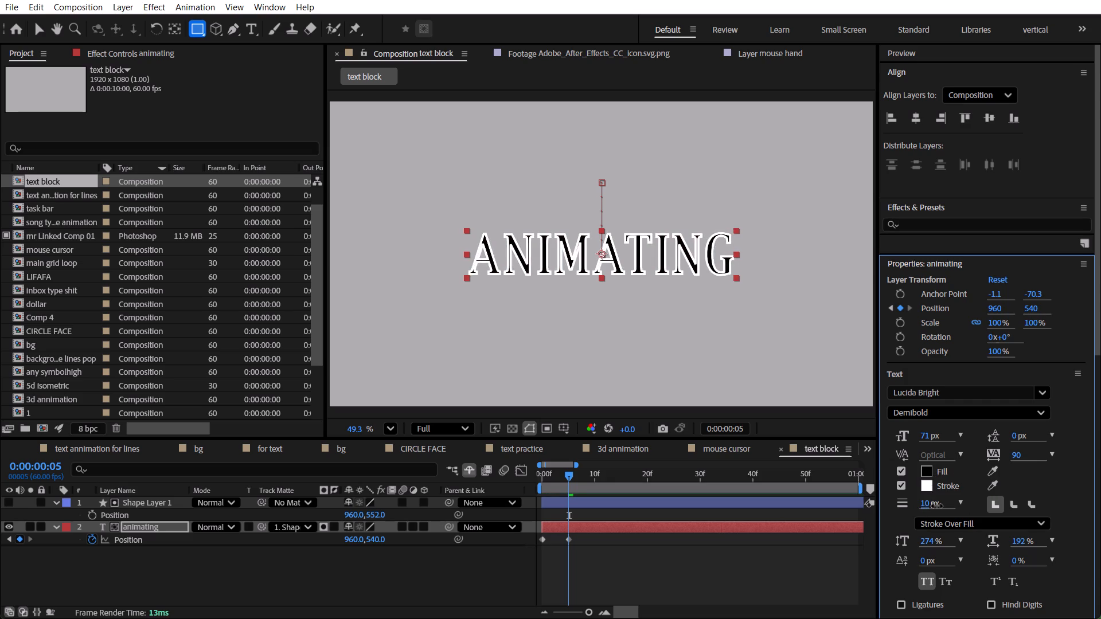
{"action": "left_click", "coordinate": [995, 487]}
{"action": "left_click", "coordinate": [927, 469]}
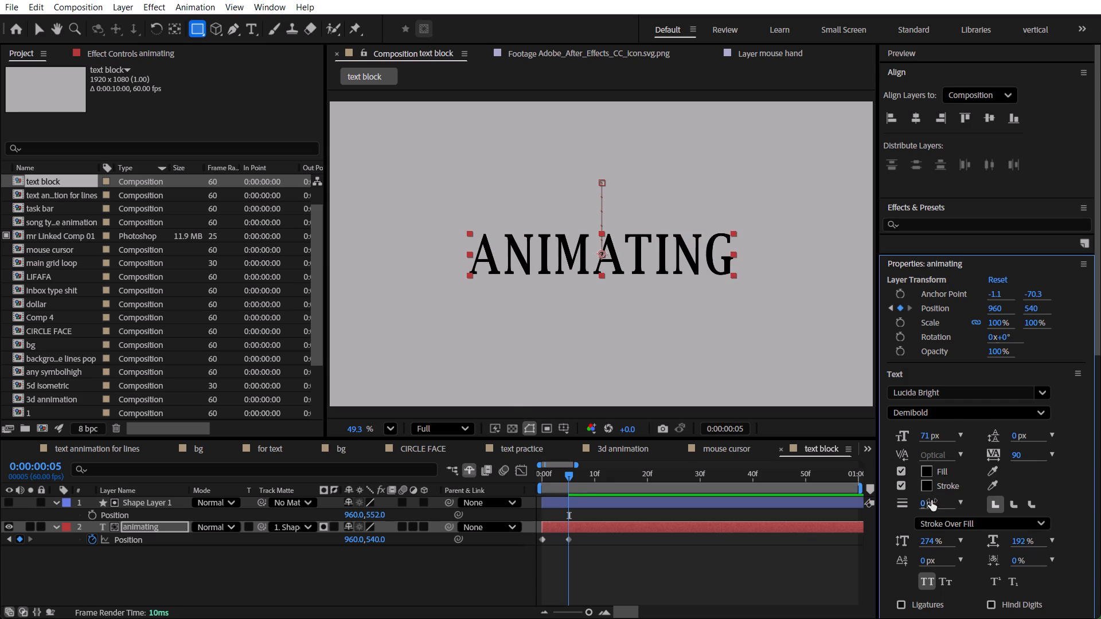
{"action": "left_click", "coordinate": [928, 501]}
{"action": "left_click", "coordinate": [329, 571]}
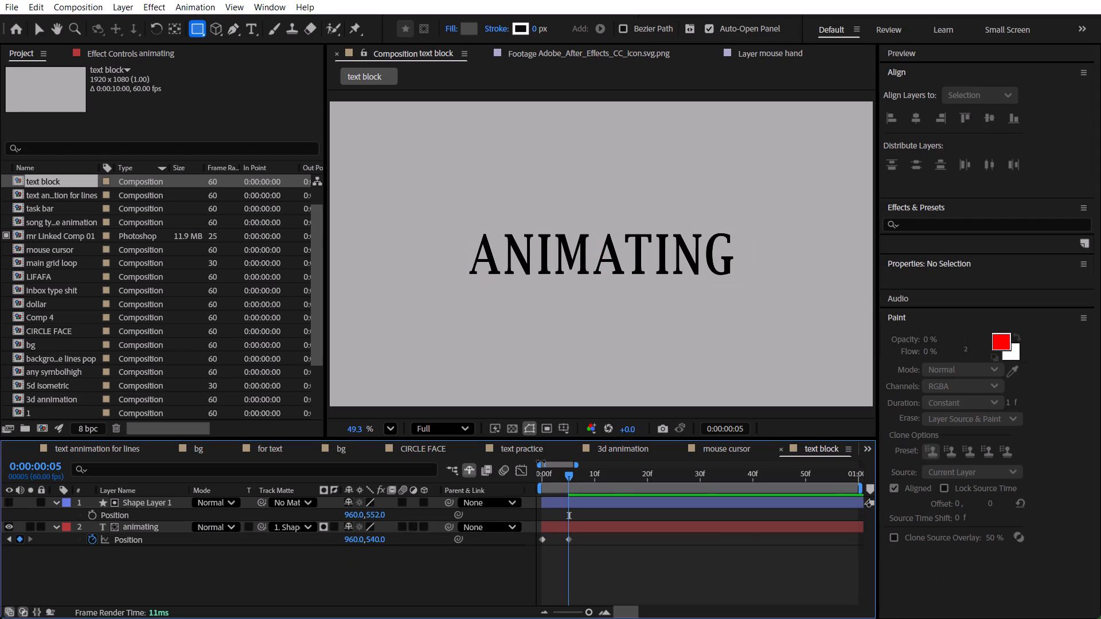
Preview the text drop animation from frame 0.
{"action": "left_click_drag", "start_coordinate": [560, 471], "coordinate": [512, 473]}
{"action": "key", "text": "space"}
{"action": "key", "text": "space"}
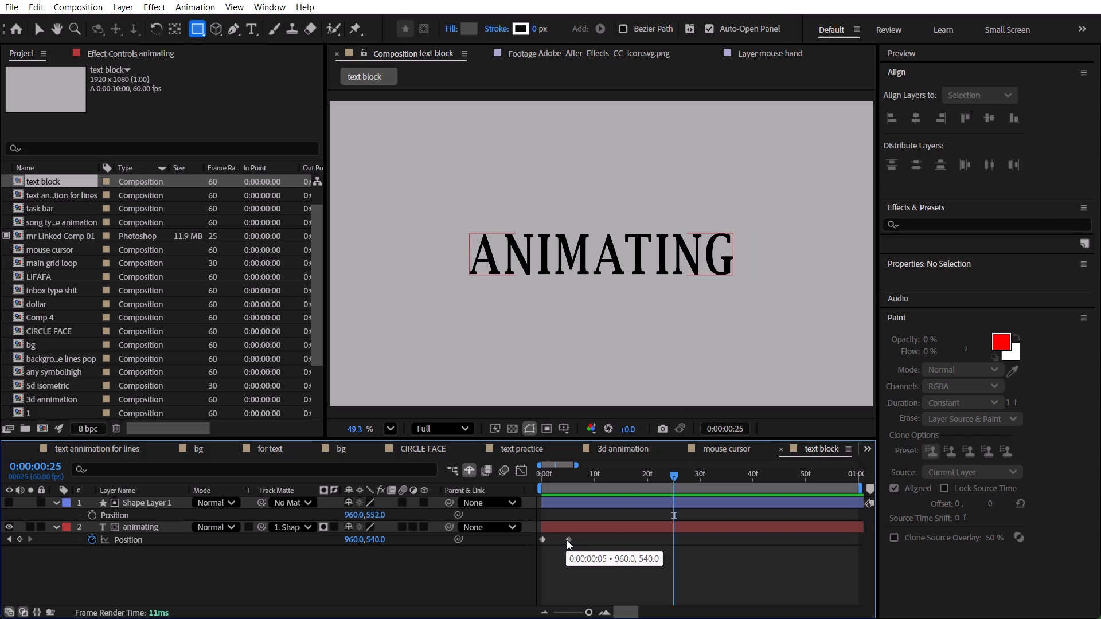
Apply Easy Ease to both Position keyframes of the "animating" layer.
{"action": "left_click_drag", "start_coordinate": [582, 553], "coordinate": [537, 533]}
{"action": "key", "text": "F9"}
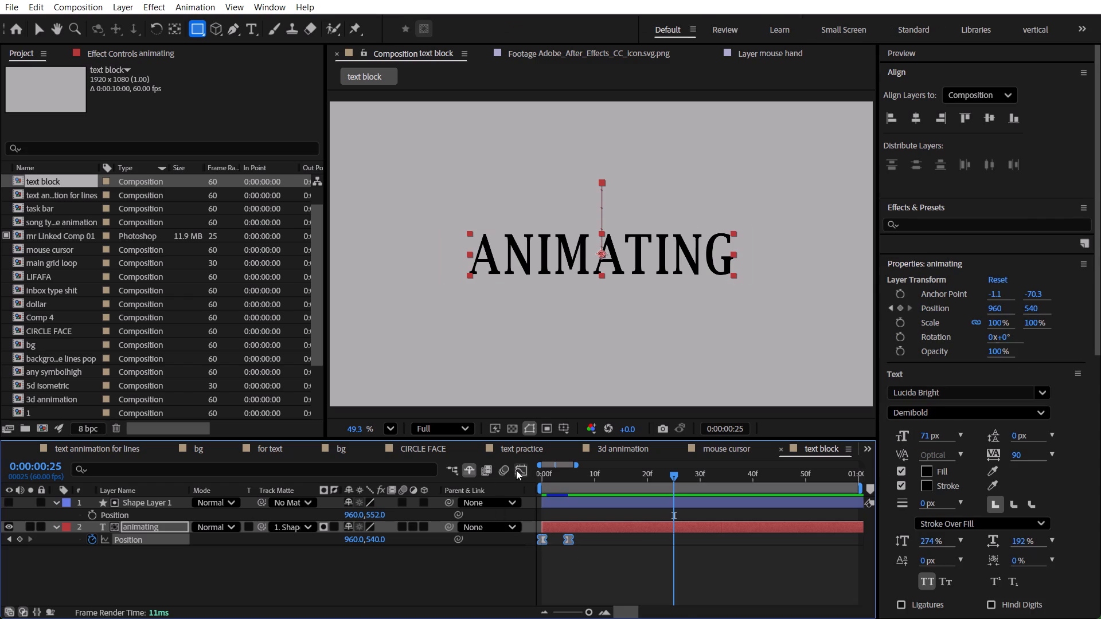
Reshape the "animating" layer's Position speed graph so the drop speeds up early and has a long ease into the final keyframe.
{"action": "left_click", "coordinate": [517, 470]}
{"action": "left_click_drag", "start_coordinate": [581, 568], "coordinate": [556, 585]}
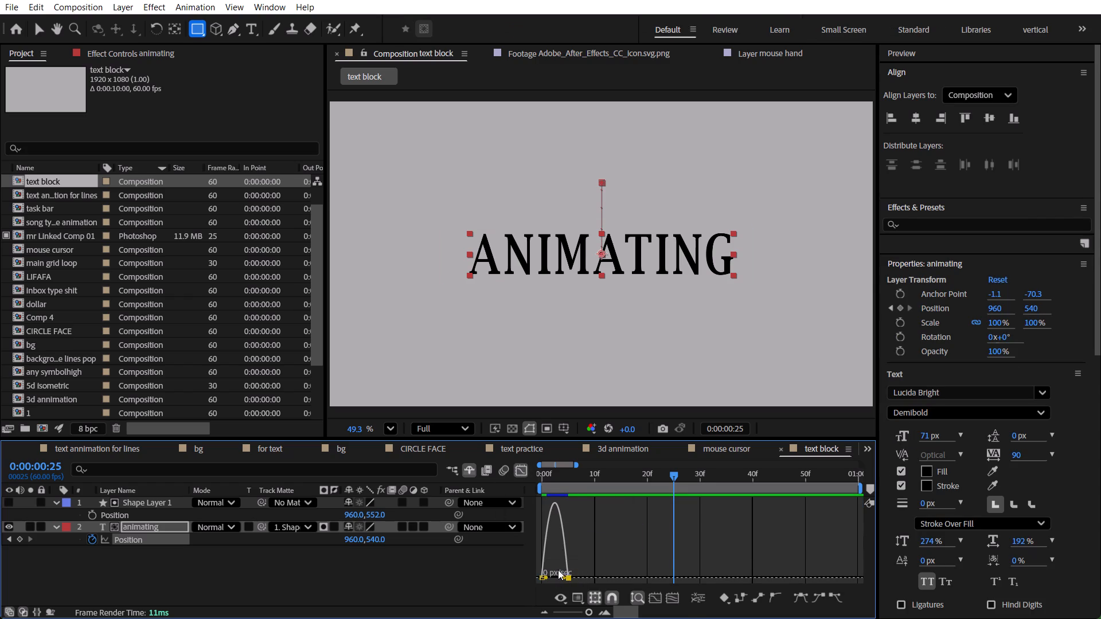
{"action": "left_click_drag", "start_coordinate": [585, 475], "coordinate": [534, 475]}
{"action": "key", "text": "equal"}
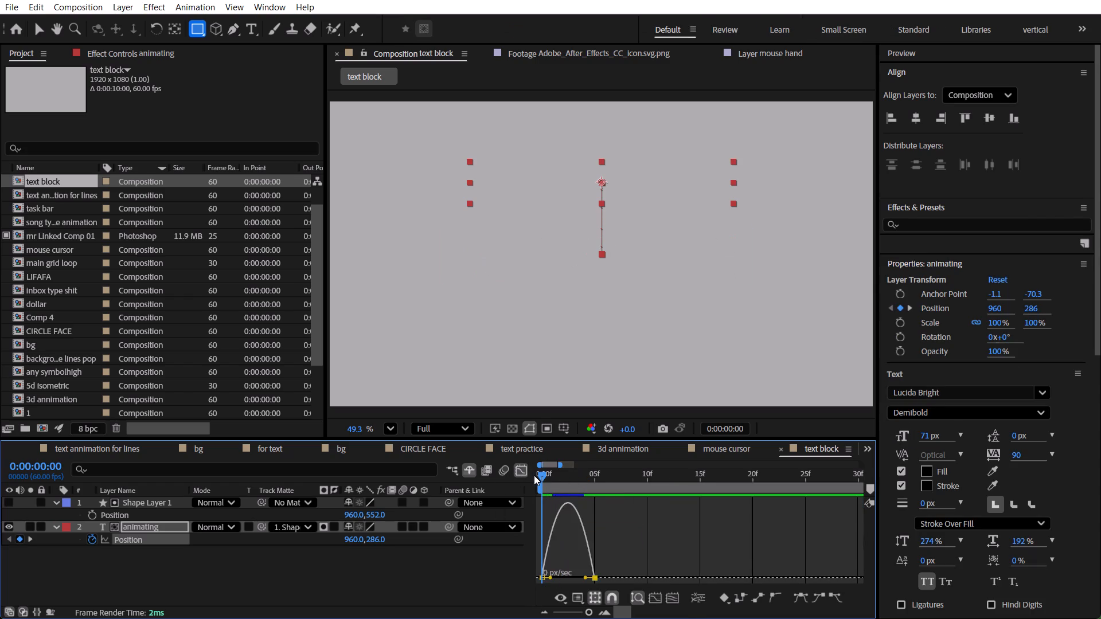
{"action": "key", "text": "equal"}
{"action": "key", "text": "equal"}
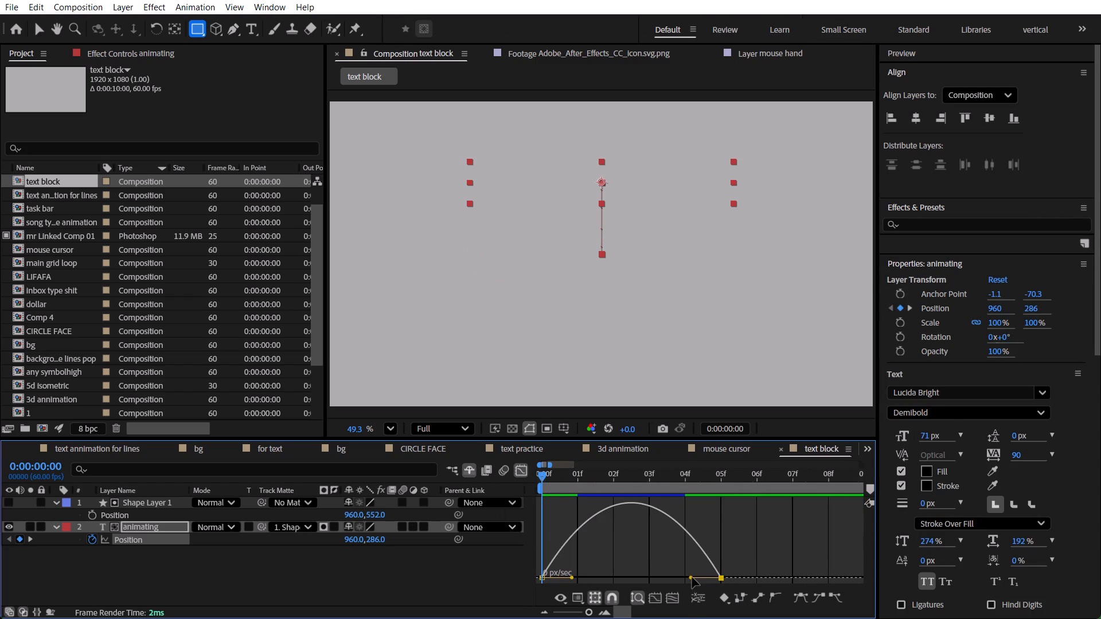
{"action": "left_click_drag", "start_coordinate": [691, 577], "coordinate": [608, 578]}
Preview the reshaped text drop from frame 0 and scrub through it.
{"action": "key", "text": "space"}
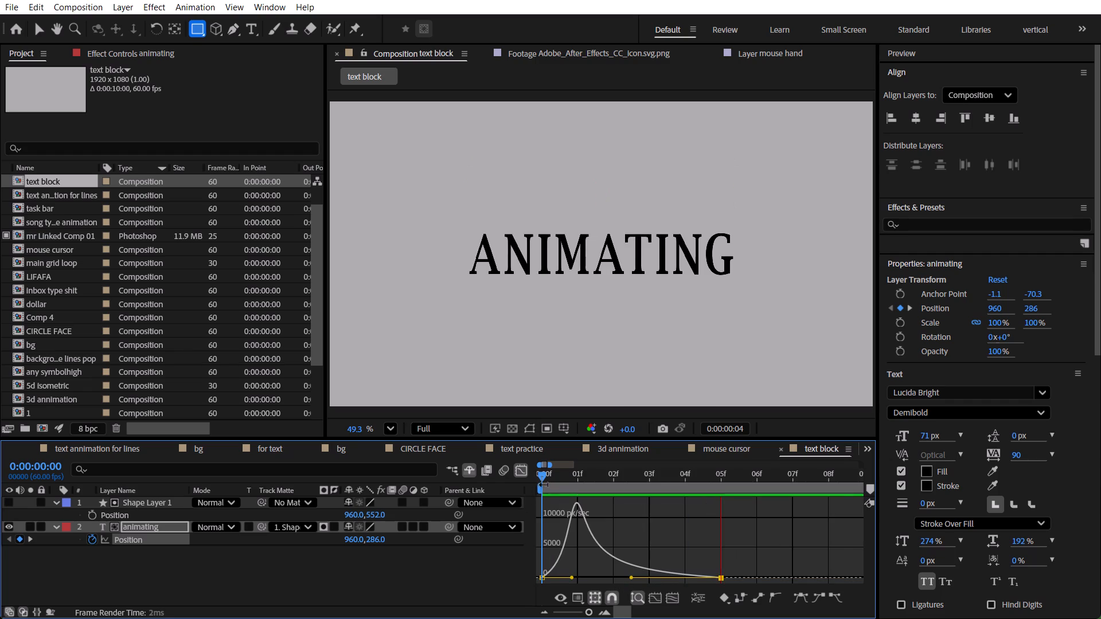
{"action": "key", "text": "space"}
{"action": "left_click_drag", "start_coordinate": [692, 476], "coordinate": [481, 476]}
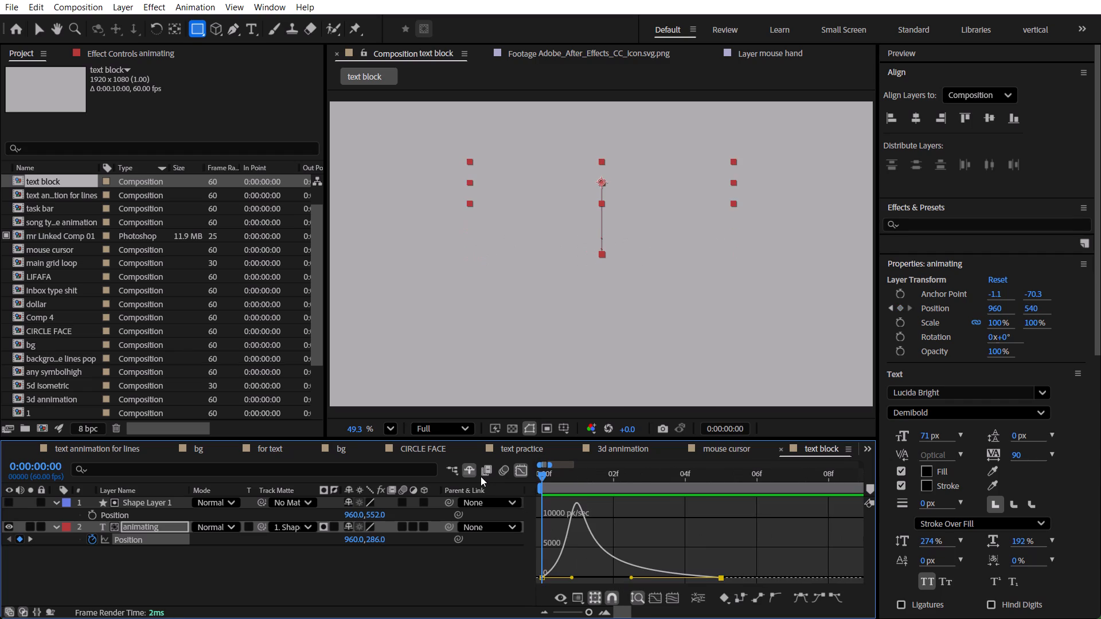
{"action": "left_click_drag", "start_coordinate": [481, 476], "coordinate": [754, 512]}
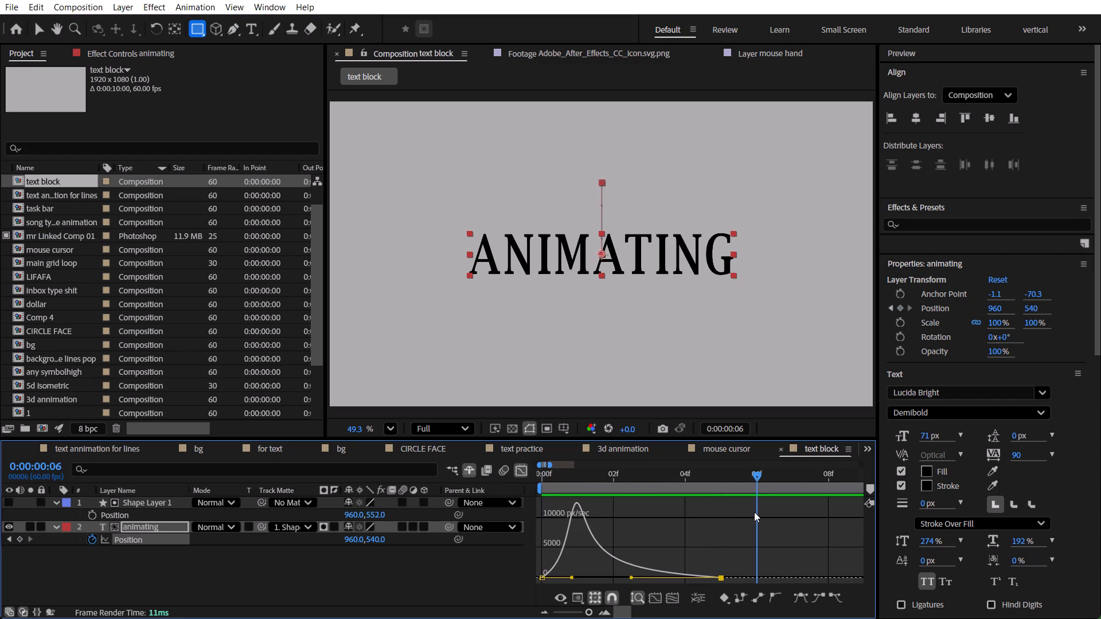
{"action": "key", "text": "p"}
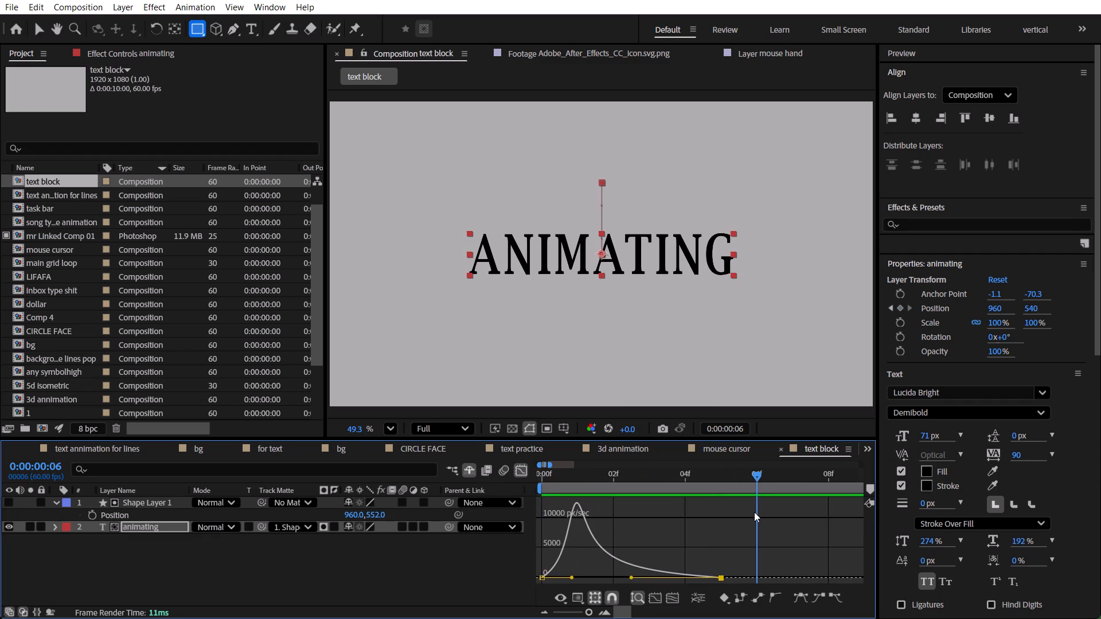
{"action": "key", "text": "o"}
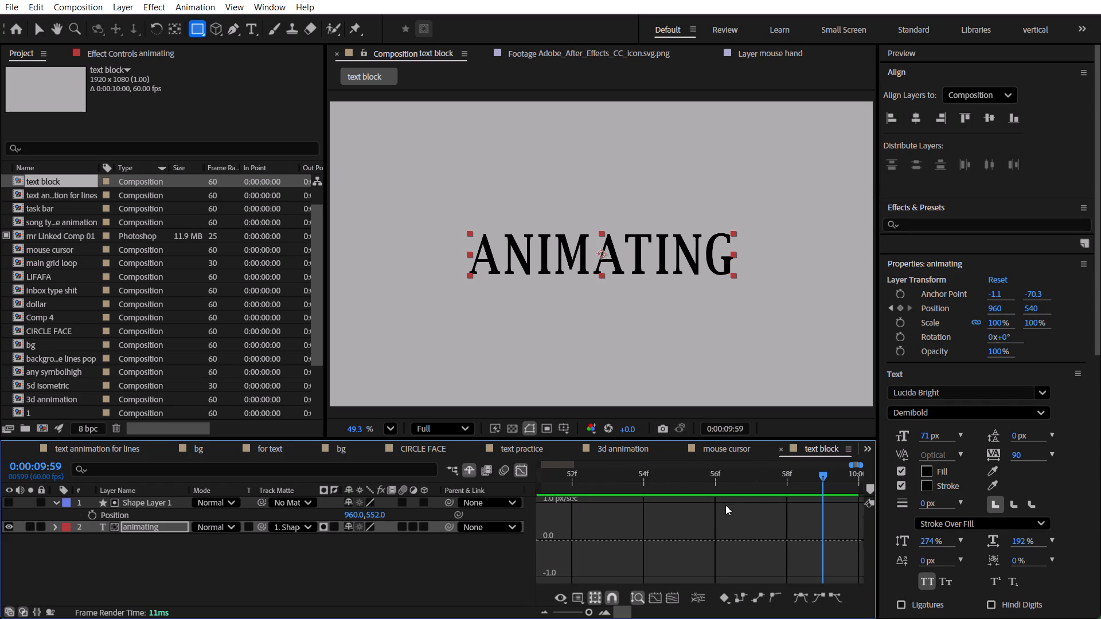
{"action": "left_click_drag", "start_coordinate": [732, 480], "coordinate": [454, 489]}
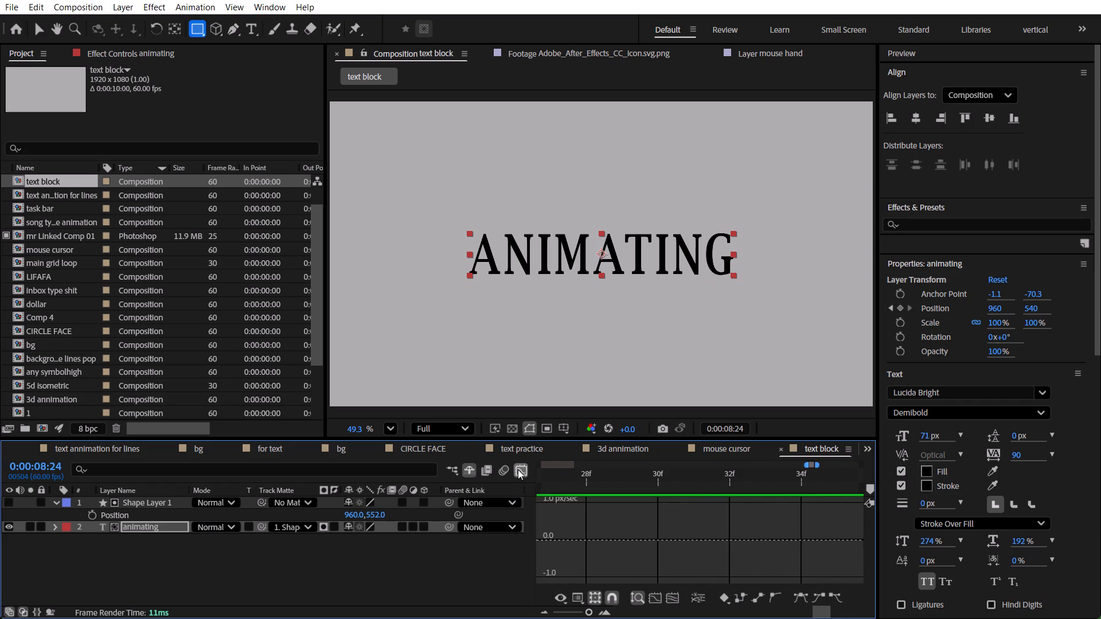
Return from the speed graph to the layer timeline and reveal only the "animating" layer's keyframed Position property.
{"action": "left_click", "coordinate": [518, 469]}
{"action": "left_click", "coordinate": [476, 577]}
{"action": "key", "text": "u"}
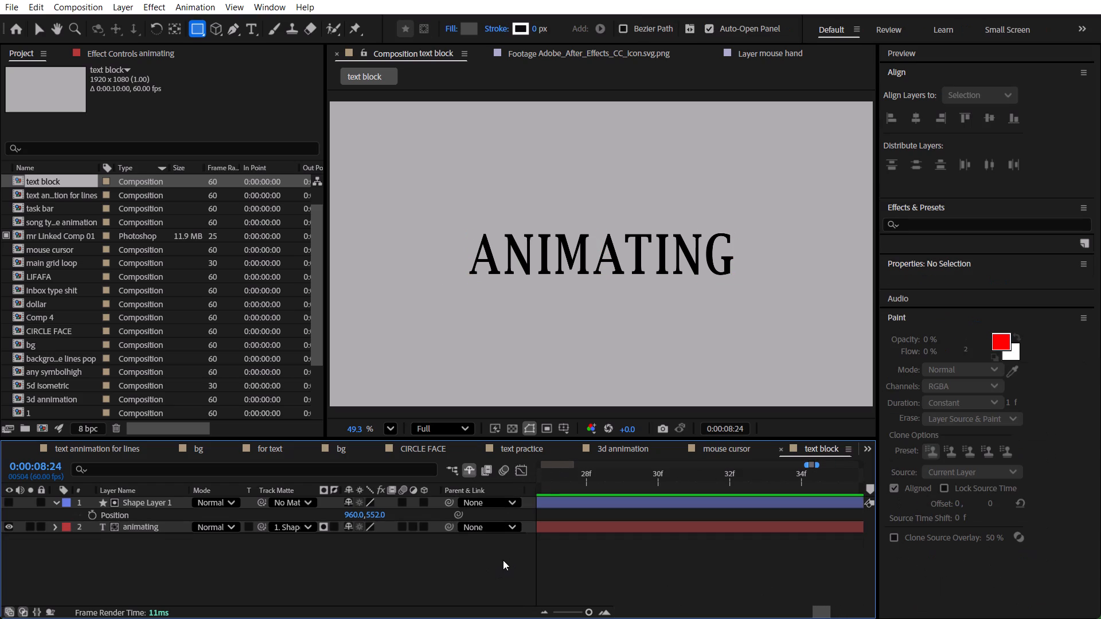
{"action": "key", "text": "u"}
{"action": "key", "text": "u"}
{"action": "key", "text": "u"}
{"action": "key", "text": "u"}
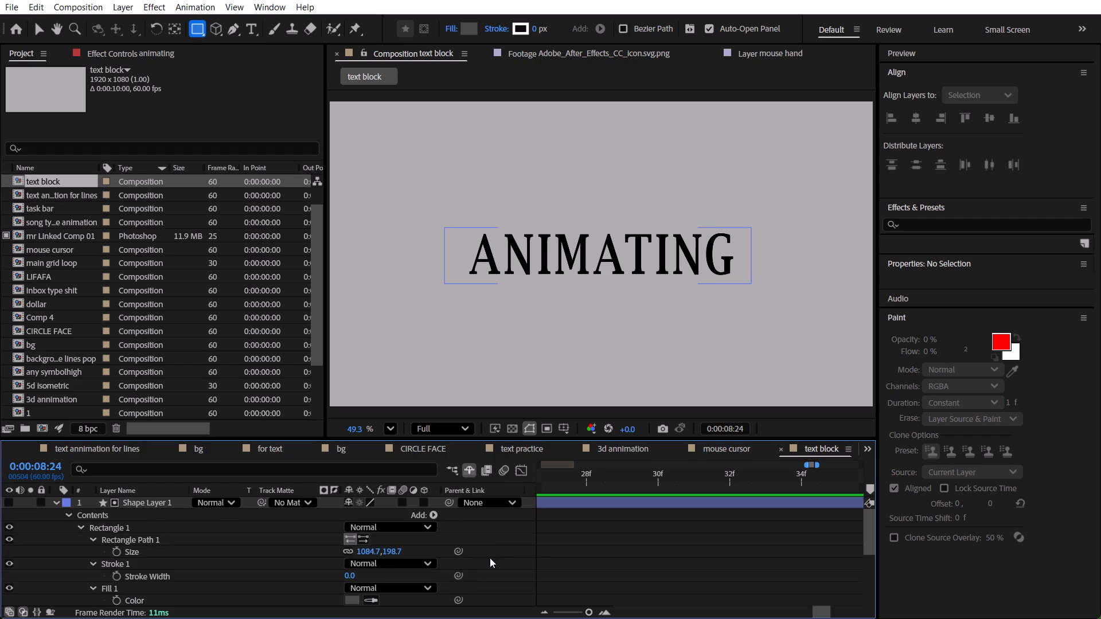
{"action": "key", "text": "u"}
{"action": "left_click", "coordinate": [472, 573]}
{"action": "key", "text": "u"}
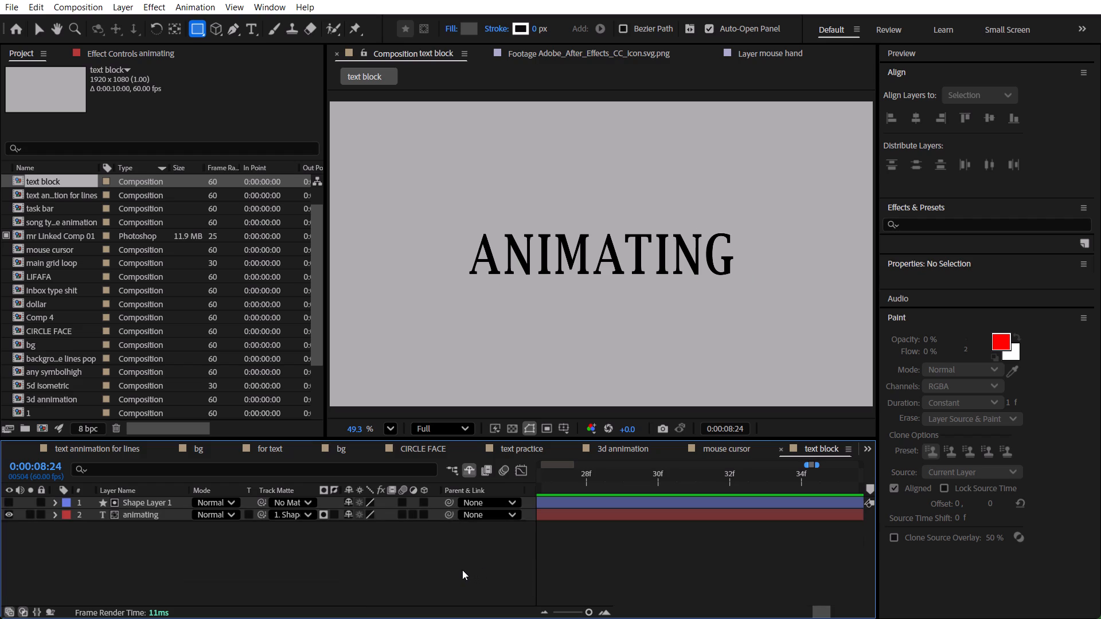
At frame 0, duplicate the rectangle matte and "animating" text layers together, placing the duplicated text directly beneath its own matte.
{"action": "left_click_drag", "start_coordinate": [555, 485], "coordinate": [491, 485]}
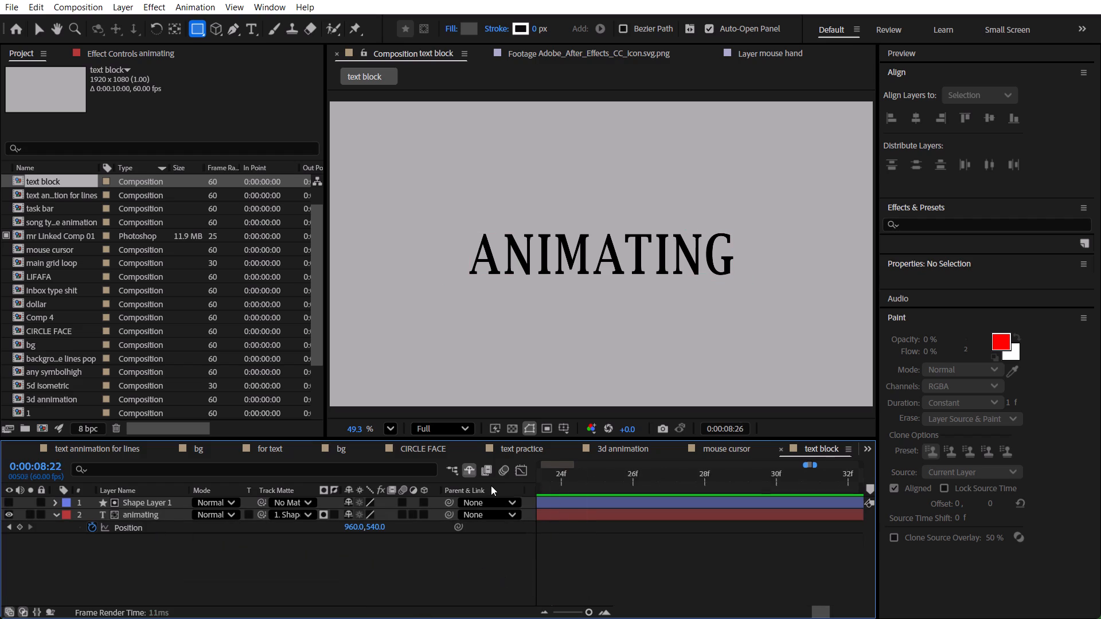
{"action": "left_click_drag", "start_coordinate": [491, 485], "coordinate": [499, 485]}
{"action": "type", "text": "--"}
{"action": "key", "text": "minus"}
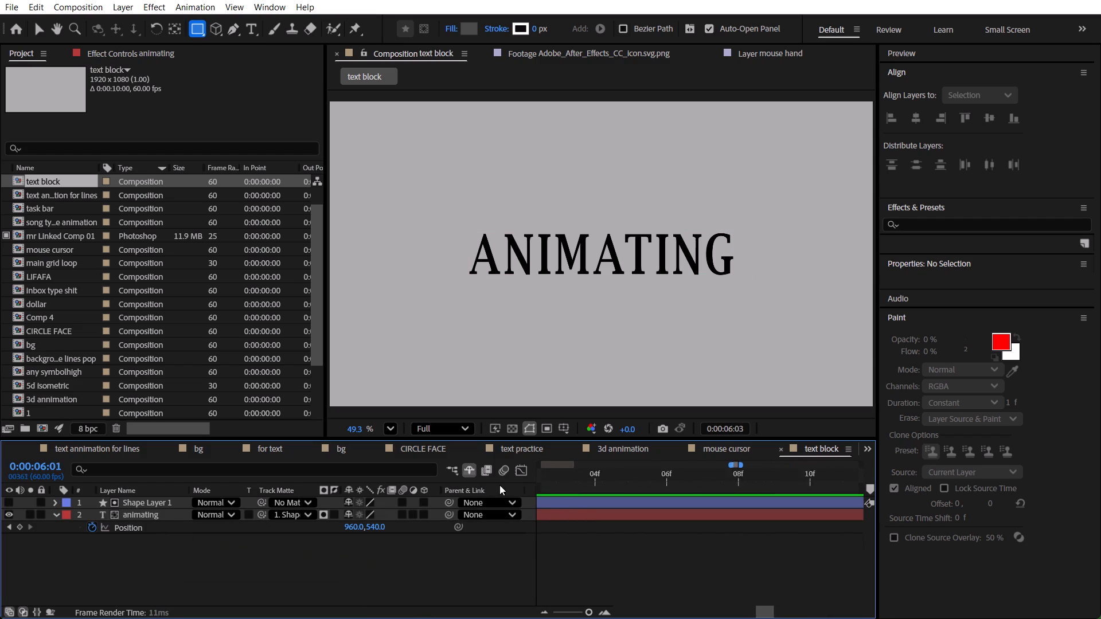
{"action": "left_click_drag", "start_coordinate": [499, 485], "coordinate": [532, 483]}
{"action": "key", "text": "minus"}
{"action": "key", "text": "minus"}
{"action": "key", "text": "minus"}
{"action": "key", "text": "minus"}
{"action": "key", "text": "minus"}
{"action": "type", "text": "----"}
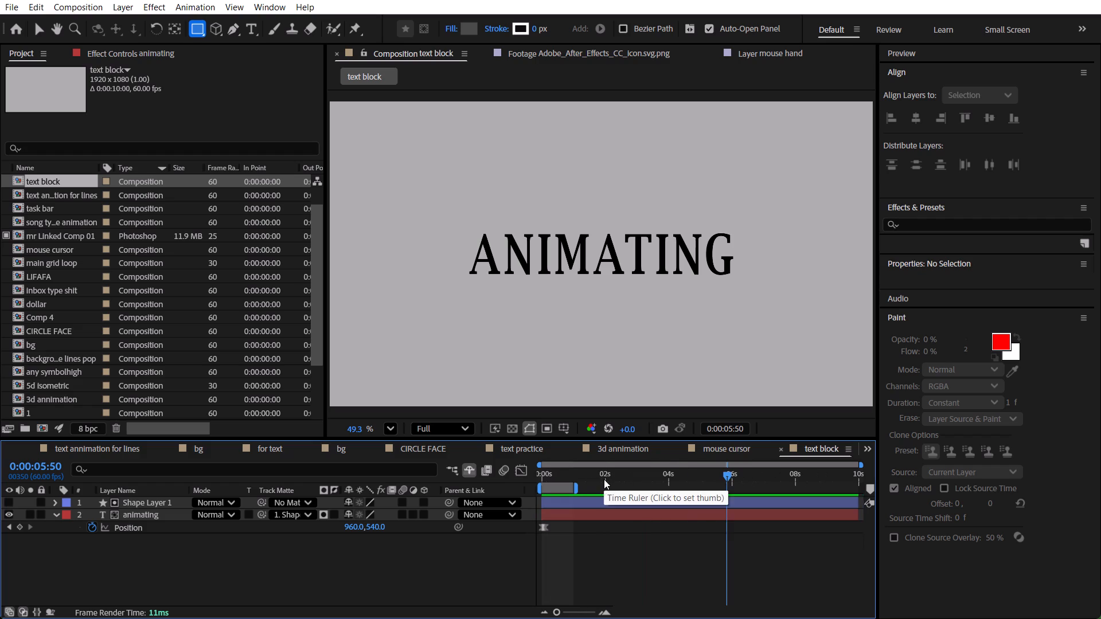
{"action": "left_click_drag", "start_coordinate": [600, 477], "coordinate": [513, 488]}
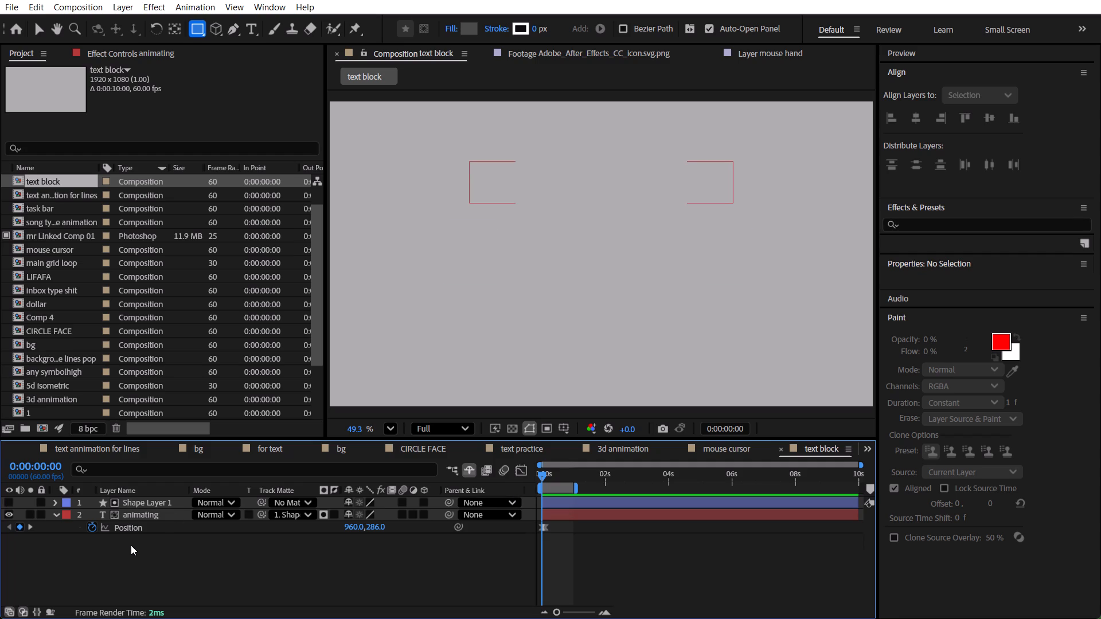
{"action": "left_click_drag", "start_coordinate": [131, 550], "coordinate": [158, 500]}
{"action": "key", "text": "ctrl+d"}
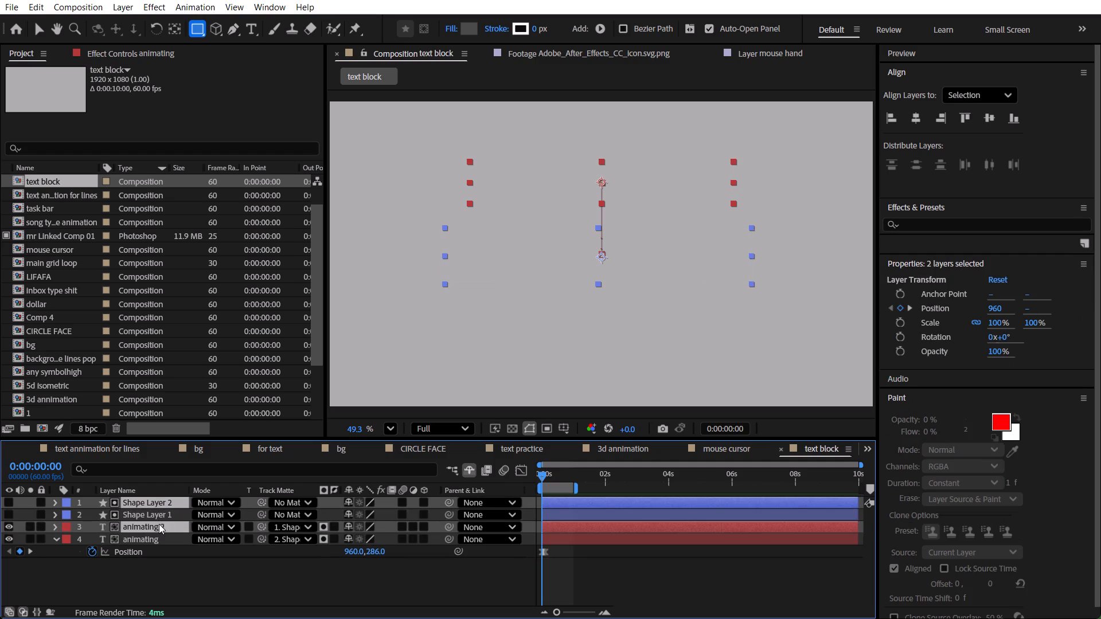
{"action": "left_click_drag", "start_coordinate": [159, 527], "coordinate": [158, 510]}
{"action": "left_click", "coordinate": [158, 515]}
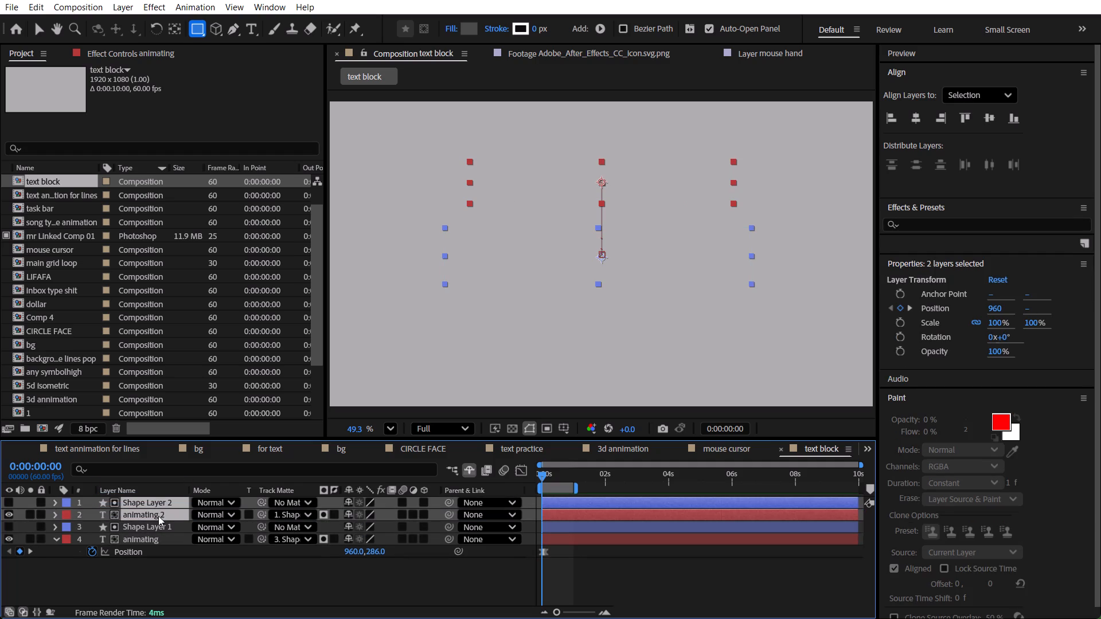
{"action": "left_click", "coordinate": [219, 594]}
Reveal the Position keyframes of the duplicated text layer "animating 2".
{"action": "left_click", "coordinate": [147, 512]}
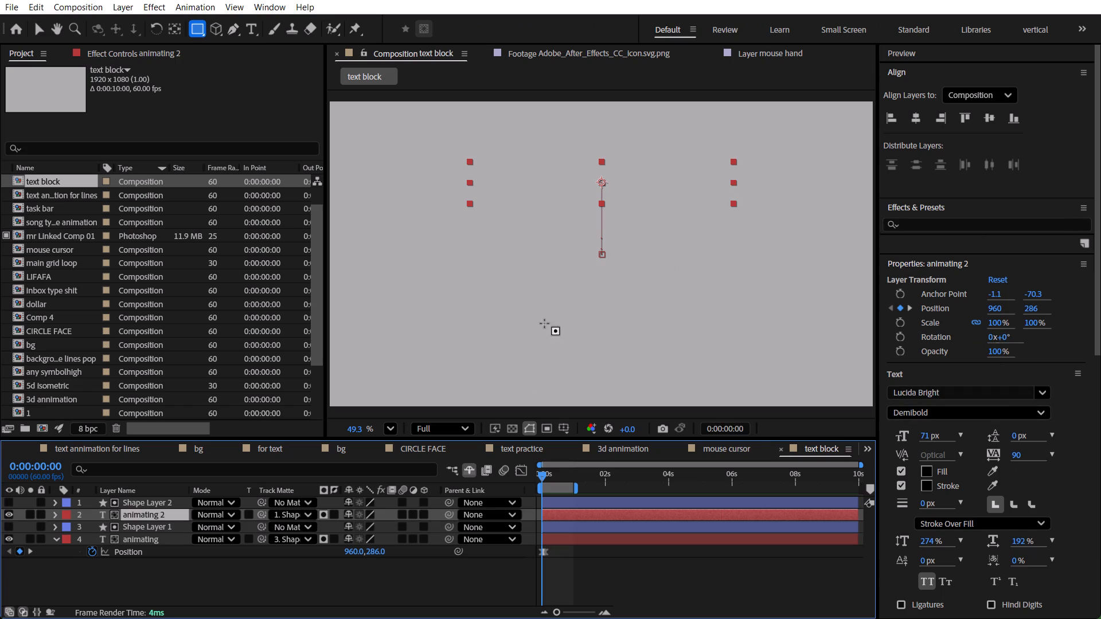
{"action": "key", "text": "t"}
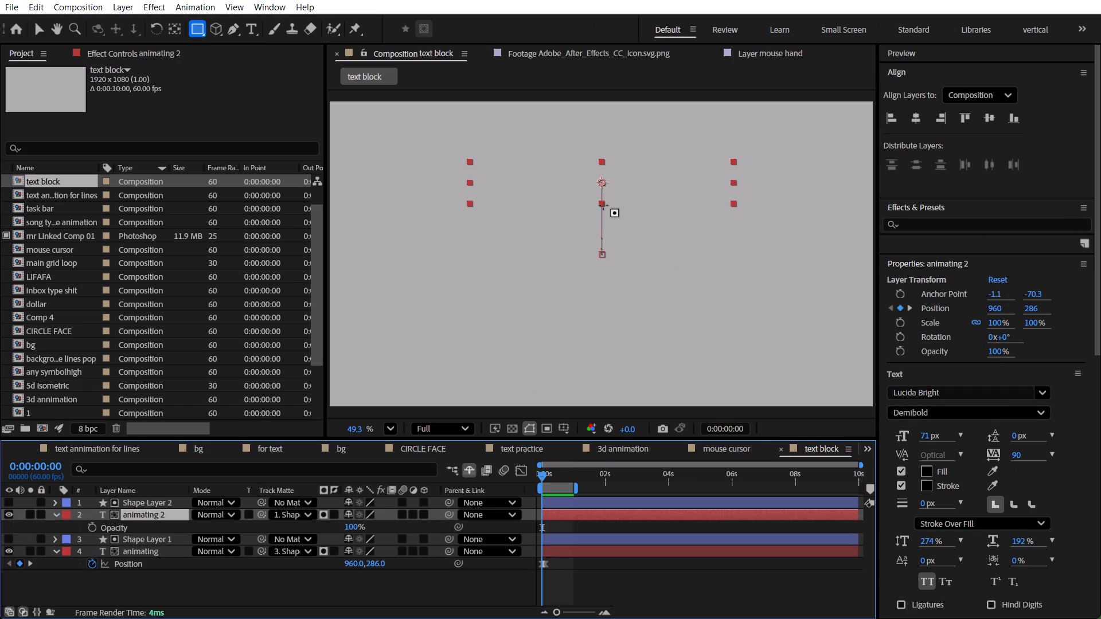
{"action": "left_click", "coordinate": [214, 588]}
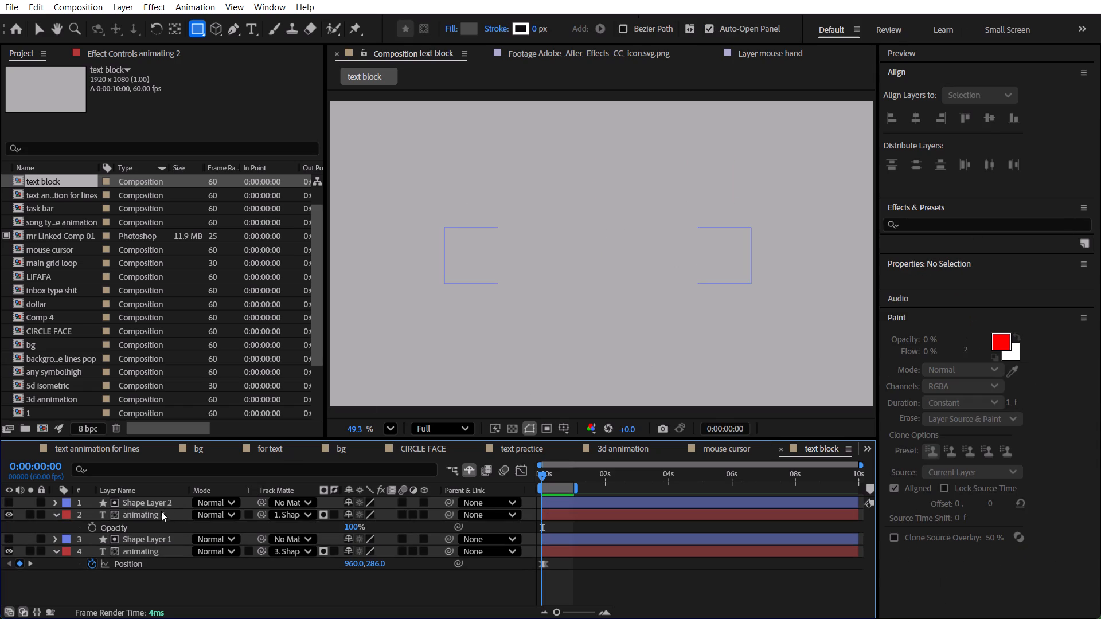
{"action": "left_click", "coordinate": [161, 512]}
{"action": "key", "text": "t"}
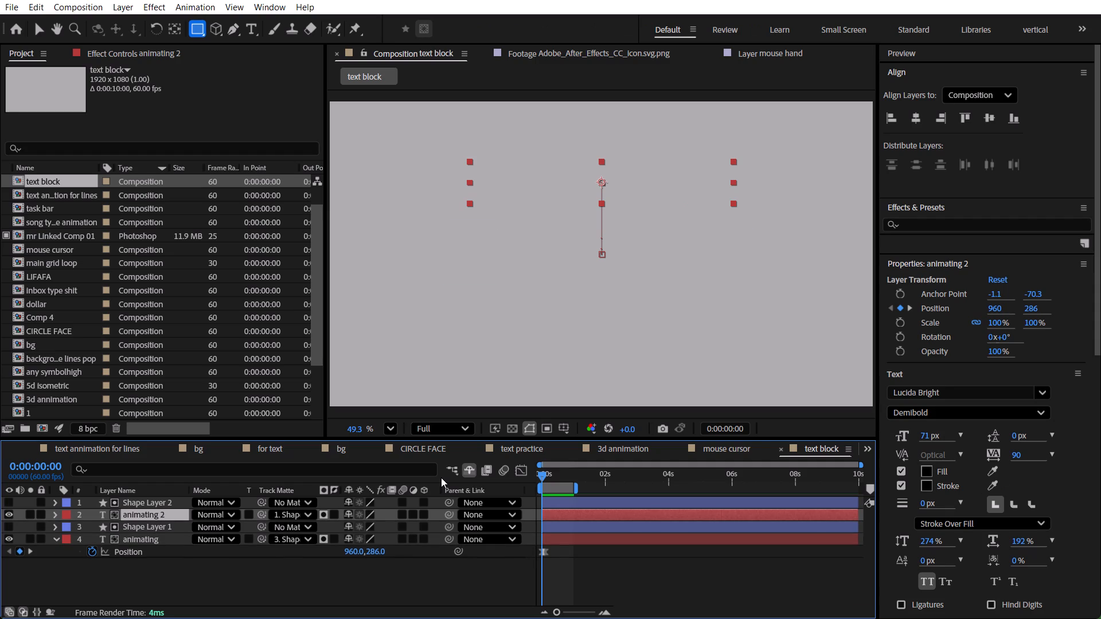
{"action": "key", "text": "u"}
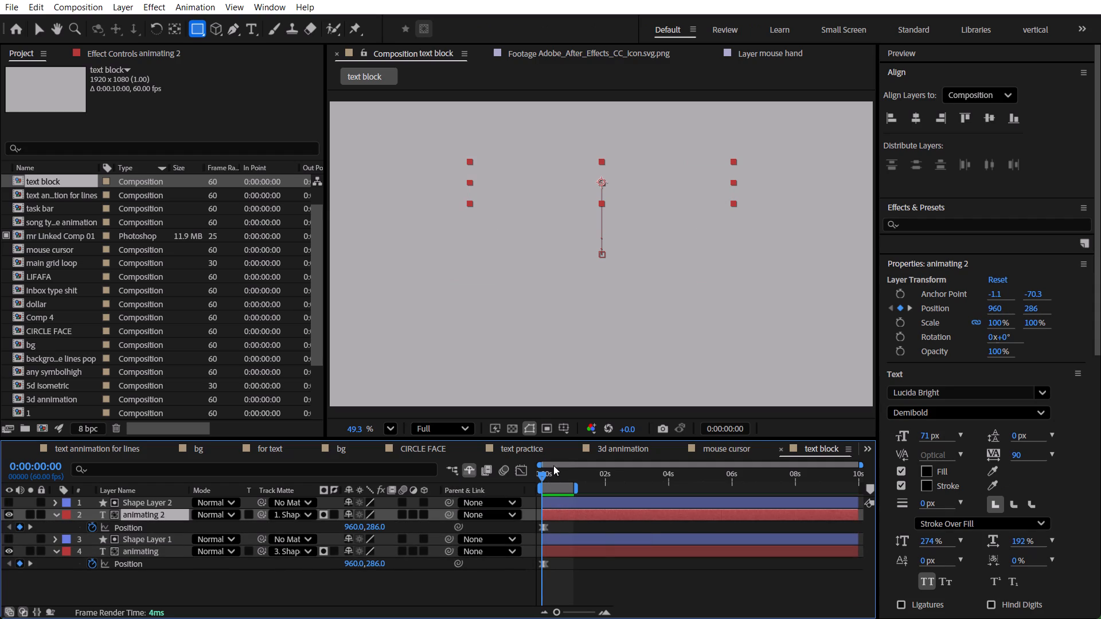
Move the ending Position keyframes of both text layers together to frame 49.
{"action": "type", "text": "==="}
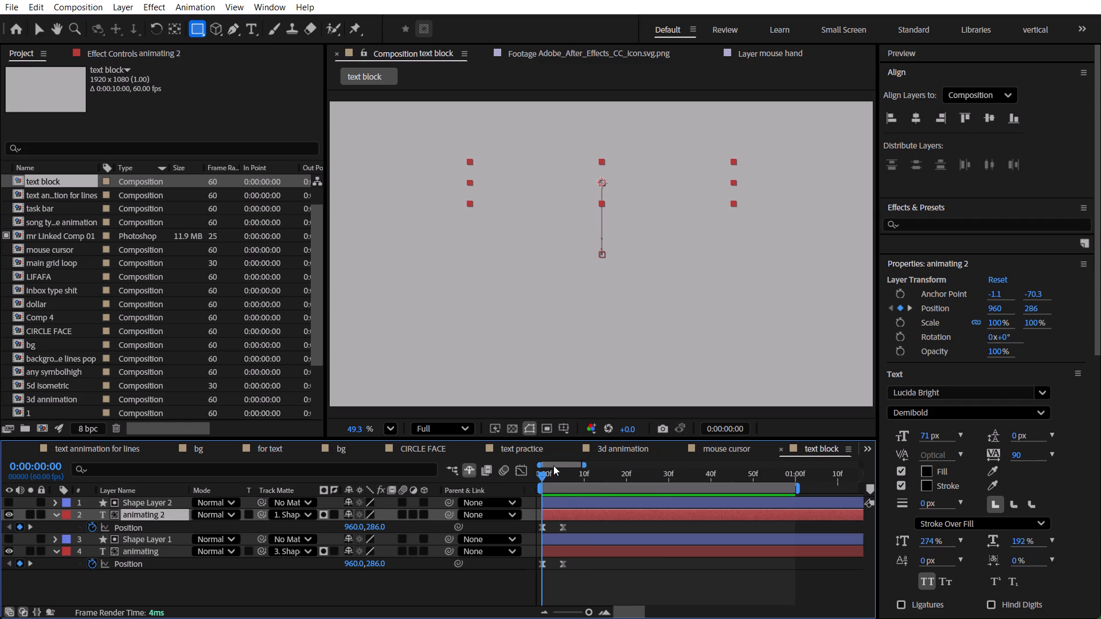
{"action": "key", "text": "equal"}
{"action": "key", "text": "minus"}
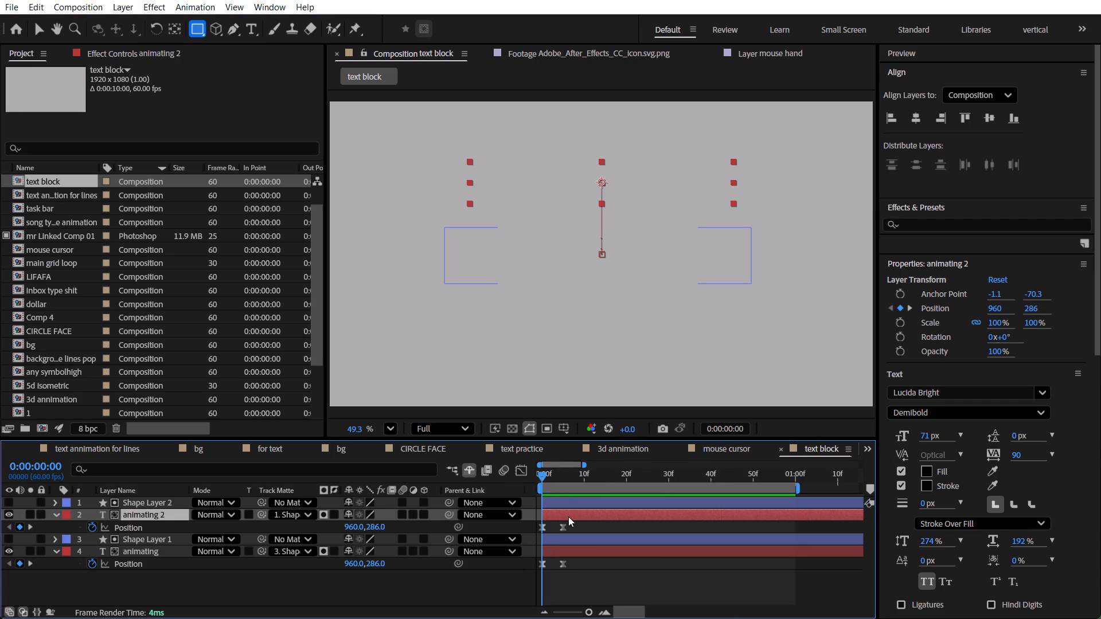
{"action": "key", "text": "space"}
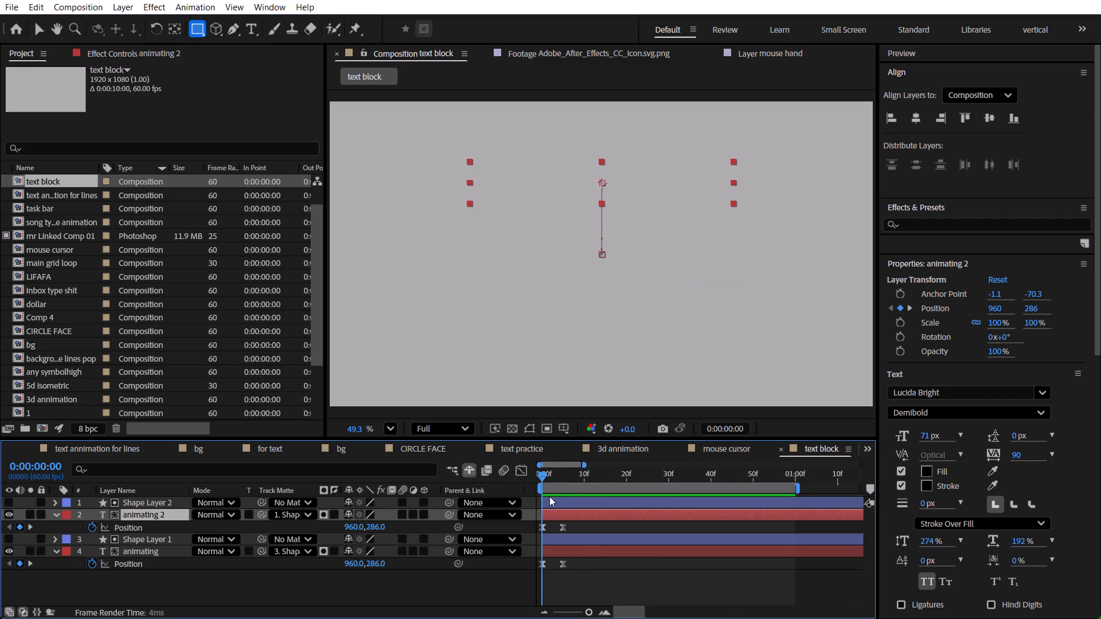
{"action": "key", "text": "space"}
{"action": "left_click_drag", "start_coordinate": [554, 523], "coordinate": [584, 579]}
{"action": "left_click_drag", "start_coordinate": [563, 526], "coordinate": [750, 553]}
Preview the slowed text drop and return to frame 0.
{"action": "key", "text": "space"}
{"action": "key", "text": "space"}
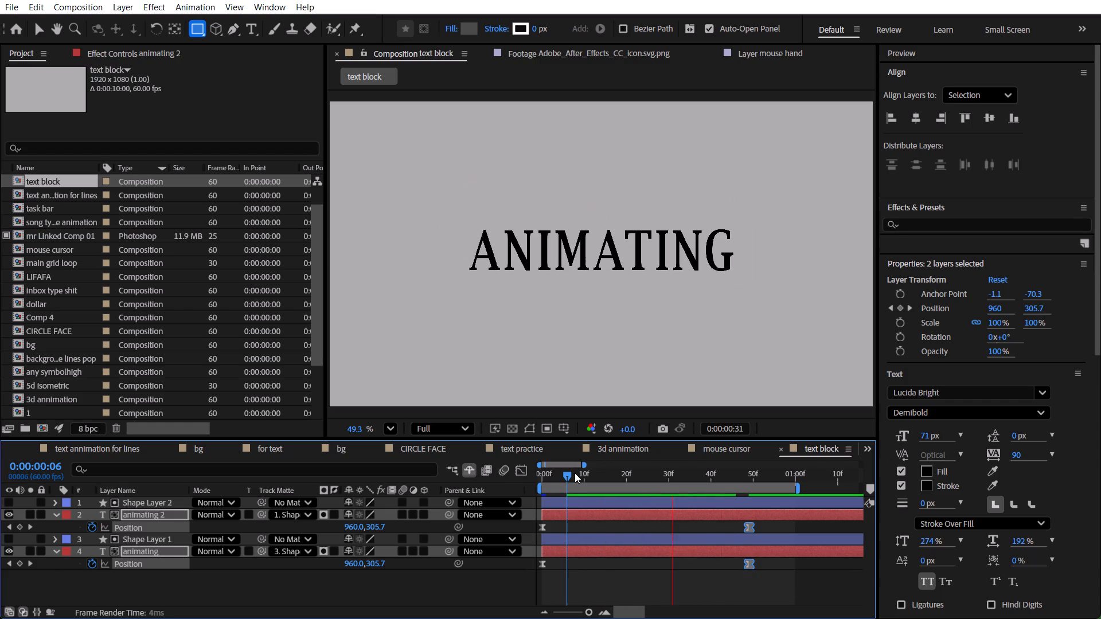
{"action": "key", "text": "space"}
{"action": "left_click_drag", "start_coordinate": [567, 476], "coordinate": [534, 480]}
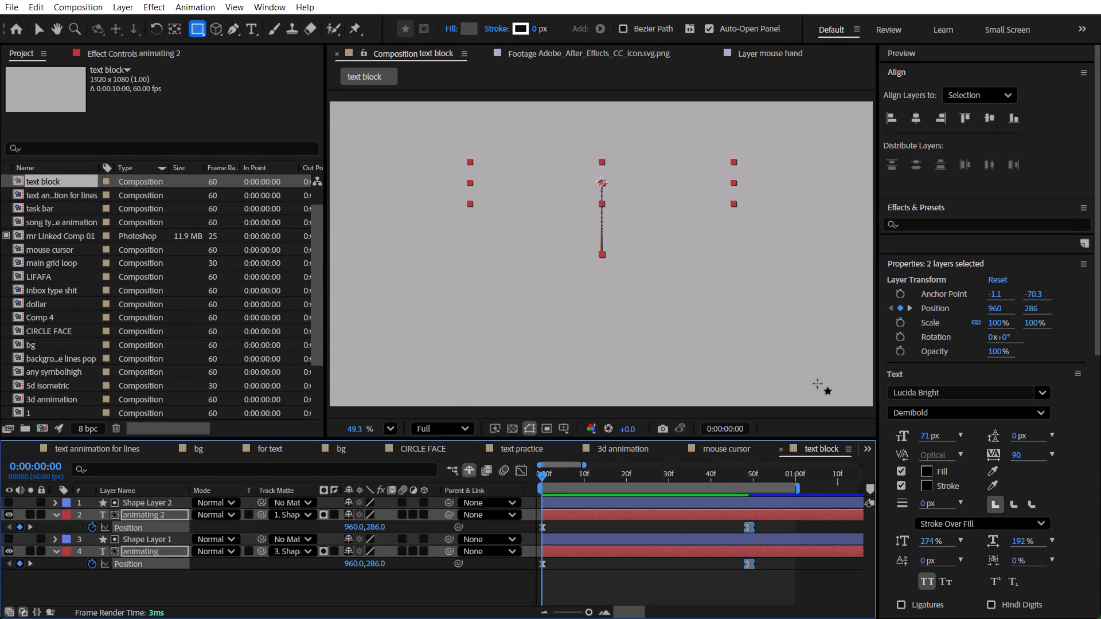
Shift the "Shape Layer 2" and "animating 2" layers together to start at frame 49, where the first text's drop ends.
{"action": "left_click_drag", "start_coordinate": [550, 476], "coordinate": [752, 485]}
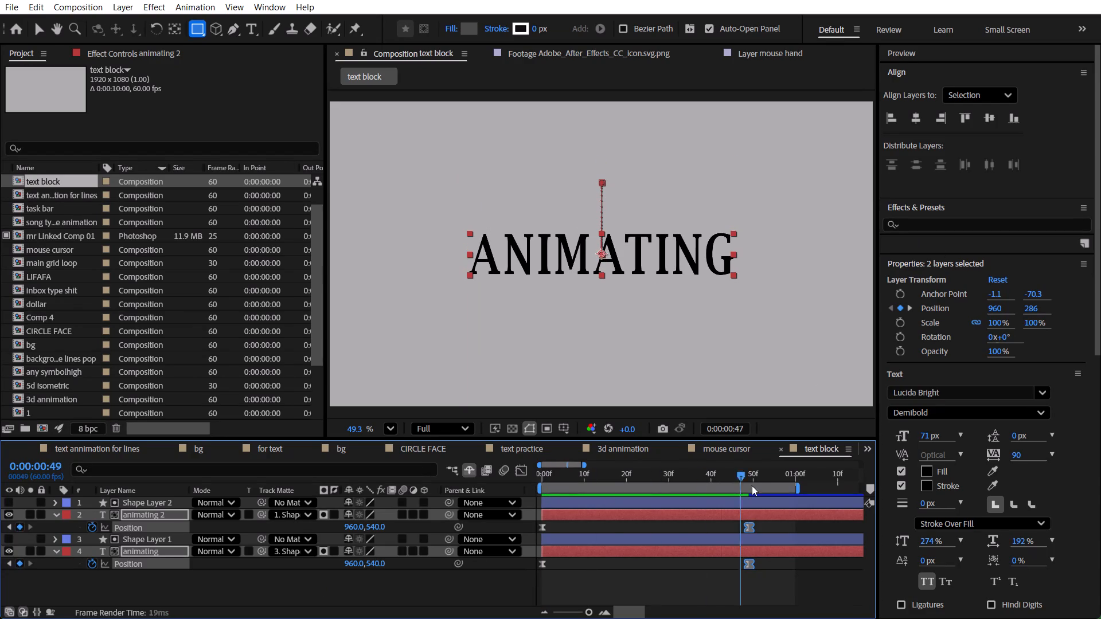
{"action": "left_click_drag", "start_coordinate": [752, 485], "coordinate": [749, 487]}
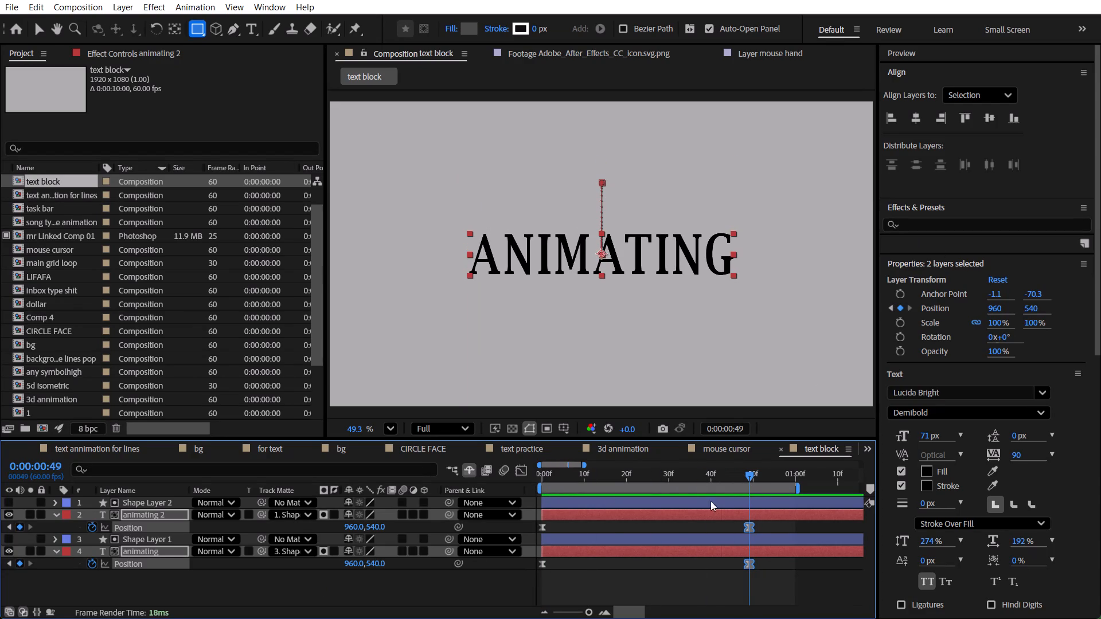
{"action": "key", "text": "minus"}
{"action": "type", "text": "--"}
{"action": "left_click", "coordinate": [244, 591]}
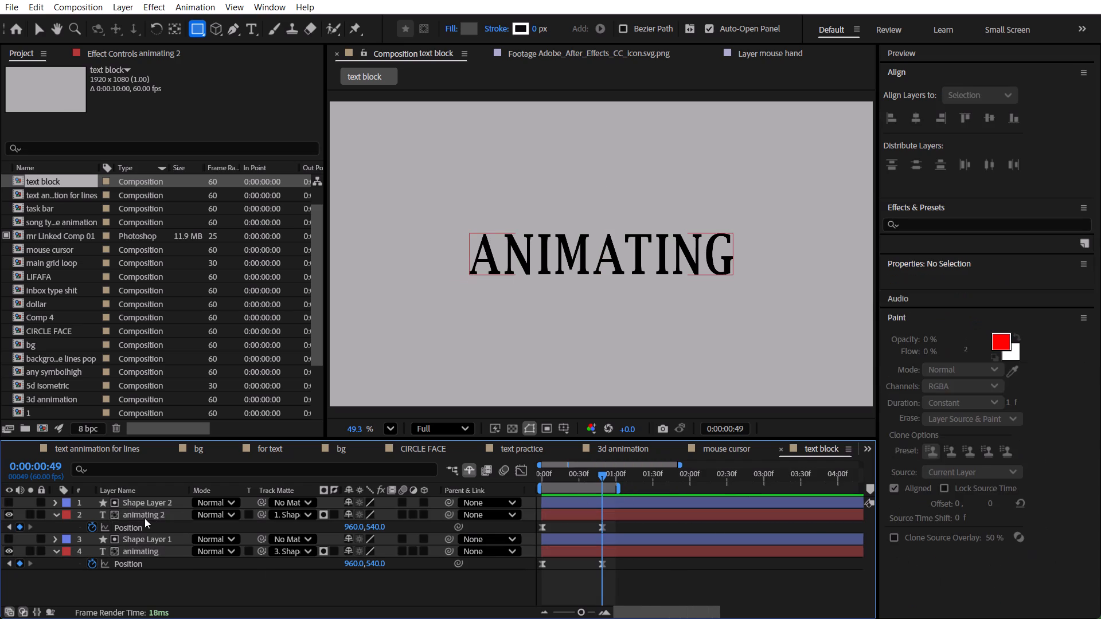
{"action": "left_click", "coordinate": [144, 516]}
{"action": "left_click", "coordinate": [149, 498], "text": "shift"}
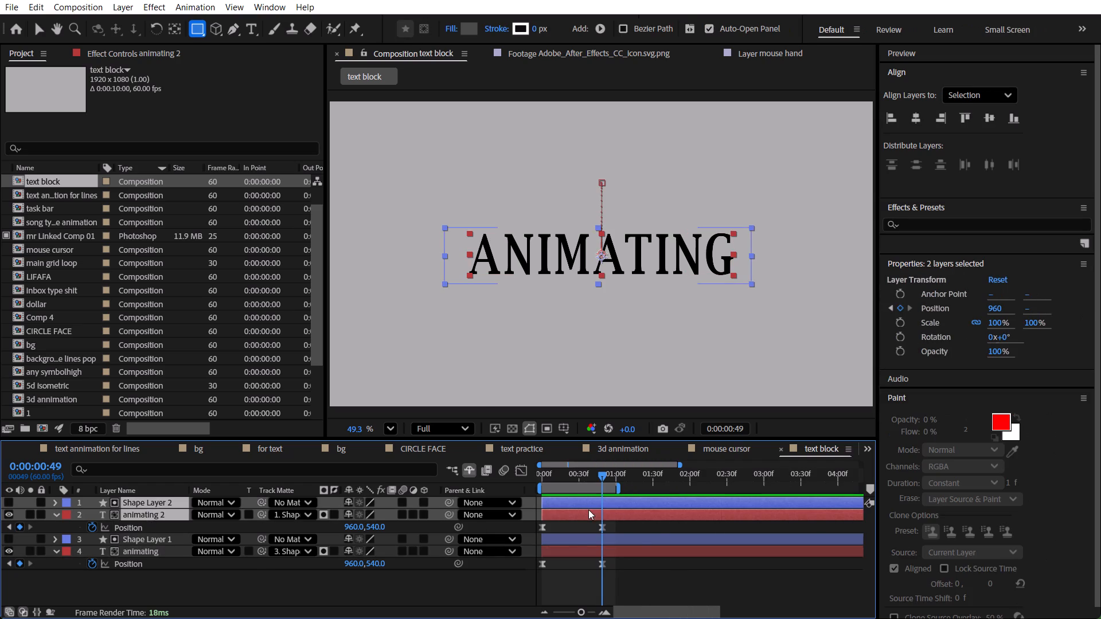
{"action": "left_click_drag", "start_coordinate": [576, 505], "coordinate": [626, 503]}
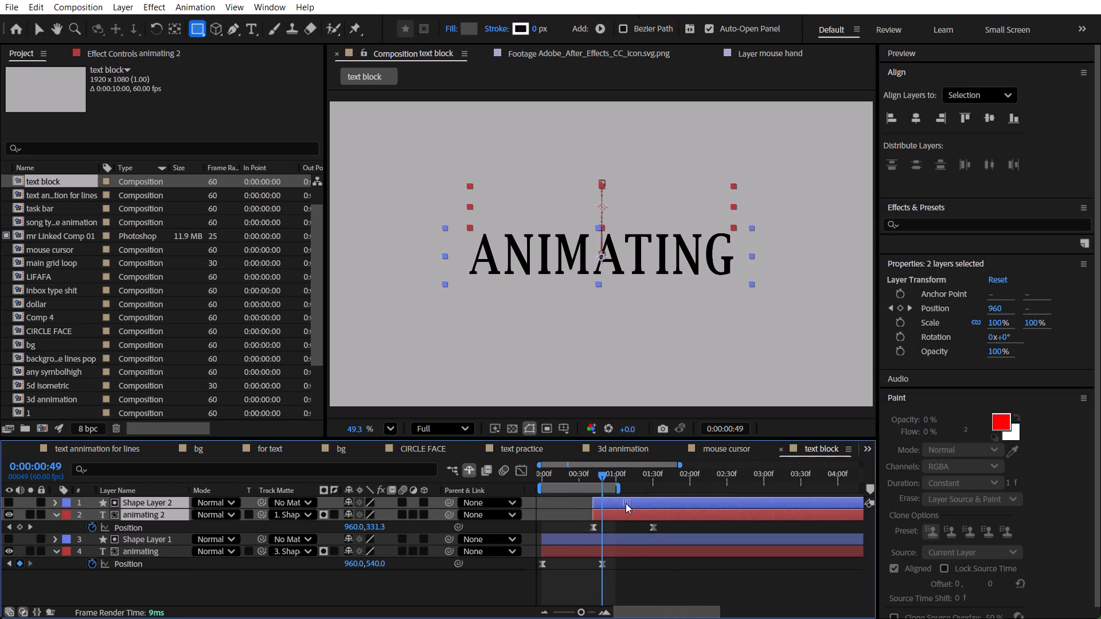
{"action": "left_click_drag", "start_coordinate": [626, 503], "coordinate": [634, 503]}
Scrub from the first text's drop into the duplicated text's drop to check how they overlap.
{"action": "left_click_drag", "start_coordinate": [605, 473], "coordinate": [552, 476]}
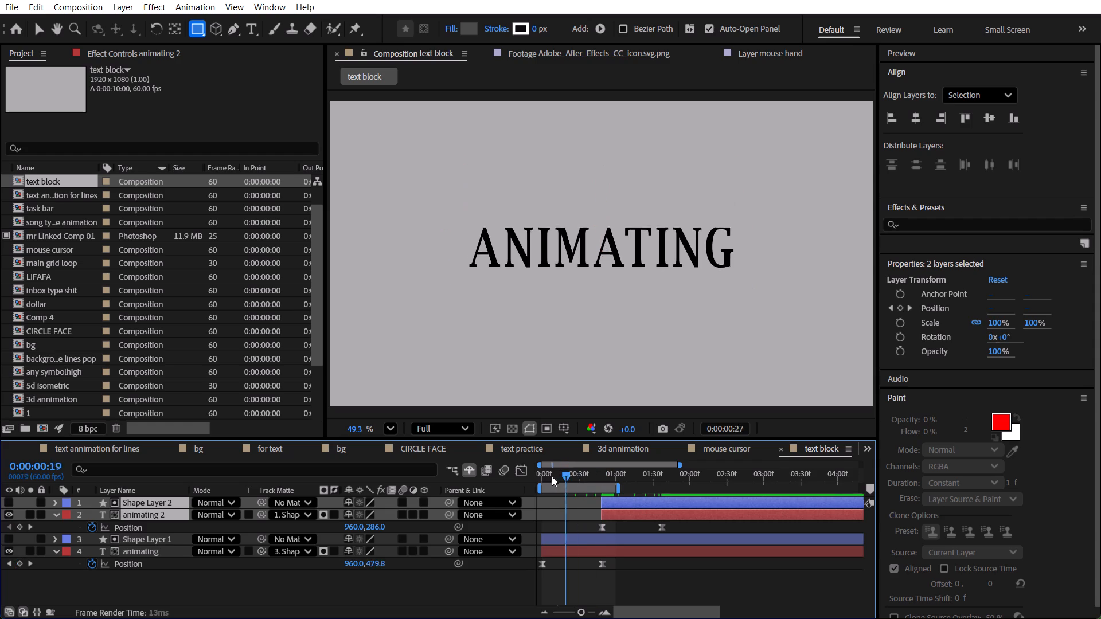
{"action": "left_click_drag", "start_coordinate": [552, 476], "coordinate": [631, 491]}
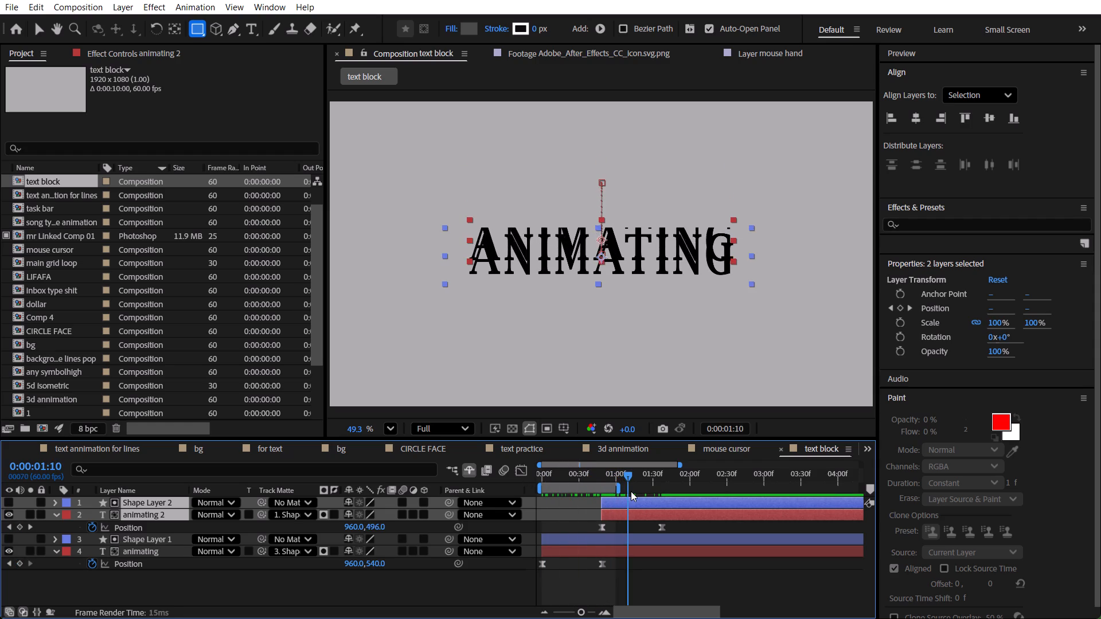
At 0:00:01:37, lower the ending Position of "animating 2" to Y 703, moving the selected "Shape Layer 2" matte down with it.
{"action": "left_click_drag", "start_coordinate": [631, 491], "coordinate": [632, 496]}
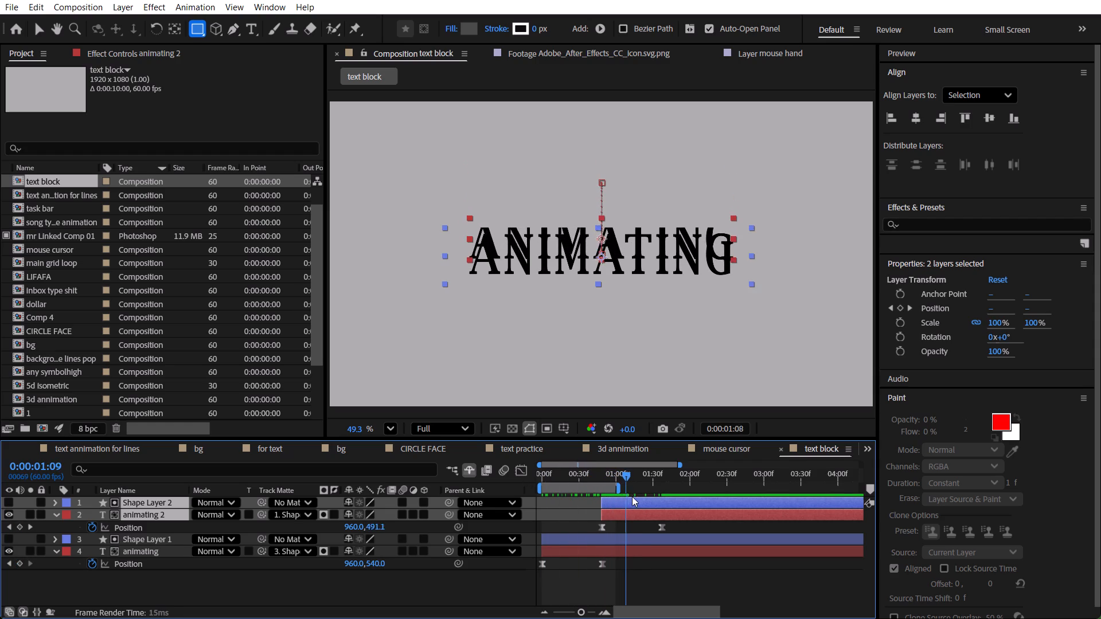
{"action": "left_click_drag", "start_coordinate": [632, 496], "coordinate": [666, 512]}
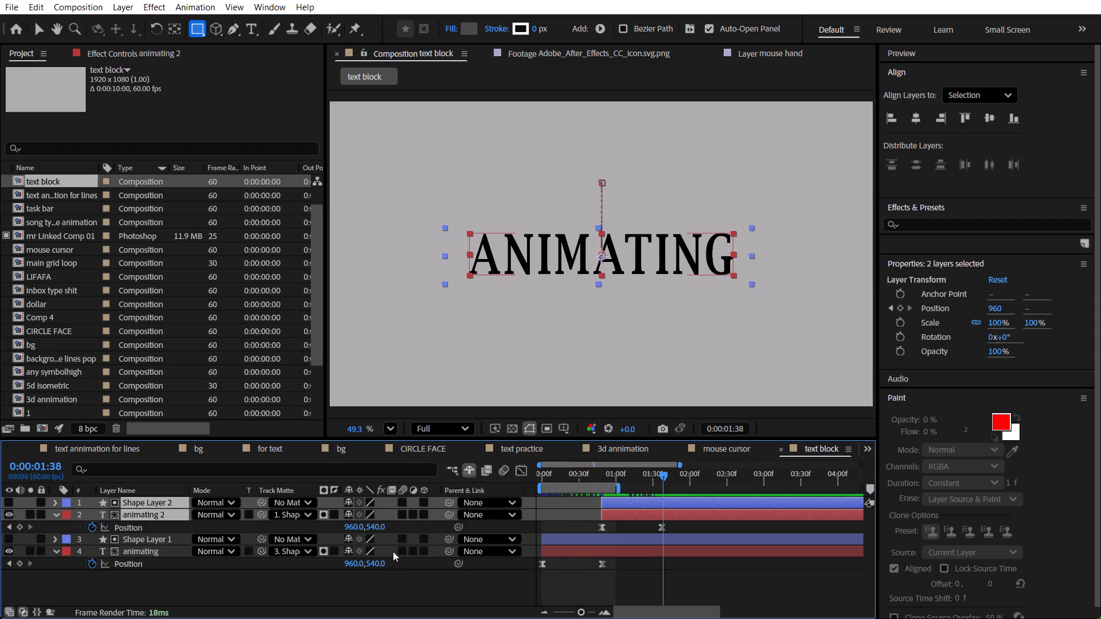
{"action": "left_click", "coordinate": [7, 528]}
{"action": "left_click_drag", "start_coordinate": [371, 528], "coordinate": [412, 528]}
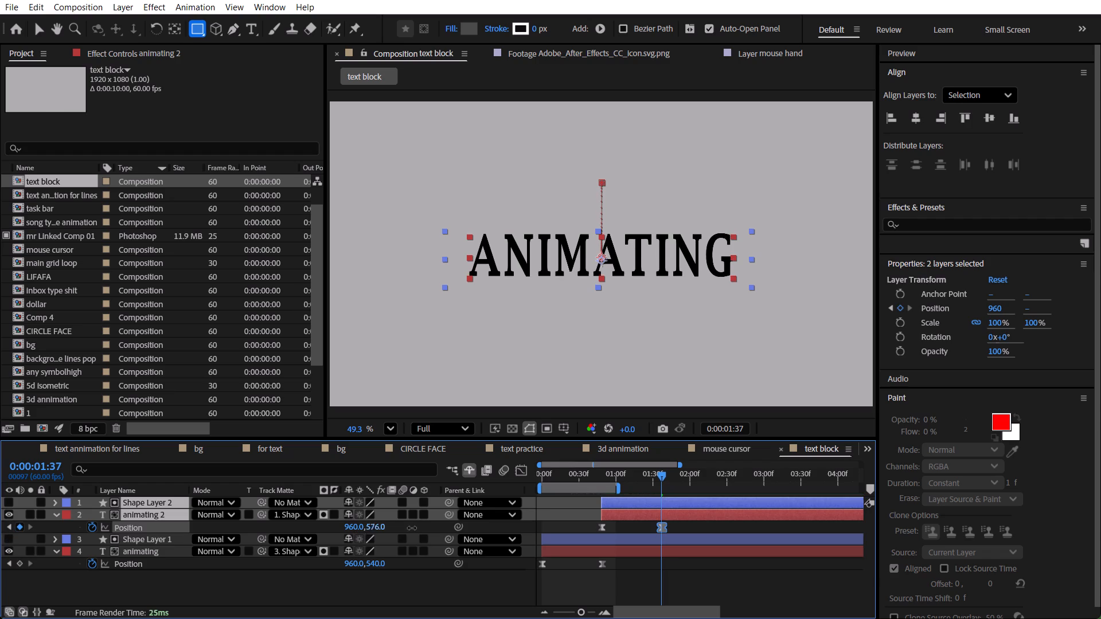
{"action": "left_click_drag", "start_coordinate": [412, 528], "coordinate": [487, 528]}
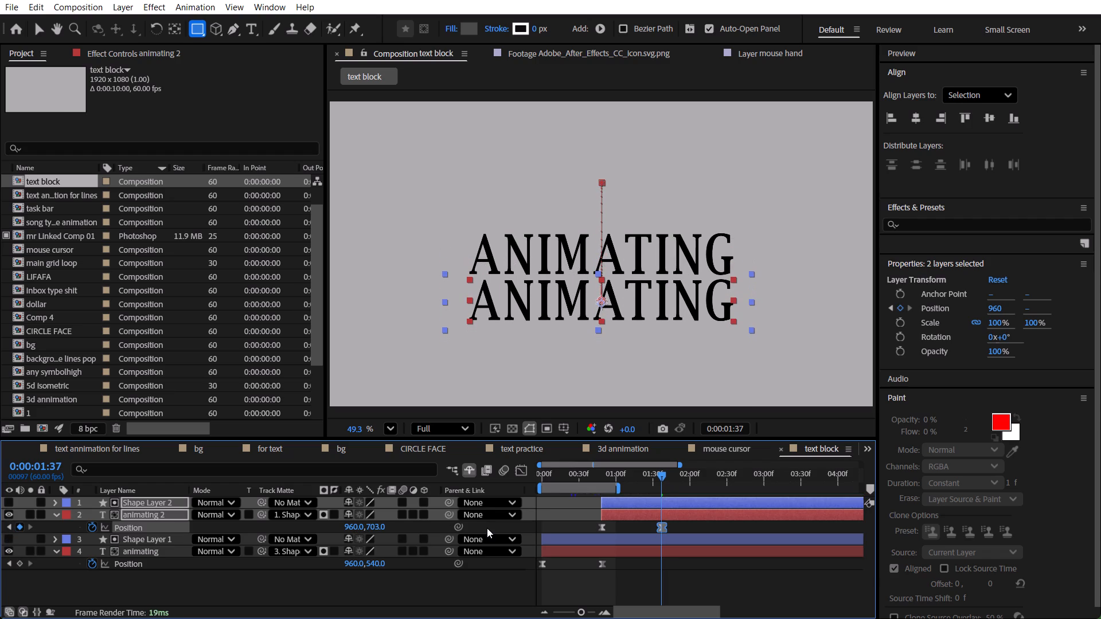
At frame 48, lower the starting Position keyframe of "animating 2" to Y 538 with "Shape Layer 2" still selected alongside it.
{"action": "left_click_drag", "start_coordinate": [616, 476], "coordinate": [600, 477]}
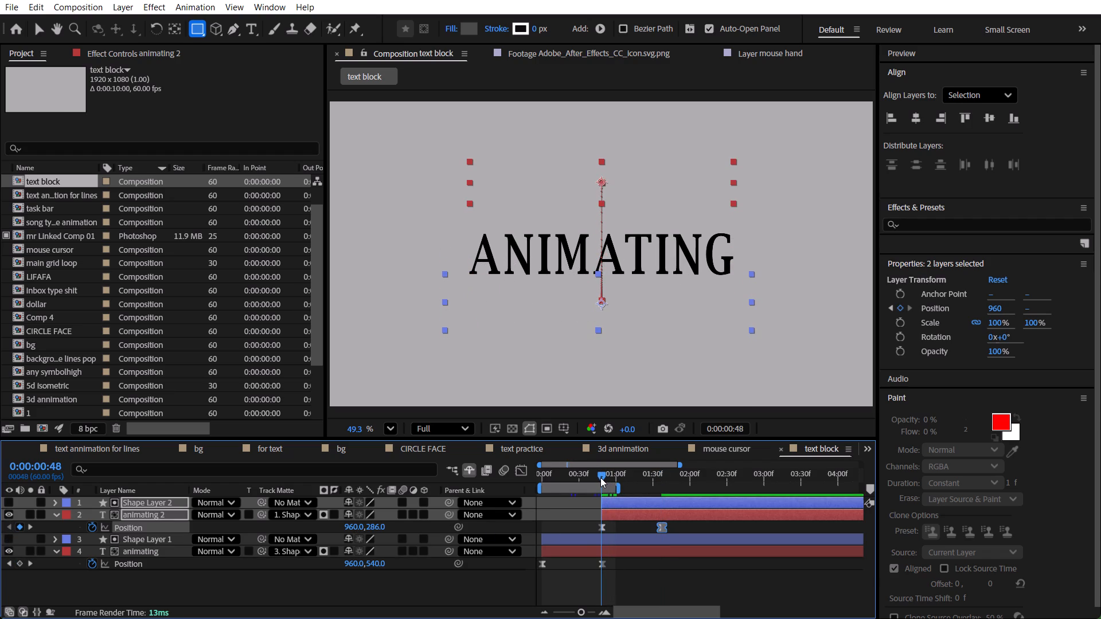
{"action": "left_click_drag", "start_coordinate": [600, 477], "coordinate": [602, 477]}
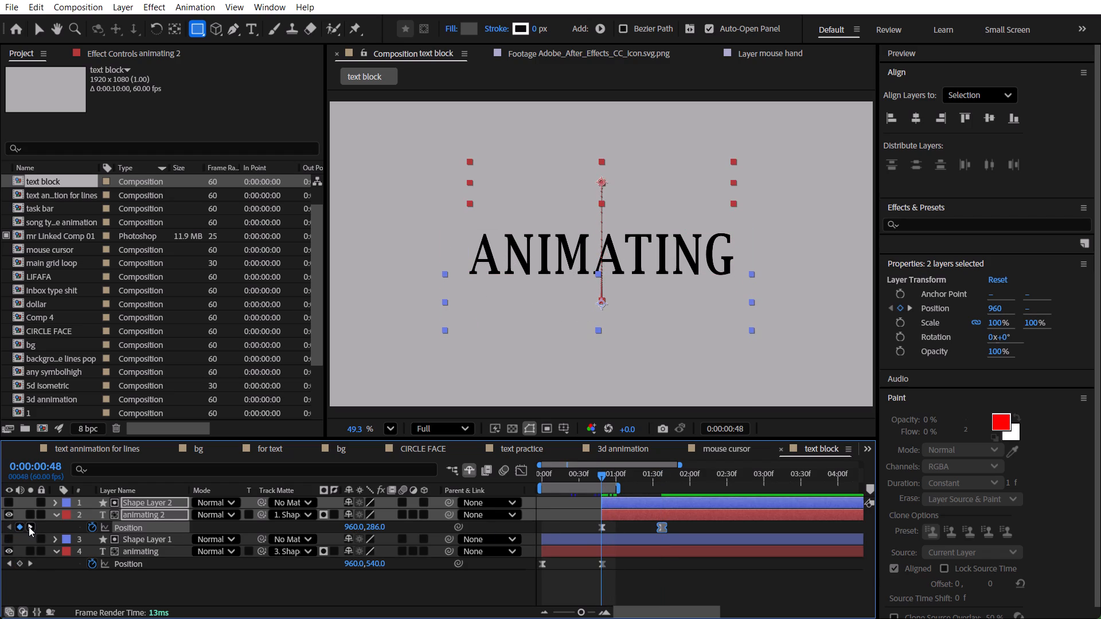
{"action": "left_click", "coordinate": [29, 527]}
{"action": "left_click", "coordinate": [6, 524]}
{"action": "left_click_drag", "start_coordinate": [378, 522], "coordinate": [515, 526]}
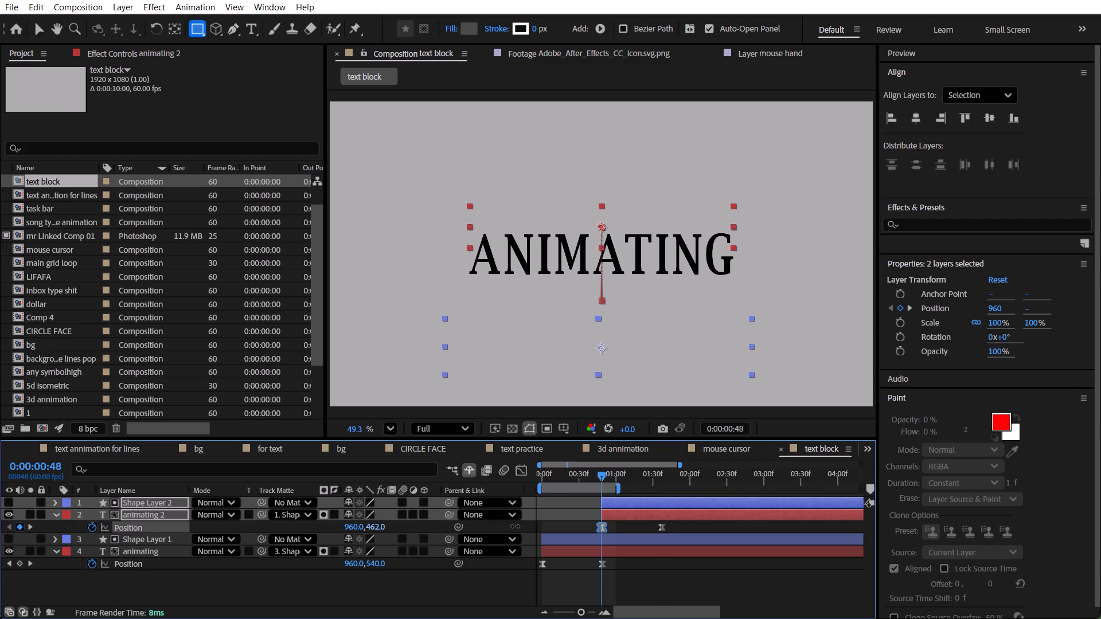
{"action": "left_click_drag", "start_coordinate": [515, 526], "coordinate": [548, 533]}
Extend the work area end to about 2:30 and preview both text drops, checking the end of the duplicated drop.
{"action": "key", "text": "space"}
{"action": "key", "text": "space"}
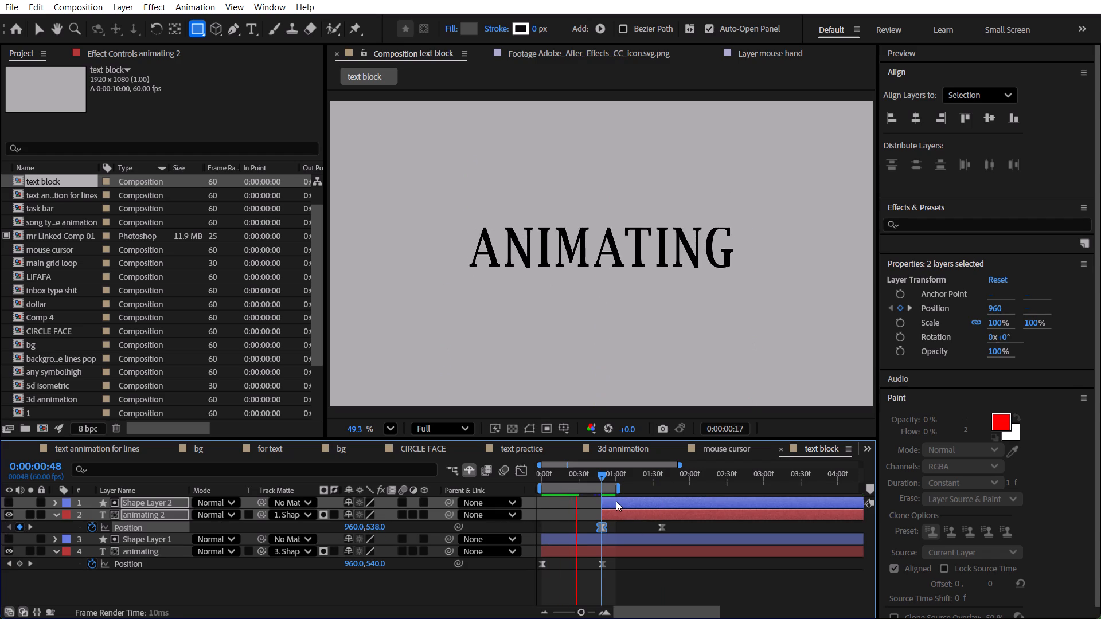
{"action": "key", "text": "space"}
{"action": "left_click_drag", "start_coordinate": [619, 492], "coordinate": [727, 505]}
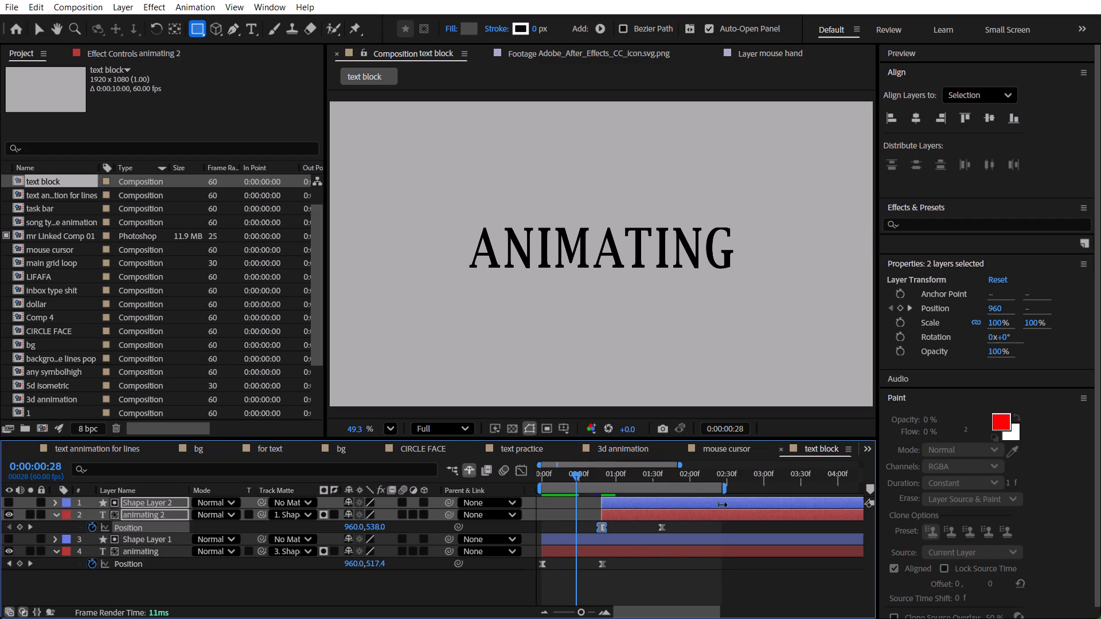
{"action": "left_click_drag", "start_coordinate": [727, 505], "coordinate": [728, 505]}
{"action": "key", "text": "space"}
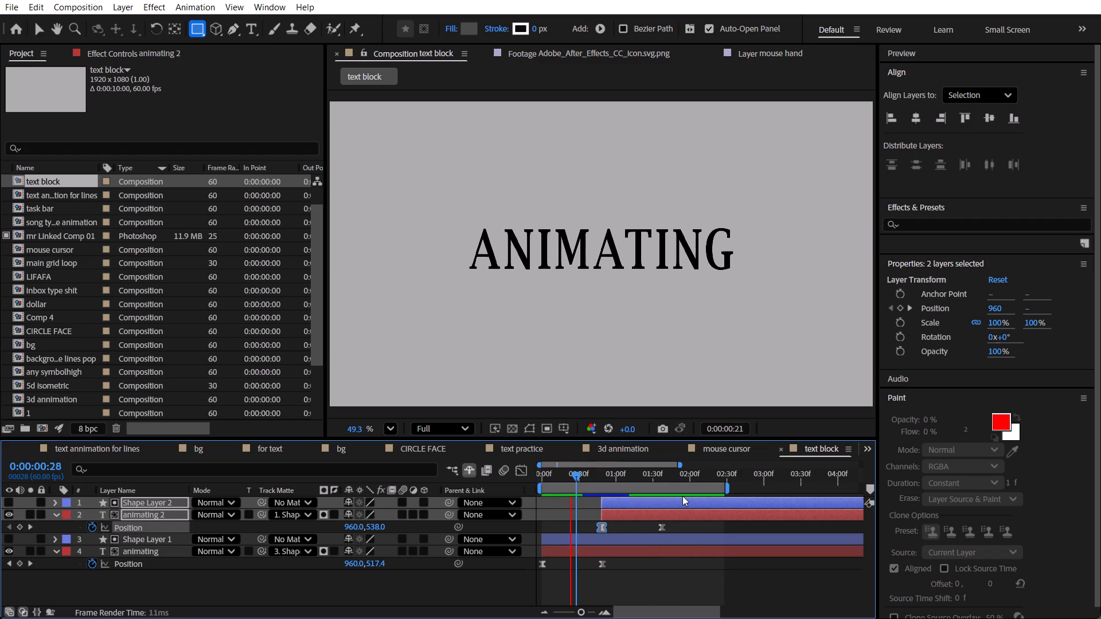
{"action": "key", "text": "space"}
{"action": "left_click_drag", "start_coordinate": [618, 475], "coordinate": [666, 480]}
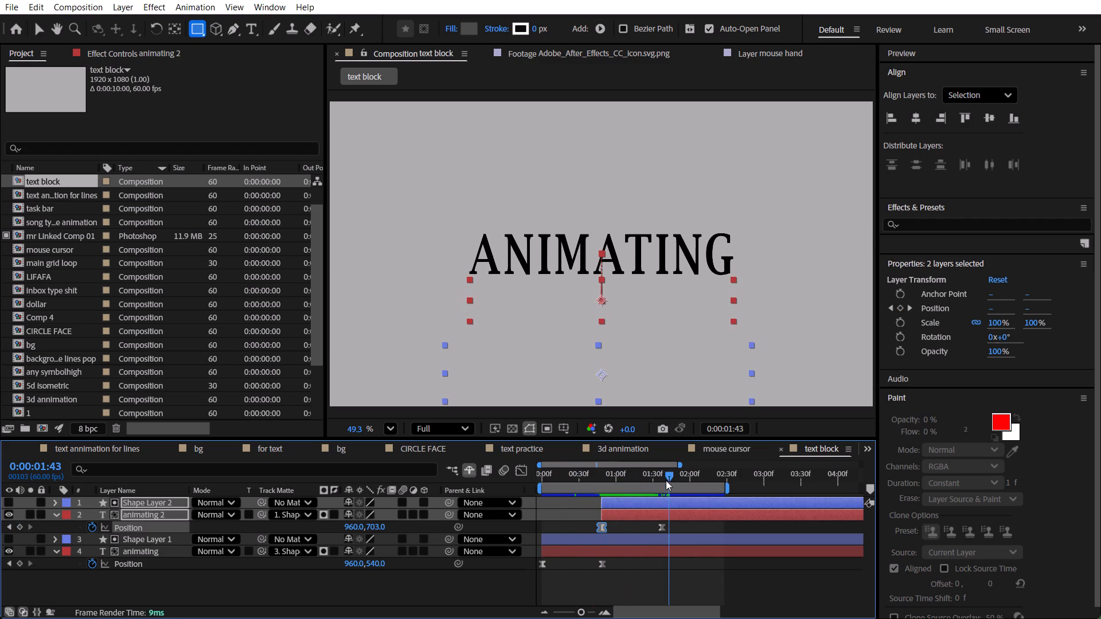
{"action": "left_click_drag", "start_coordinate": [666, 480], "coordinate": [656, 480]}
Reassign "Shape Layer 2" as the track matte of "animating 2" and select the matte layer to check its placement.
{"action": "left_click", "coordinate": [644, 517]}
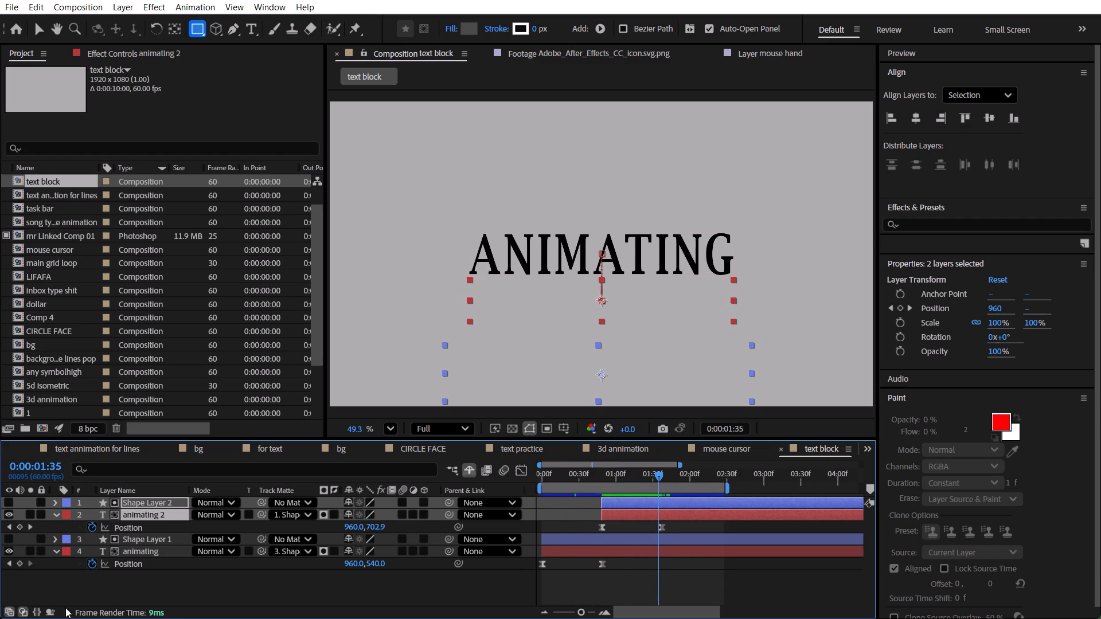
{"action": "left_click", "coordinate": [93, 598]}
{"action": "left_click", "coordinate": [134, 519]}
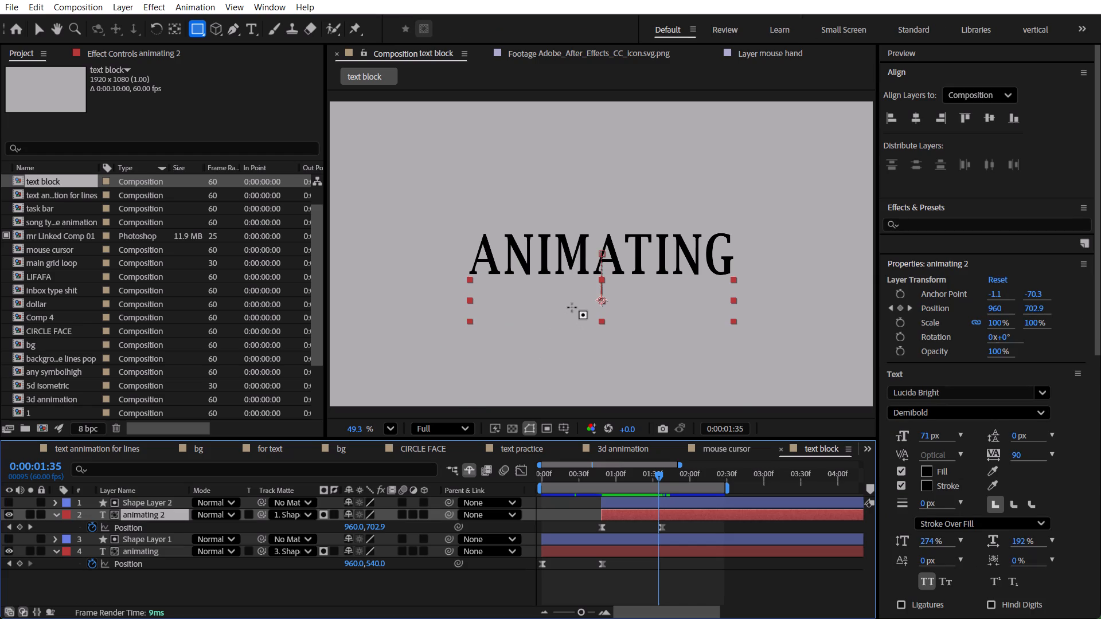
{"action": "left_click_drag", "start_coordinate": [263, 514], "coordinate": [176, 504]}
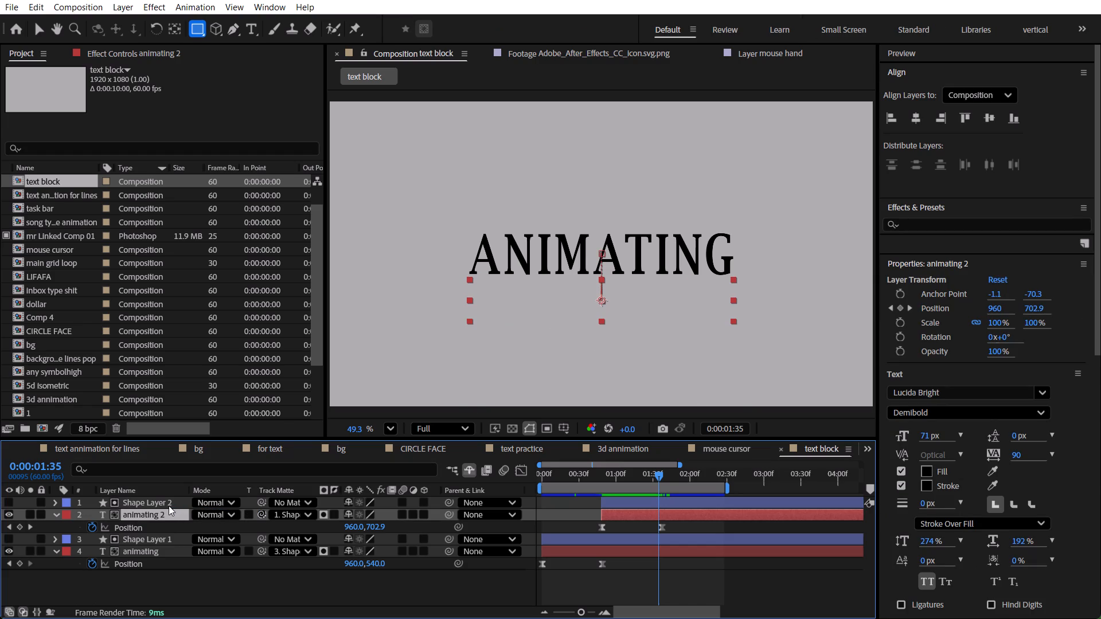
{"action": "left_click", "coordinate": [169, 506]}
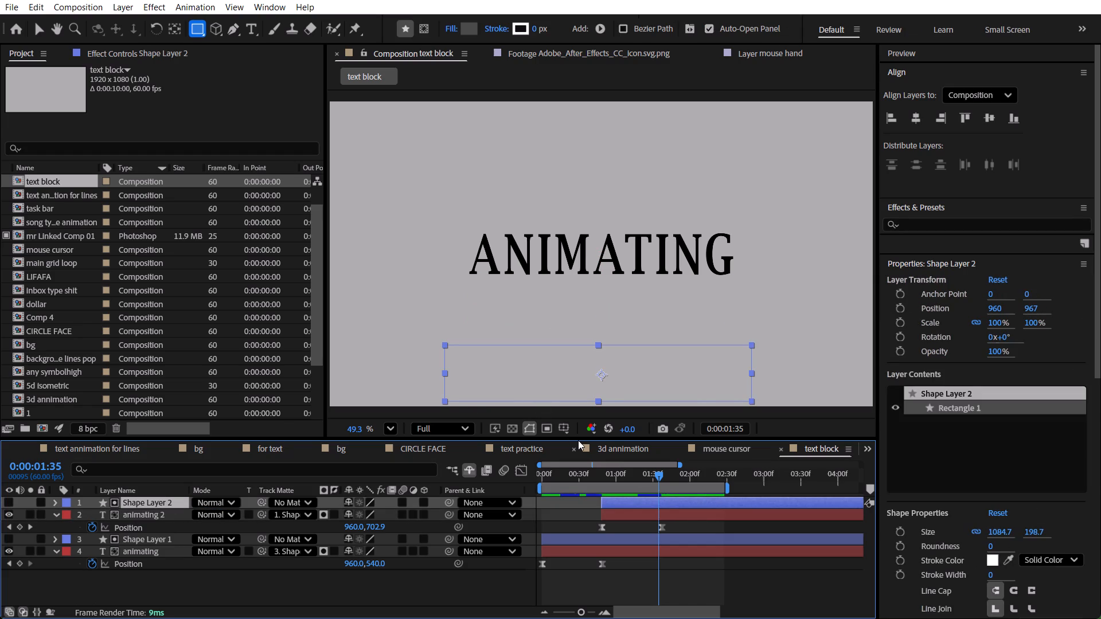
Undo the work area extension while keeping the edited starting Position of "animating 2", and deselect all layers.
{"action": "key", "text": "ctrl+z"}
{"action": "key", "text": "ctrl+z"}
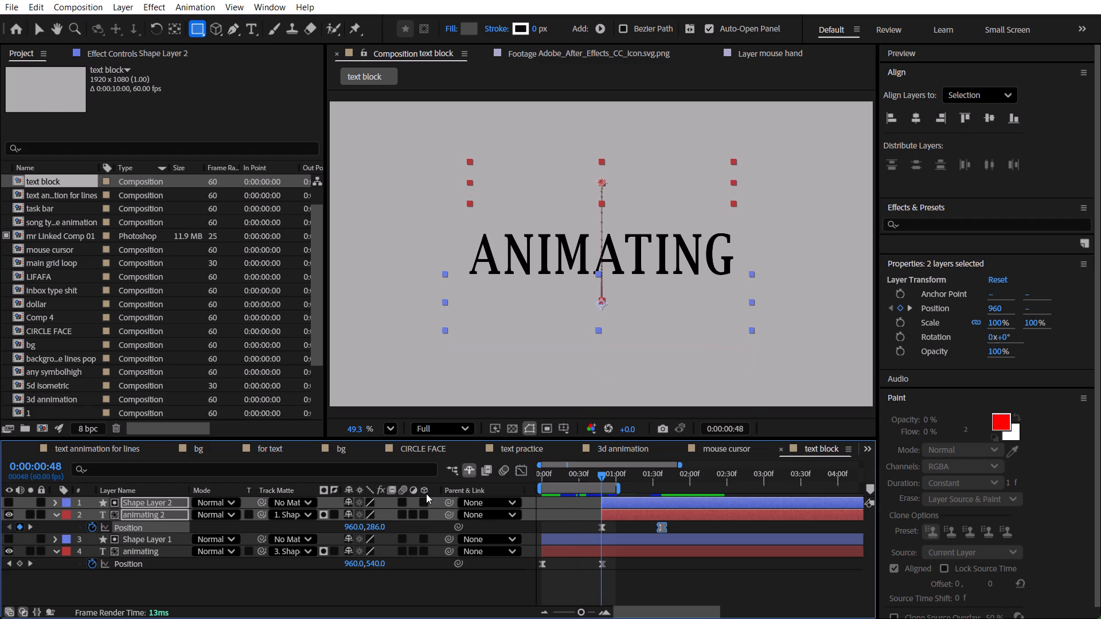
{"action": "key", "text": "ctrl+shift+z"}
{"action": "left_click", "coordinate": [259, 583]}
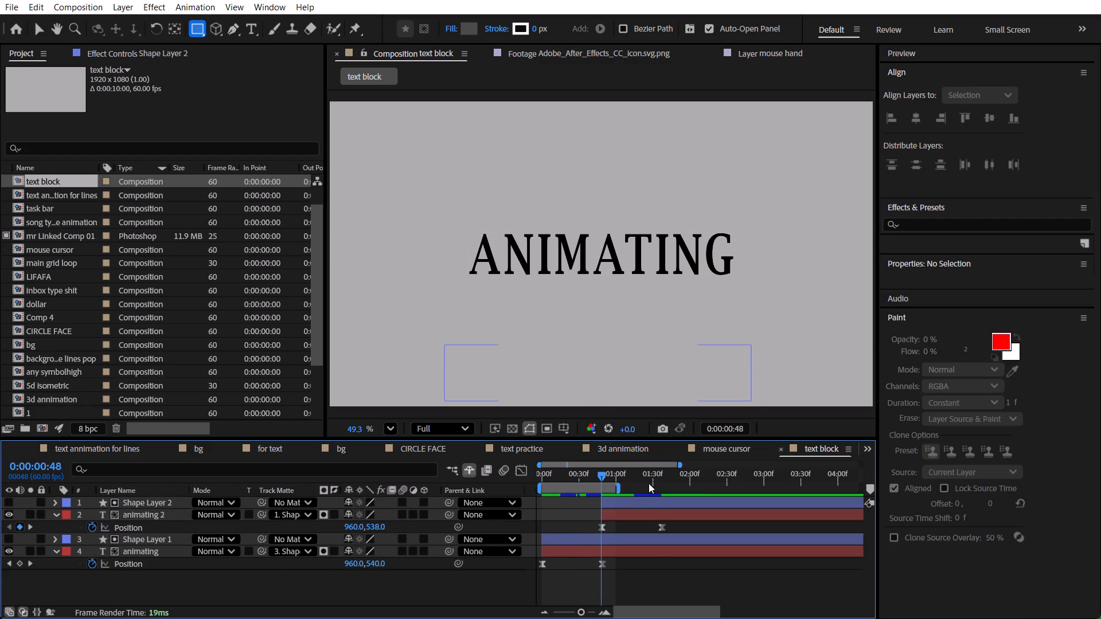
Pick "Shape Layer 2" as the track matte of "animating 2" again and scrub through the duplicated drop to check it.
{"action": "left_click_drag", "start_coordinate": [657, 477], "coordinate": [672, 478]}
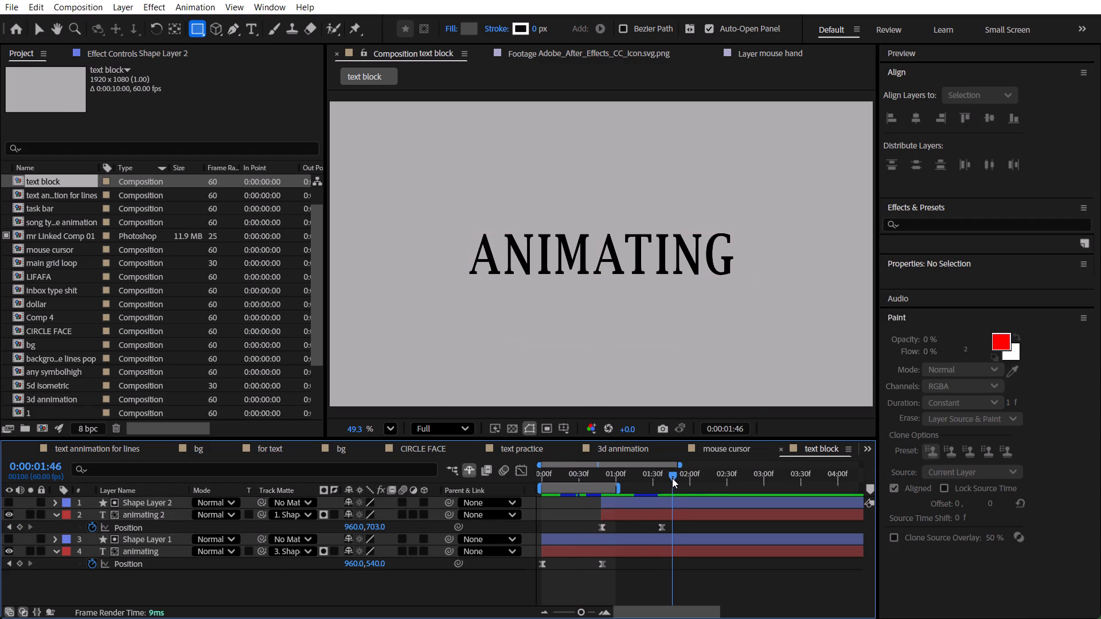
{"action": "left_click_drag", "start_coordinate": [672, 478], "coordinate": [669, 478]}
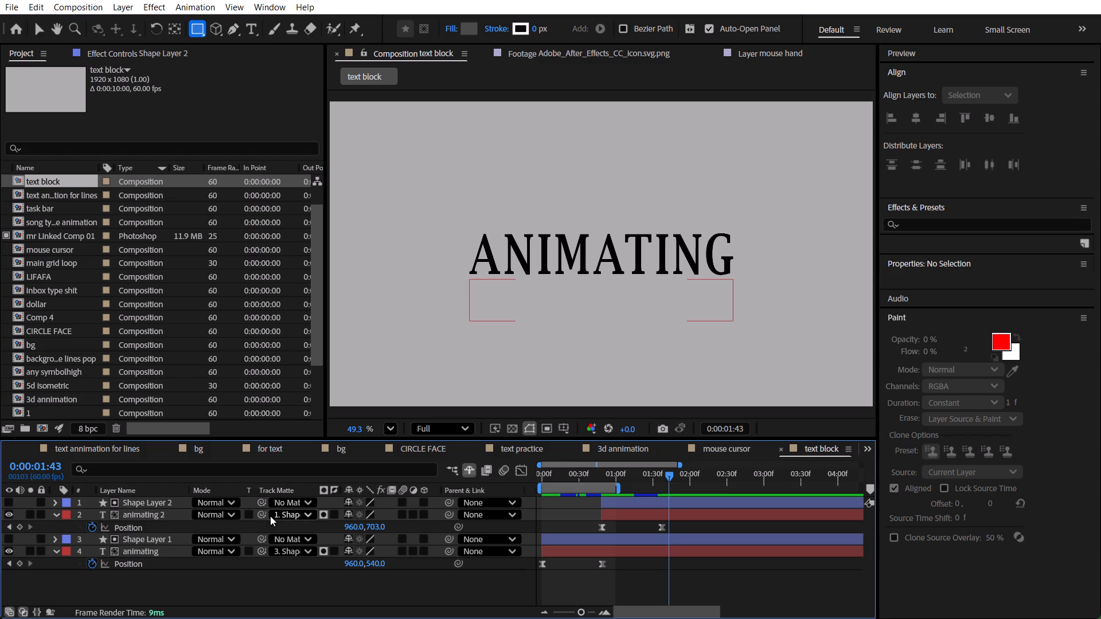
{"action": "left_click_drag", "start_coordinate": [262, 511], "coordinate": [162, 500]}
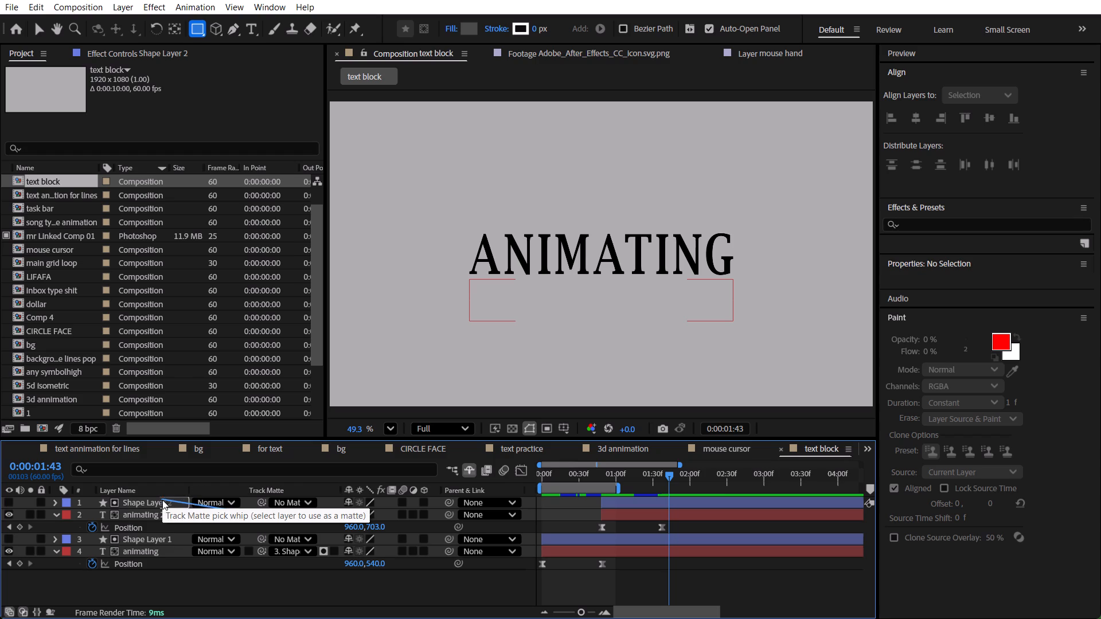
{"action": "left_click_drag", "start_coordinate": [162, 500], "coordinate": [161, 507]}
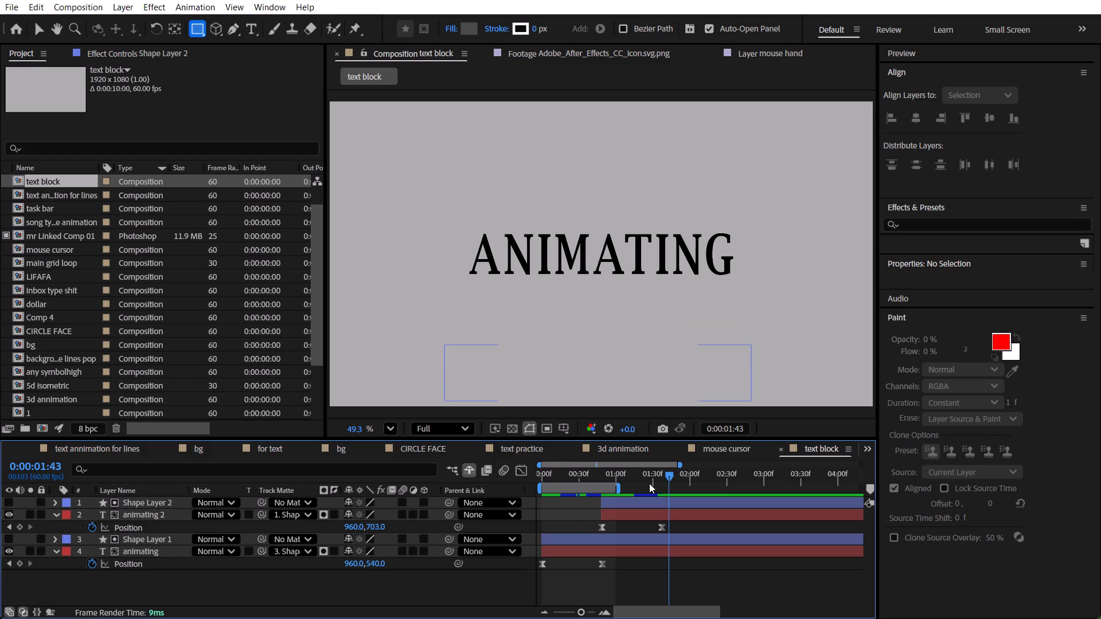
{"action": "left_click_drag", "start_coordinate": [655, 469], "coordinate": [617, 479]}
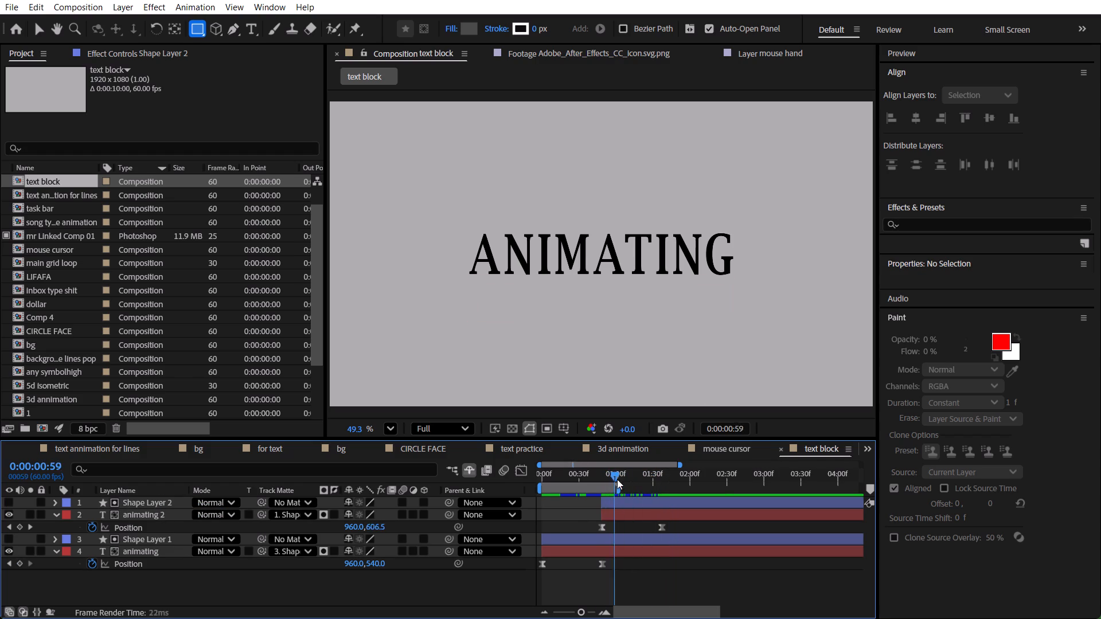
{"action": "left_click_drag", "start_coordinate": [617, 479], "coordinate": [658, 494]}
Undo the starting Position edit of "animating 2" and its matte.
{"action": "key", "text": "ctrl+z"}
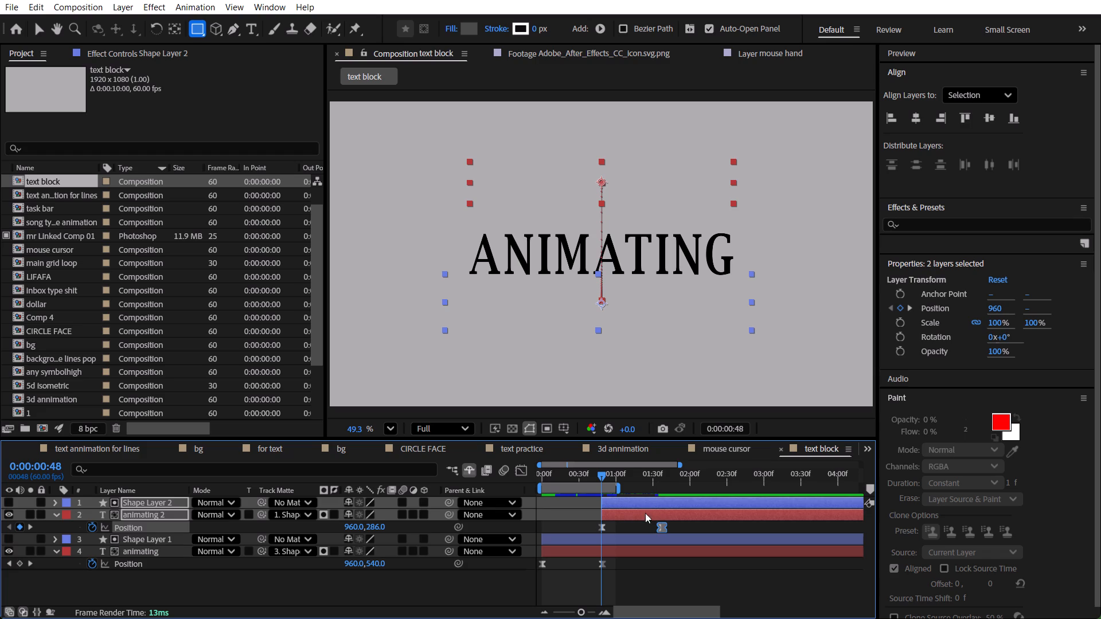
Reveal the Position property of both "Shape Layer 2" and "animating 2".
{"action": "left_click", "coordinate": [644, 502]}
{"action": "type", "text": "pp"}
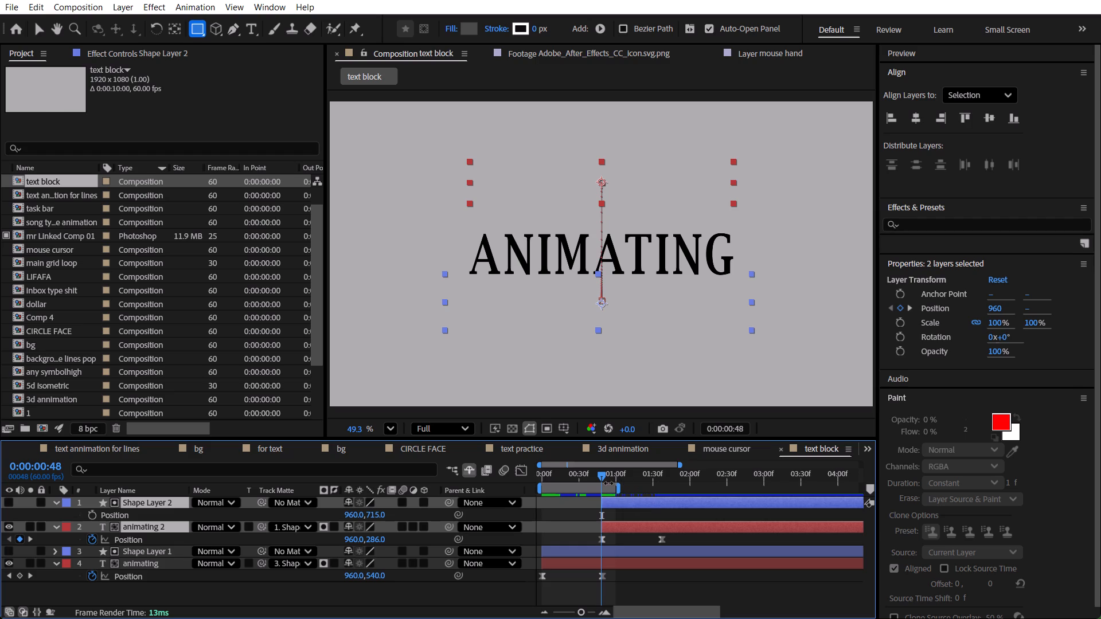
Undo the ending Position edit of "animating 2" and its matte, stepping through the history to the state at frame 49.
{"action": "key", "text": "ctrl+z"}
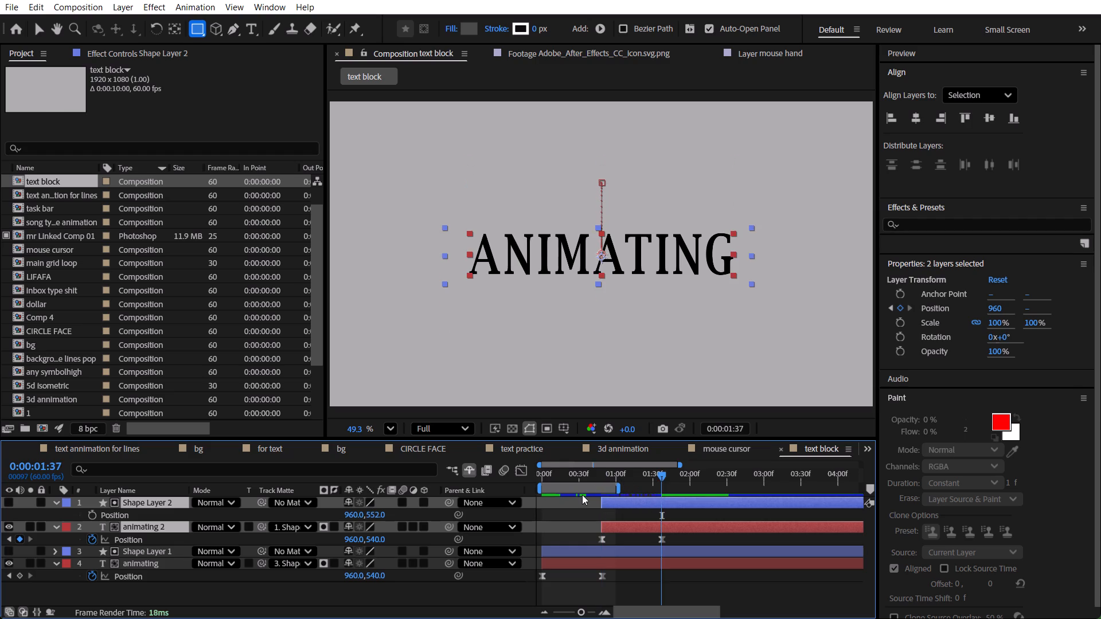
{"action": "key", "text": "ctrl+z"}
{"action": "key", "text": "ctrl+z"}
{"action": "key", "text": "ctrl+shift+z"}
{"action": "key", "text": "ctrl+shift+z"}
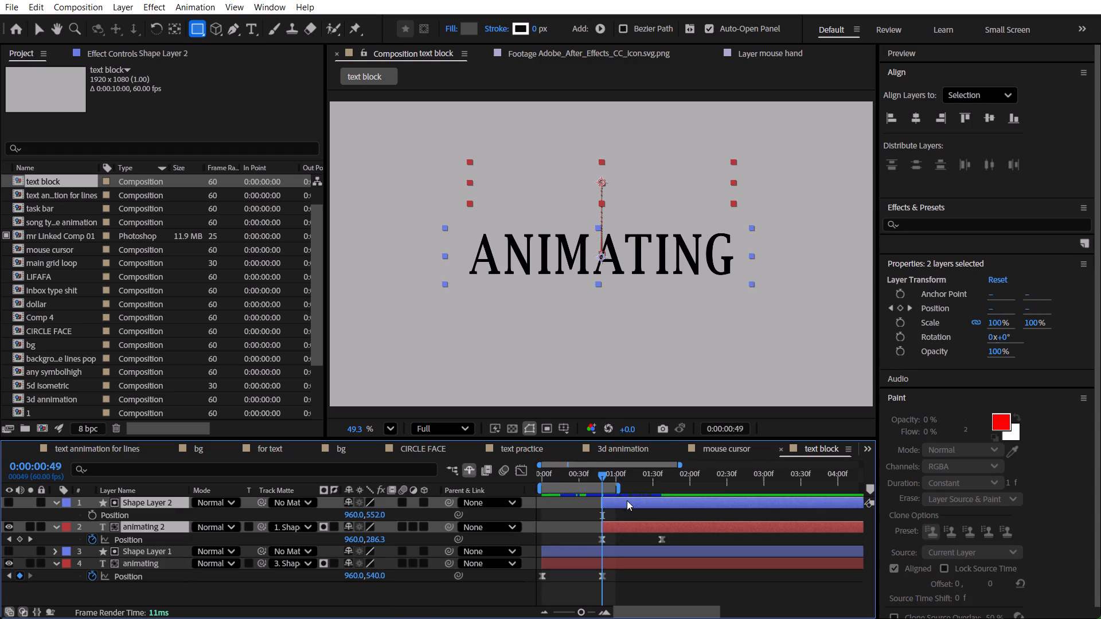
With "Shape Layer 2" and "animating 2" selected at frame 49, lower their Positions together until the matte is at Y 780.
{"action": "left_click", "coordinate": [191, 591]}
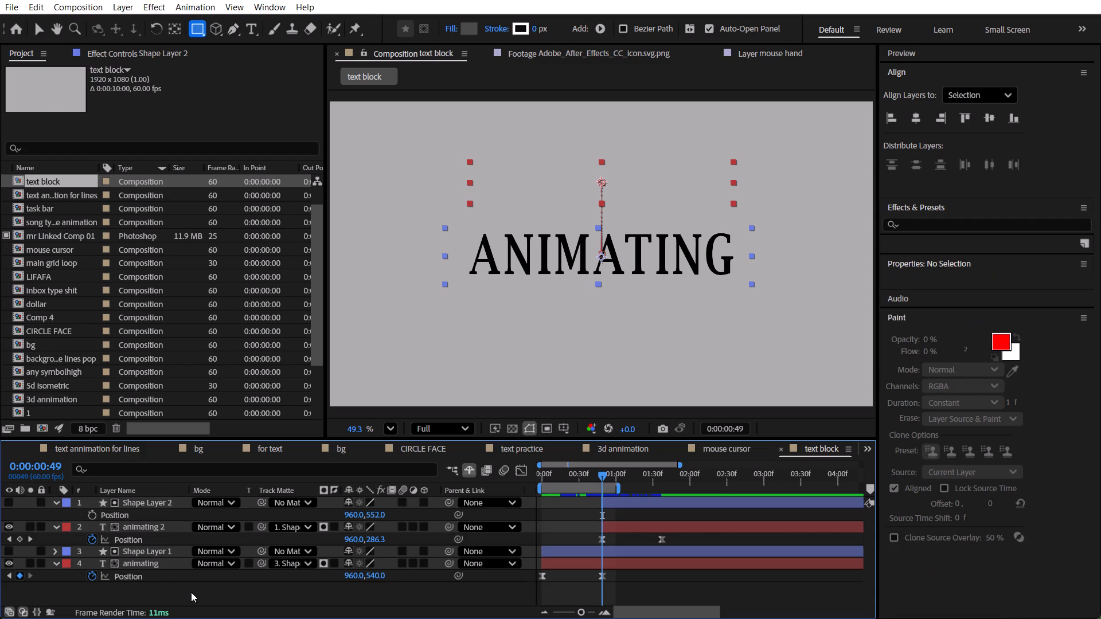
{"action": "left_click", "coordinate": [150, 529]}
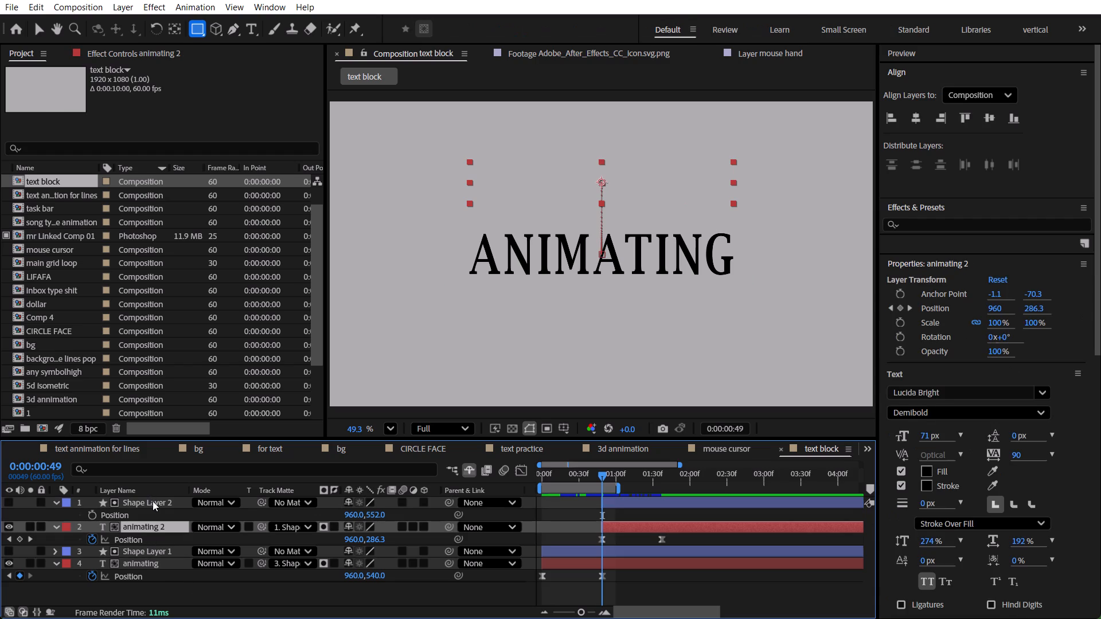
{"action": "left_click", "coordinate": [153, 501], "text": "shift"}
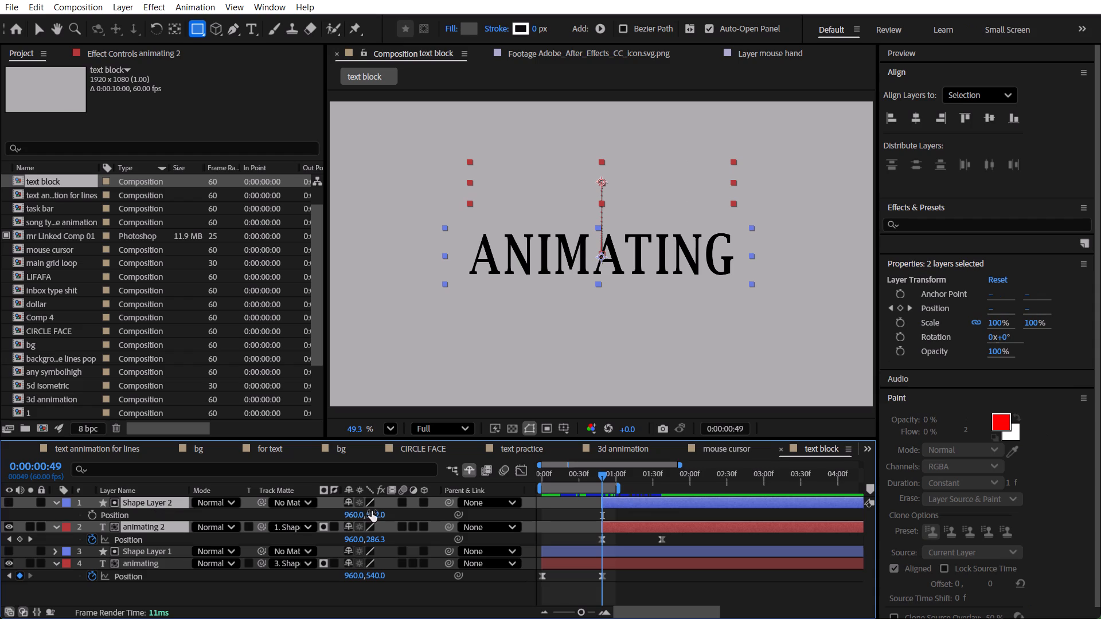
{"action": "left_click_drag", "start_coordinate": [378, 511], "coordinate": [498, 530]}
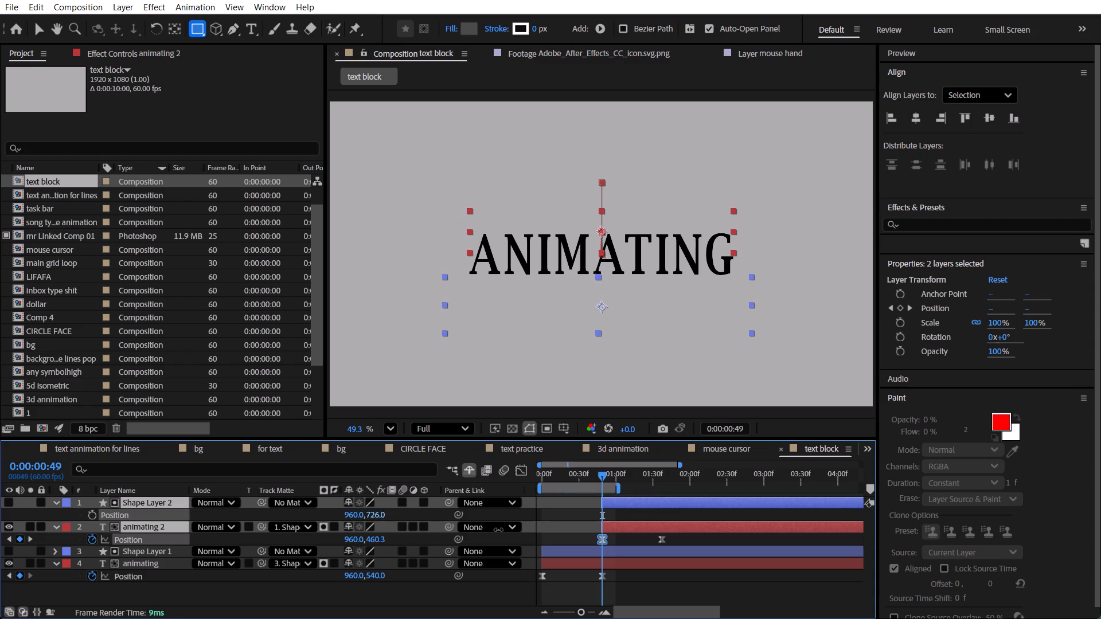
{"action": "left_click_drag", "start_coordinate": [498, 530], "coordinate": [520, 533]}
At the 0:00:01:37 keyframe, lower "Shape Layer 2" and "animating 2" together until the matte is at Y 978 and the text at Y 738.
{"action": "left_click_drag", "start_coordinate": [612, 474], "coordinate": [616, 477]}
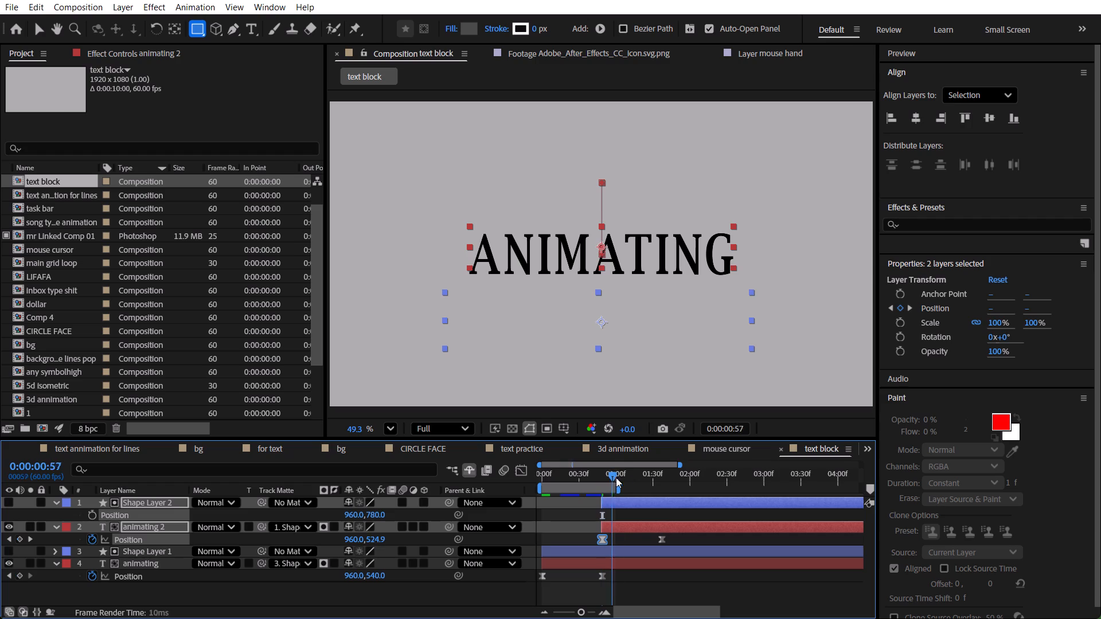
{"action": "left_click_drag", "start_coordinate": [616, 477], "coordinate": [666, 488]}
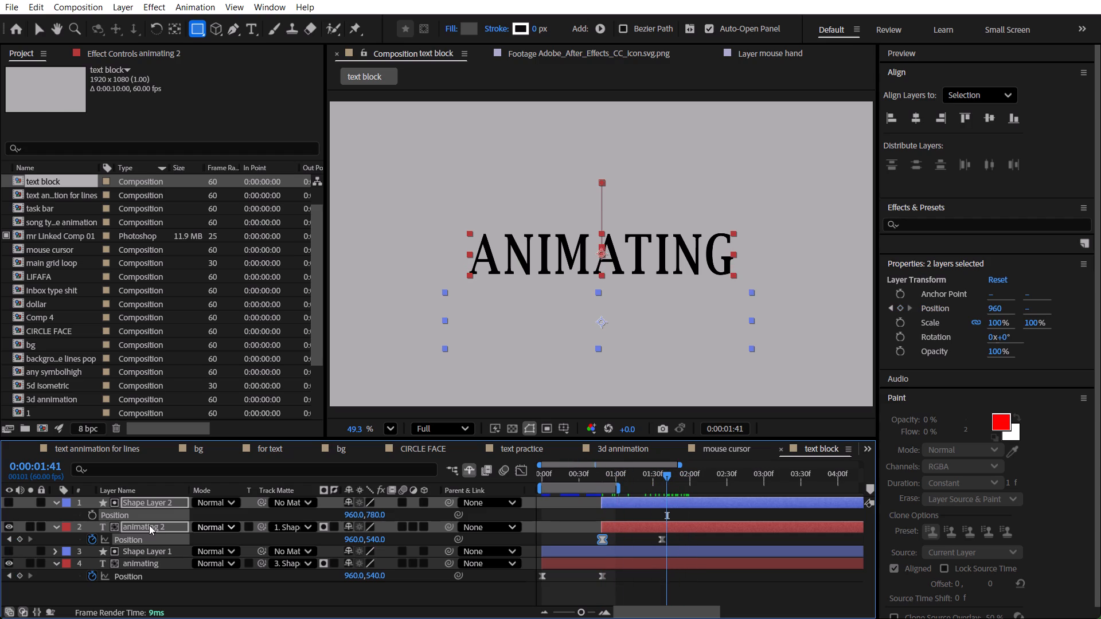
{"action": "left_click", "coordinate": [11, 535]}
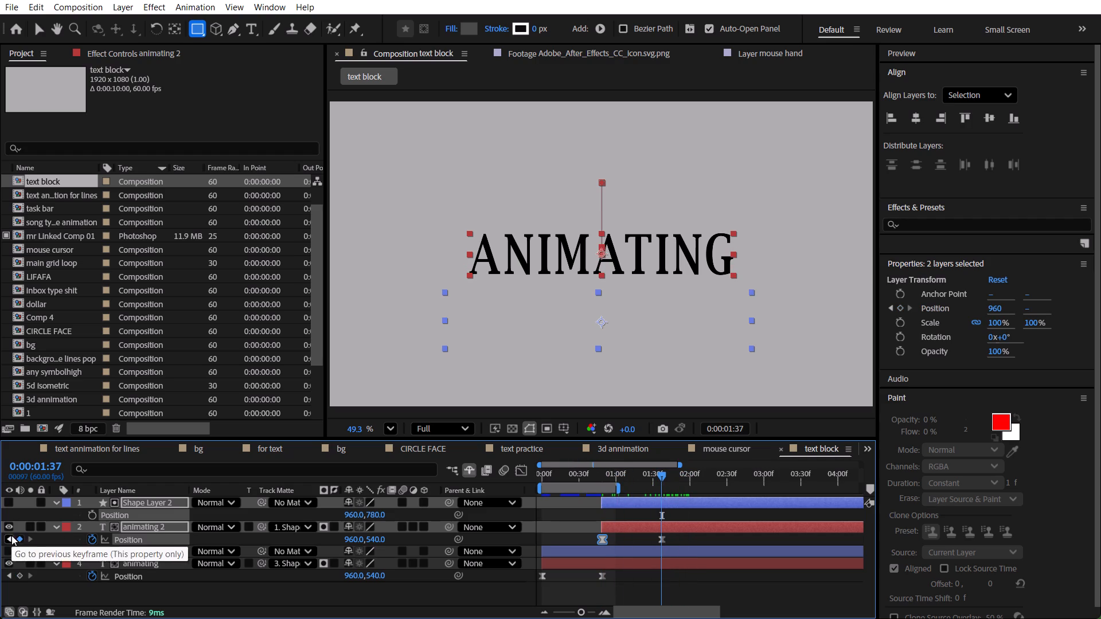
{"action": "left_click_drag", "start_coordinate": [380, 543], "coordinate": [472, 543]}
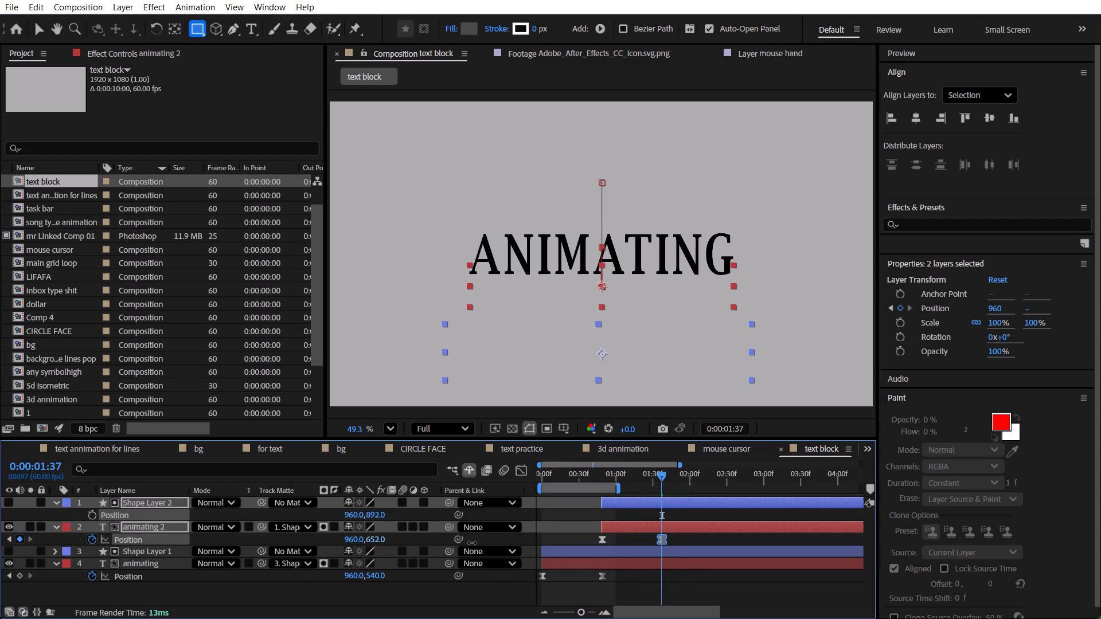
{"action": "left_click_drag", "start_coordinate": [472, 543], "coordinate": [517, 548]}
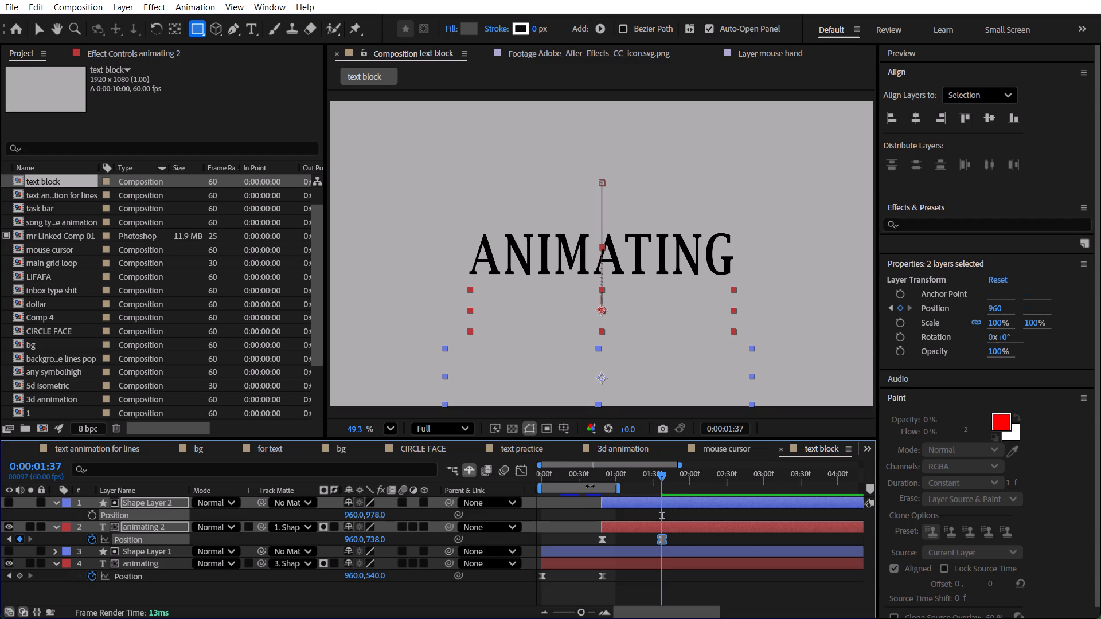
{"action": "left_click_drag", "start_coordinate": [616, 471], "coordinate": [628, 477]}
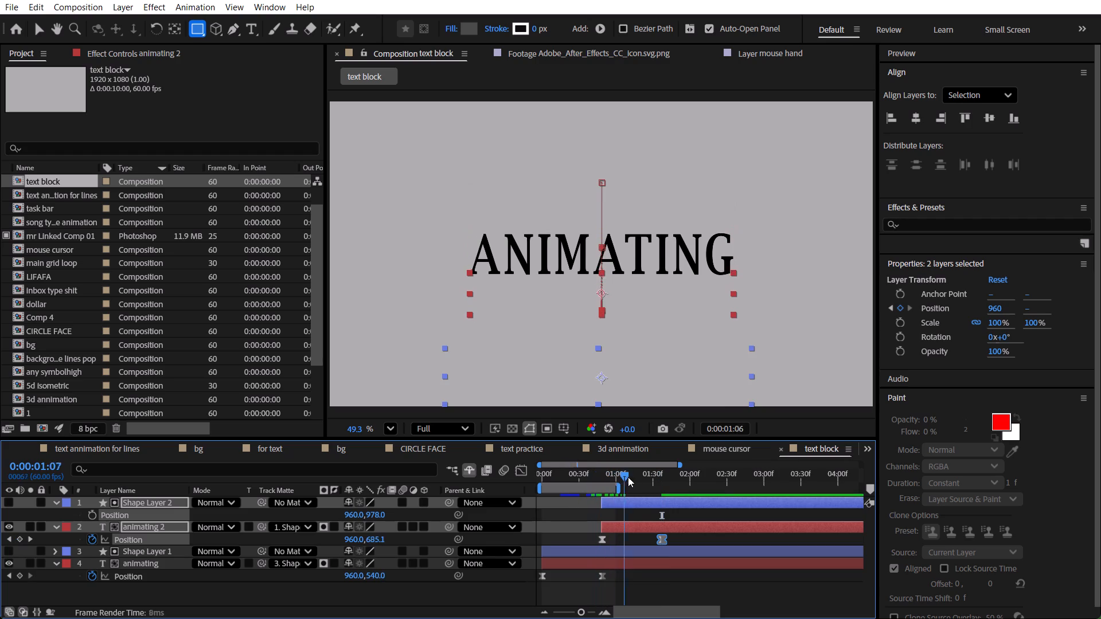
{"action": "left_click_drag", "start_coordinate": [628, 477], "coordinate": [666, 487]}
Undo the Position and timing edits of "animating 2" and its matte, back to the state at frame 0 with "animating 2" directly below "Shape Layer 2".
{"action": "key", "text": "ctrl+z"}
{"action": "key", "text": "ctrl+z"}
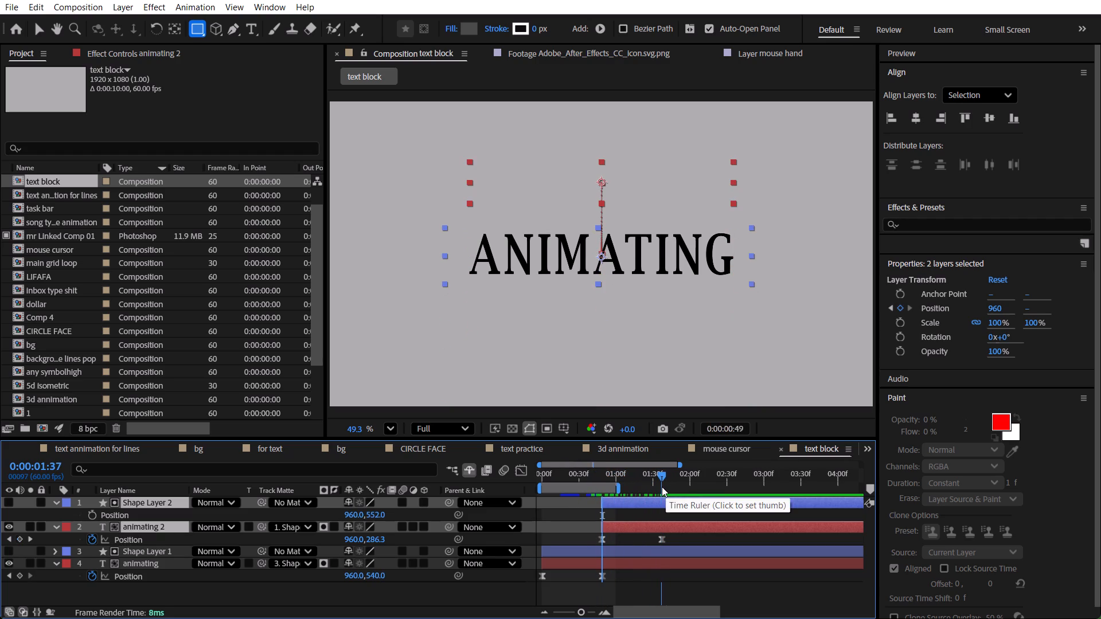
{"action": "key", "text": "ctrl+z"}
{"action": "key", "text": "ctrl+shift+z"}
{"action": "key", "text": "ctrl+z"}
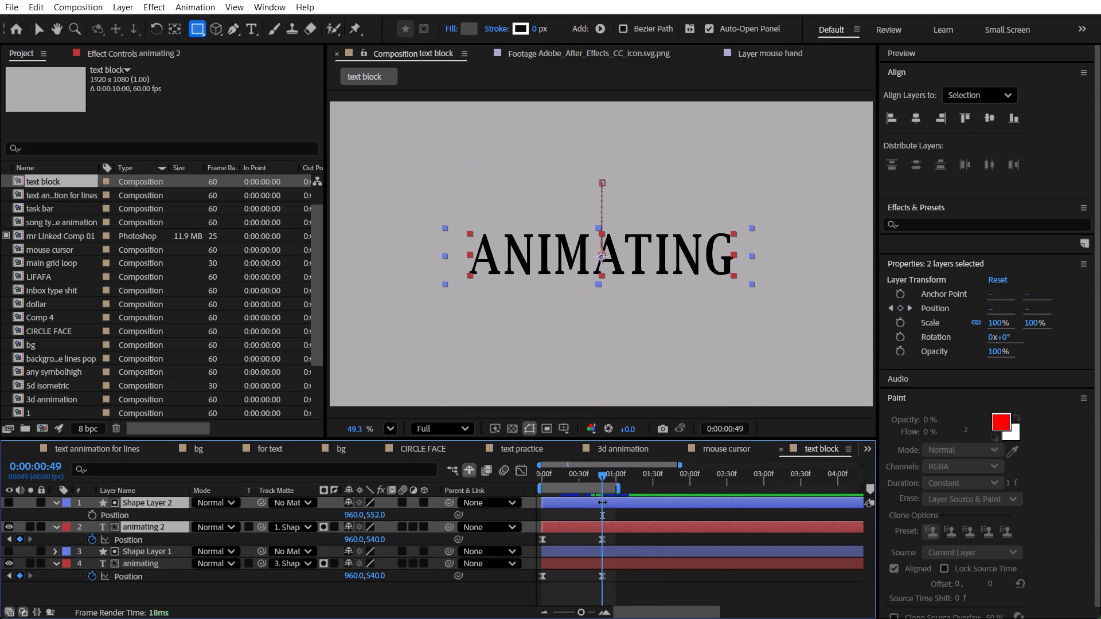
{"action": "key", "text": "ctrl+z"}
{"action": "key", "text": "ctrl+z"}
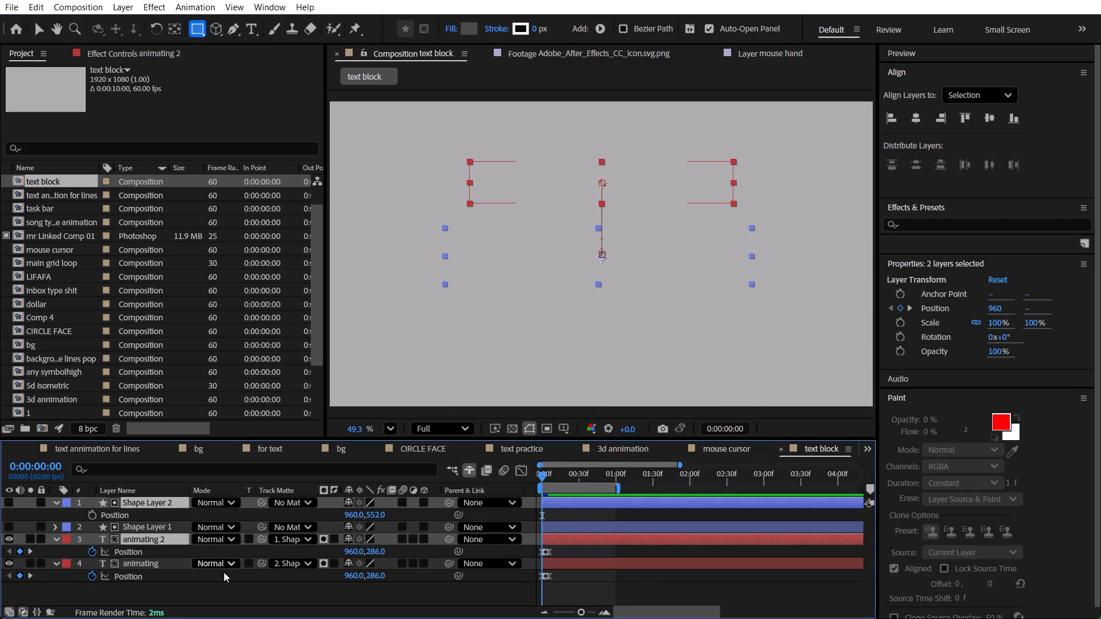
{"action": "key", "text": "ctrl+shift+z"}
{"action": "key", "text": "ctrl+shift+z"}
{"action": "key", "text": "ctrl+z"}
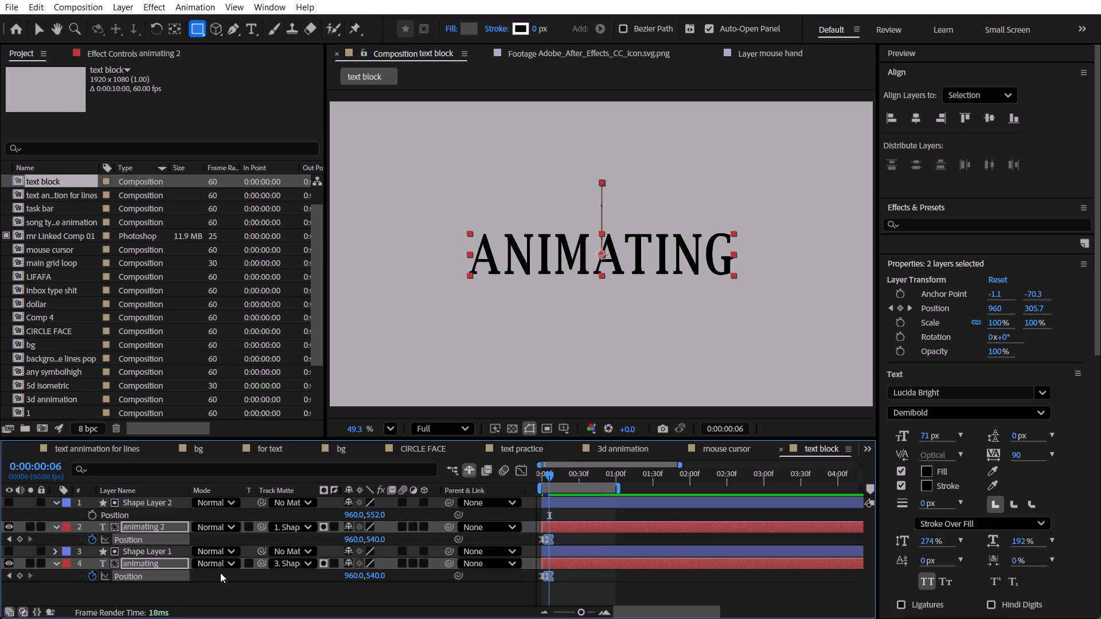
{"action": "key", "text": "ctrl+z"}
{"action": "key", "text": "ctrl+shift+z"}
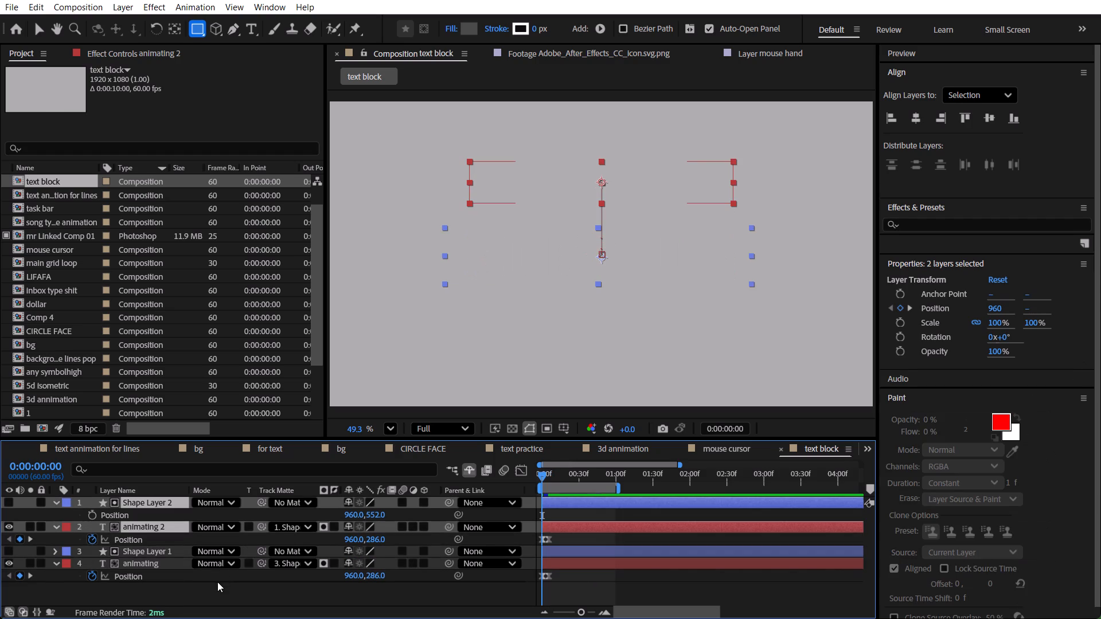
Deselect the layers and collapse their revealed properties in the timeline.
{"action": "left_click", "coordinate": [206, 588]}
{"action": "key", "text": "u"}
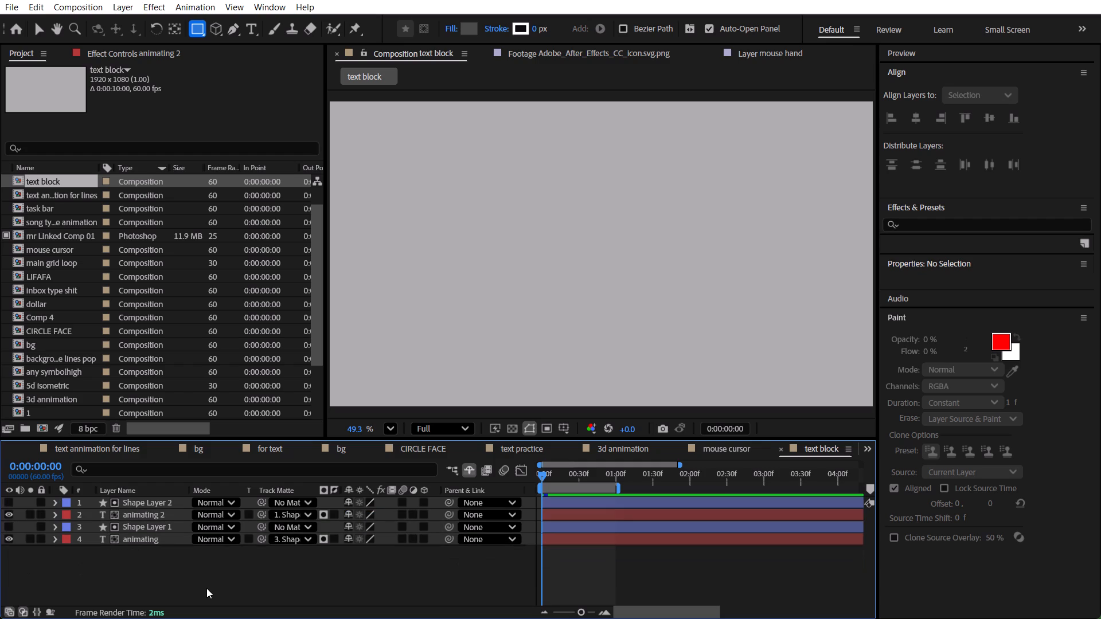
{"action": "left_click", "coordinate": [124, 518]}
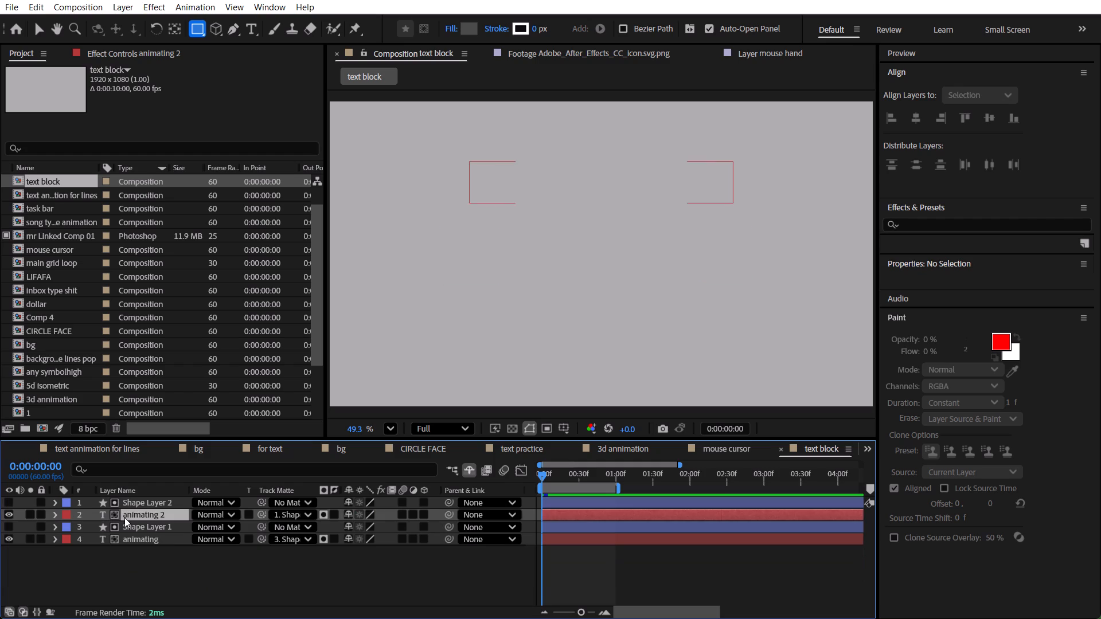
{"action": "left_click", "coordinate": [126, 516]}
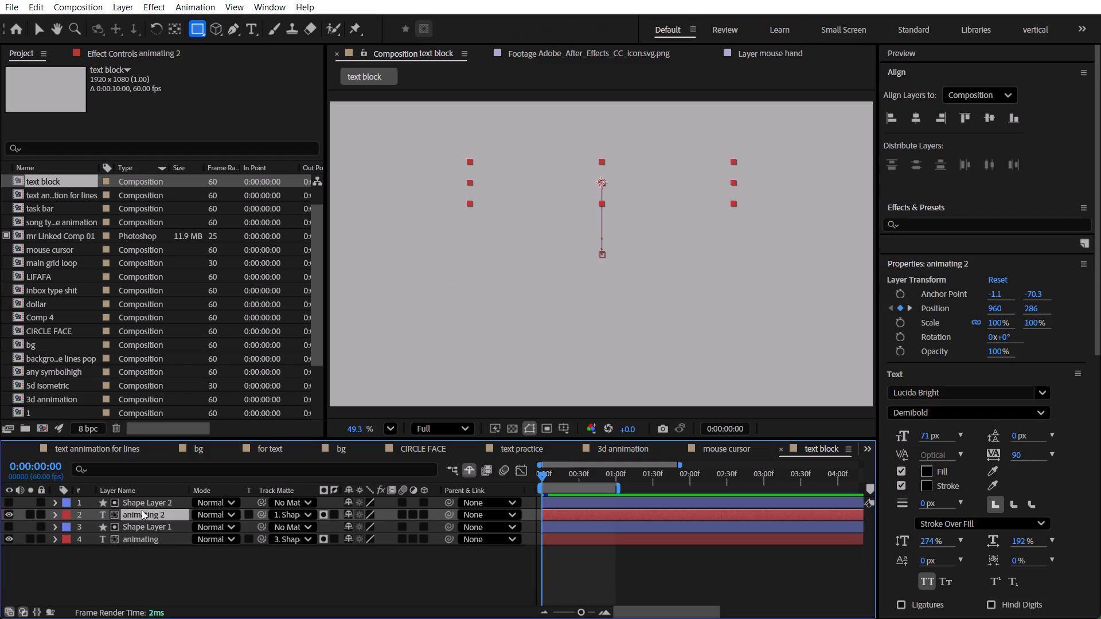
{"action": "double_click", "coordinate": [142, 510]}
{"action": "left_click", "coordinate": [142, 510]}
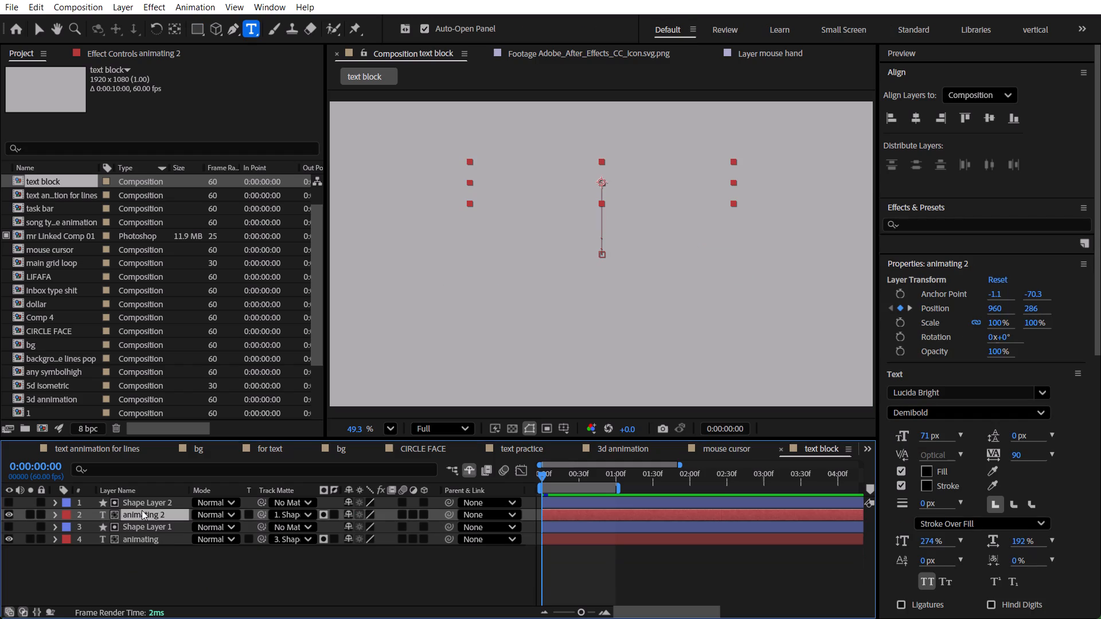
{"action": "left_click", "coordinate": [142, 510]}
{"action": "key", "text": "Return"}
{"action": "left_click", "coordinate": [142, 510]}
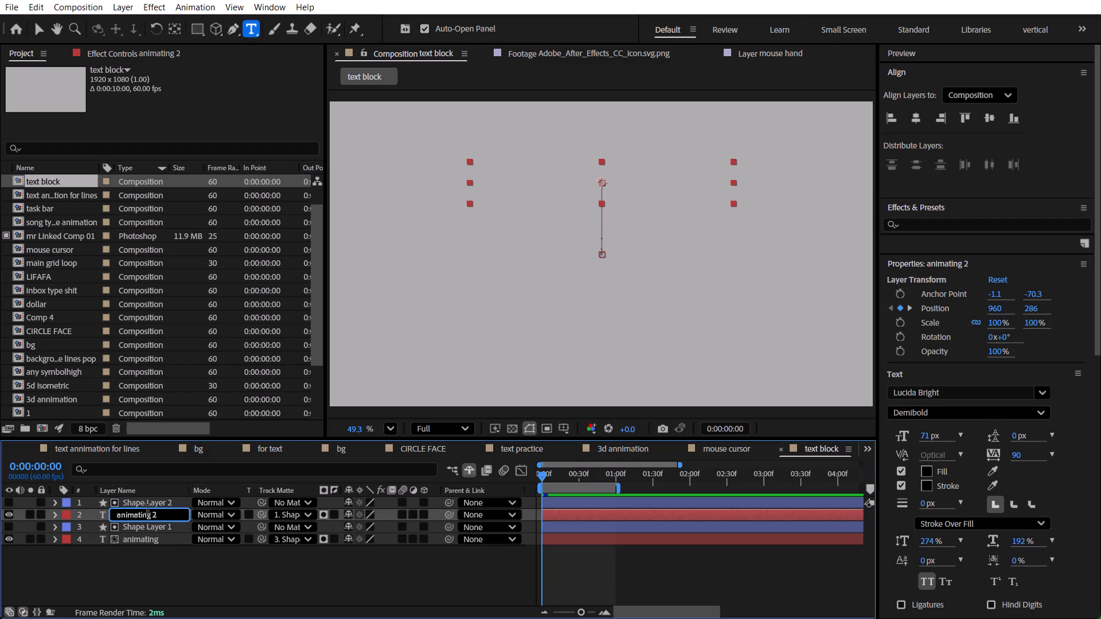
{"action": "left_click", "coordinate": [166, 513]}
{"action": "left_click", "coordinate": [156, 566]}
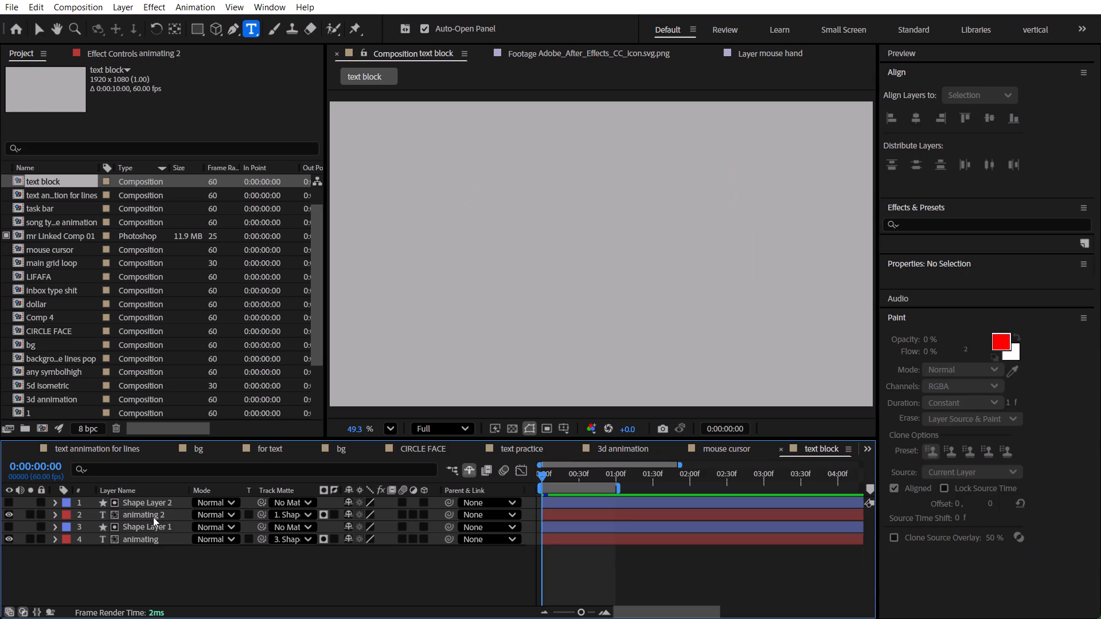
Remove the track matte from "animating 2" by setting it to No Matte.
{"action": "left_click", "coordinate": [151, 511]}
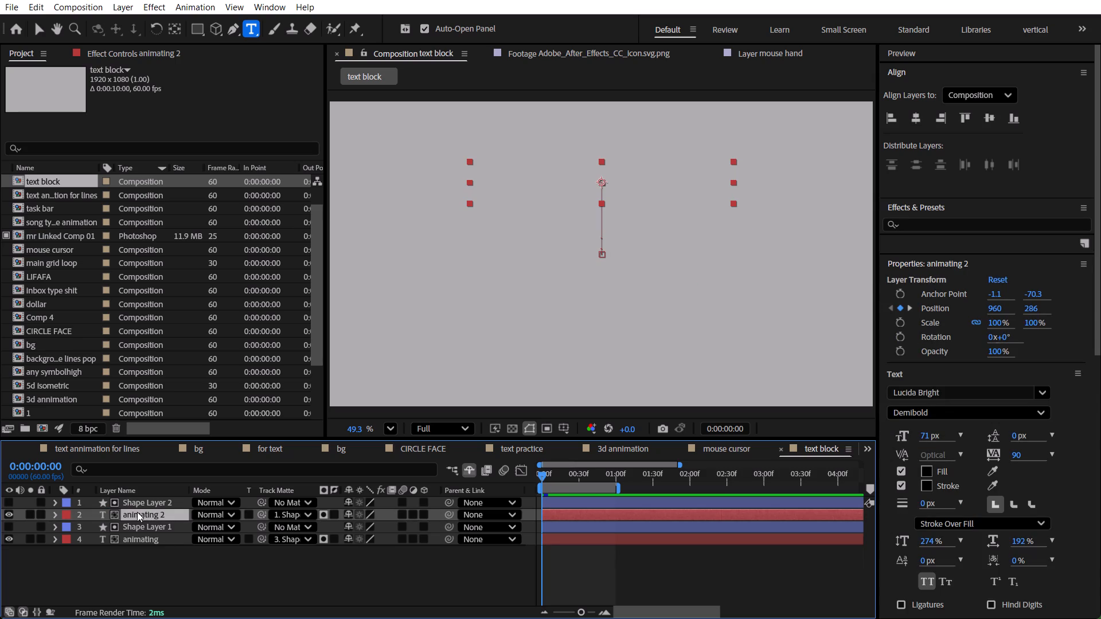
{"action": "left_click", "coordinate": [312, 518]}
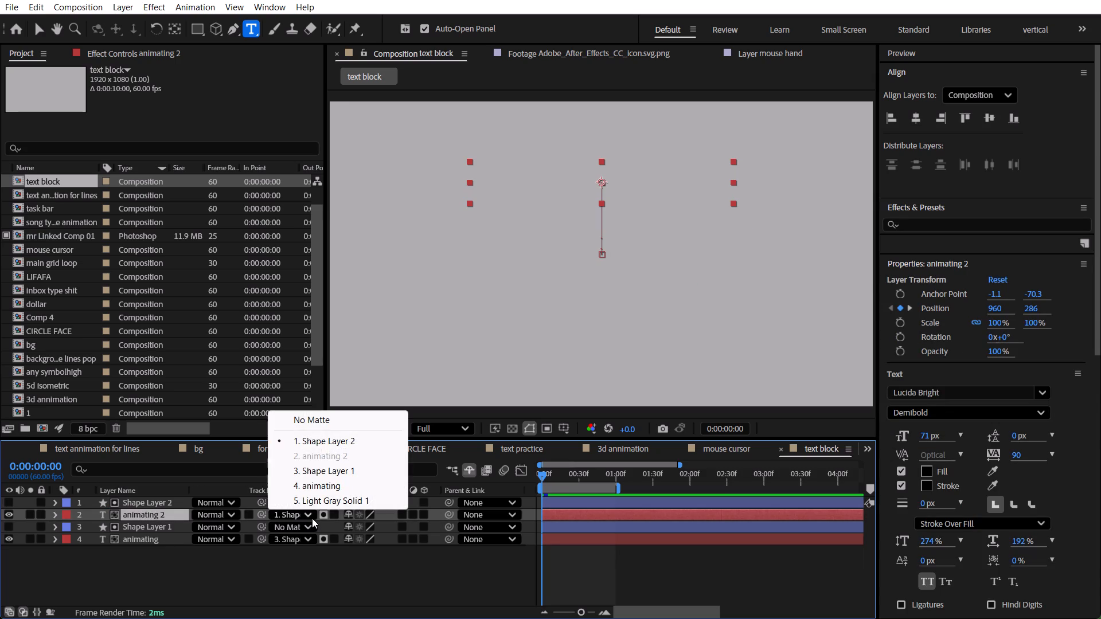
{"action": "left_click", "coordinate": [332, 422]}
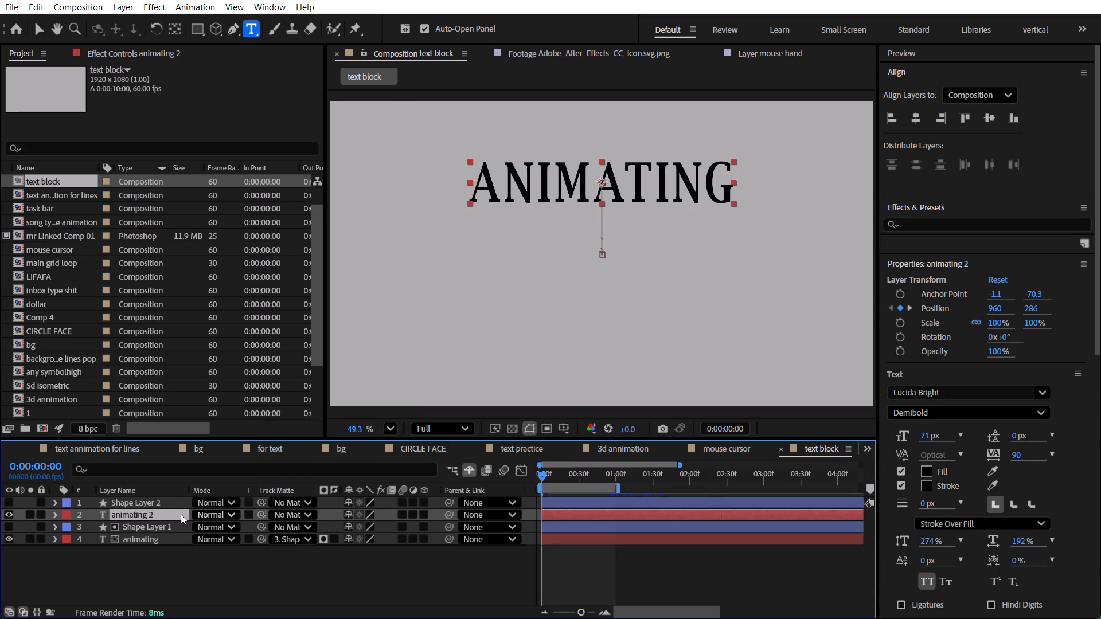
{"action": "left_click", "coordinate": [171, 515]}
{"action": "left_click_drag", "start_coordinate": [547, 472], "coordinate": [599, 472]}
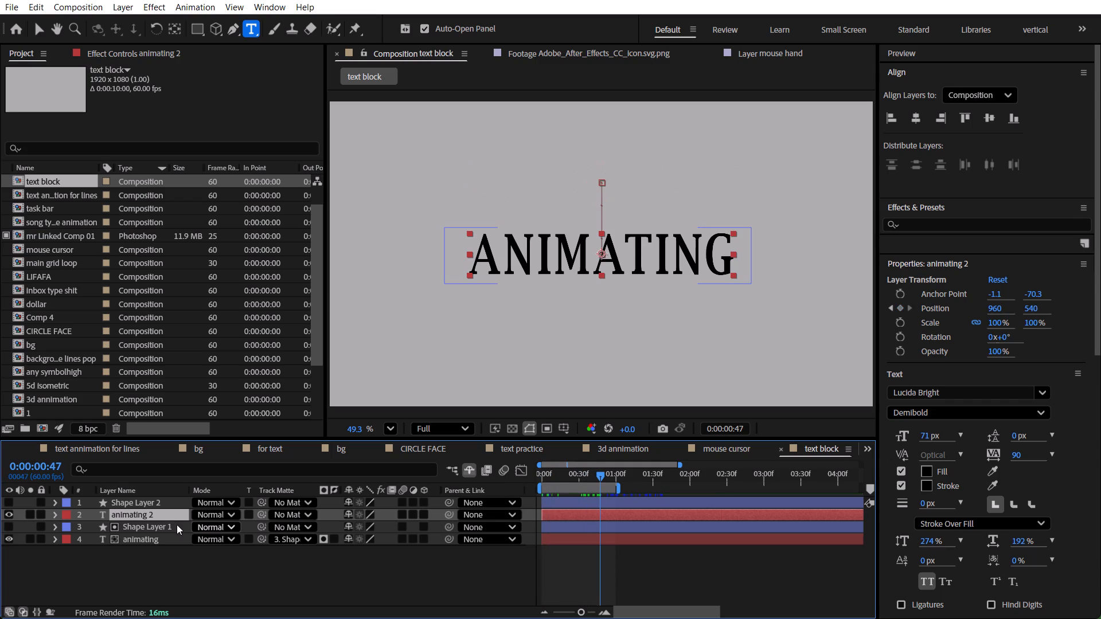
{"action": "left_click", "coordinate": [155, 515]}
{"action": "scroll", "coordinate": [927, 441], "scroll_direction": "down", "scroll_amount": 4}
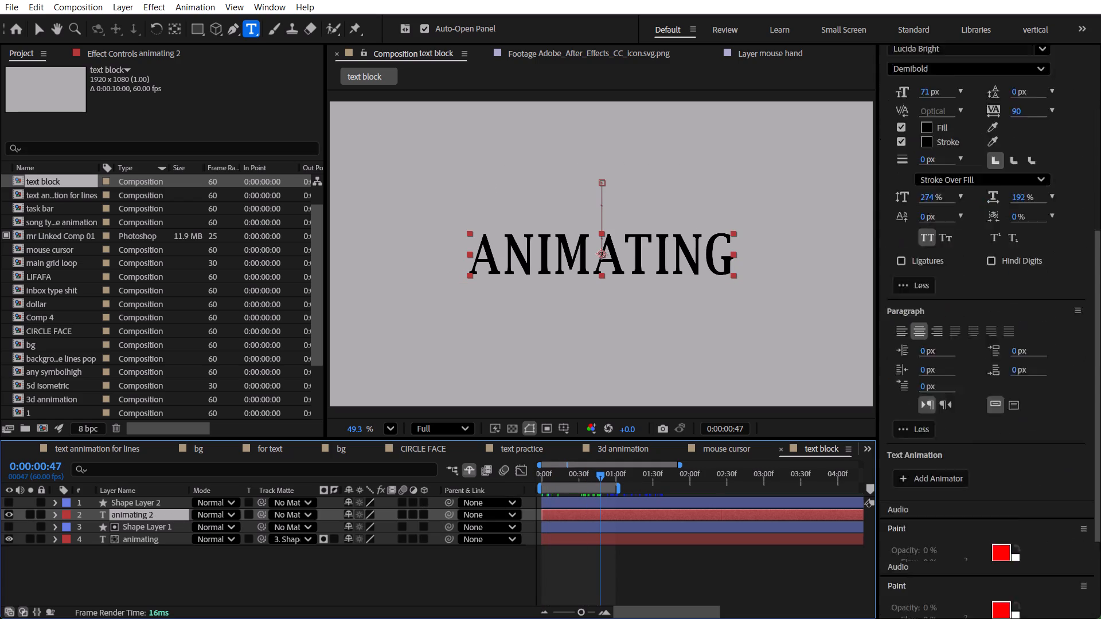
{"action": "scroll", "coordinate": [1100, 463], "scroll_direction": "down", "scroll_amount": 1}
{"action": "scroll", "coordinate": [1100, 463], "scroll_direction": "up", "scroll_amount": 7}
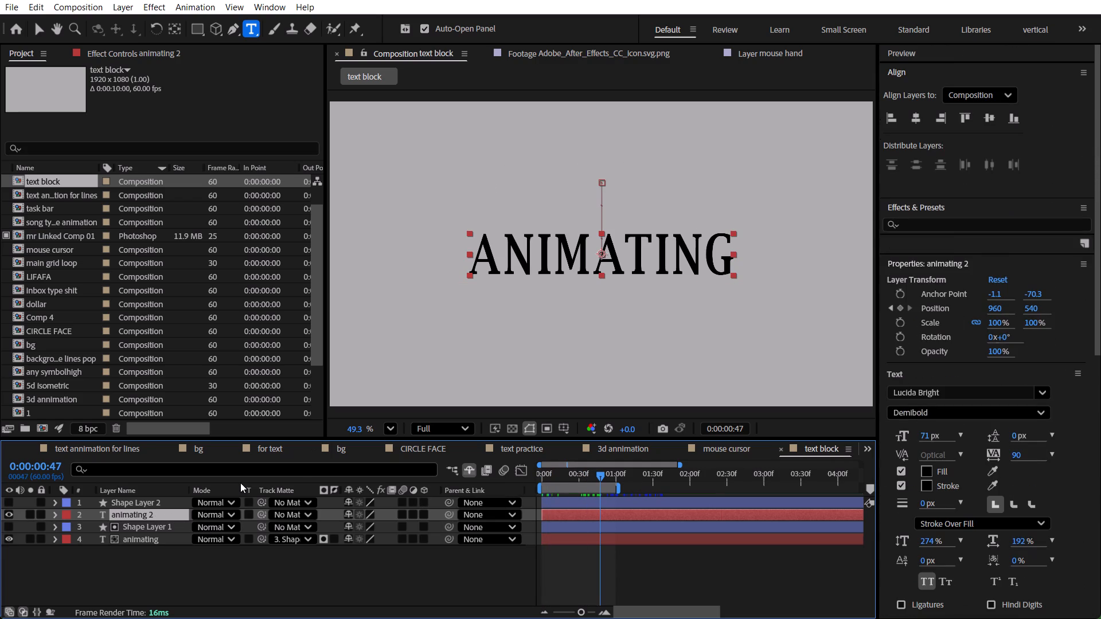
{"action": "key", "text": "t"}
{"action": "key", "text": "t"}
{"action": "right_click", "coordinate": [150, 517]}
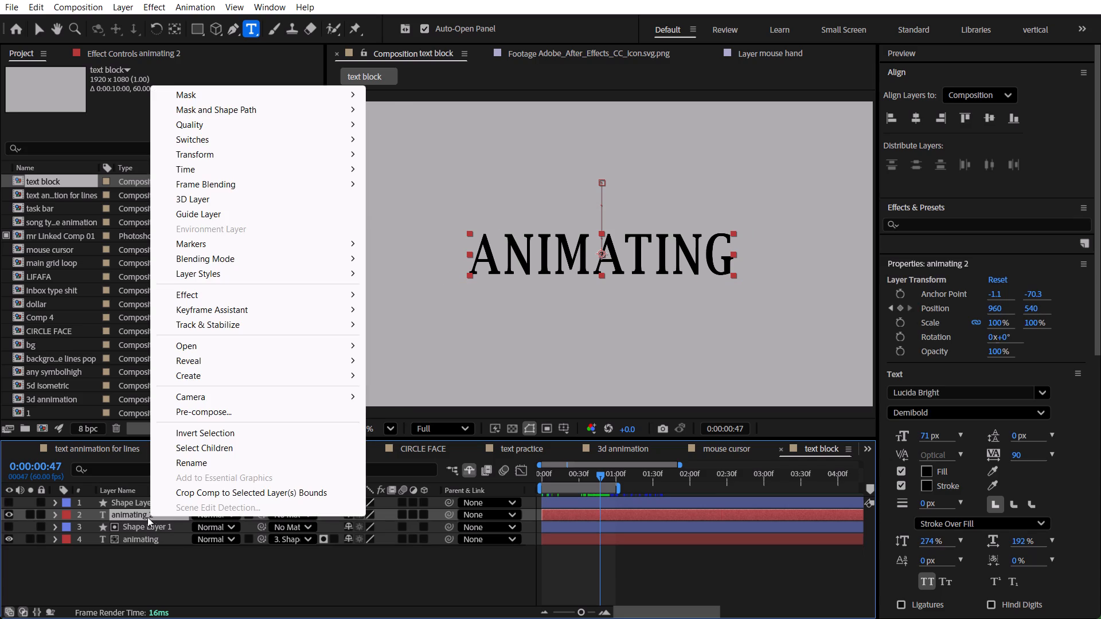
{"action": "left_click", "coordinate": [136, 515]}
At frame 6, replace the wording of the "animating 2" text layer with "text".
{"action": "left_click_drag", "start_coordinate": [603, 475], "coordinate": [552, 475]}
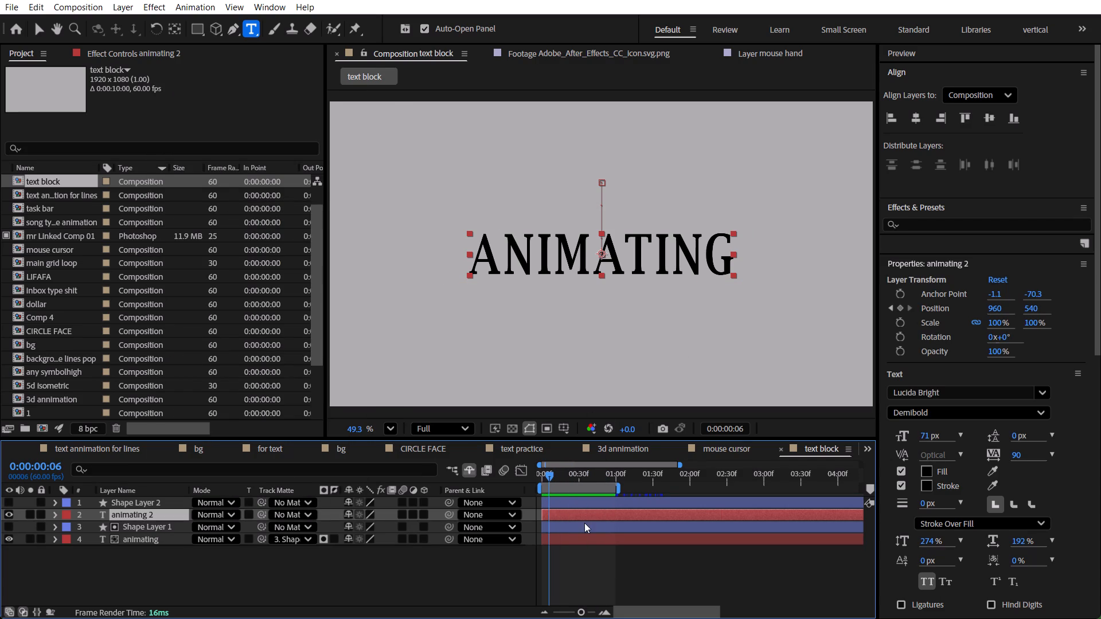
{"action": "left_click", "coordinate": [583, 511]}
{"action": "left_click", "coordinate": [579, 275]}
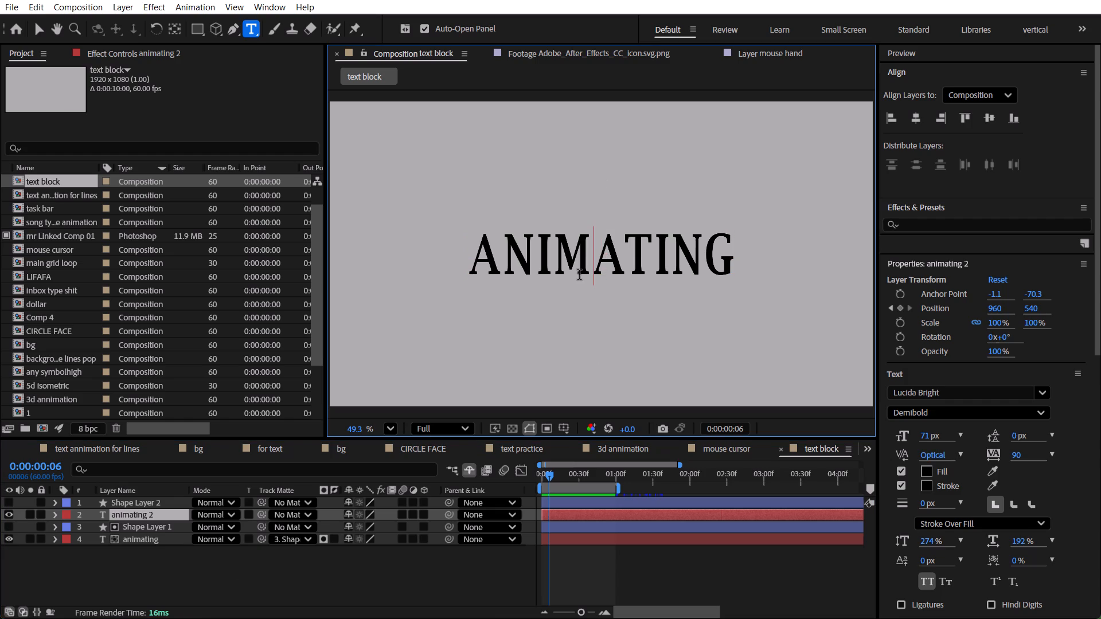
{"action": "key", "text": "ctrl+a"}
{"action": "key", "text": "BackSpace"}
{"action": "type", "text": "text"}
{"action": "left_click", "coordinate": [329, 578]}
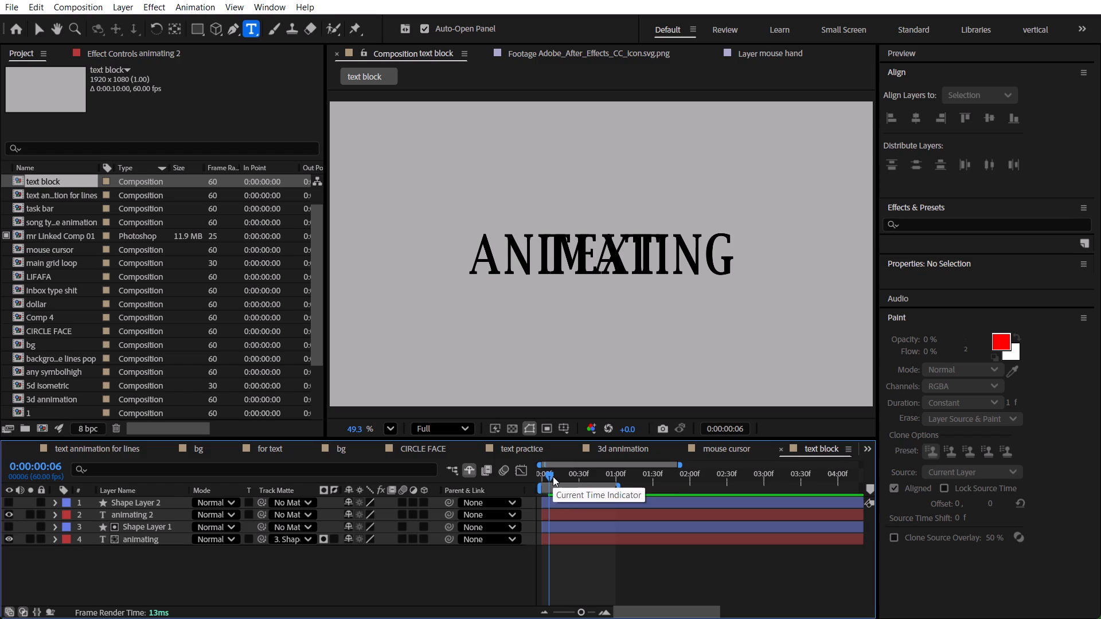
With "Shape Layer 2" and "animating 2" selected at frame 6, reveal their Positions and lower both together until the matte is at Y 731.
{"action": "key", "text": "p"}
{"action": "key", "text": "p"}
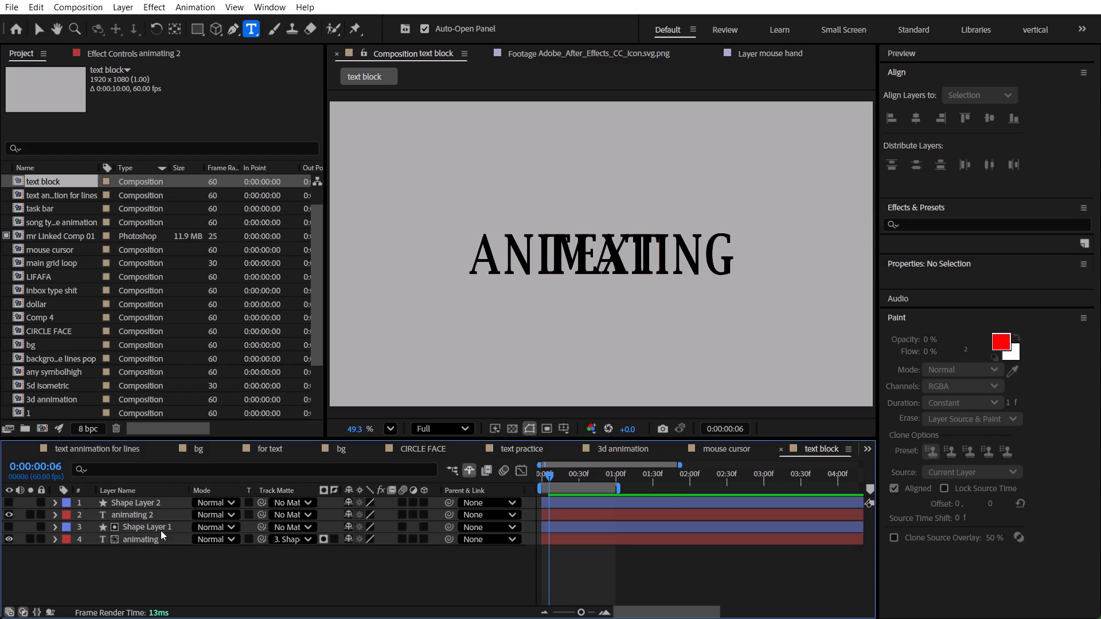
{"action": "left_click", "coordinate": [153, 518]}
{"action": "left_click", "coordinate": [153, 510], "text": "shift"}
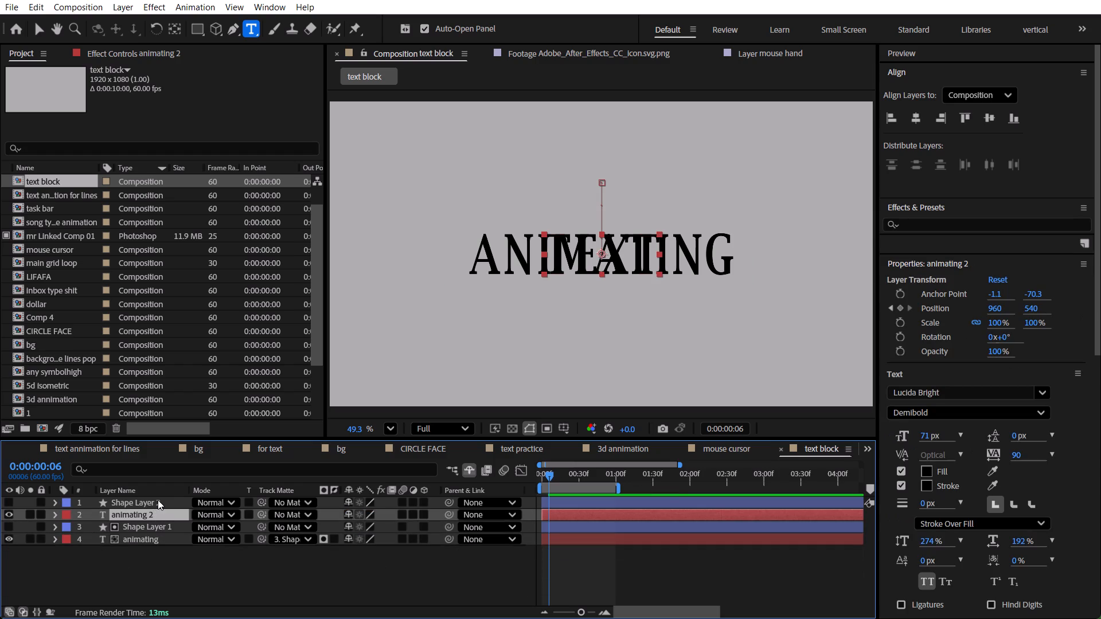
{"action": "left_click", "coordinate": [158, 500], "text": "shift"}
{"action": "key", "text": "p"}
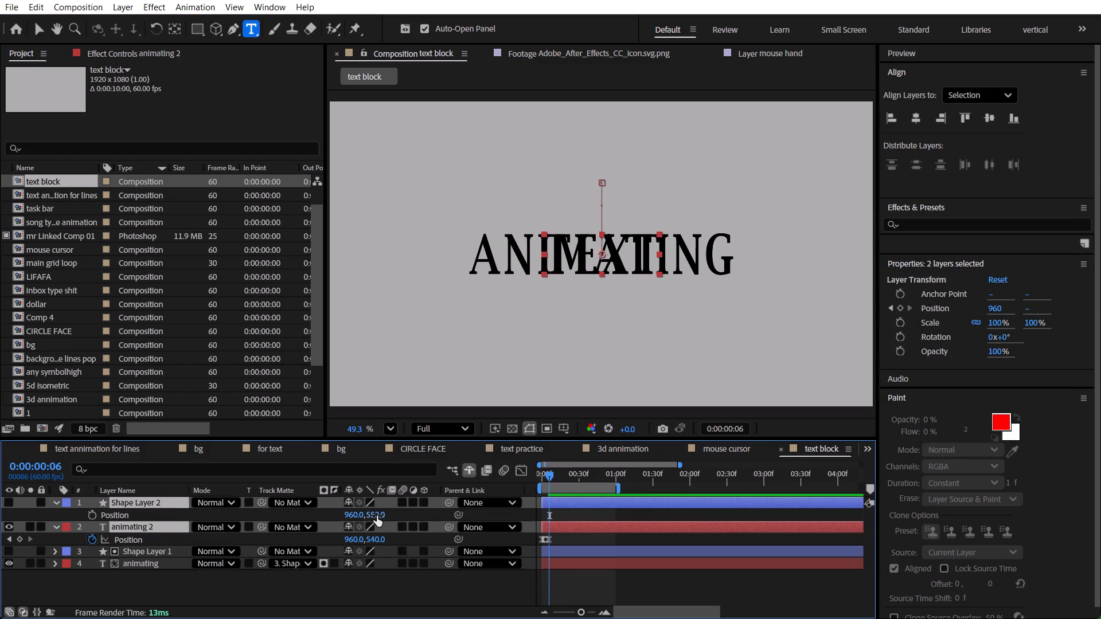
{"action": "left_click_drag", "start_coordinate": [378, 516], "coordinate": [497, 525]}
{"action": "left_click", "coordinate": [552, 477]}
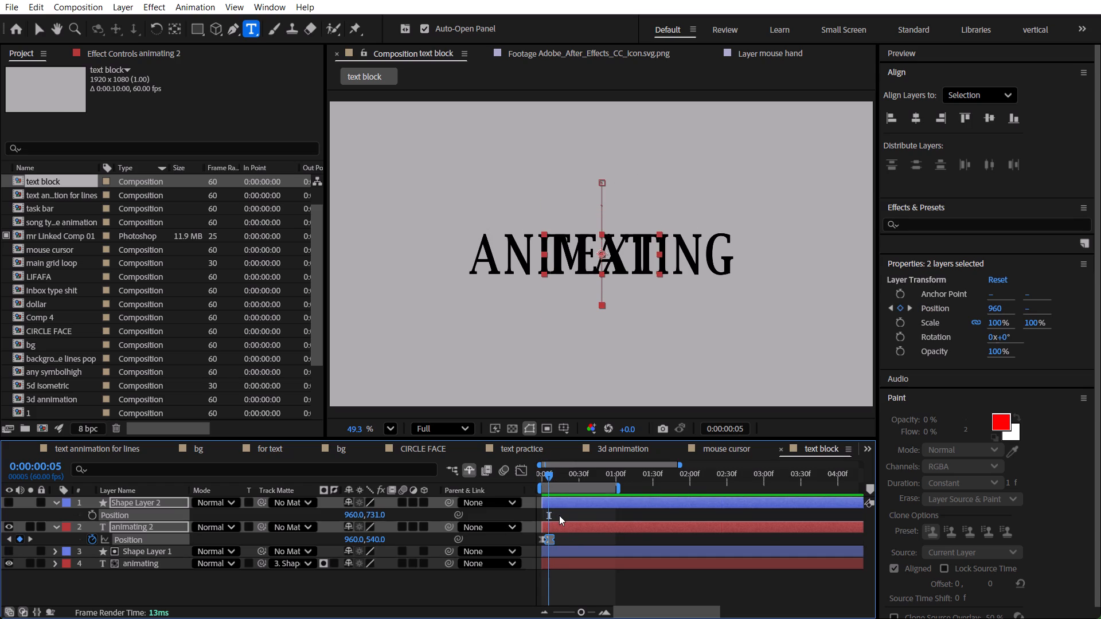
Undo the joint lowering of the "Shape Layer 2" and "animating 2" Positions.
{"action": "type", "text": "=="}
{"action": "left_click_drag", "start_coordinate": [546, 467], "coordinate": [508, 471]}
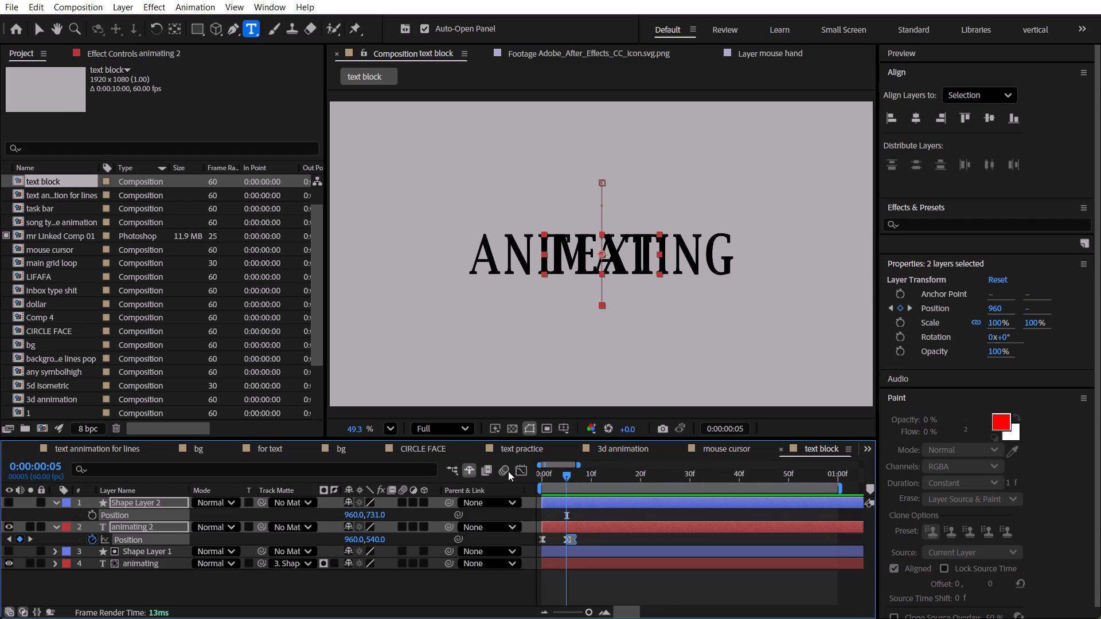
{"action": "left_click_drag", "start_coordinate": [508, 471], "coordinate": [491, 492]}
{"action": "key", "text": "ctrl+z"}
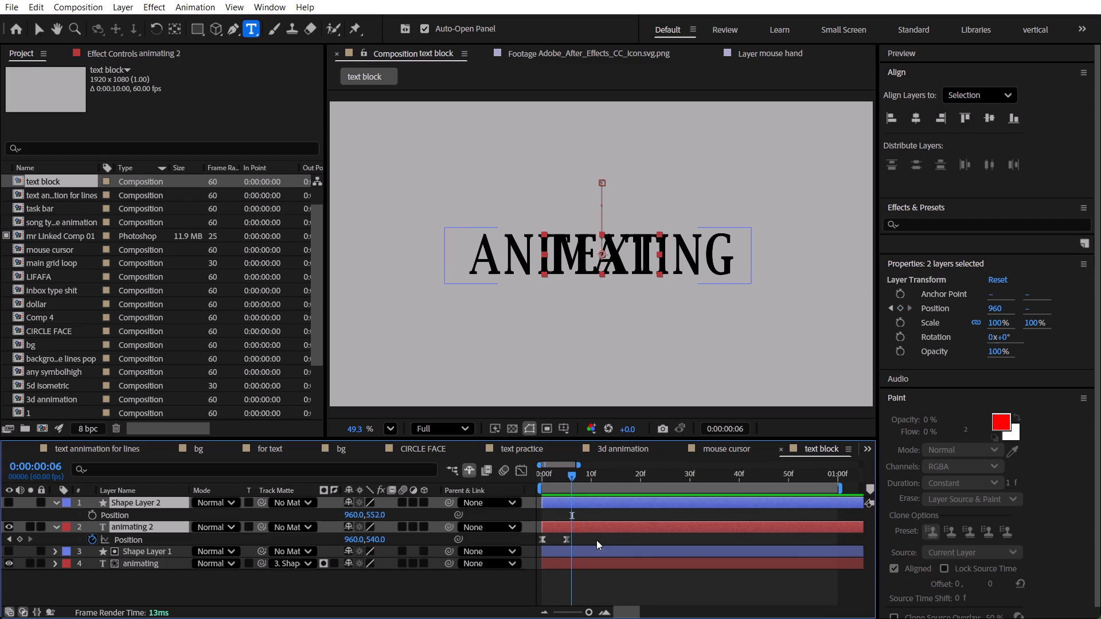
Move the ending Position keyframe of "animating 2" to frame 40 and collapse the layer's properties.
{"action": "left_click_drag", "start_coordinate": [568, 540], "coordinate": [741, 539]}
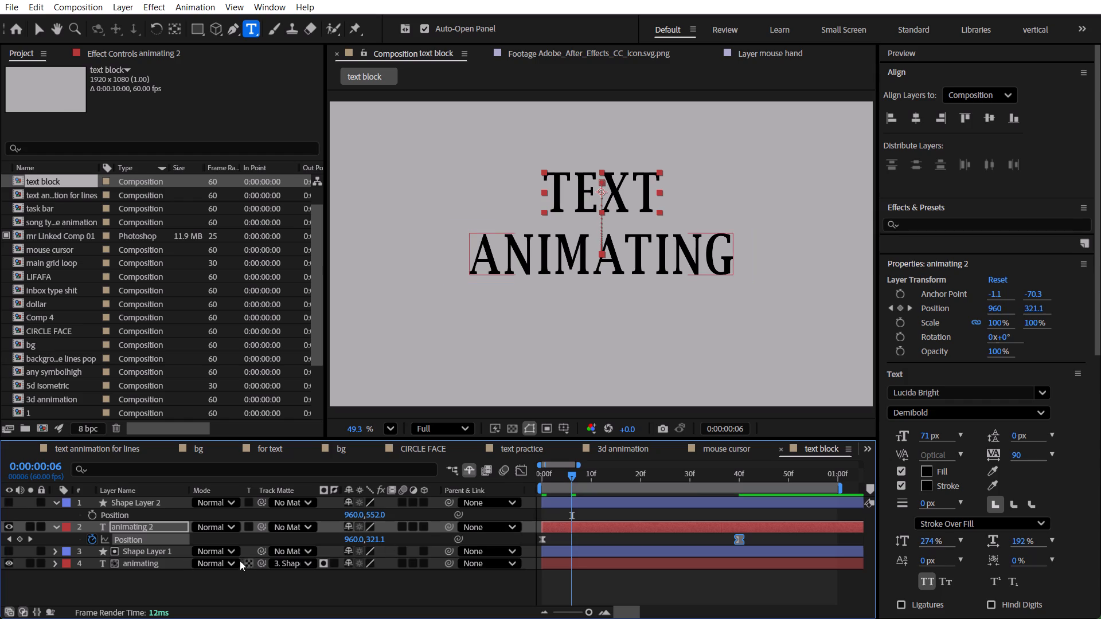
{"action": "type", "text": "uu"}
{"action": "scroll", "coordinate": [532, 515], "scroll_direction": "down", "scroll_amount": 8}
{"action": "key", "text": "u"}
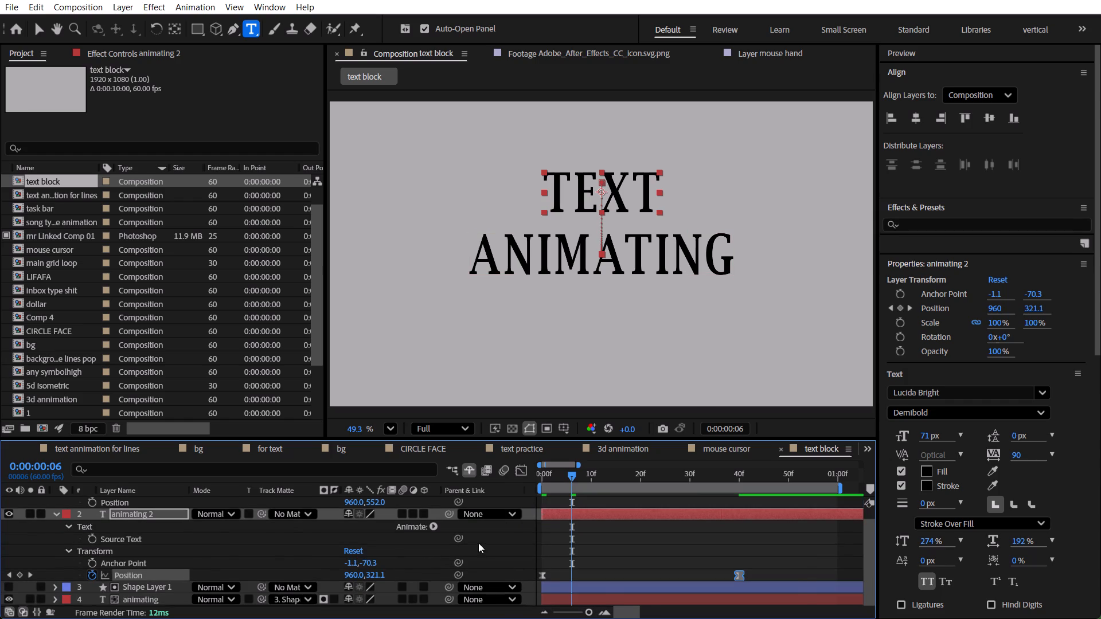
Reveal the keyframes of the "animating" layer and move its ending Position keyframe to frame 40.
{"action": "left_click", "coordinate": [153, 554]}
{"action": "key", "text": "u"}
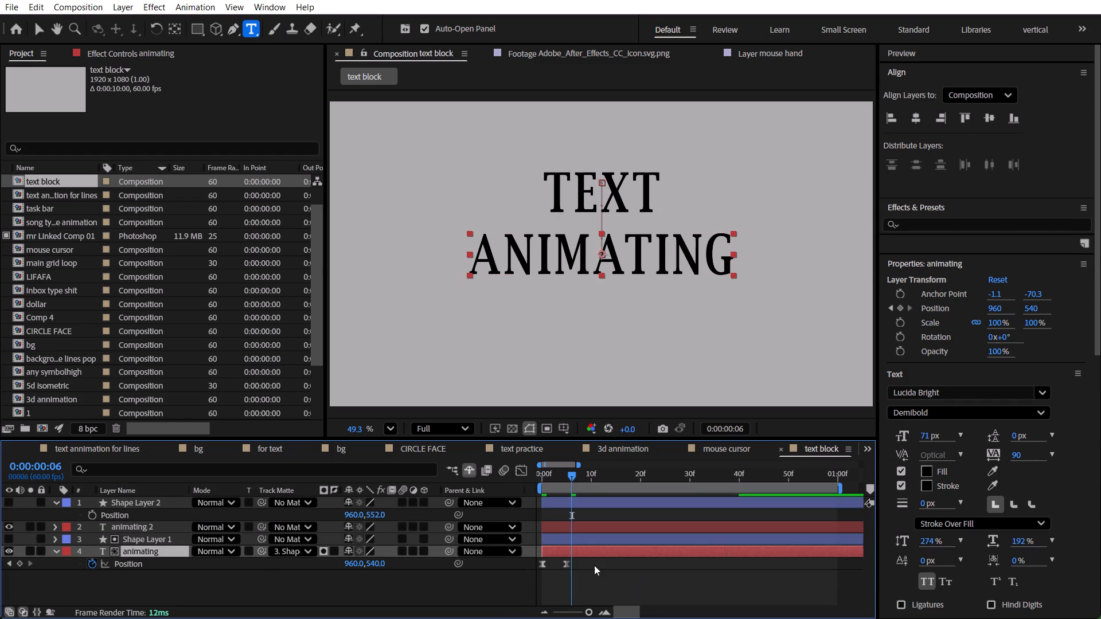
{"action": "left_click_drag", "start_coordinate": [570, 564], "coordinate": [674, 556]}
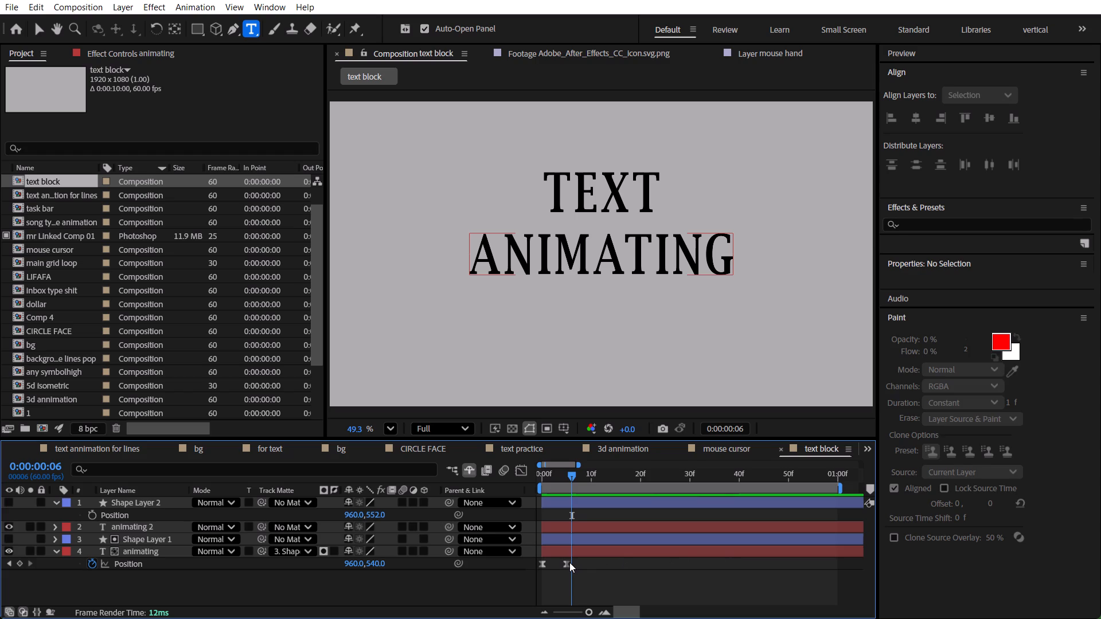
{"action": "left_click_drag", "start_coordinate": [566, 562], "coordinate": [739, 562]}
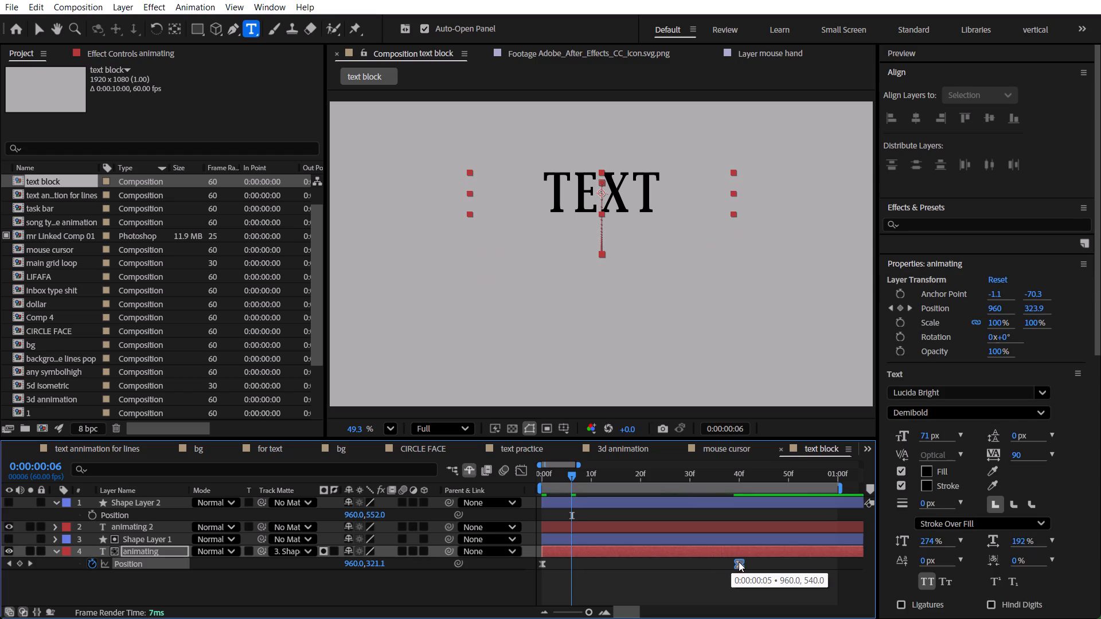
{"action": "left_click_drag", "start_coordinate": [739, 562], "coordinate": [741, 562]}
Deselect the layers and reveal the keyframed Positions of both text layers together in the timeline.
{"action": "scroll", "coordinate": [591, 540], "scroll_direction": "up", "scroll_amount": 5}
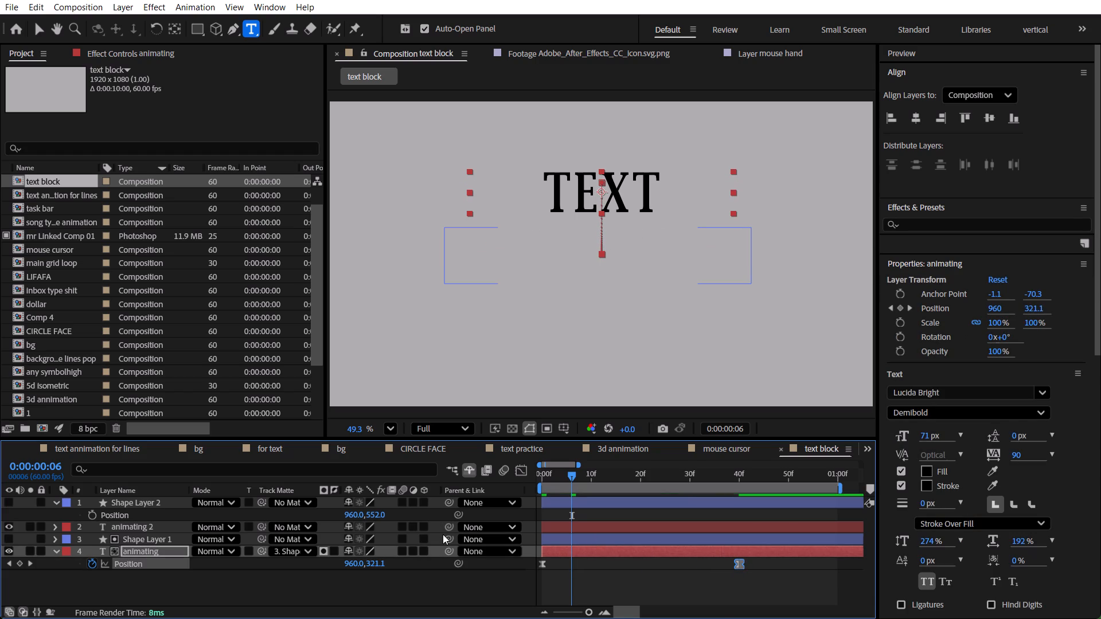
{"action": "key", "text": "u"}
{"action": "key", "text": "u"}
{"action": "key", "text": "u"}
{"action": "key", "text": "u"}
{"action": "left_click", "coordinate": [354, 578]}
{"action": "key", "text": "u"}
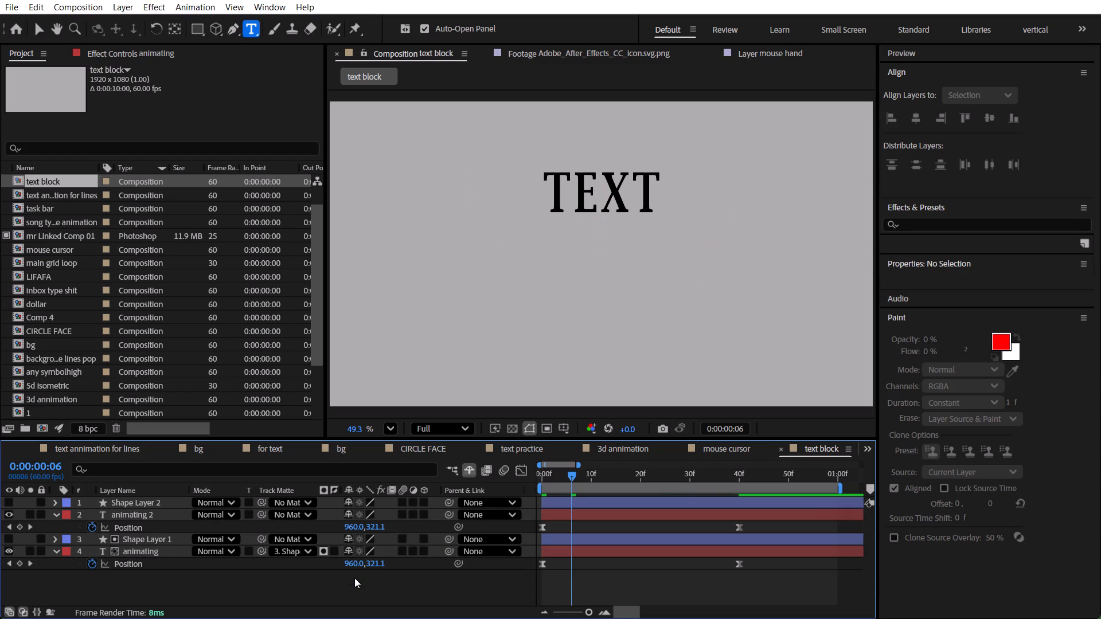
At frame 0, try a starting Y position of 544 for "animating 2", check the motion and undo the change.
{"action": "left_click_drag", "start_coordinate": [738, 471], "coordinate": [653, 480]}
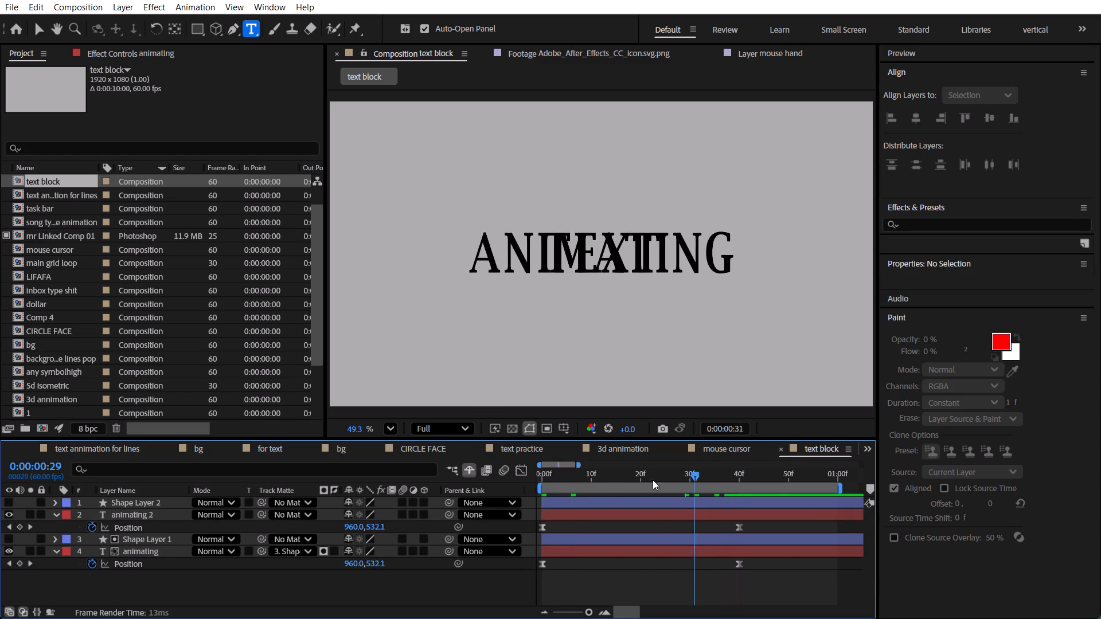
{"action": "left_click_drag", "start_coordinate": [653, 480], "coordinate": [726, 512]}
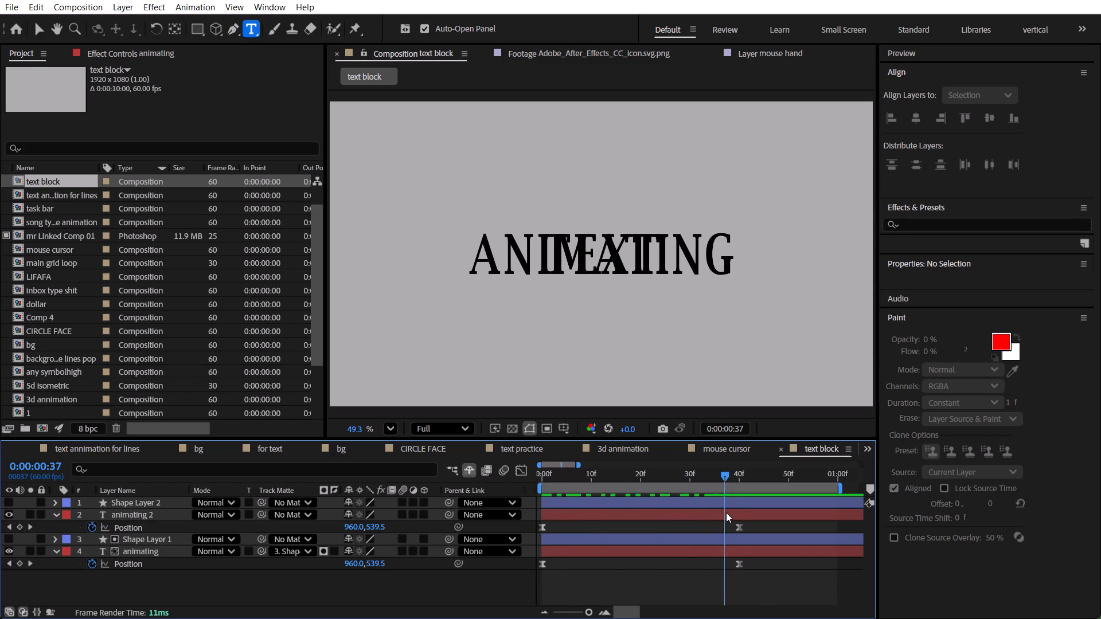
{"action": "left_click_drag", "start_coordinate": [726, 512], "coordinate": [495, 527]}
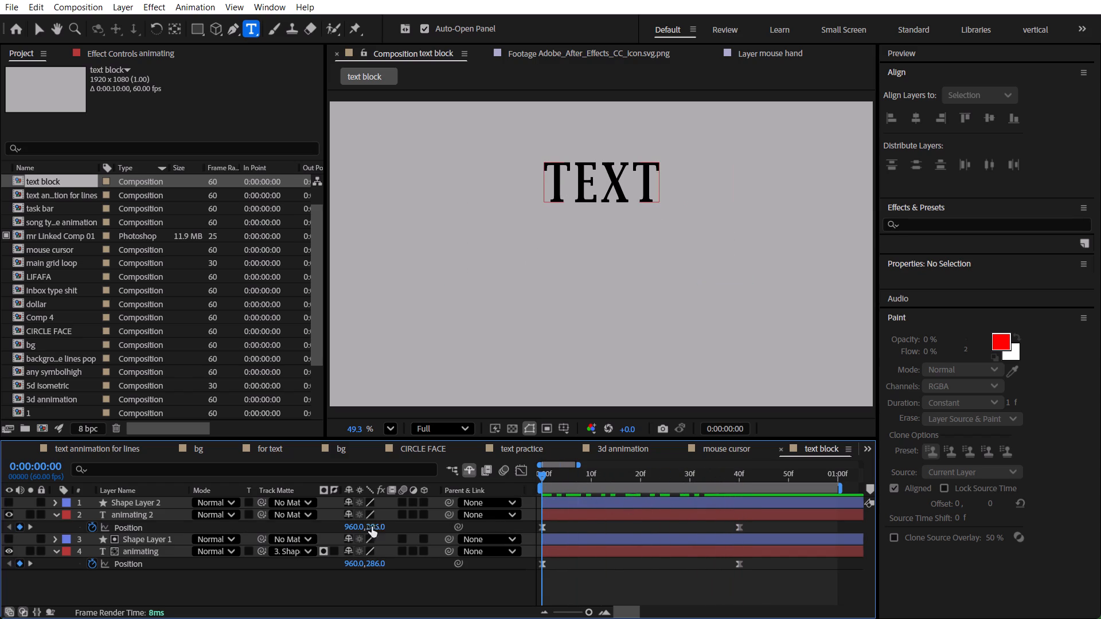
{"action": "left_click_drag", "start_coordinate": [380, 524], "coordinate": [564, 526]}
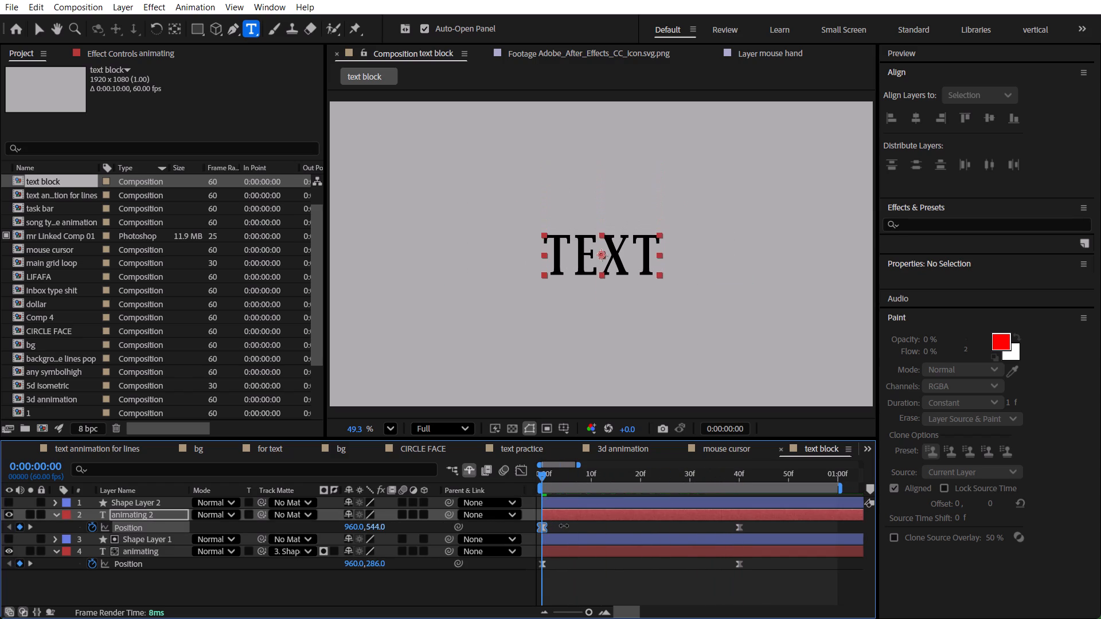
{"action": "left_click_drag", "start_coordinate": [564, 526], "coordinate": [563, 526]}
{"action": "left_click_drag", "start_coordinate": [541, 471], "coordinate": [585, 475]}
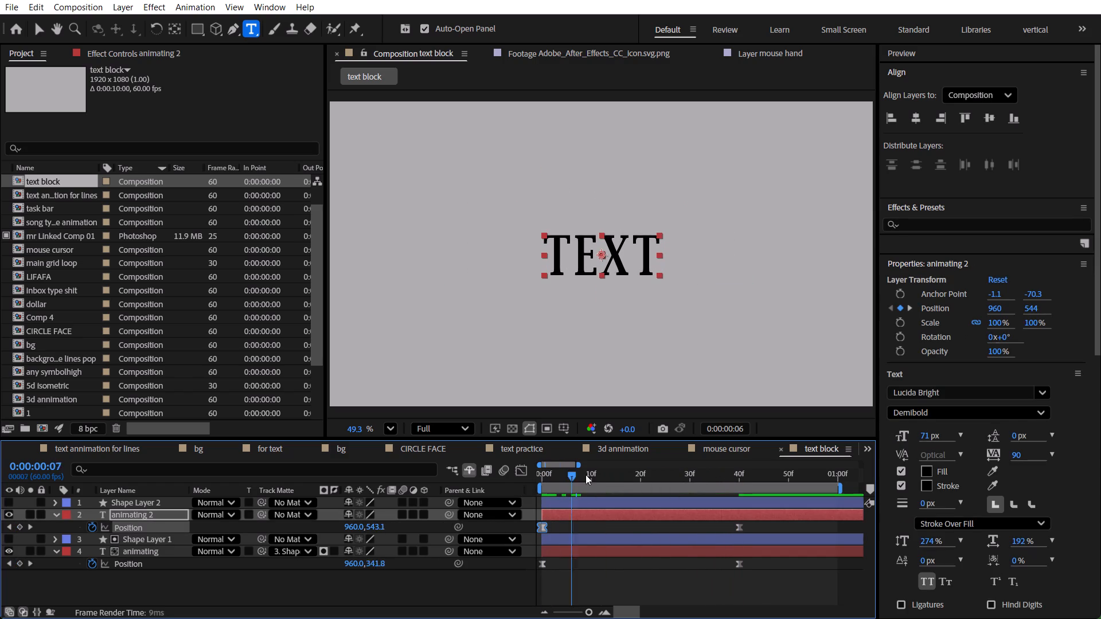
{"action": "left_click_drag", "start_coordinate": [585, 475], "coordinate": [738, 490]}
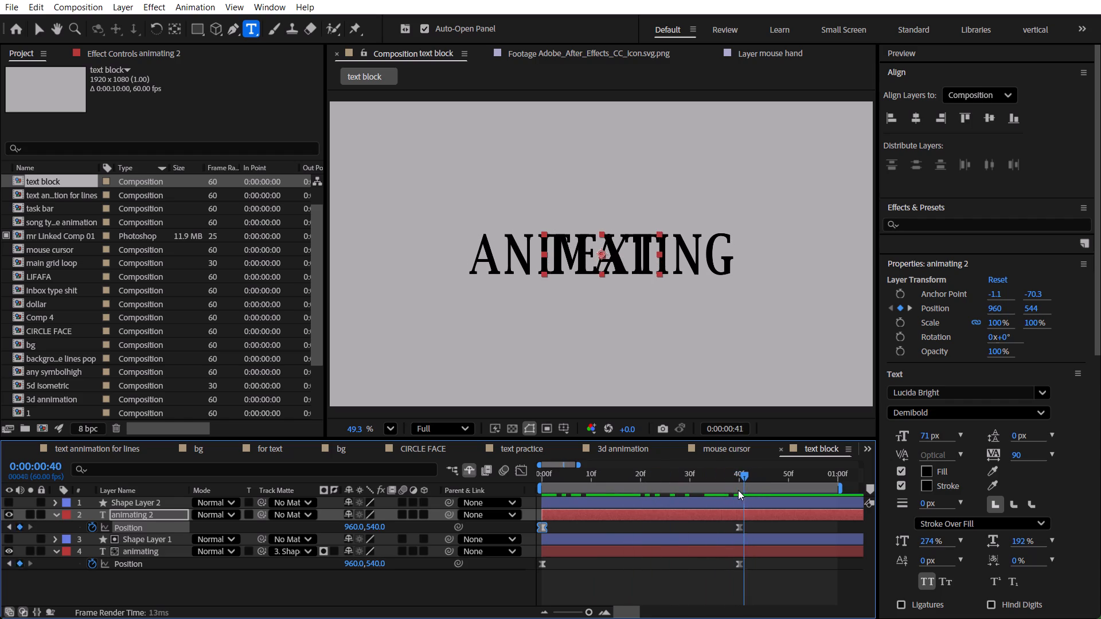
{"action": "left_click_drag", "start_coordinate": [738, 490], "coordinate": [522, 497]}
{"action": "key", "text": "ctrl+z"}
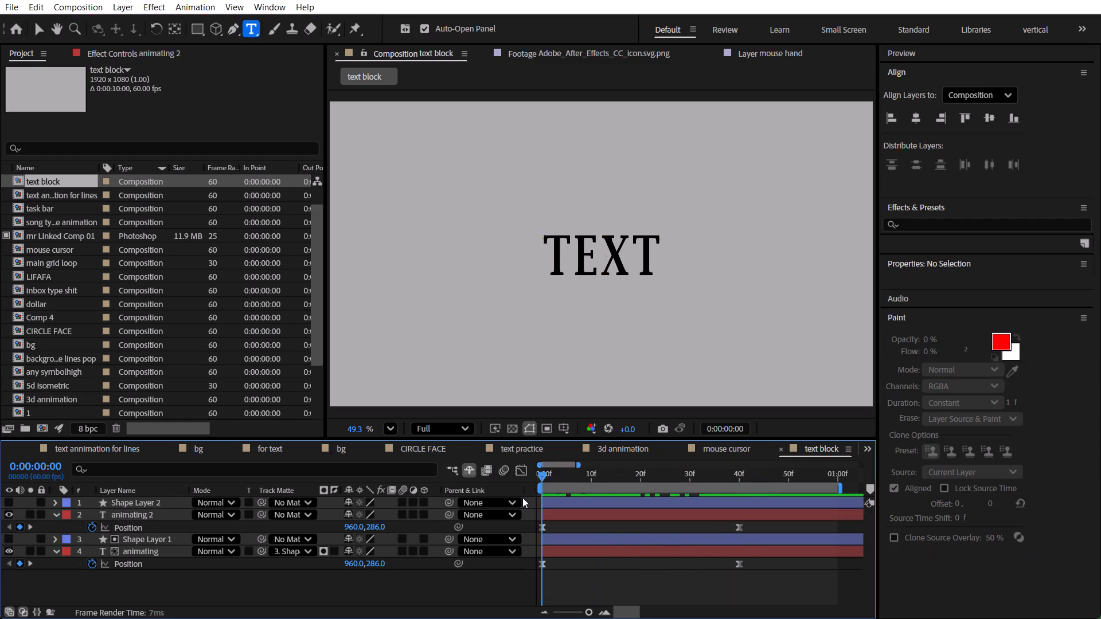
Set the Position Y of "animating 2" at frame 0 to 540.
{"action": "left_click_drag", "start_coordinate": [563, 478], "coordinate": [751, 489]}
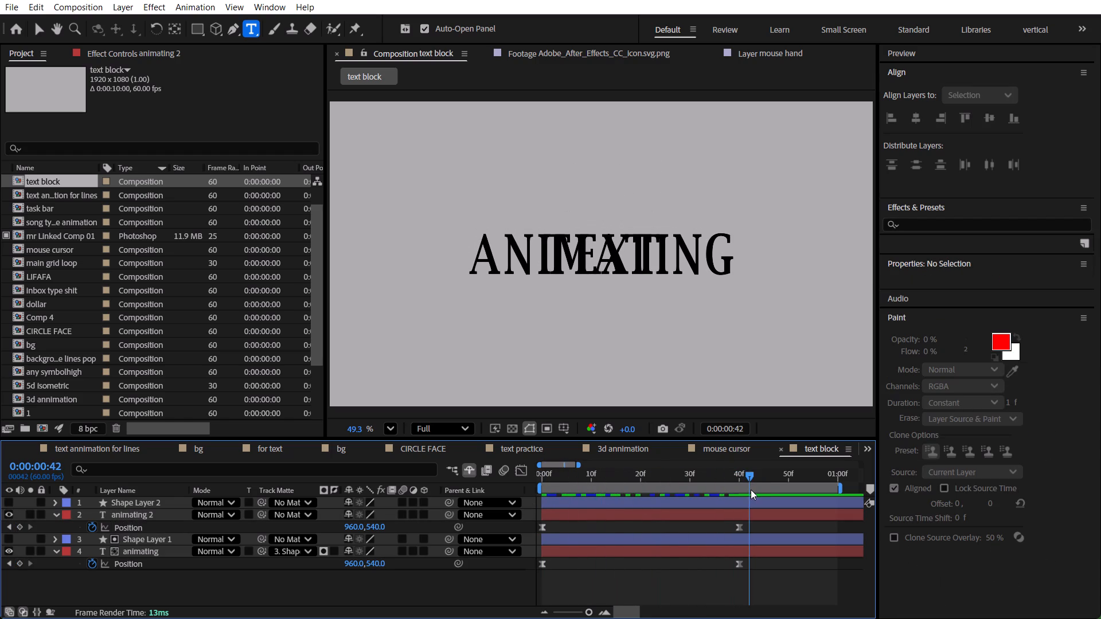
{"action": "left_click_drag", "start_coordinate": [751, 489], "coordinate": [739, 489]}
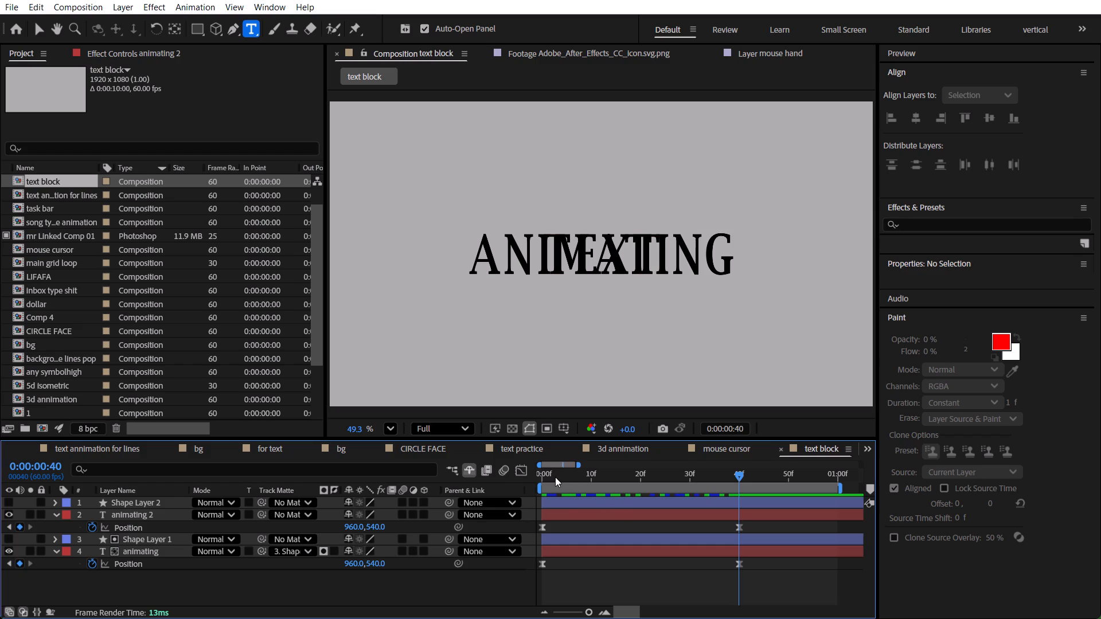
{"action": "left_click_drag", "start_coordinate": [553, 476], "coordinate": [523, 475]}
{"action": "left_click", "coordinate": [373, 527]}
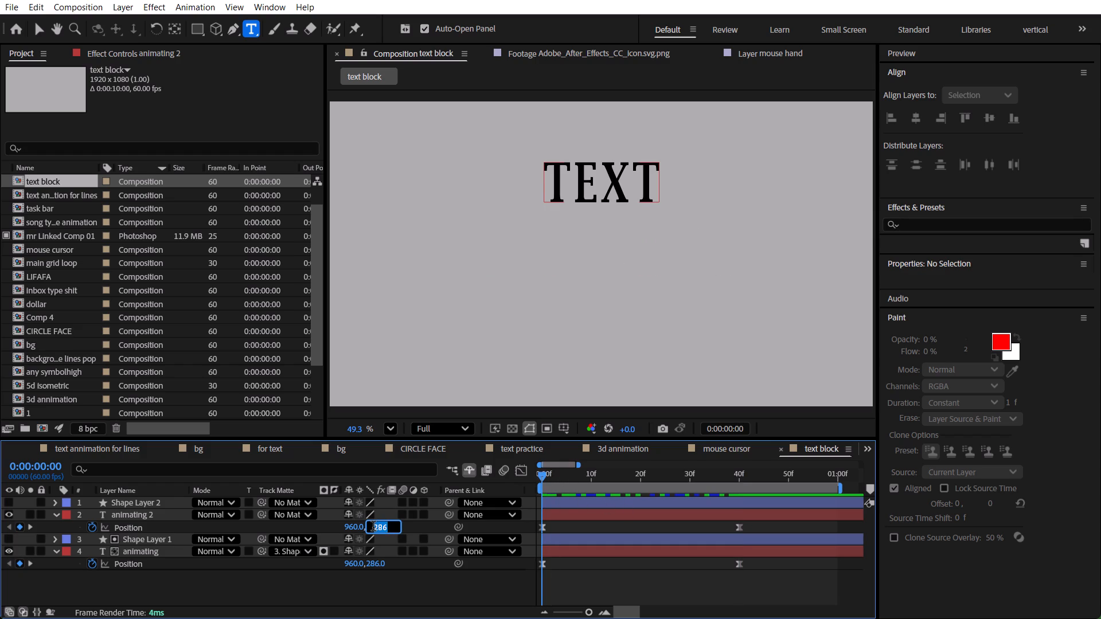
{"action": "type", "text": "540"}
{"action": "key", "text": "Return"}
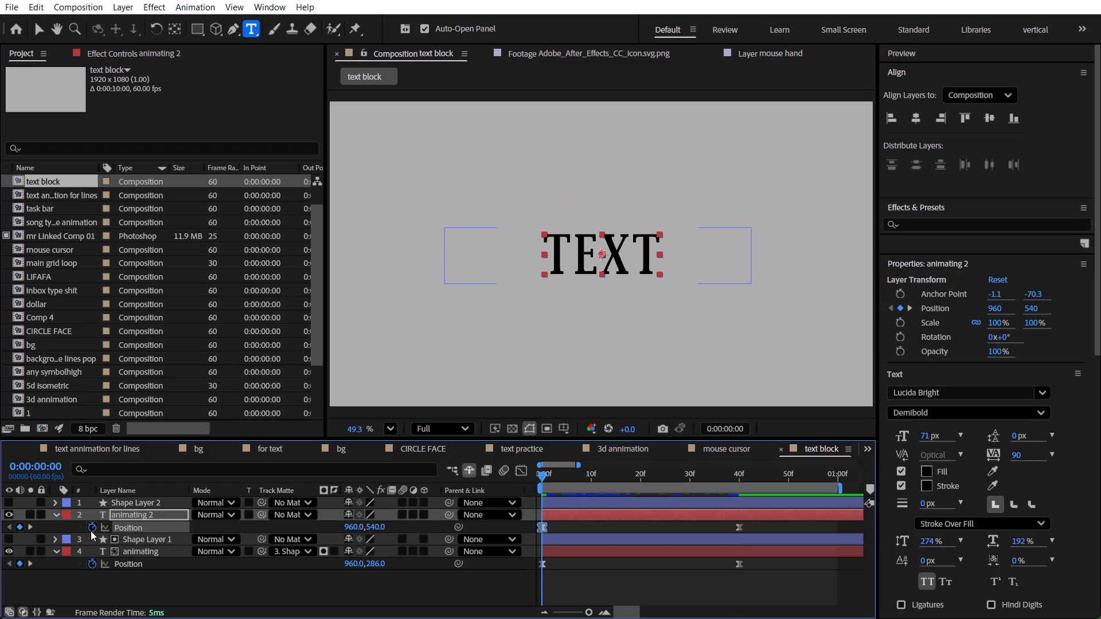
Set the Position Y of "animating 2" at its frame 40 keyframe to 705 and scrub through the drop.
{"action": "left_click", "coordinate": [30, 525]}
{"action": "left_click_drag", "start_coordinate": [377, 528], "coordinate": [392, 528]}
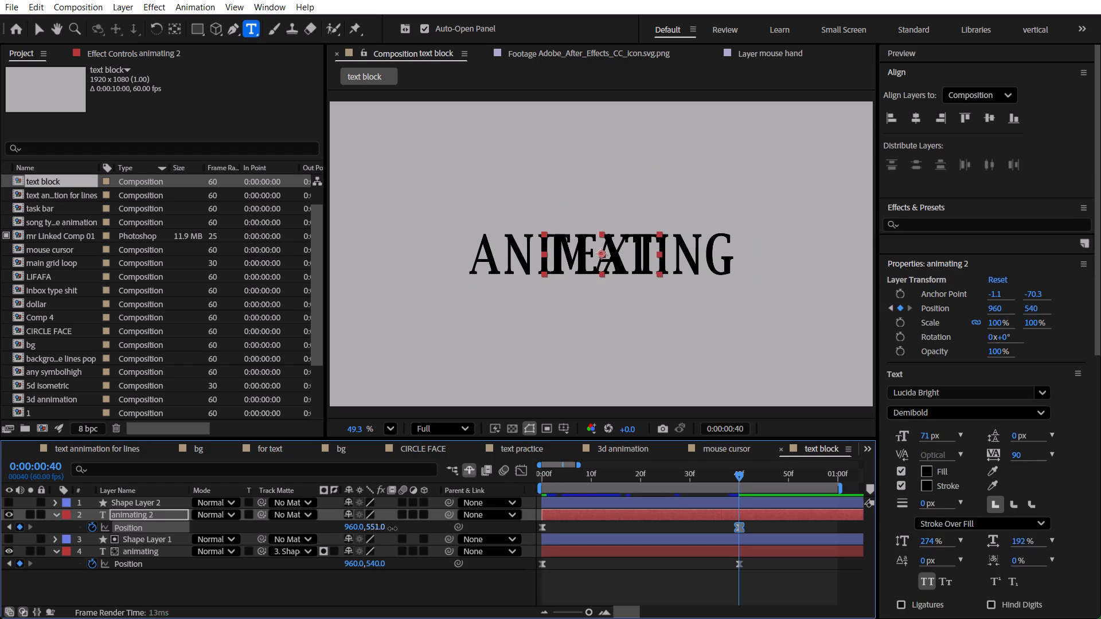
{"action": "left_click_drag", "start_coordinate": [392, 528], "coordinate": [500, 523]}
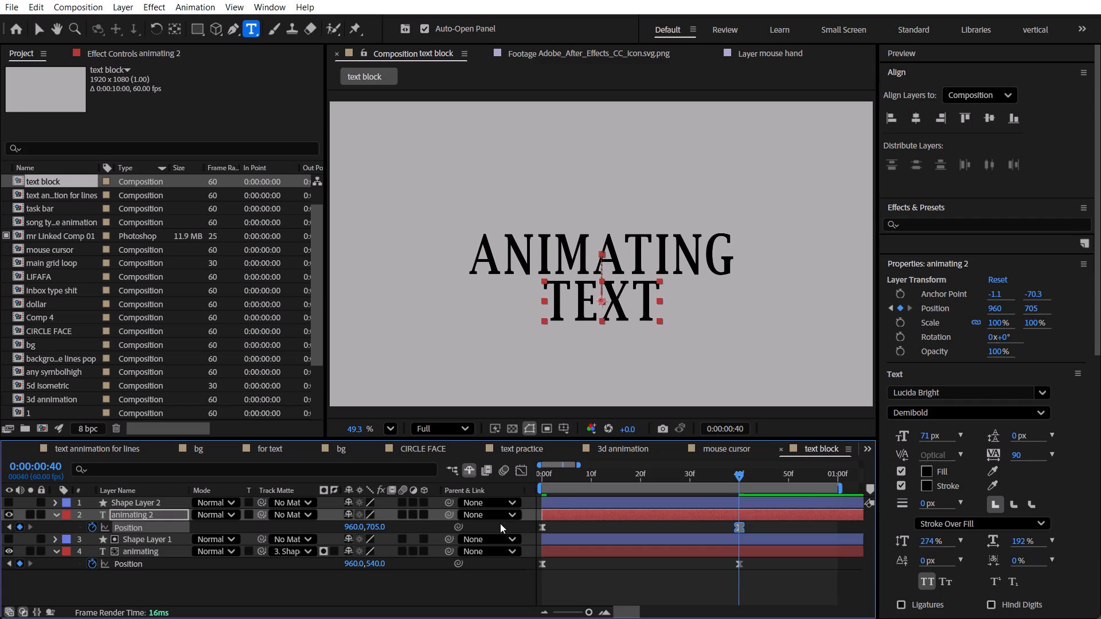
{"action": "left_click_drag", "start_coordinate": [716, 468], "coordinate": [517, 479]}
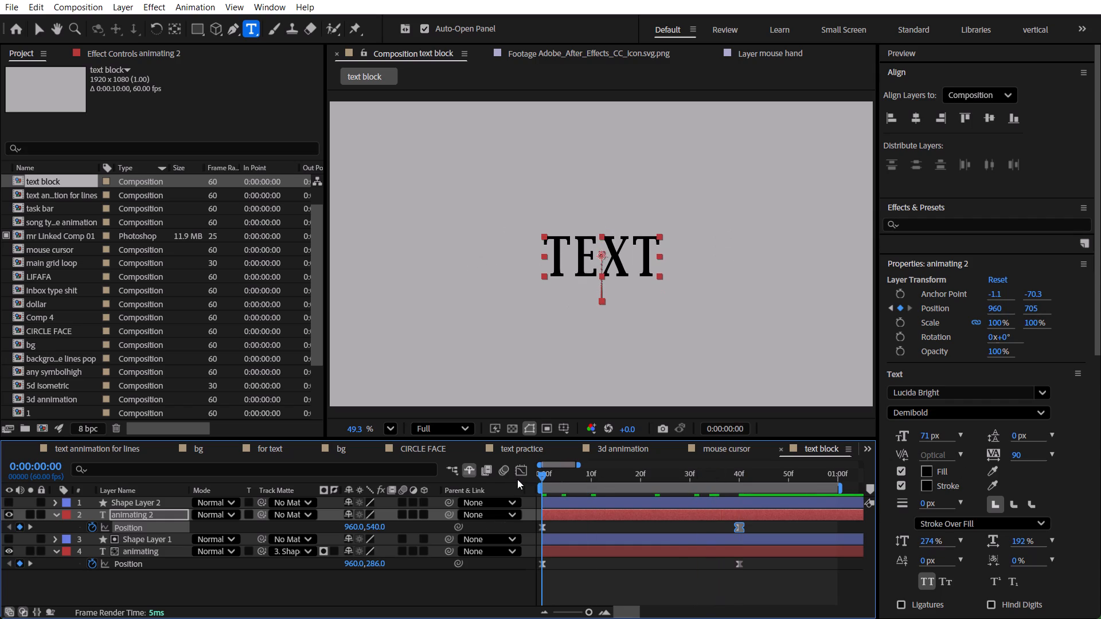
{"action": "left_click_drag", "start_coordinate": [517, 479], "coordinate": [526, 508]}
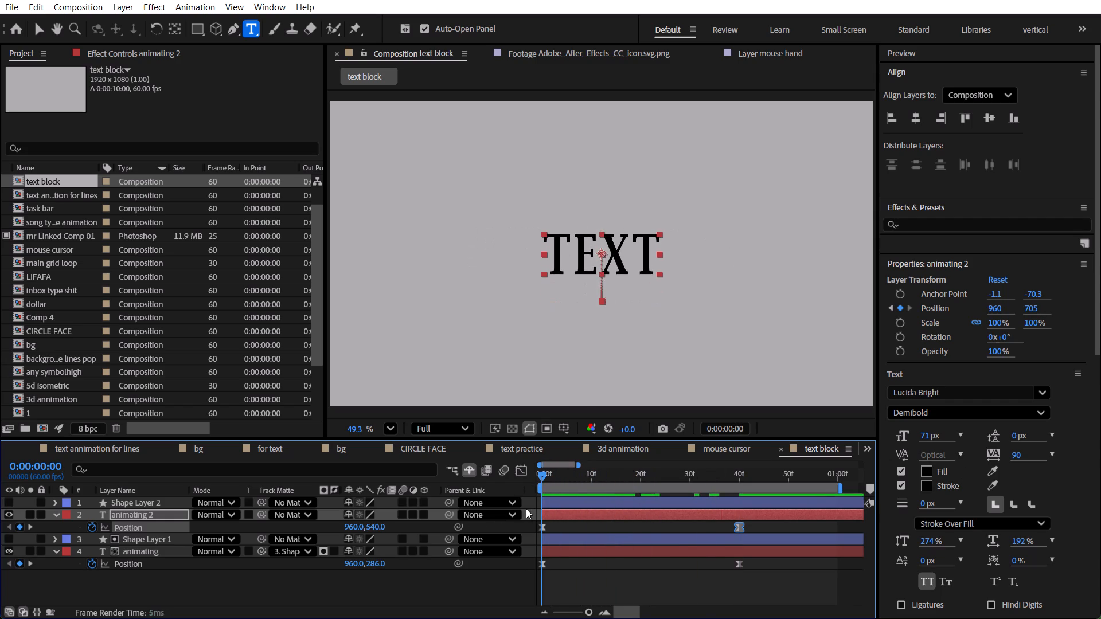
{"action": "left_click_drag", "start_coordinate": [526, 508], "coordinate": [525, 508]}
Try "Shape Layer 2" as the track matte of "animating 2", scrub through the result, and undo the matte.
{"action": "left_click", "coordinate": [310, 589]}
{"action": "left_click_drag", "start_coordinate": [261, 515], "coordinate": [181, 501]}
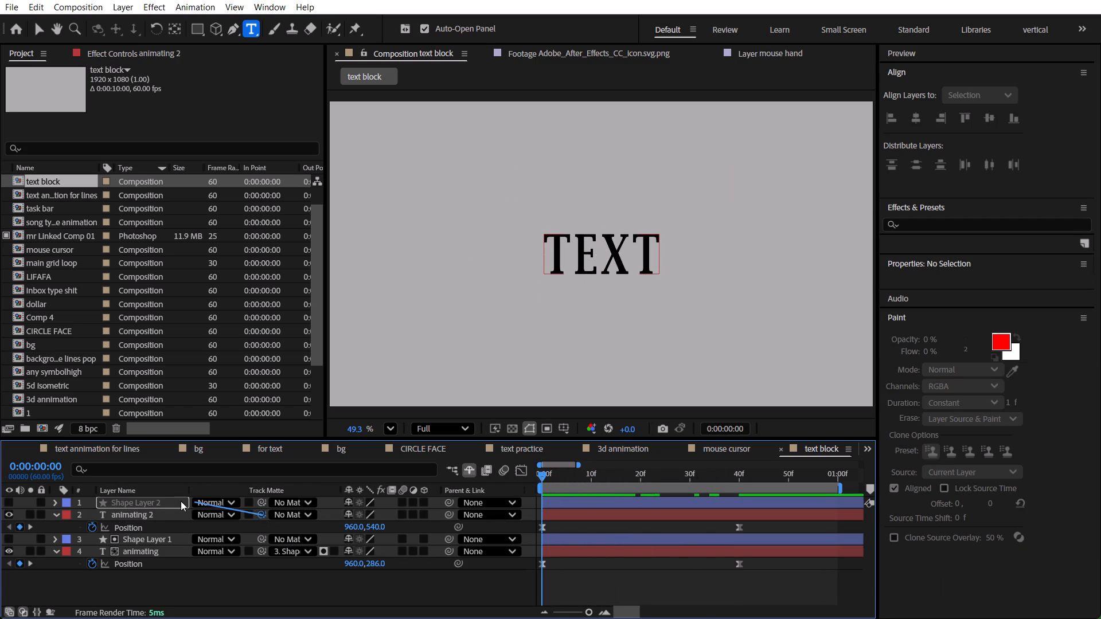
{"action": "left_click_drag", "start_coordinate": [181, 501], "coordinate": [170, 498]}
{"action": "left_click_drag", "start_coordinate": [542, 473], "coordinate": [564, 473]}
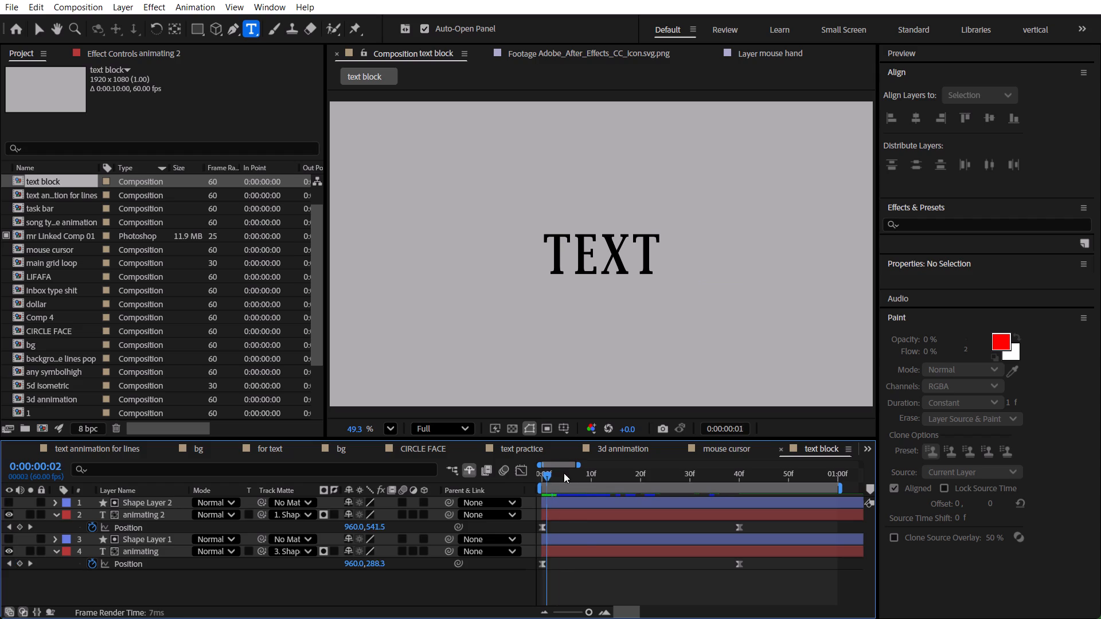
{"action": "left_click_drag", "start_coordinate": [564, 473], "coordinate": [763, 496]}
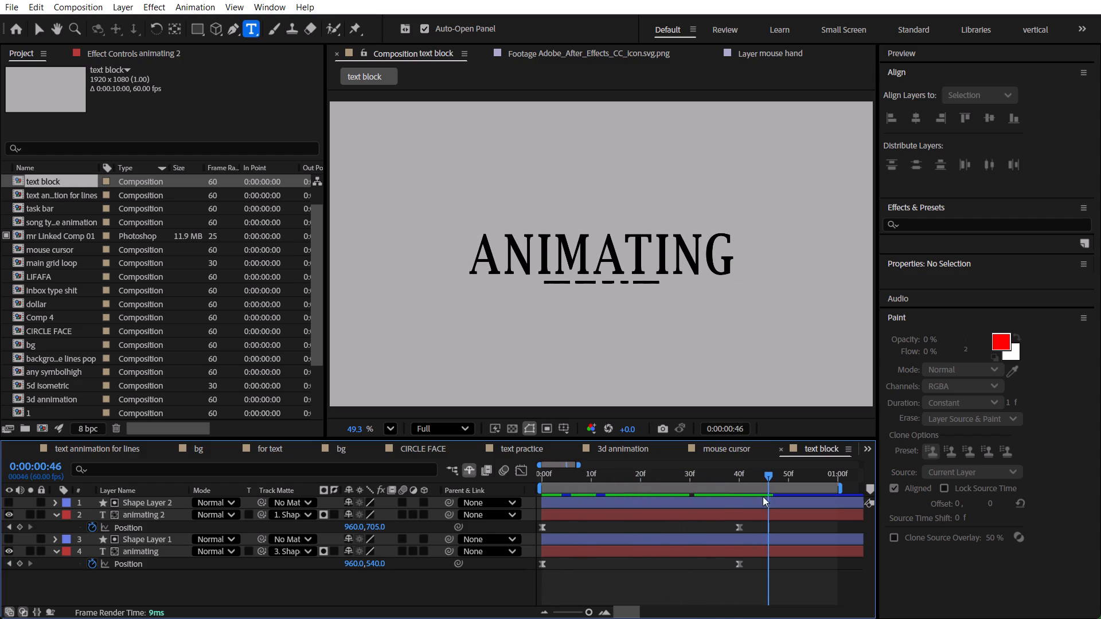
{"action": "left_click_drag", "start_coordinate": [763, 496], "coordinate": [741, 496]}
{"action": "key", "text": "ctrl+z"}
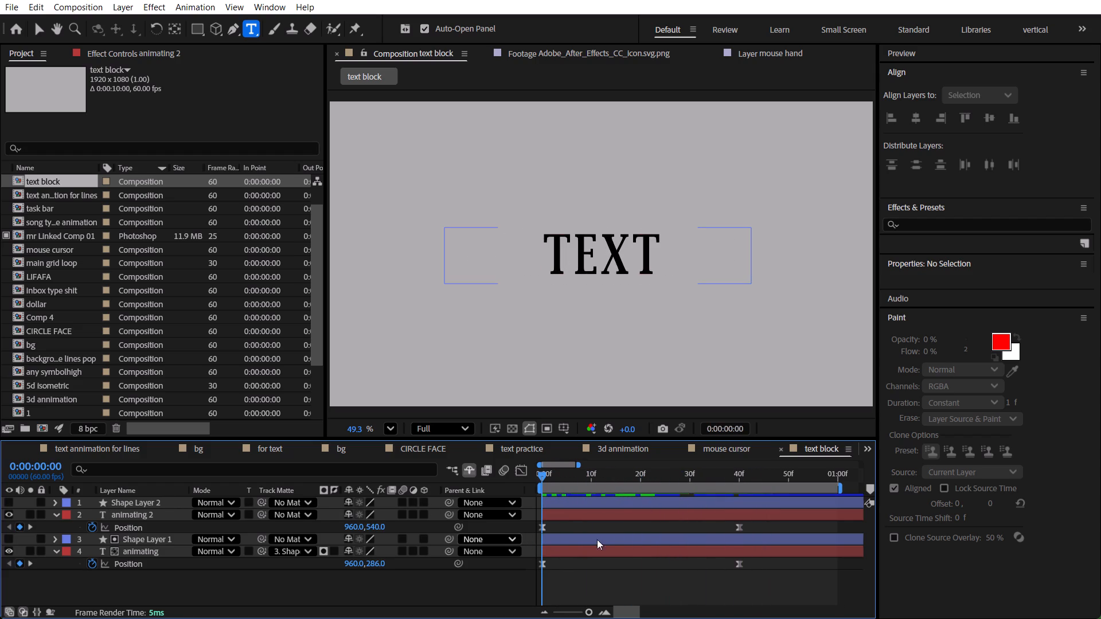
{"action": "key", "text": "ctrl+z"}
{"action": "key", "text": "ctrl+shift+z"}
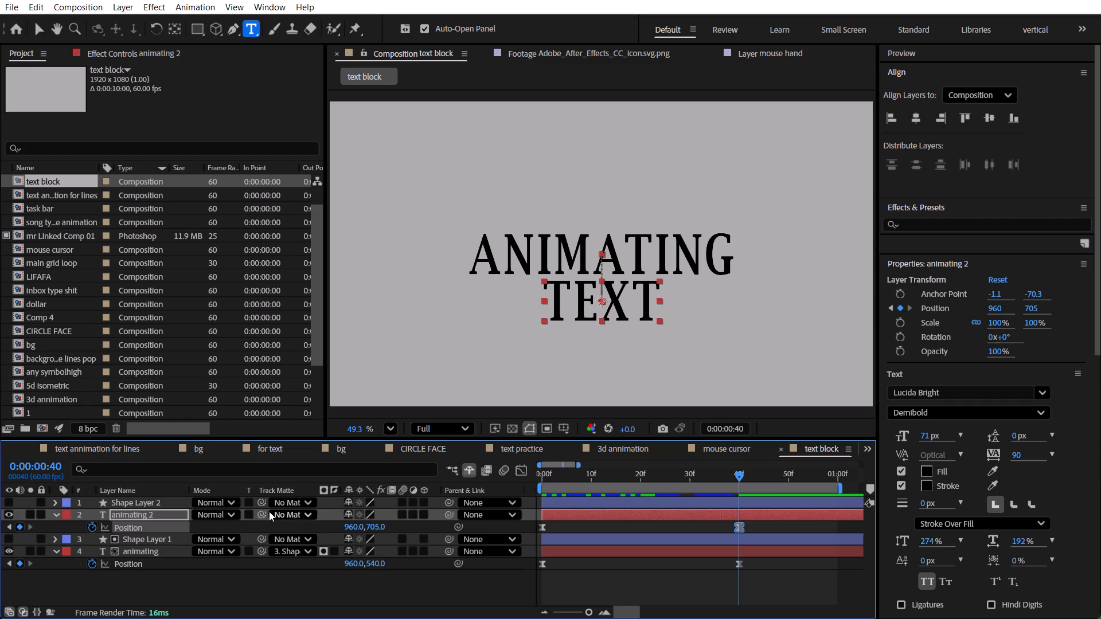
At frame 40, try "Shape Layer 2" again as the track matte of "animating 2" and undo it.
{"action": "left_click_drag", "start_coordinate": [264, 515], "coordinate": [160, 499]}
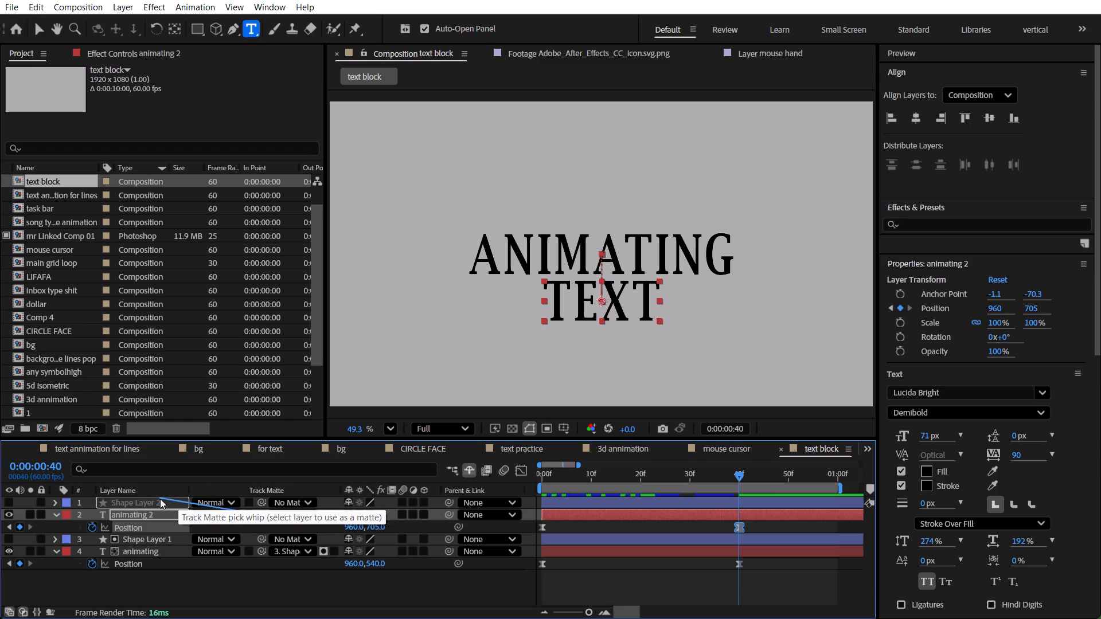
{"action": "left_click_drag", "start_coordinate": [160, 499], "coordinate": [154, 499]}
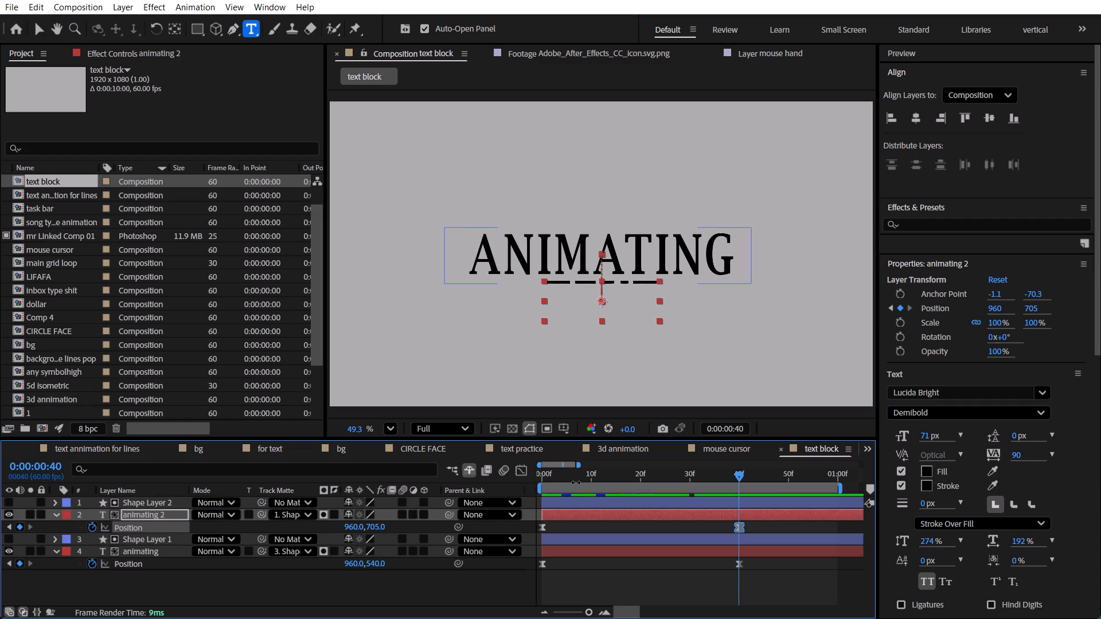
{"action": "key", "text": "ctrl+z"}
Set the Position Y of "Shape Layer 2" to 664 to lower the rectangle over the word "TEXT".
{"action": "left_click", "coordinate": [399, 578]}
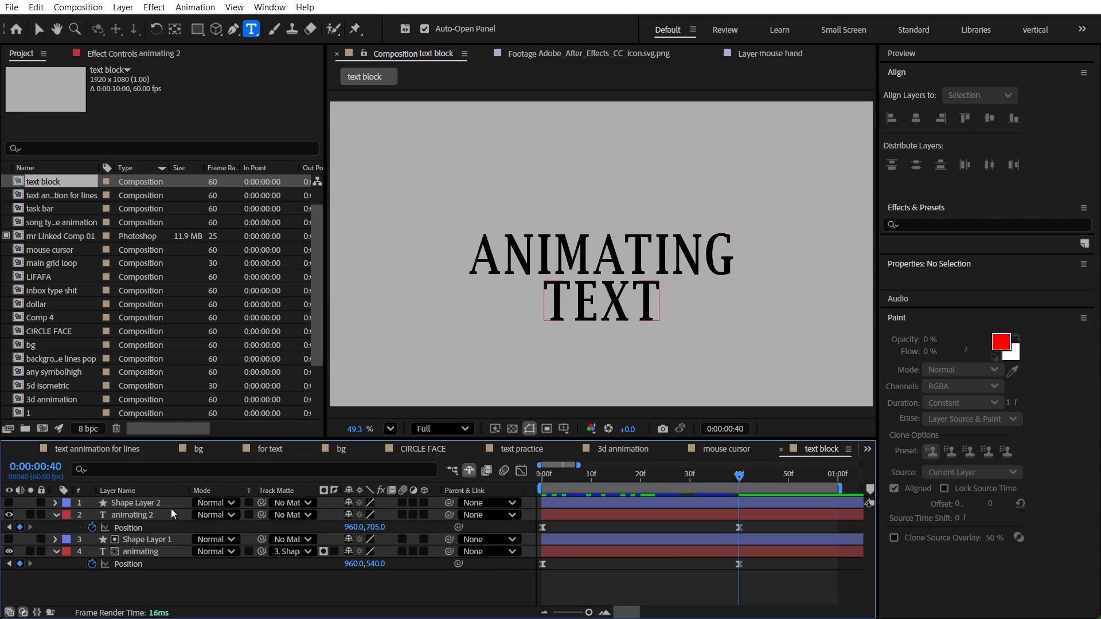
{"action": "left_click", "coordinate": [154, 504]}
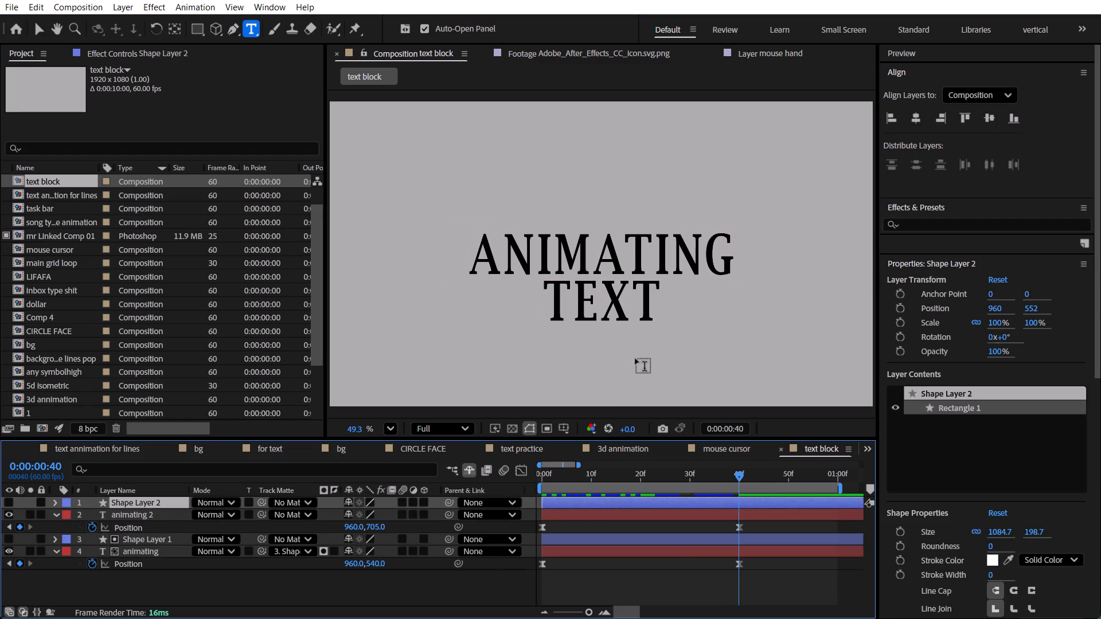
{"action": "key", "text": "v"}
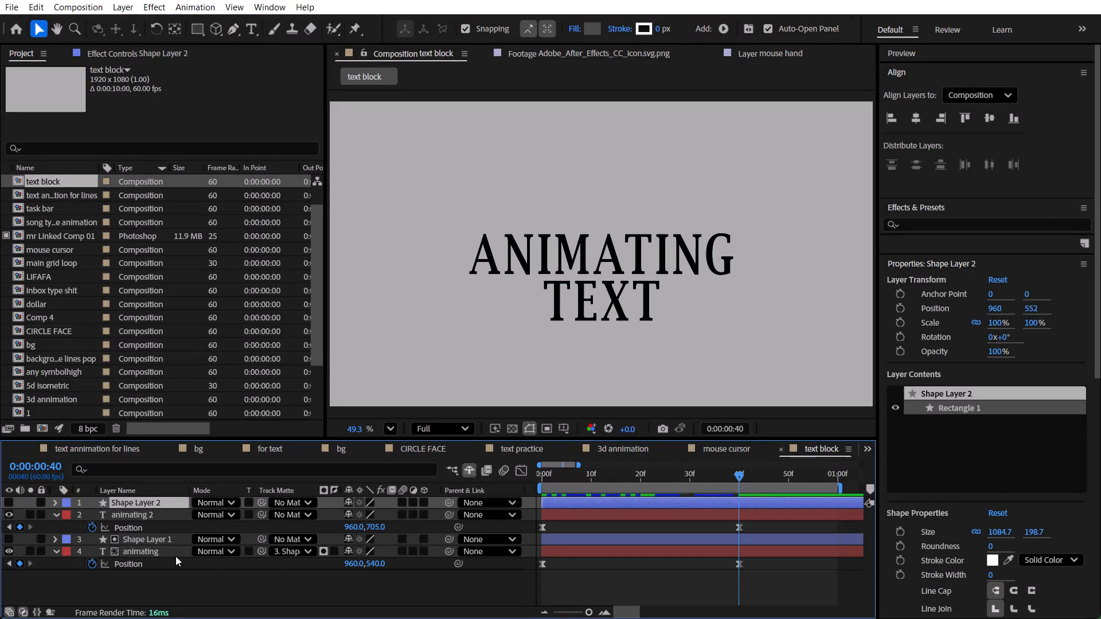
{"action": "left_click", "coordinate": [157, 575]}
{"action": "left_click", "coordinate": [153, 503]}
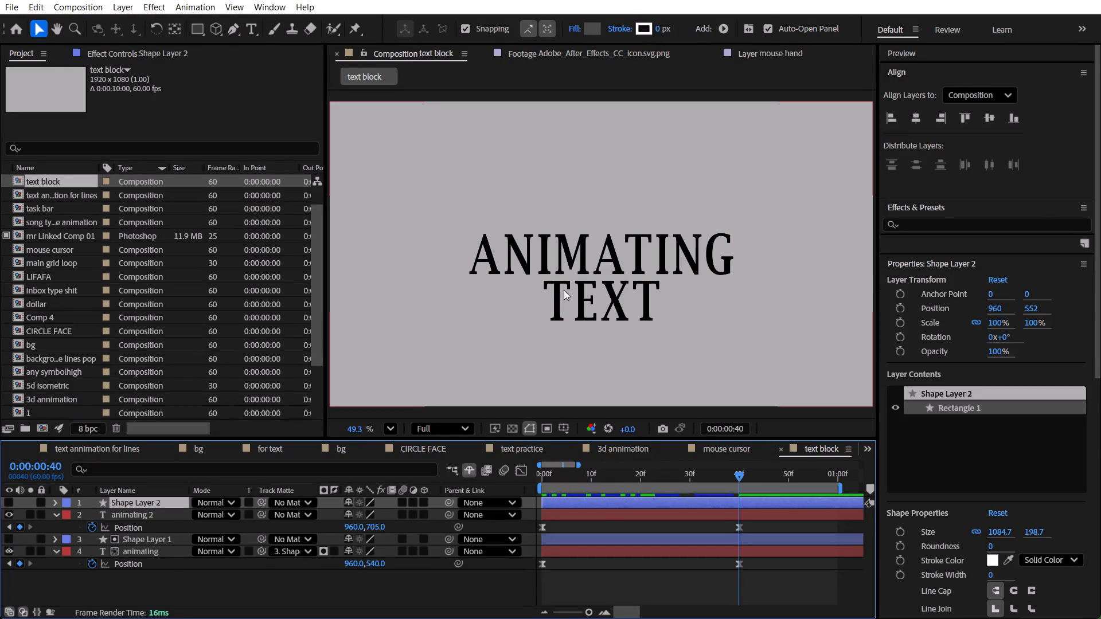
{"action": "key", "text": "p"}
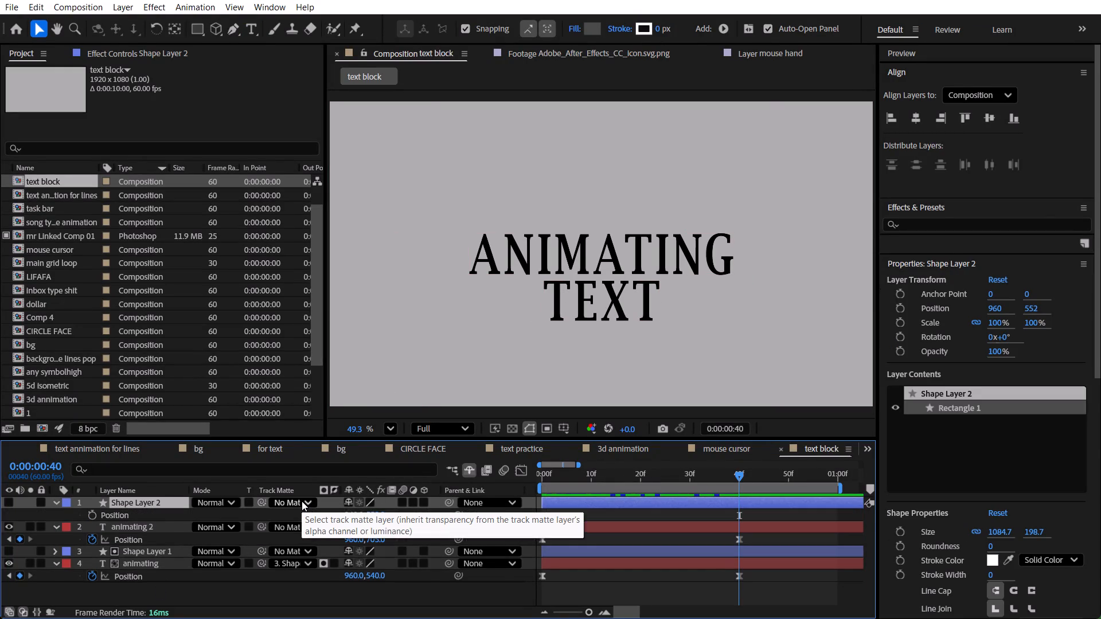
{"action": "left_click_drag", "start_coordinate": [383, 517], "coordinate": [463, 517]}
Set "Shape Layer 2" as the track matte of "animating 2" and scrub through the drop to frame 40.
{"action": "left_click_drag", "start_coordinate": [731, 472], "coordinate": [536, 477]}
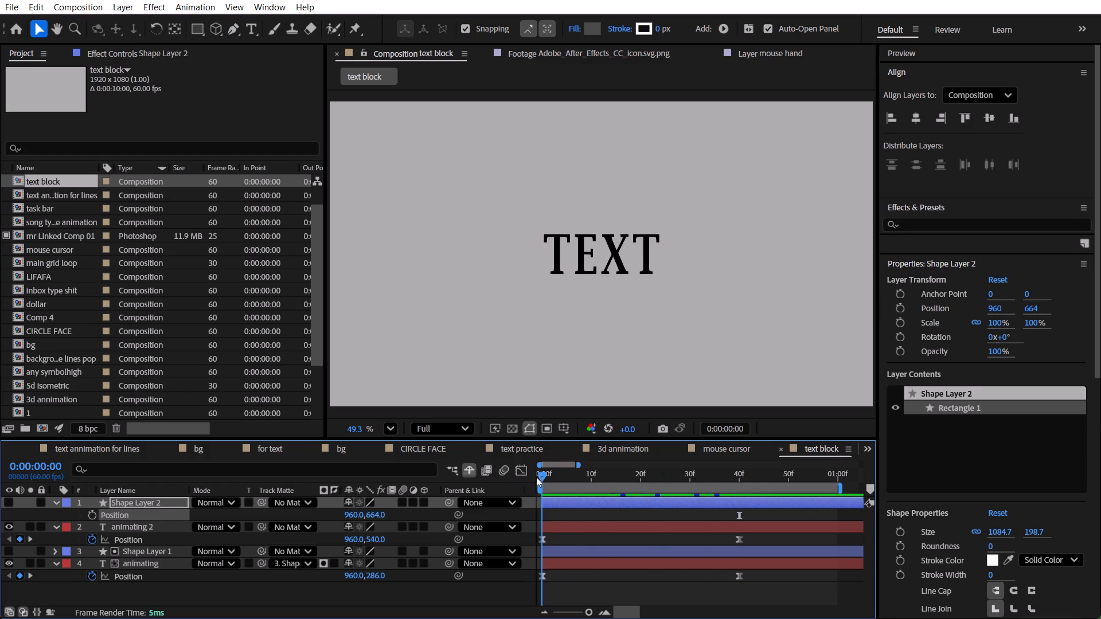
{"action": "left_click_drag", "start_coordinate": [536, 477], "coordinate": [577, 481]}
{"action": "left_click_drag", "start_coordinate": [260, 528], "coordinate": [166, 503]}
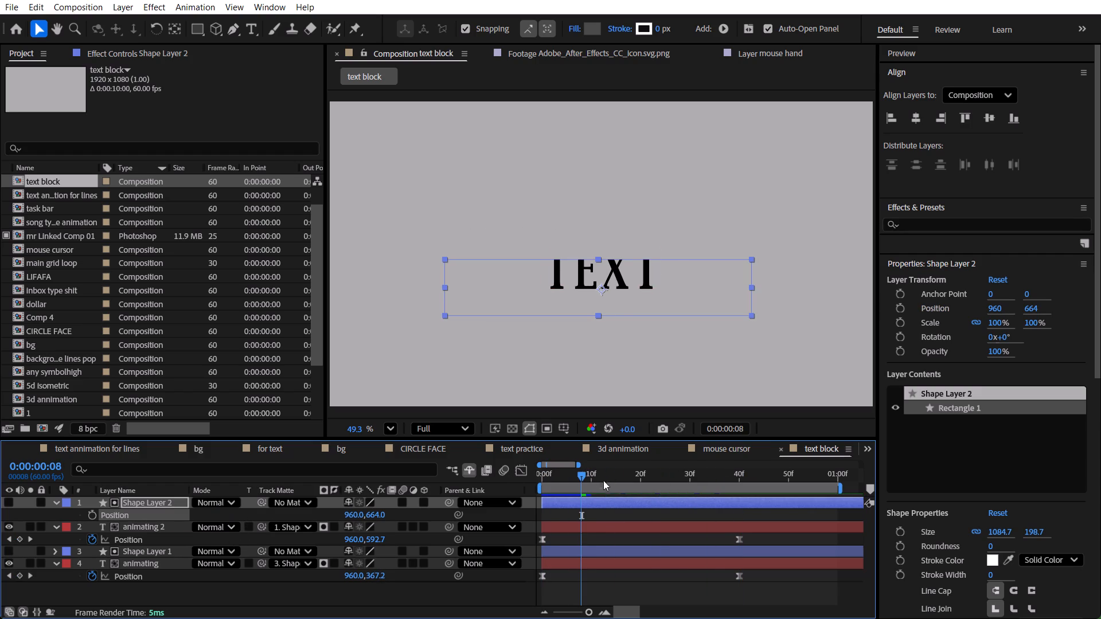
{"action": "left_click_drag", "start_coordinate": [604, 475], "coordinate": [736, 489]}
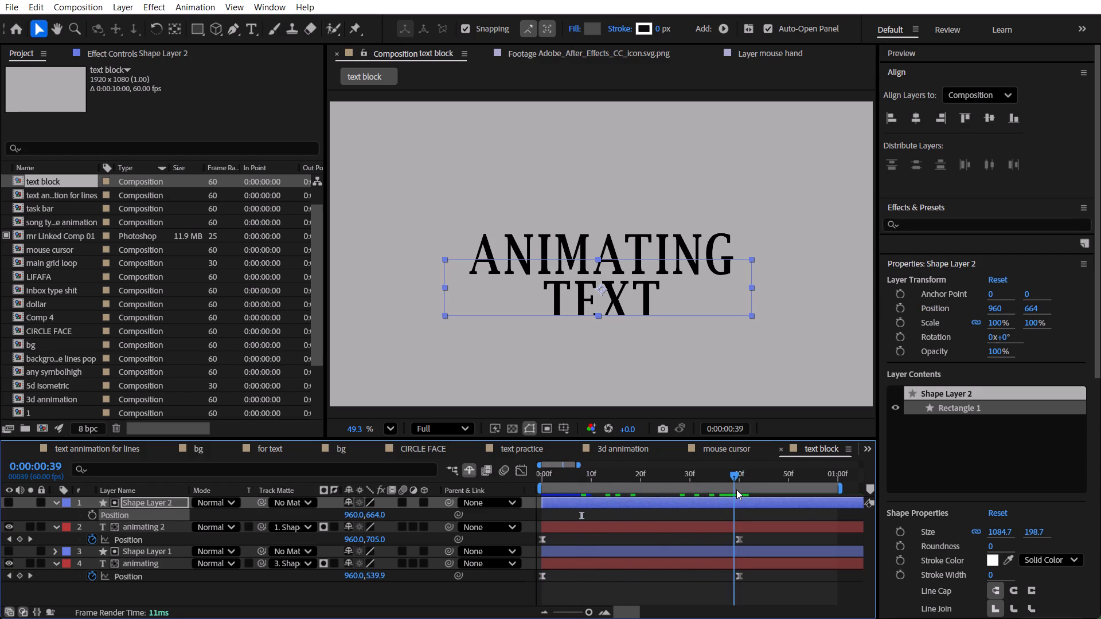
{"action": "left_click_drag", "start_coordinate": [736, 489], "coordinate": [737, 491]}
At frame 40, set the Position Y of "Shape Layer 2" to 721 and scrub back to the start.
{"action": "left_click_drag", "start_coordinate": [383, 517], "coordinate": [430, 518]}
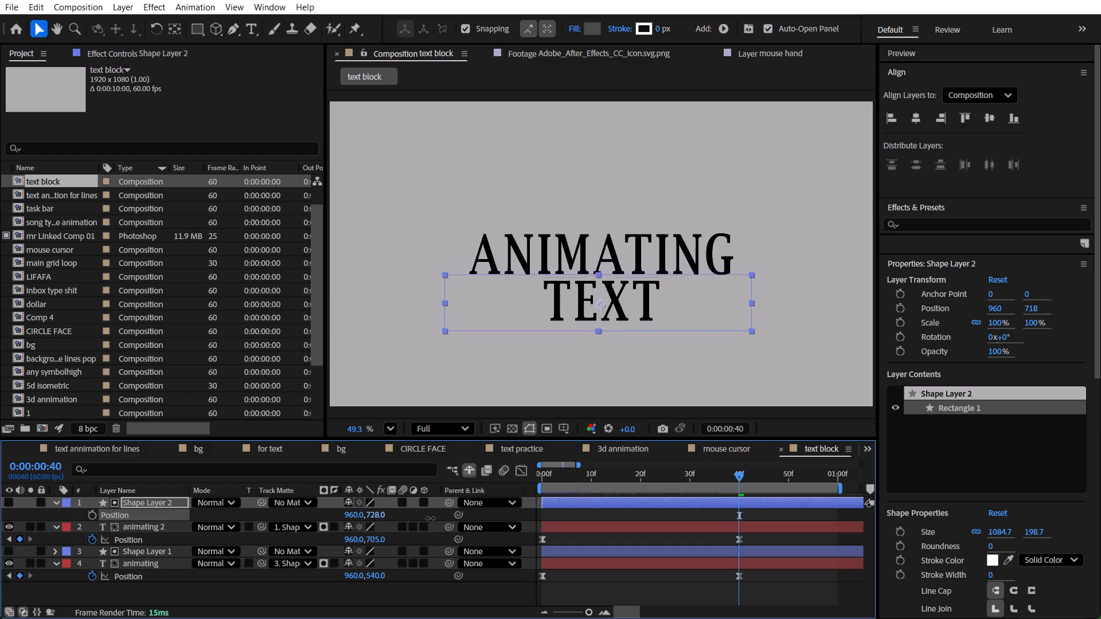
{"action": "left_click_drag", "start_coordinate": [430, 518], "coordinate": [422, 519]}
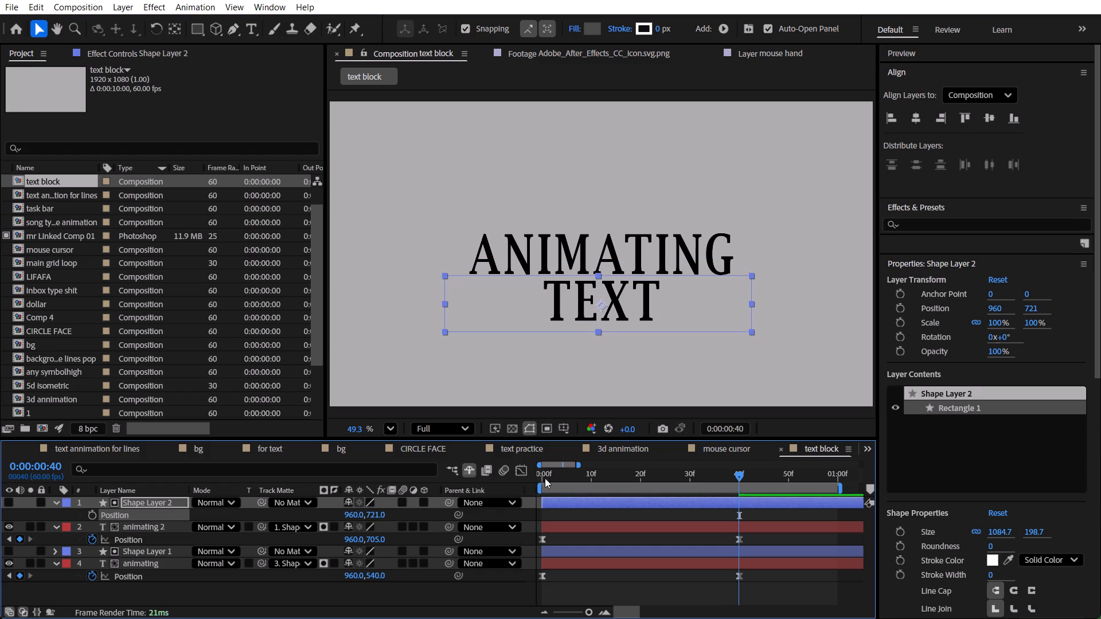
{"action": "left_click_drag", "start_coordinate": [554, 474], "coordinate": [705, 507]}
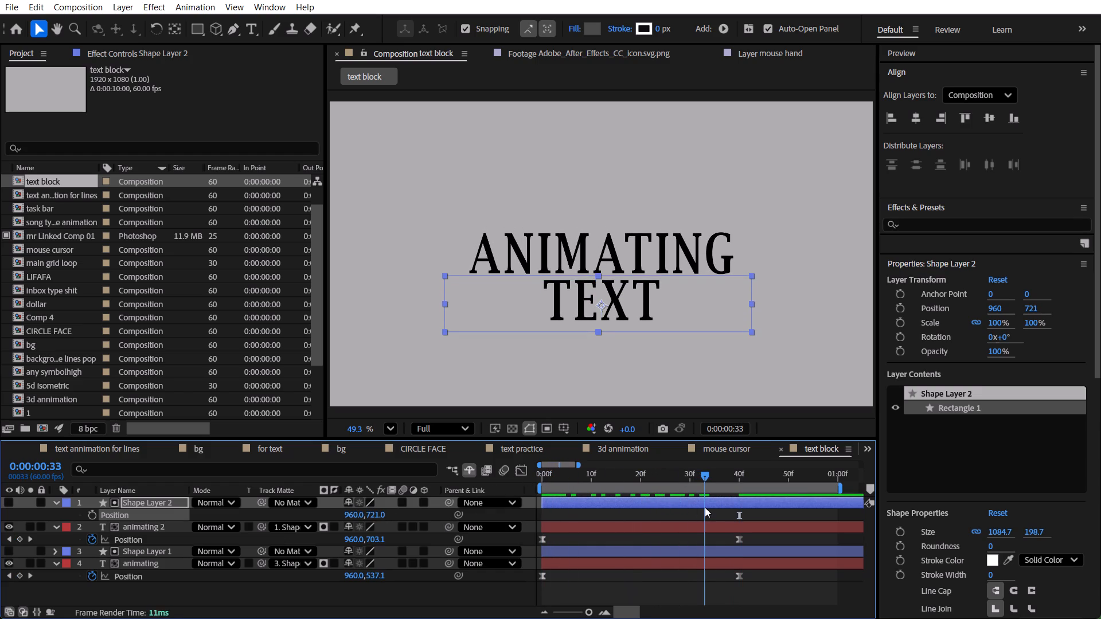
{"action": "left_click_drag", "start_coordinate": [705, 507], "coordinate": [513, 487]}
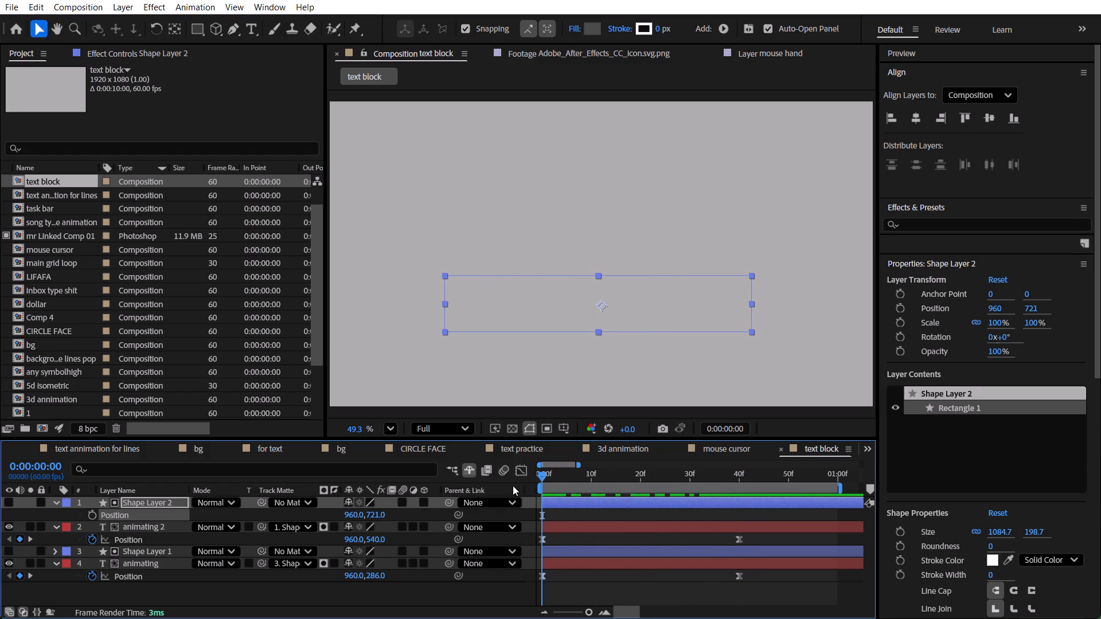
Shift "Shape Layer 2" and "animating 2" together so they start at frame 20, and scrub through the overlap between both words.
{"action": "key", "text": "u"}
{"action": "key", "text": "u"}
{"action": "left_click", "coordinate": [317, 579]}
{"action": "key", "text": "u"}
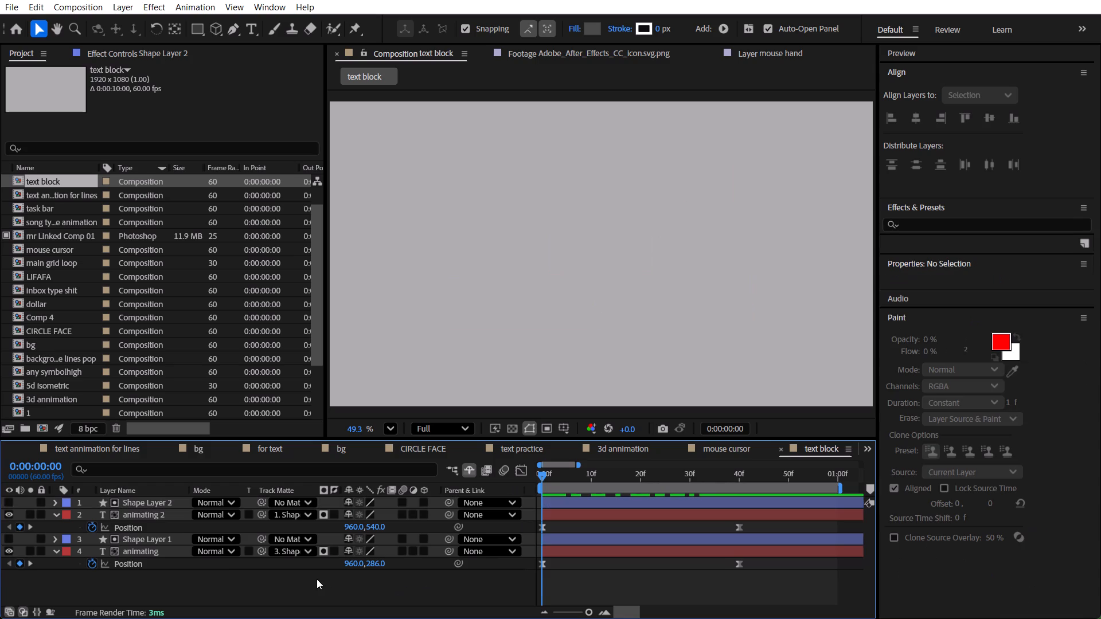
{"action": "left_click", "coordinate": [154, 519]}
{"action": "left_click", "coordinate": [158, 500], "text": "shift"}
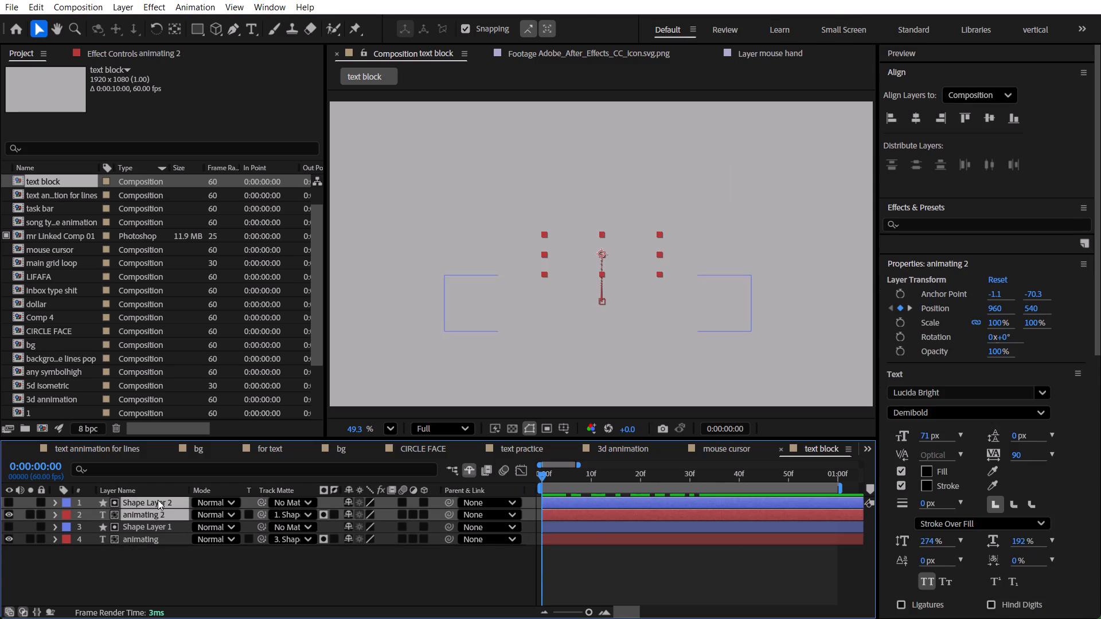
{"action": "left_click_drag", "start_coordinate": [557, 507], "coordinate": [572, 507]}
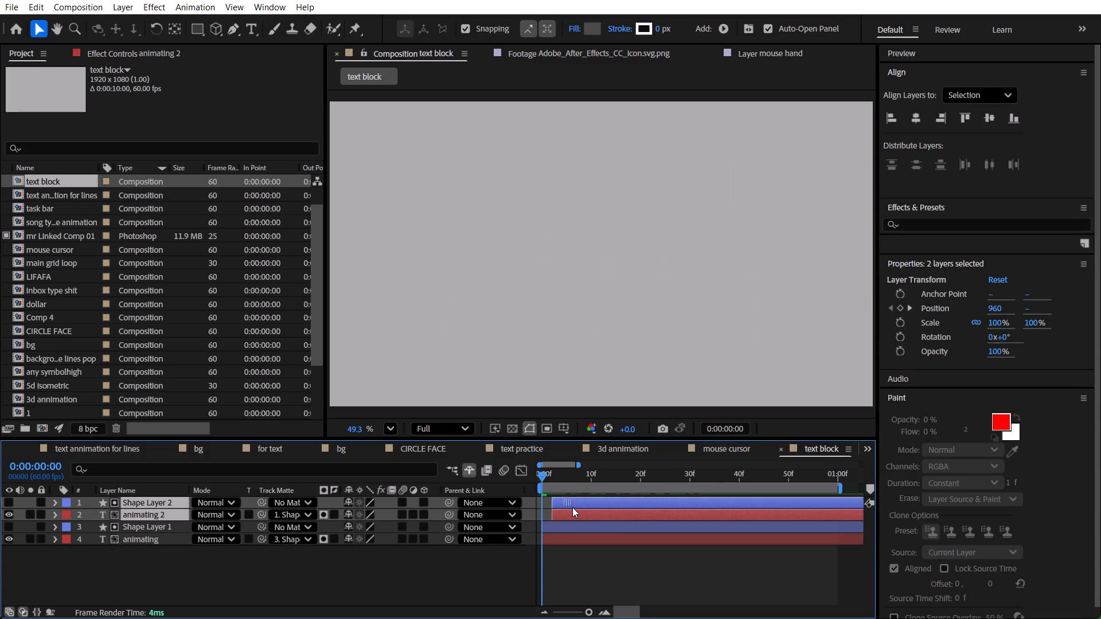
{"action": "left_click_drag", "start_coordinate": [572, 507], "coordinate": [654, 509]}
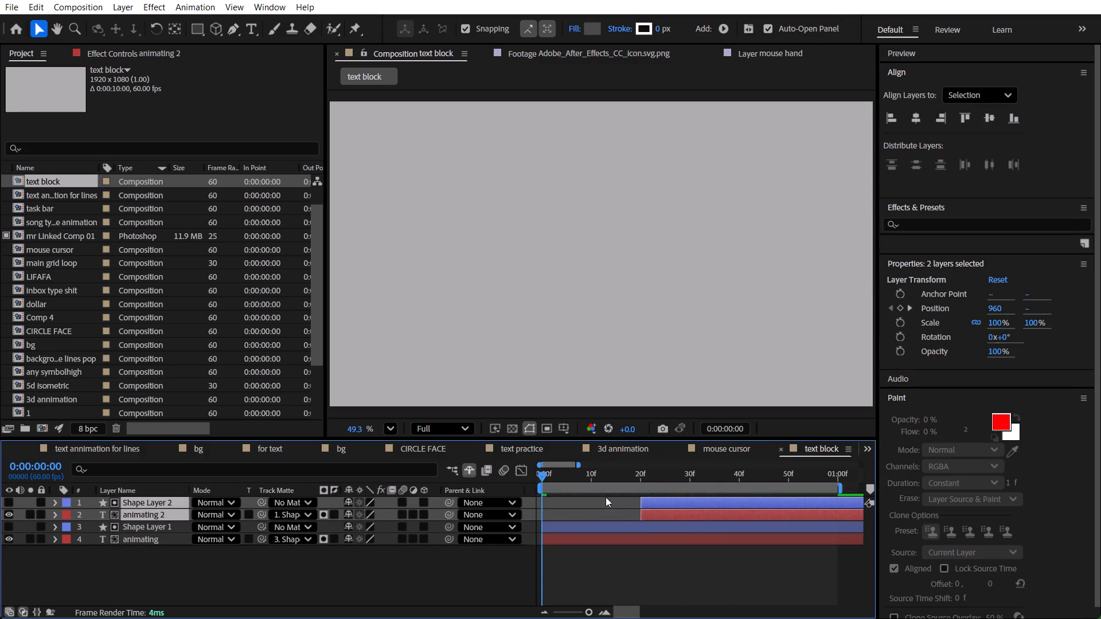
{"action": "left_click_drag", "start_coordinate": [541, 475], "coordinate": [646, 487]}
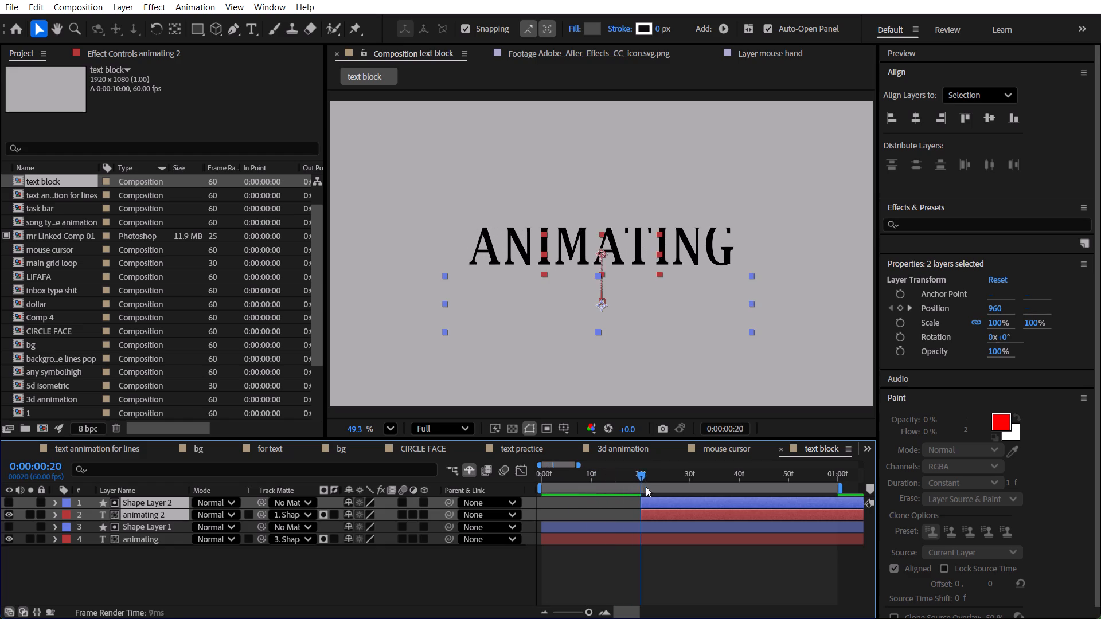
{"action": "left_click_drag", "start_coordinate": [646, 487], "coordinate": [662, 507]}
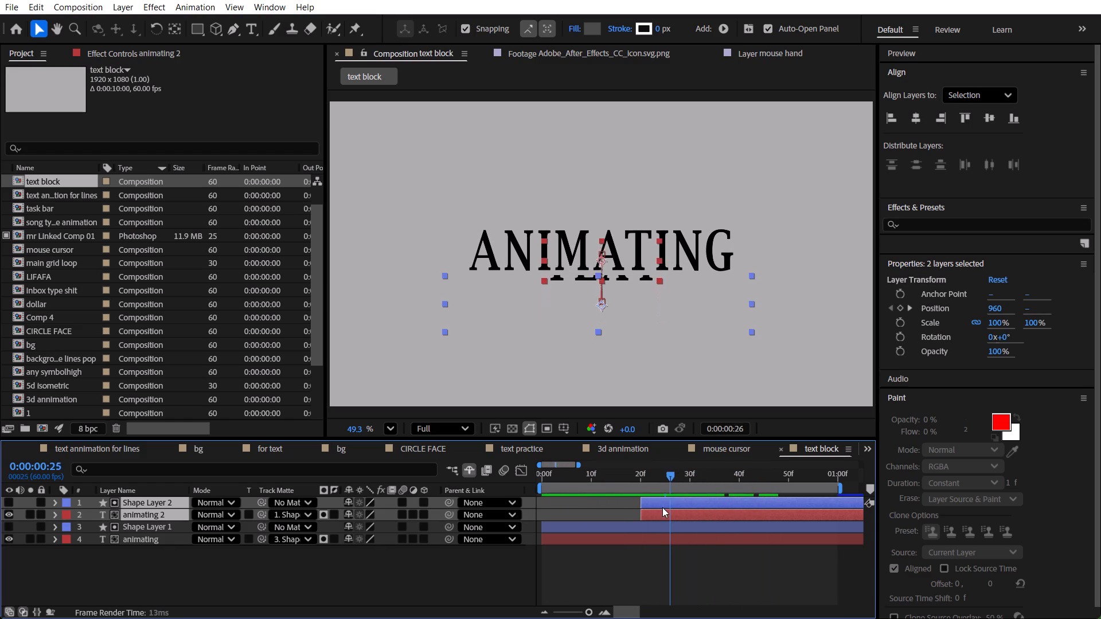
{"action": "left_click_drag", "start_coordinate": [662, 507], "coordinate": [662, 508]}
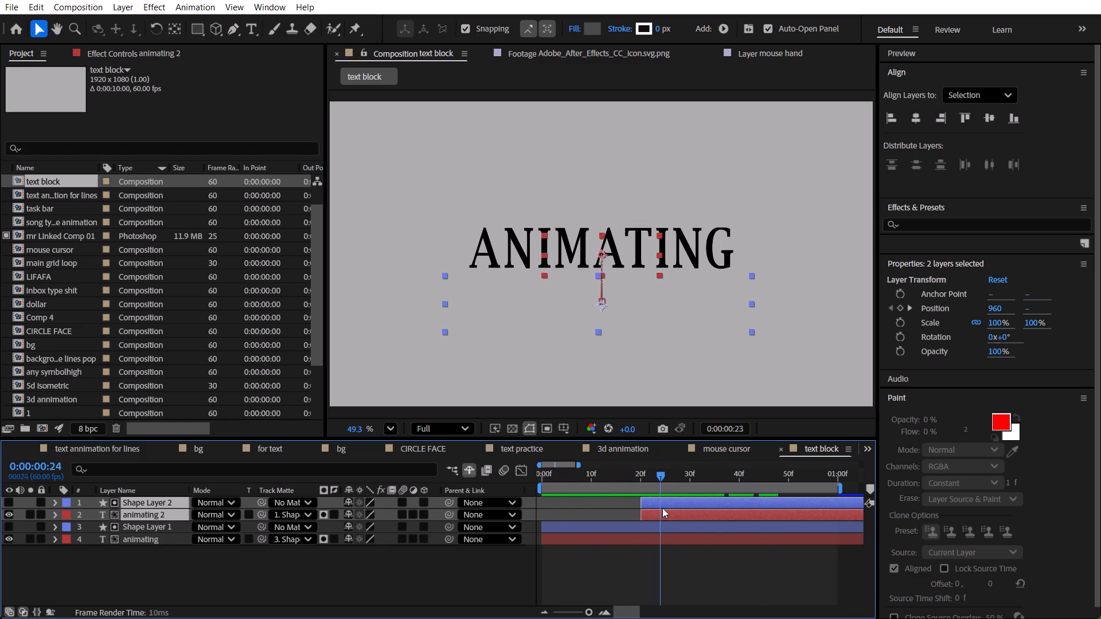
{"action": "left_click_drag", "start_coordinate": [662, 508], "coordinate": [684, 515]}
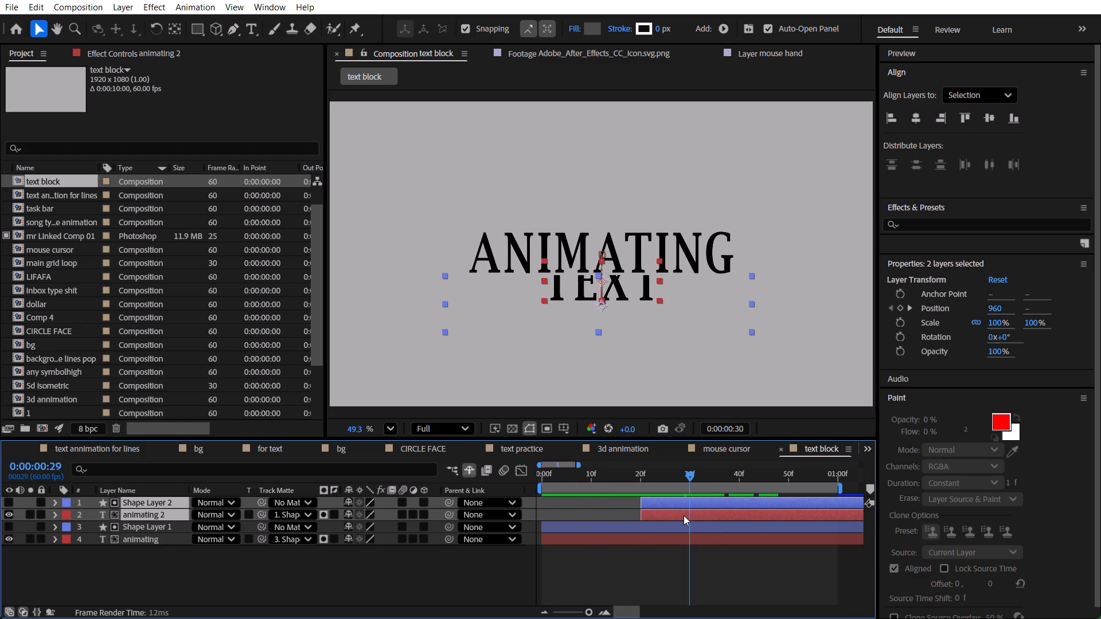
{"action": "left_click_drag", "start_coordinate": [684, 515], "coordinate": [682, 515]}
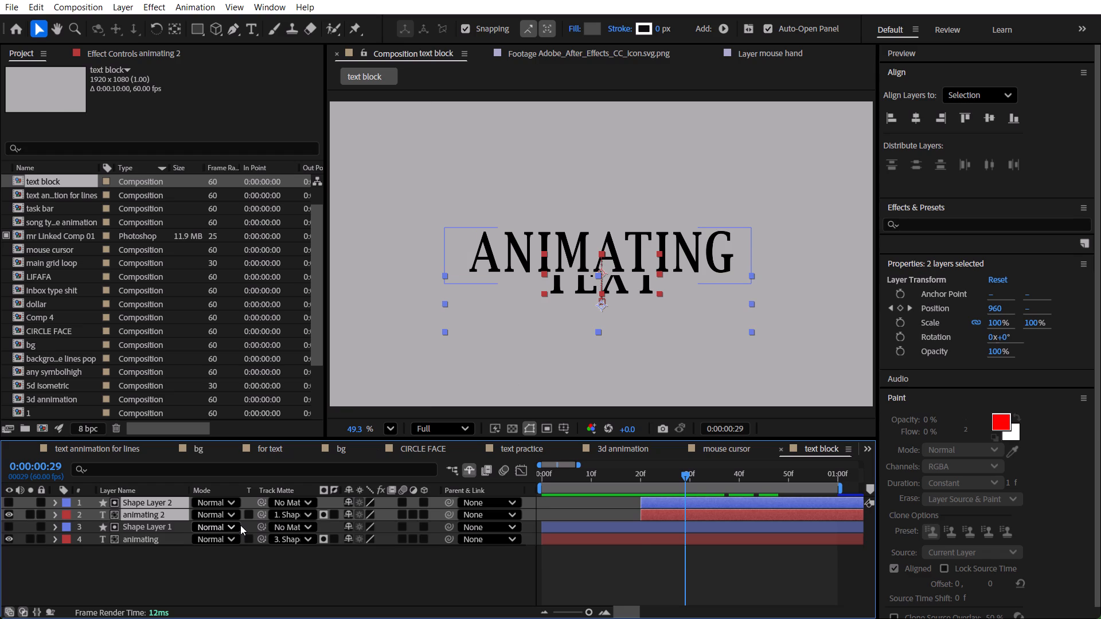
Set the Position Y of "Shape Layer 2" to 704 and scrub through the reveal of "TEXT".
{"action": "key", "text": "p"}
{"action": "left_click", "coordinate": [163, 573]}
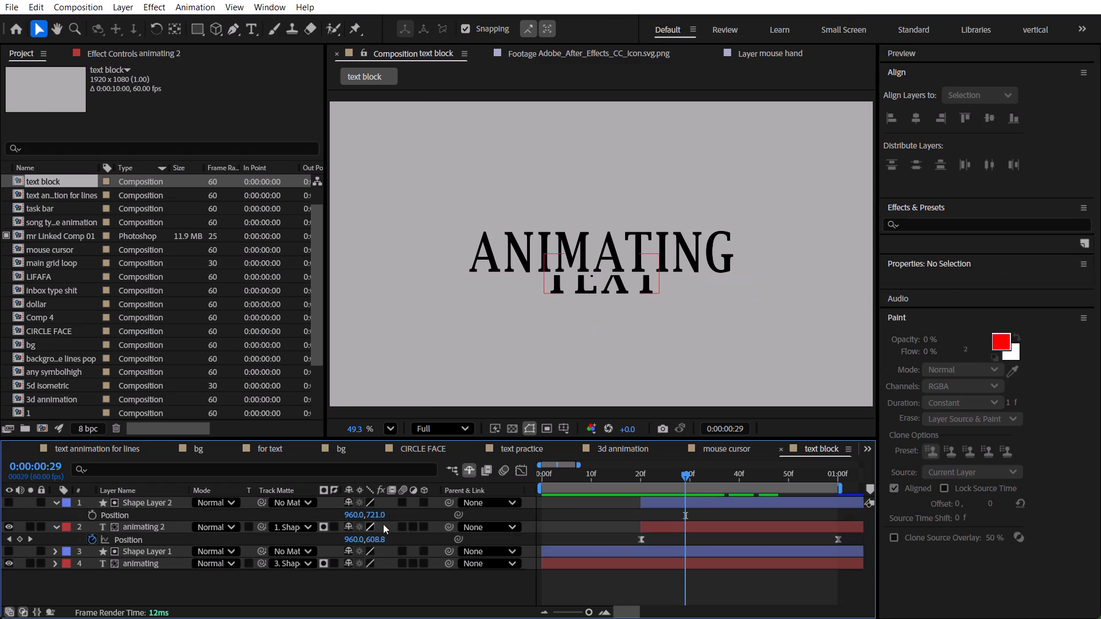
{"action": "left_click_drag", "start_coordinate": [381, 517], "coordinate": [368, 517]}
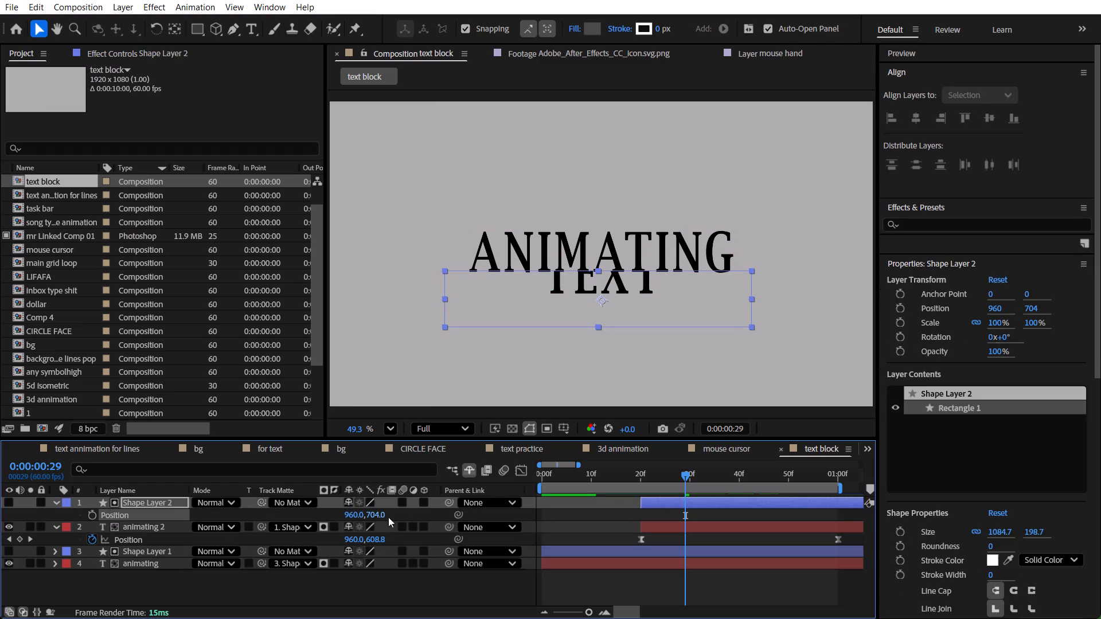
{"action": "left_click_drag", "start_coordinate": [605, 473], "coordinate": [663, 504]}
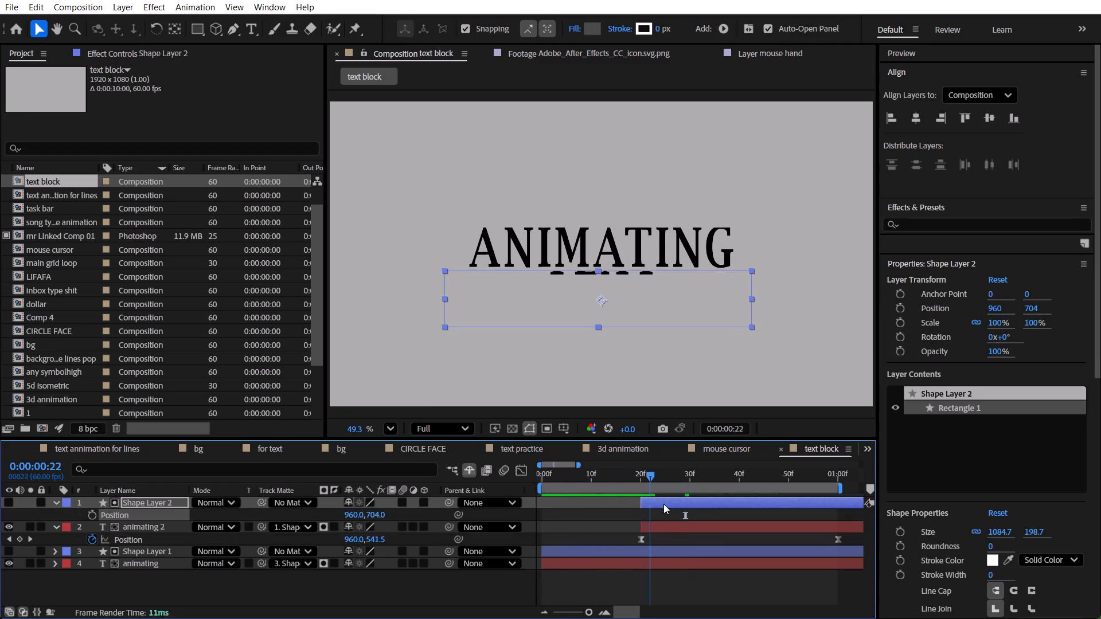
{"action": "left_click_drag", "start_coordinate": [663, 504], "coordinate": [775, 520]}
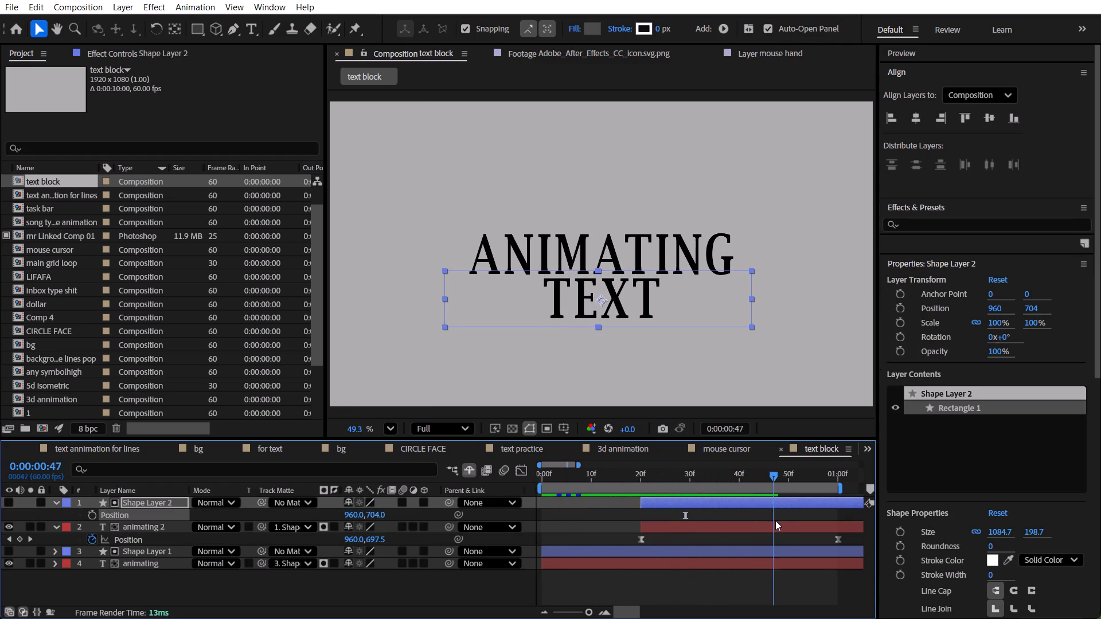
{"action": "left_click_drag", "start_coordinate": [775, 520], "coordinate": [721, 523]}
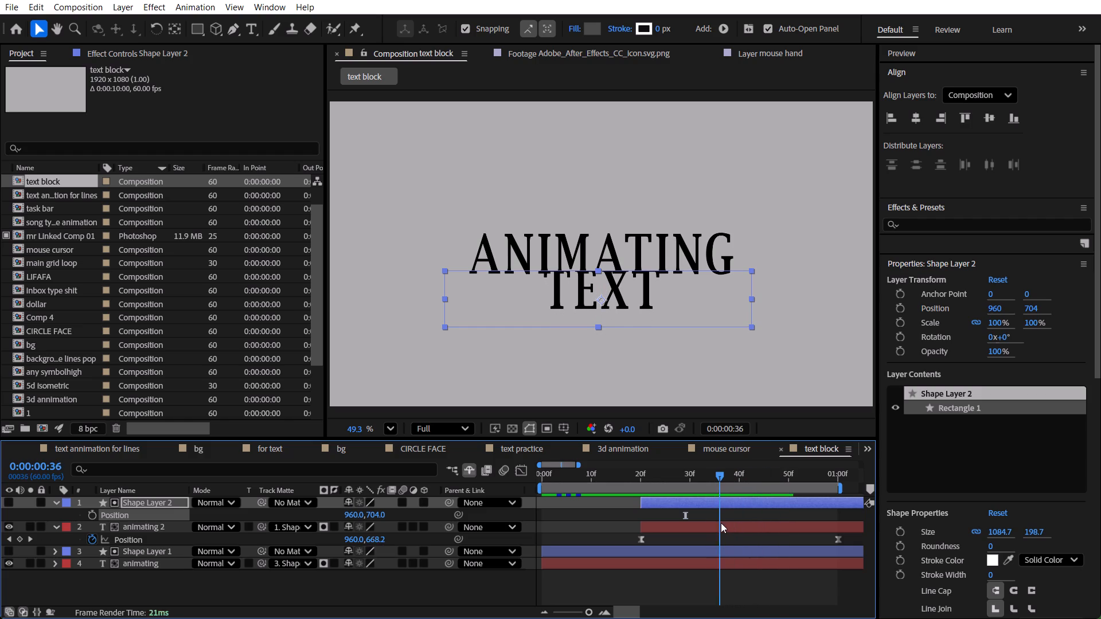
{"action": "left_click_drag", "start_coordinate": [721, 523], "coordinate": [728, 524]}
Set the Position Y of "Shape Layer 2" to 715 and preview the animation from frame 0.
{"action": "left_click_drag", "start_coordinate": [381, 514], "coordinate": [395, 515]}
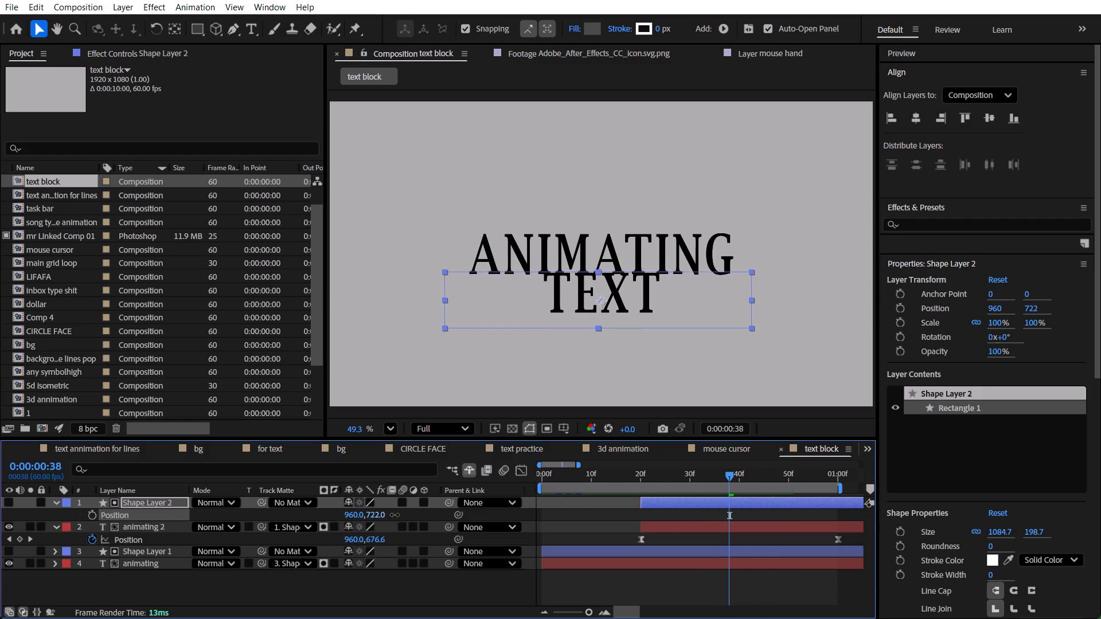
{"action": "left_click_drag", "start_coordinate": [395, 515], "coordinate": [389, 516]}
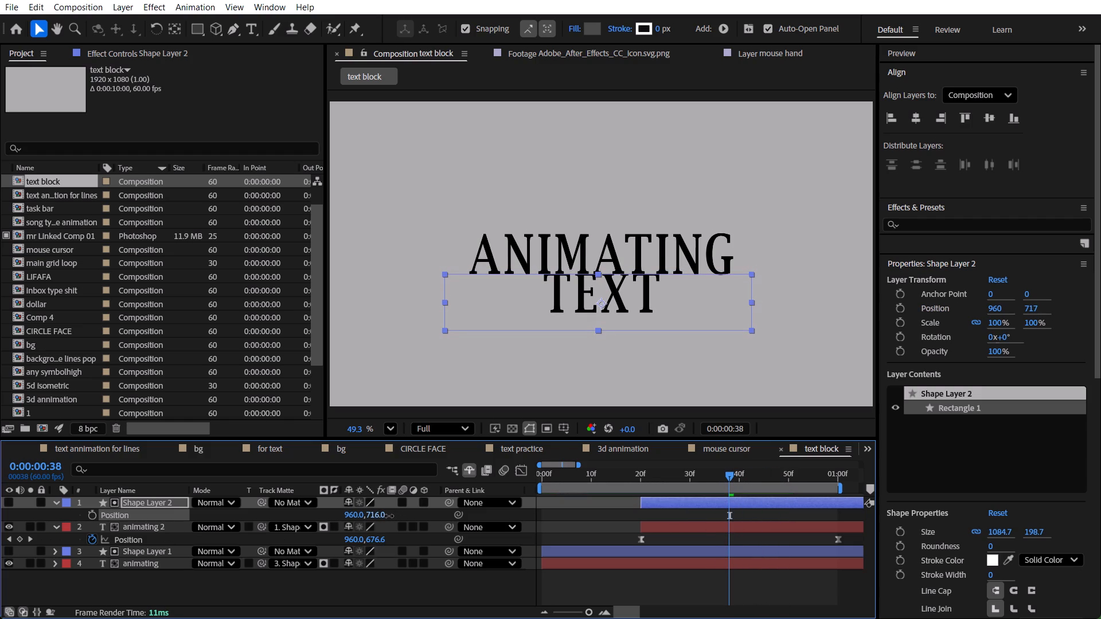
{"action": "left_click_drag", "start_coordinate": [389, 516], "coordinate": [388, 516]}
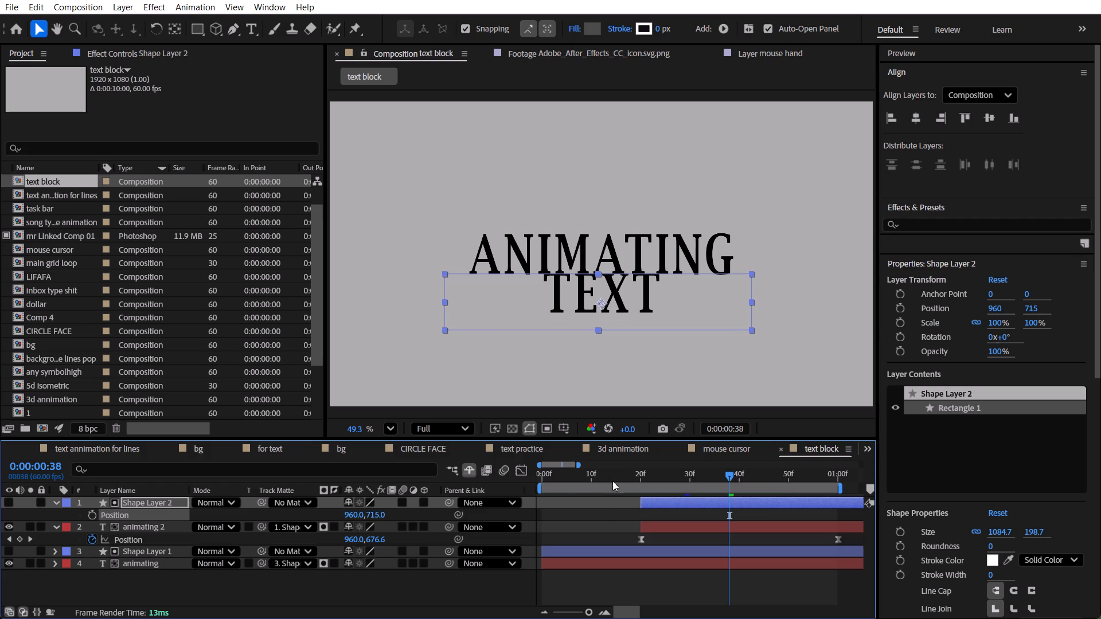
{"action": "left_click_drag", "start_coordinate": [595, 471], "coordinate": [506, 469]}
{"action": "key", "text": "space"}
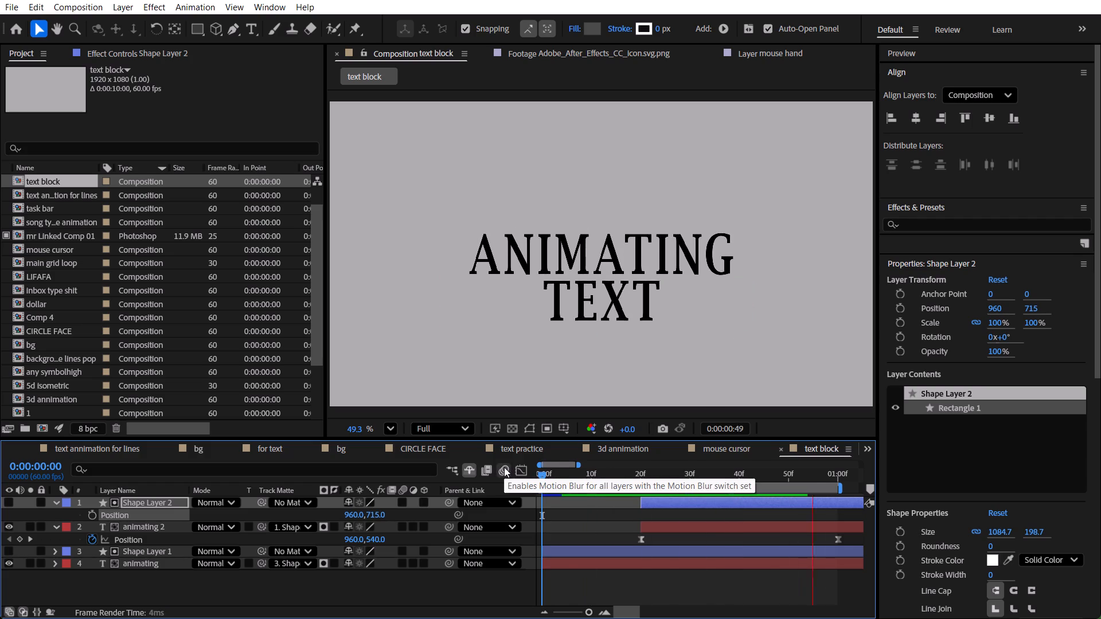
{"action": "key", "text": "space"}
{"action": "left_click_drag", "start_coordinate": [630, 476], "coordinate": [606, 476]}
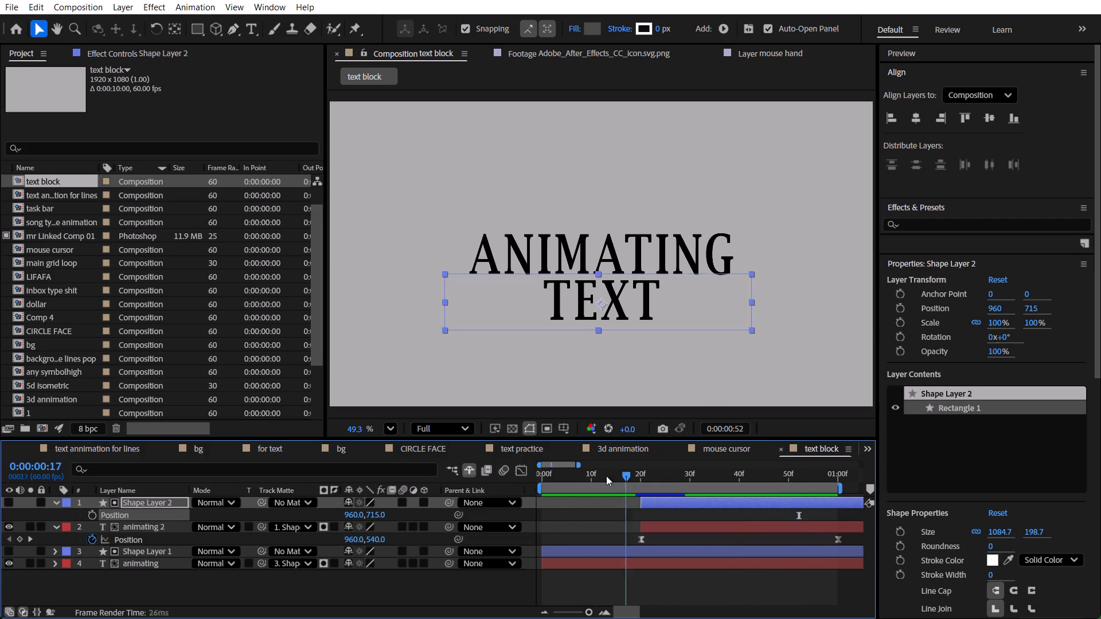
{"action": "left_click_drag", "start_coordinate": [606, 476], "coordinate": [478, 472]}
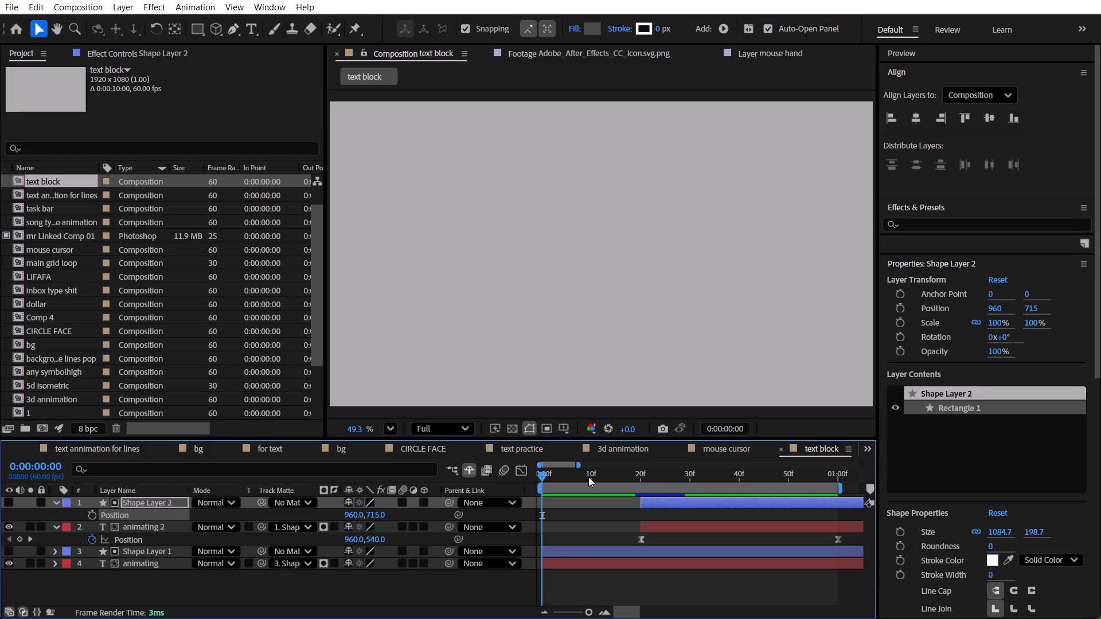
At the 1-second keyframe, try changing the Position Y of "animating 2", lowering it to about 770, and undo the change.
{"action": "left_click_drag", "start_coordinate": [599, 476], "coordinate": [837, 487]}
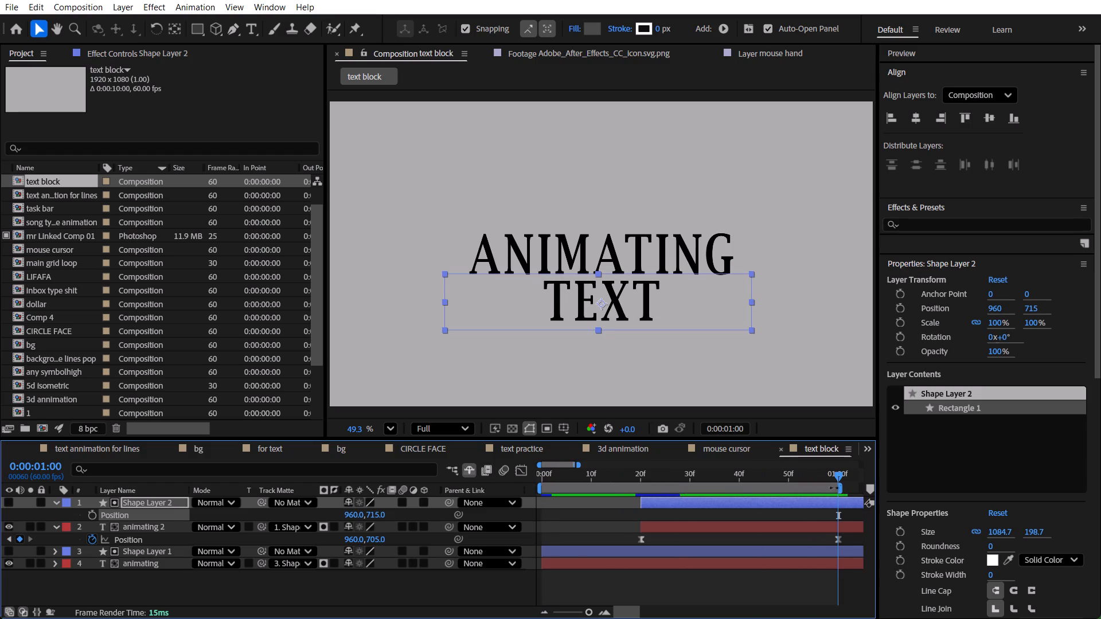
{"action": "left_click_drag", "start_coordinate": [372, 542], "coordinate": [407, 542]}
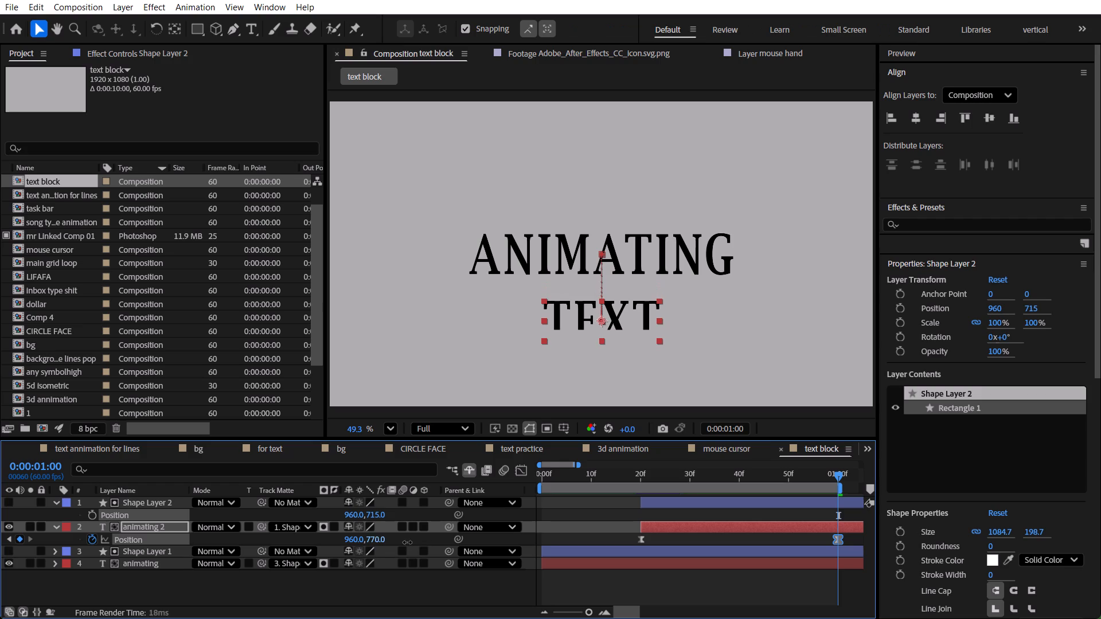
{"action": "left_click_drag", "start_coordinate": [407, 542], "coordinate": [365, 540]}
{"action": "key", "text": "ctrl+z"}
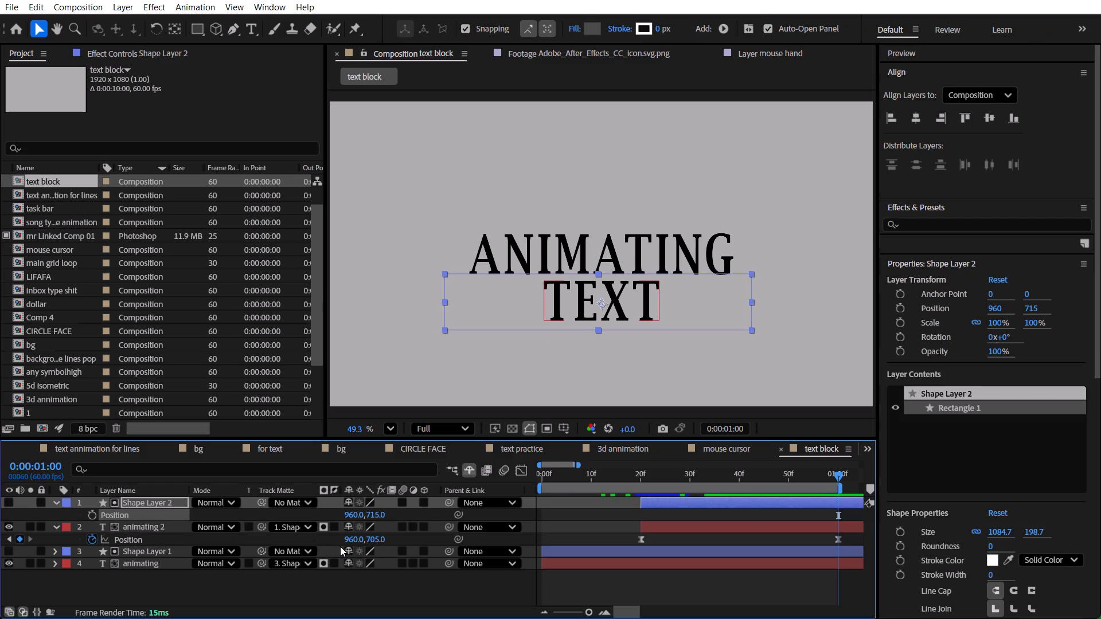
At the 1-second keyframe, set the Position X of "animating 2" to 1212 and scrub back through the reveal.
{"action": "left_click_drag", "start_coordinate": [348, 539], "coordinate": [525, 536]}
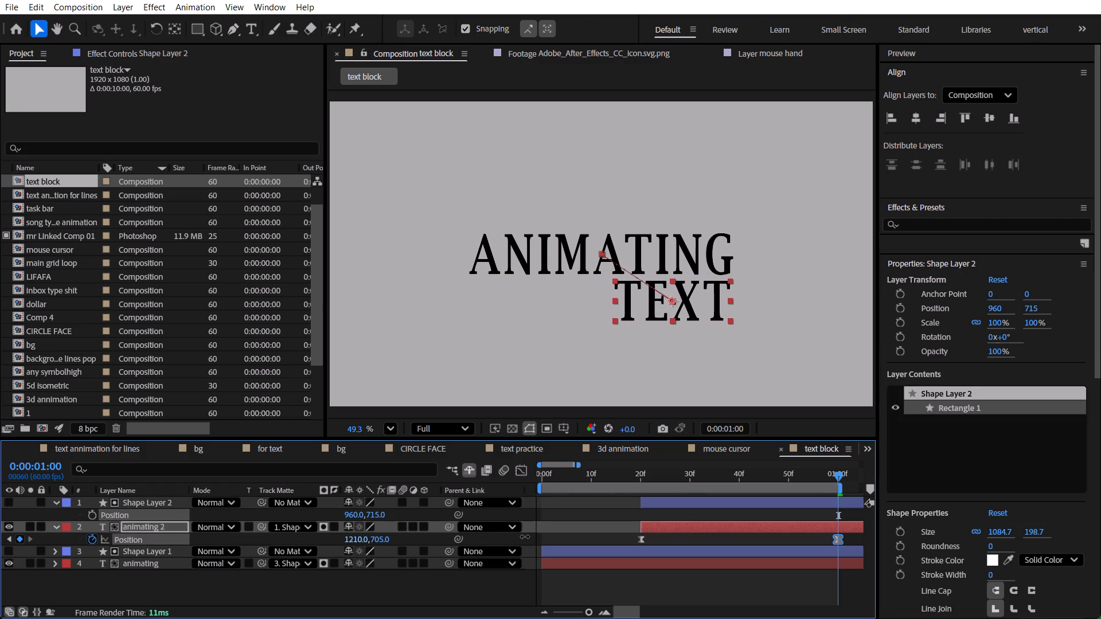
{"action": "left_click_drag", "start_coordinate": [525, 536], "coordinate": [526, 536]}
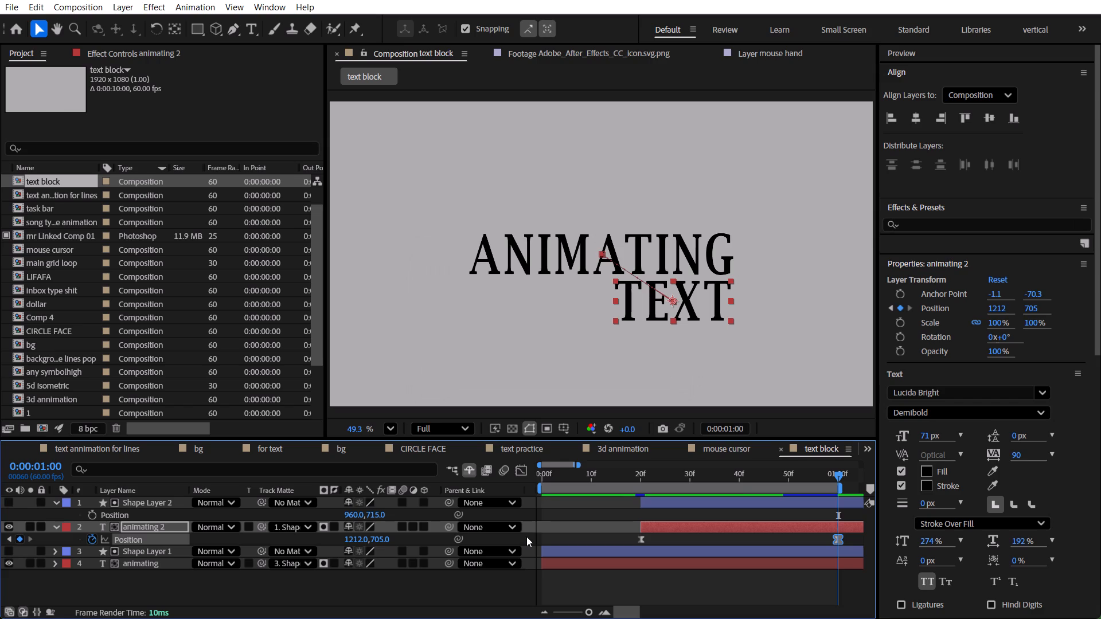
{"action": "left_click", "coordinate": [526, 536]}
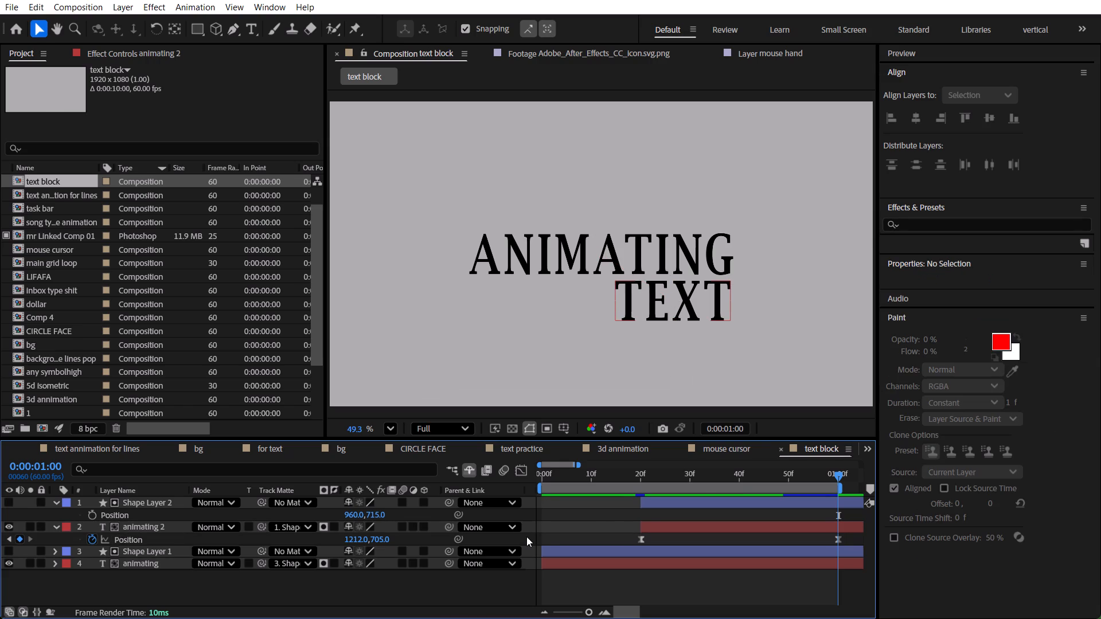
{"action": "left_click_drag", "start_coordinate": [612, 475], "coordinate": [716, 495]}
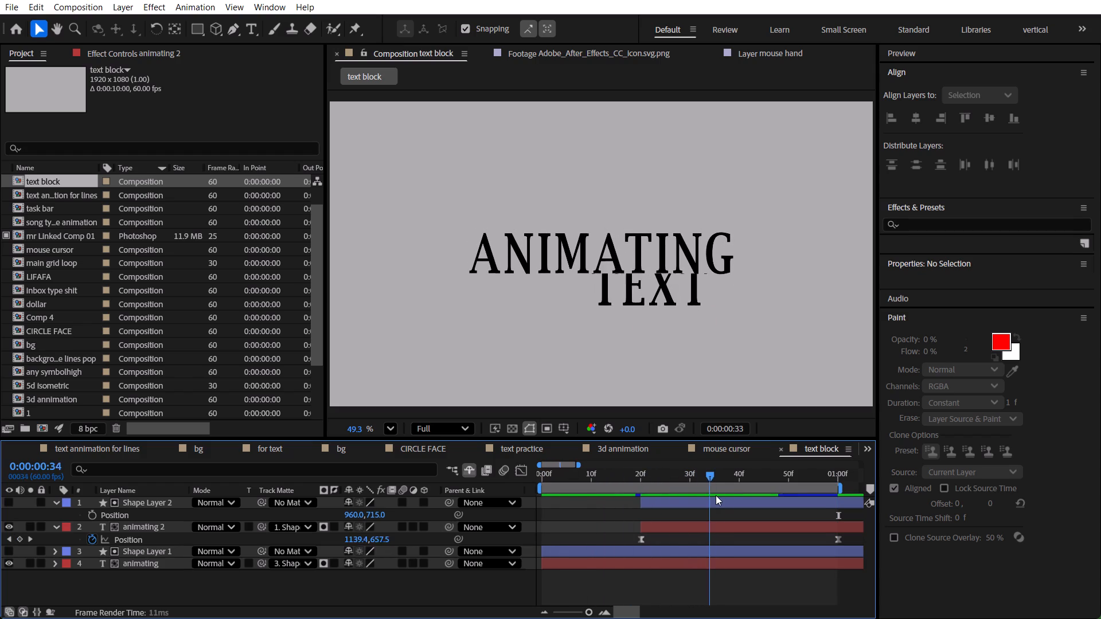
{"action": "left_click_drag", "start_coordinate": [716, 495], "coordinate": [630, 491]}
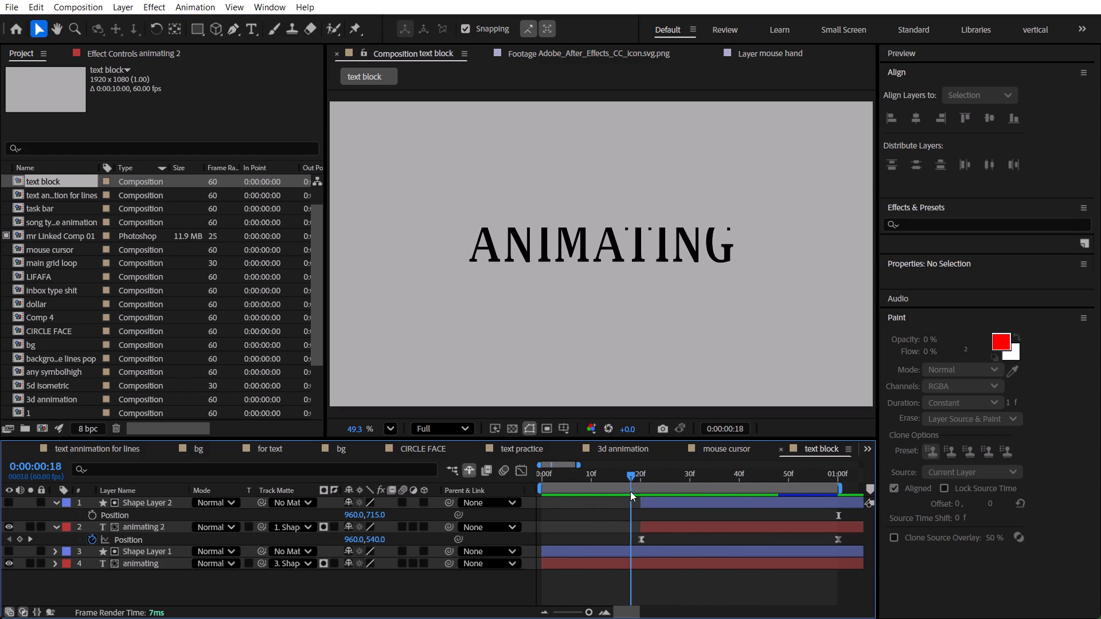
{"action": "left_click_drag", "start_coordinate": [630, 491], "coordinate": [640, 491]}
Shift "Shape Layer 2" and "animating 2" together so they start at frame 40, and scrub through the delayed reveal.
{"action": "type", "text": "uu"}
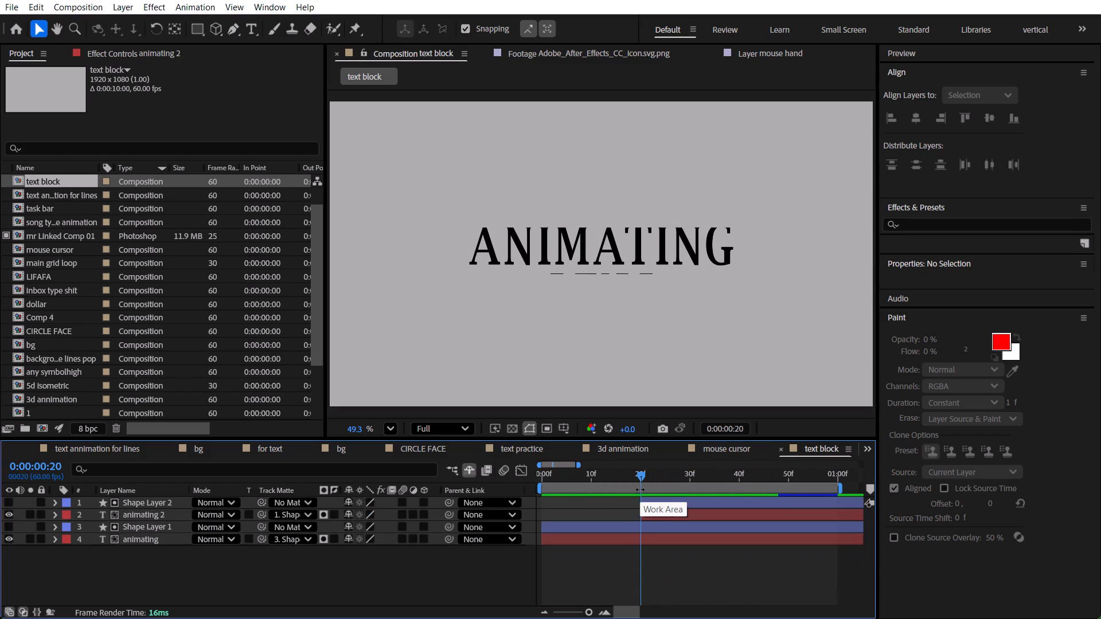
{"action": "left_click", "coordinate": [602, 500]}
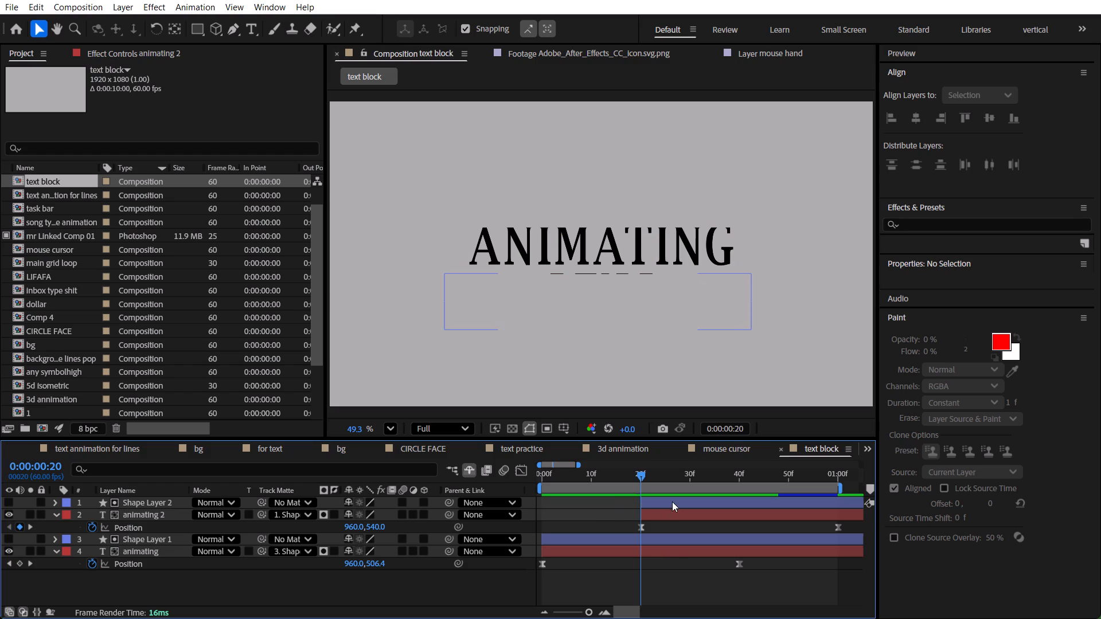
{"action": "left_click", "coordinate": [672, 500]}
{"action": "left_click", "coordinate": [671, 514], "text": "shift"}
{"action": "left_click_drag", "start_coordinate": [661, 514], "coordinate": [696, 514]}
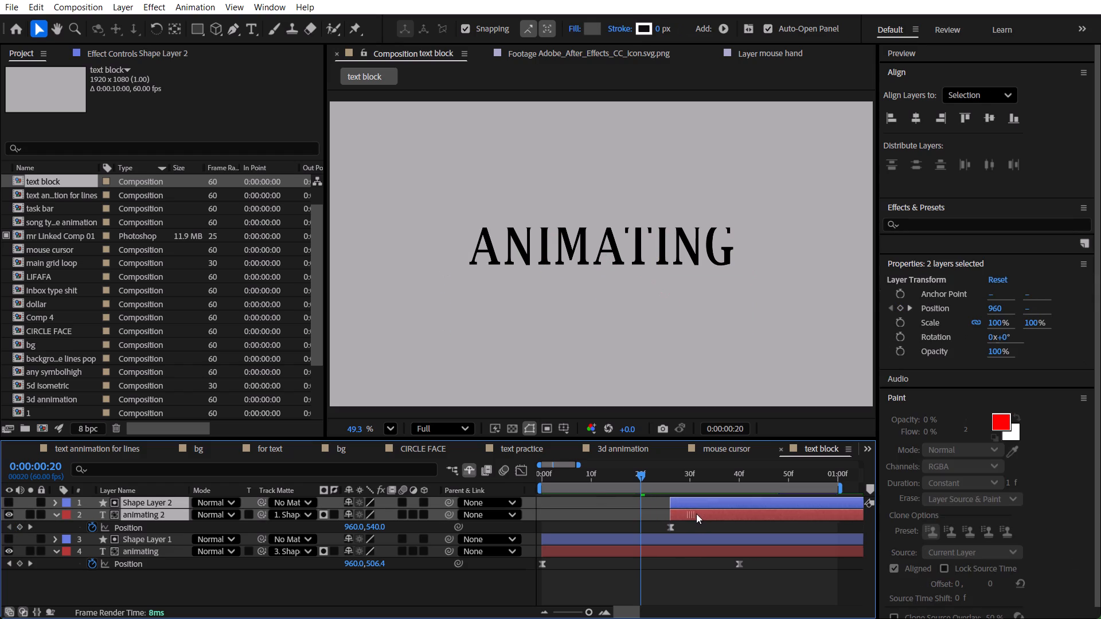
{"action": "left_click_drag", "start_coordinate": [696, 514], "coordinate": [758, 523]}
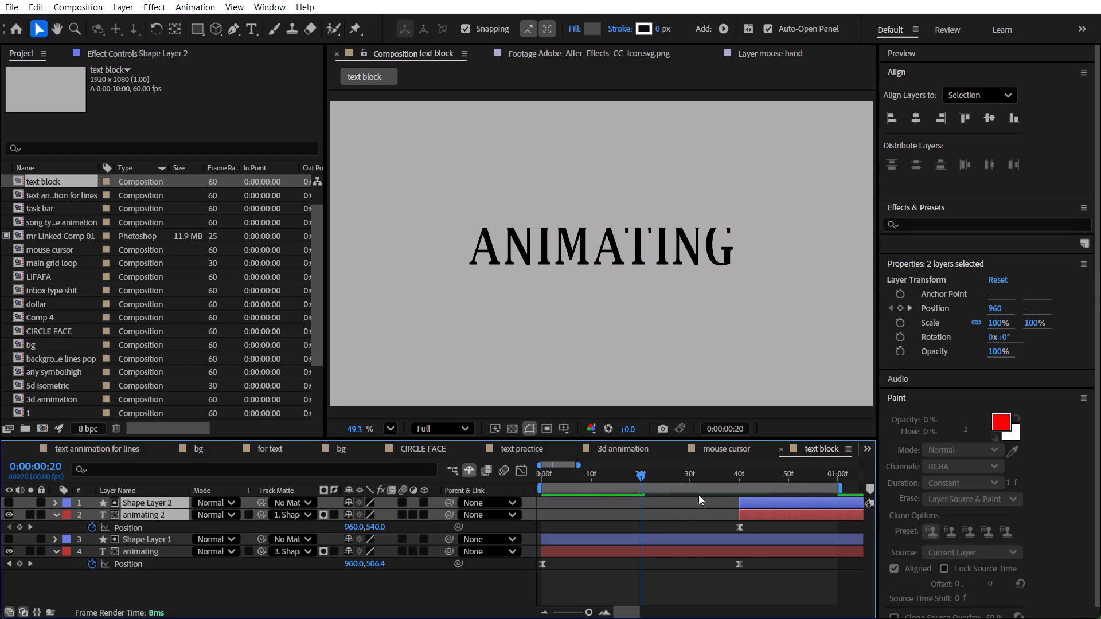
{"action": "left_click_drag", "start_coordinate": [655, 476], "coordinate": [805, 499]}
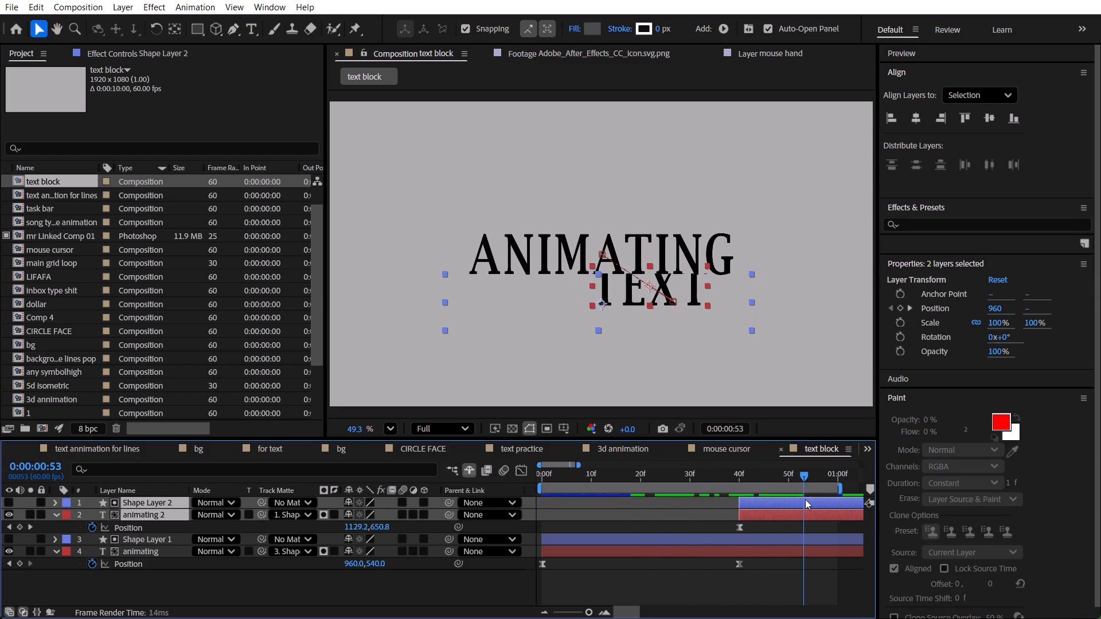
{"action": "left_click_drag", "start_coordinate": [805, 499], "coordinate": [545, 512]}
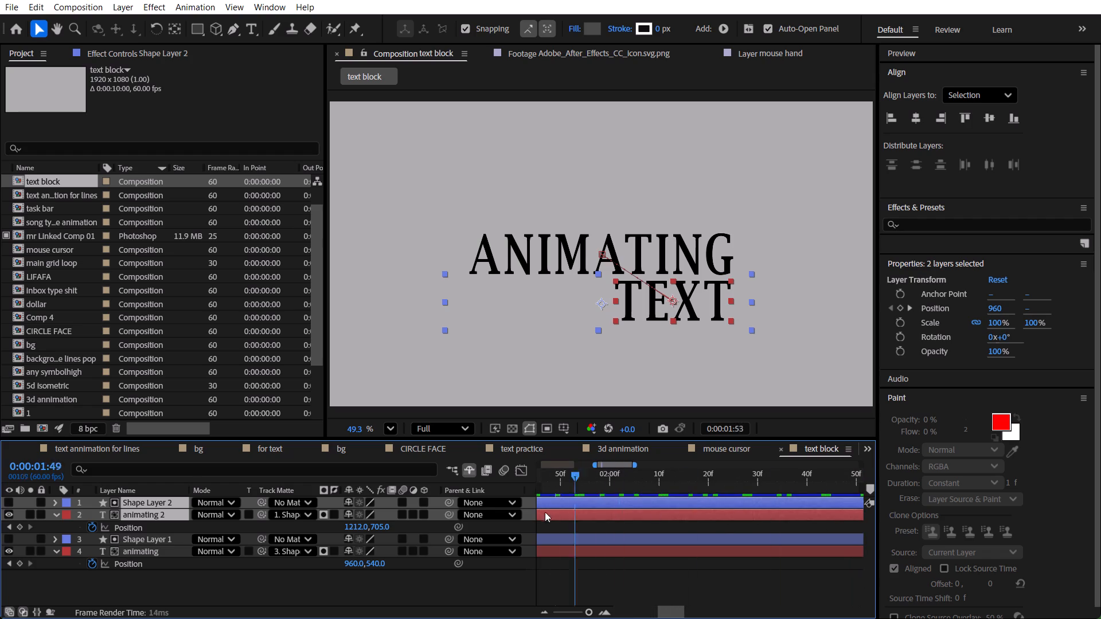
{"action": "left_click_drag", "start_coordinate": [545, 512], "coordinate": [850, 594]}
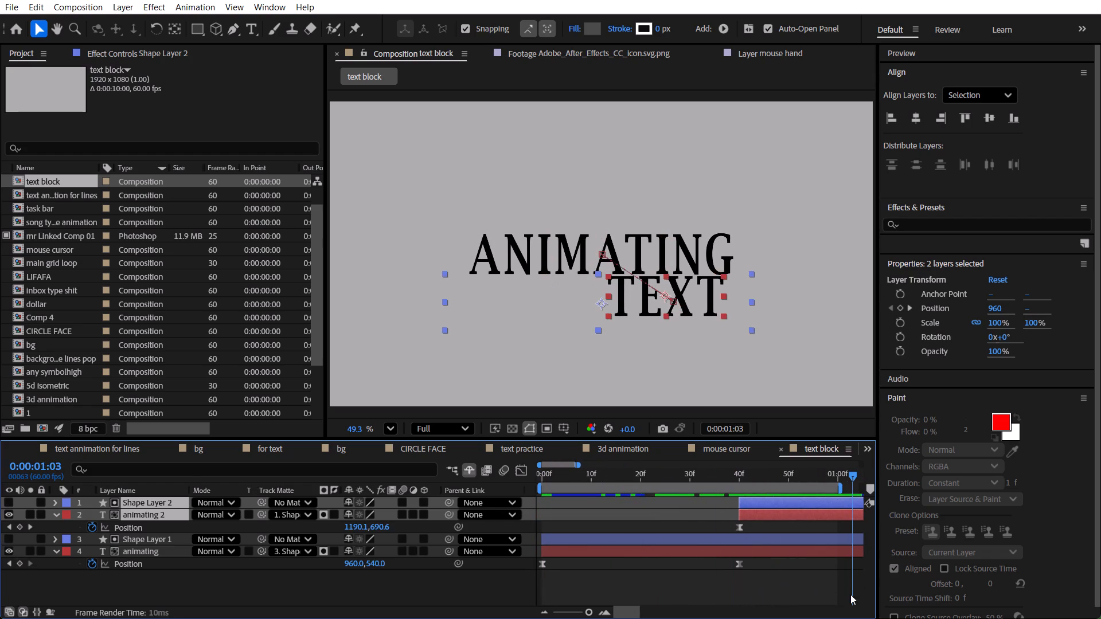
Extend the end of the work area to the last Position keyframe of "animating 2" at 1:20.
{"action": "left_click_drag", "start_coordinate": [850, 594], "coordinate": [761, 596]}
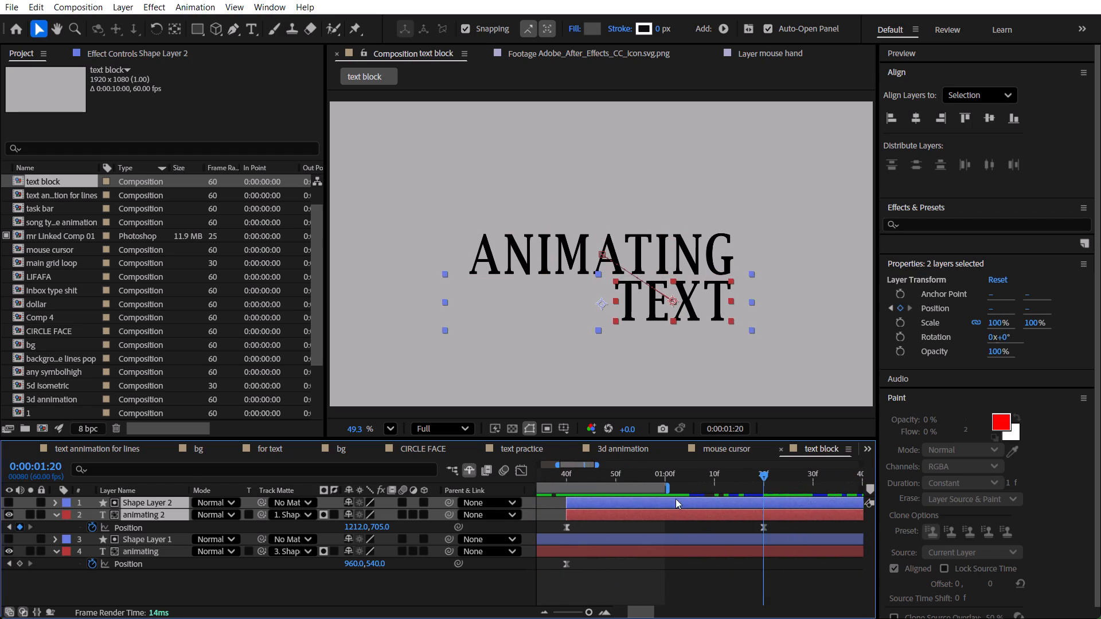
{"action": "left_click_drag", "start_coordinate": [665, 486], "coordinate": [544, 495]}
{"action": "left_click_drag", "start_coordinate": [669, 487], "coordinate": [771, 496]}
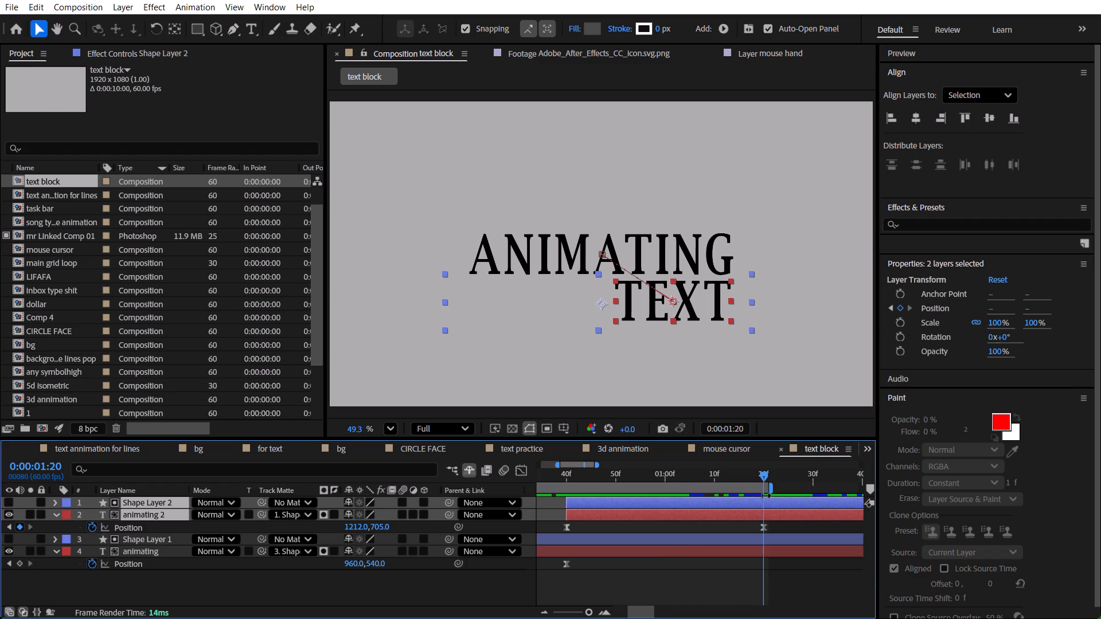
{"action": "left_click_drag", "start_coordinate": [771, 496], "coordinate": [768, 496]}
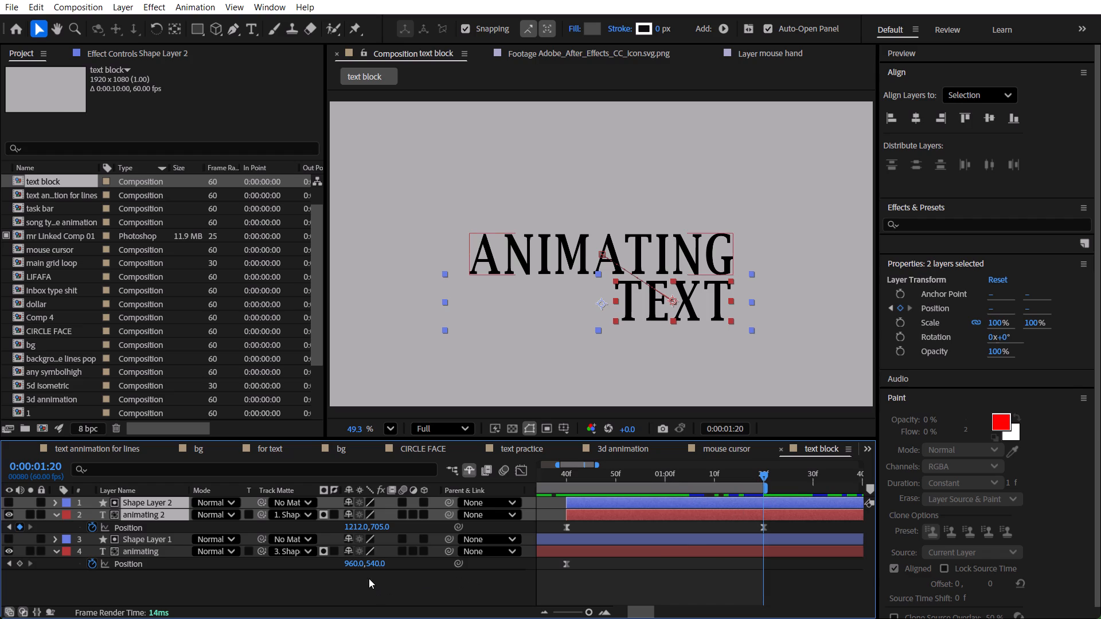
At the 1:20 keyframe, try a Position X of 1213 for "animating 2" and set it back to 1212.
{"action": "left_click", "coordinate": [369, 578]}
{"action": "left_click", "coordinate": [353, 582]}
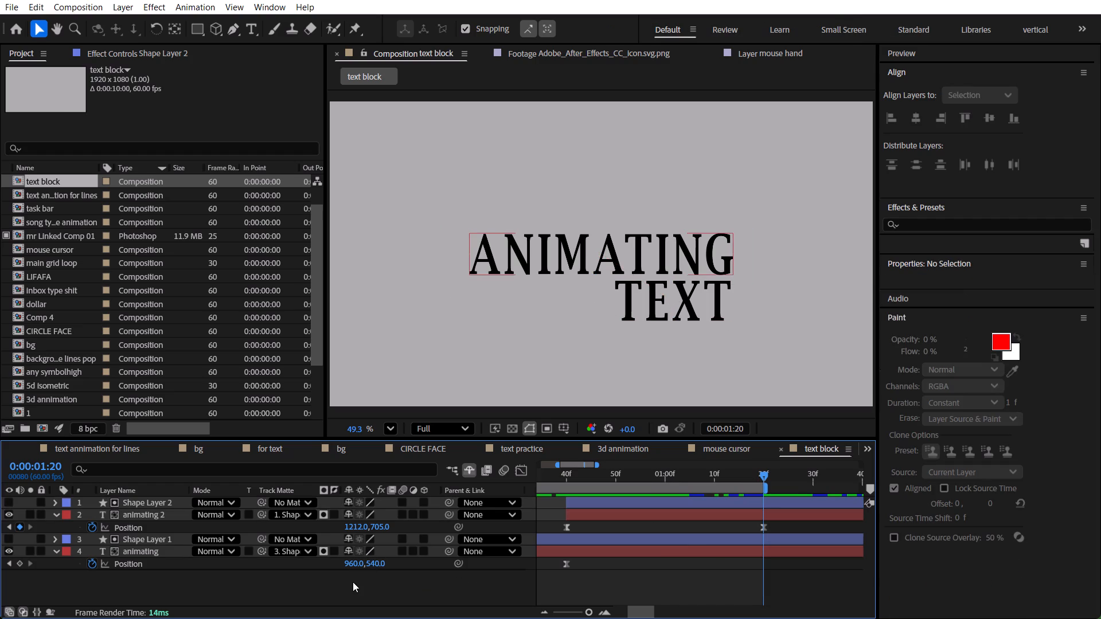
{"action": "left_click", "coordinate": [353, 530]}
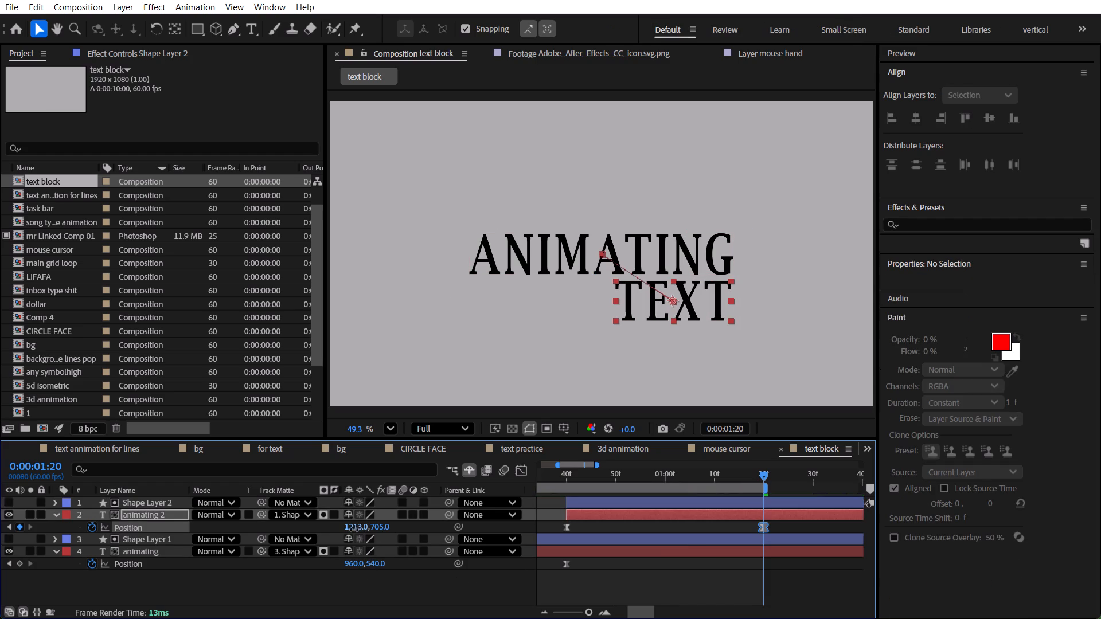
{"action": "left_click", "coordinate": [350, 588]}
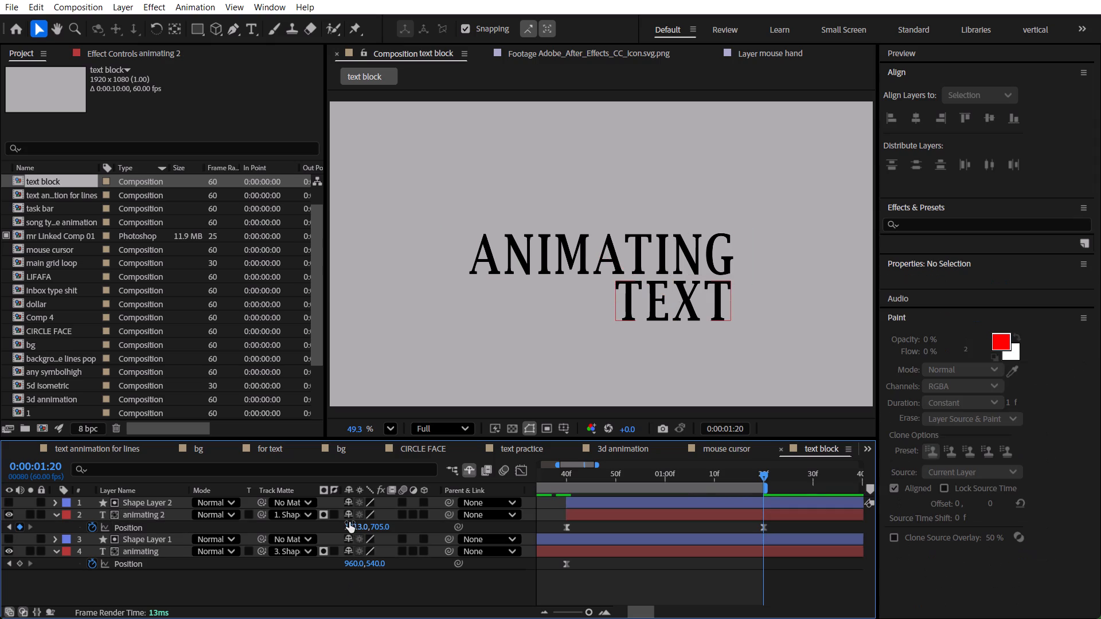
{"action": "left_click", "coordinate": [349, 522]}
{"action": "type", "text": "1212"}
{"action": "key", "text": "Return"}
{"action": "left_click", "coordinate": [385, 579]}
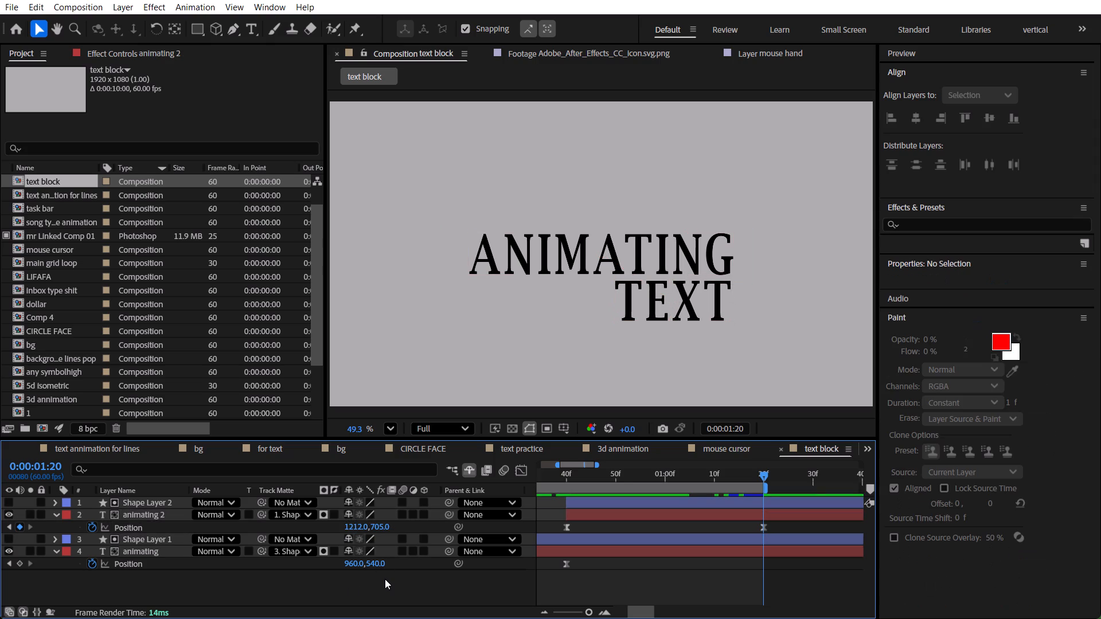
Preview the animation of both words from frame 0 with more of the timeline in view.
{"action": "left_click_drag", "start_coordinate": [618, 476], "coordinate": [496, 479]}
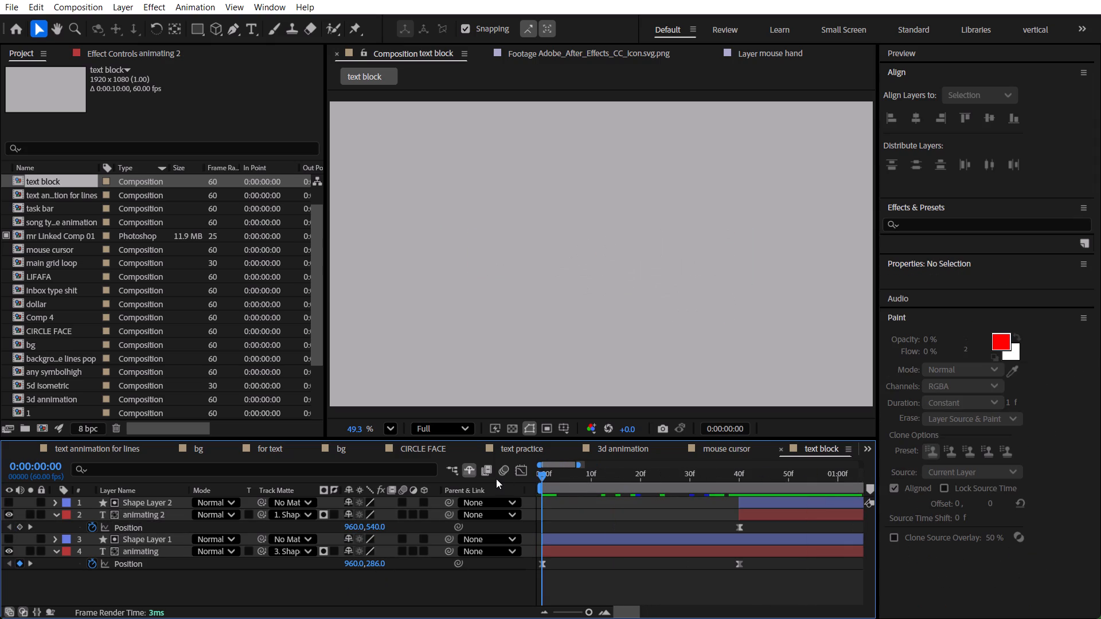
{"action": "type", "text": "--"}
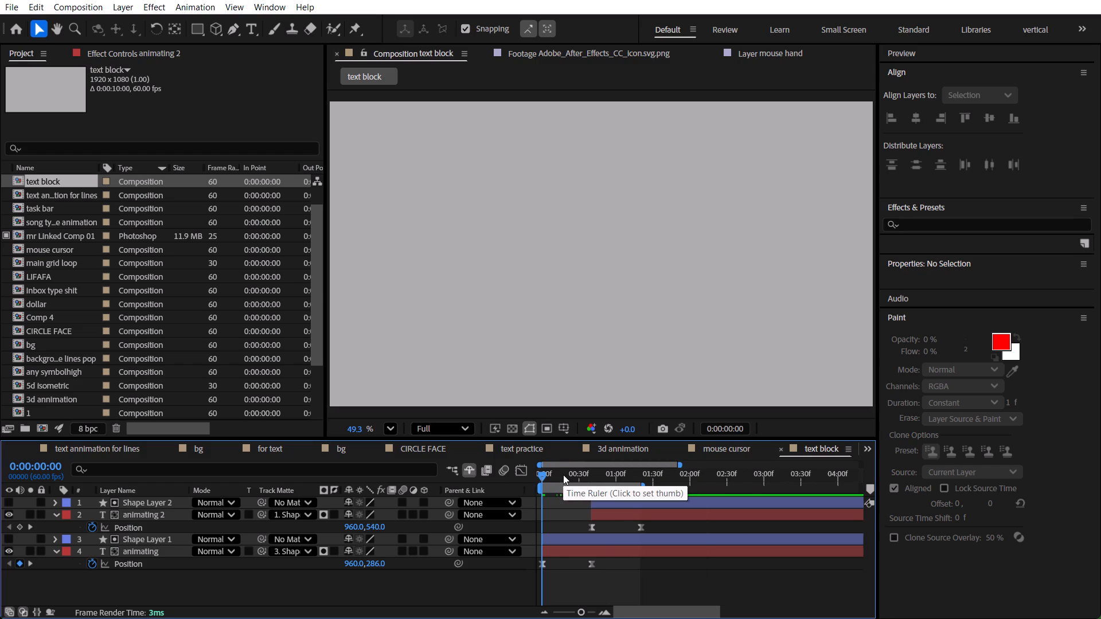
{"action": "key", "text": "space"}
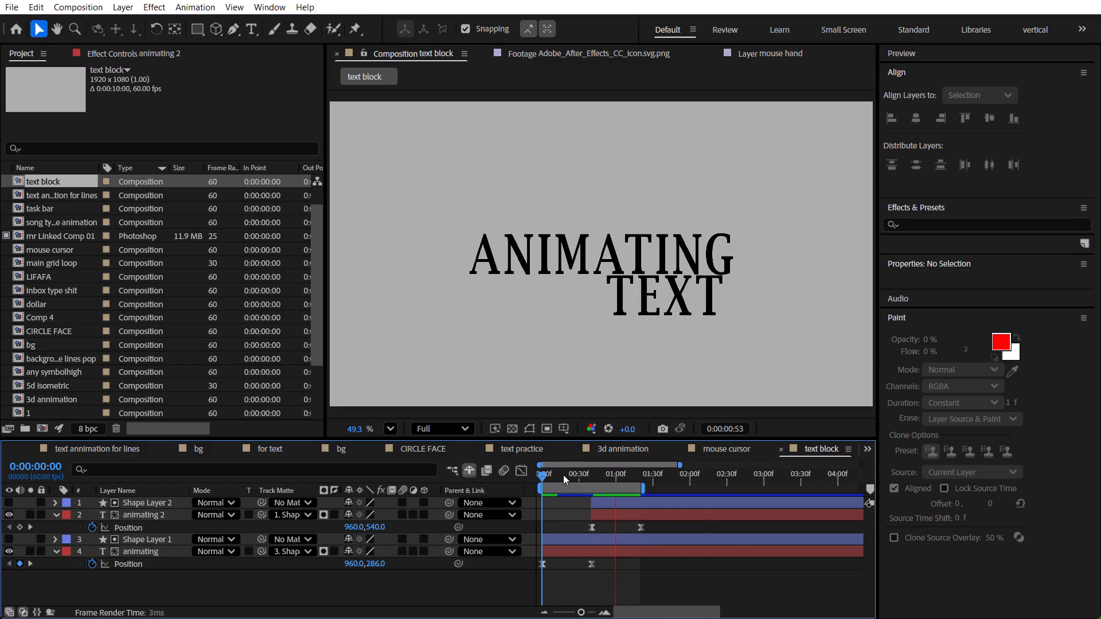
{"action": "key", "text": "space"}
{"action": "key", "text": "space"}
{"action": "key", "text": "space"}
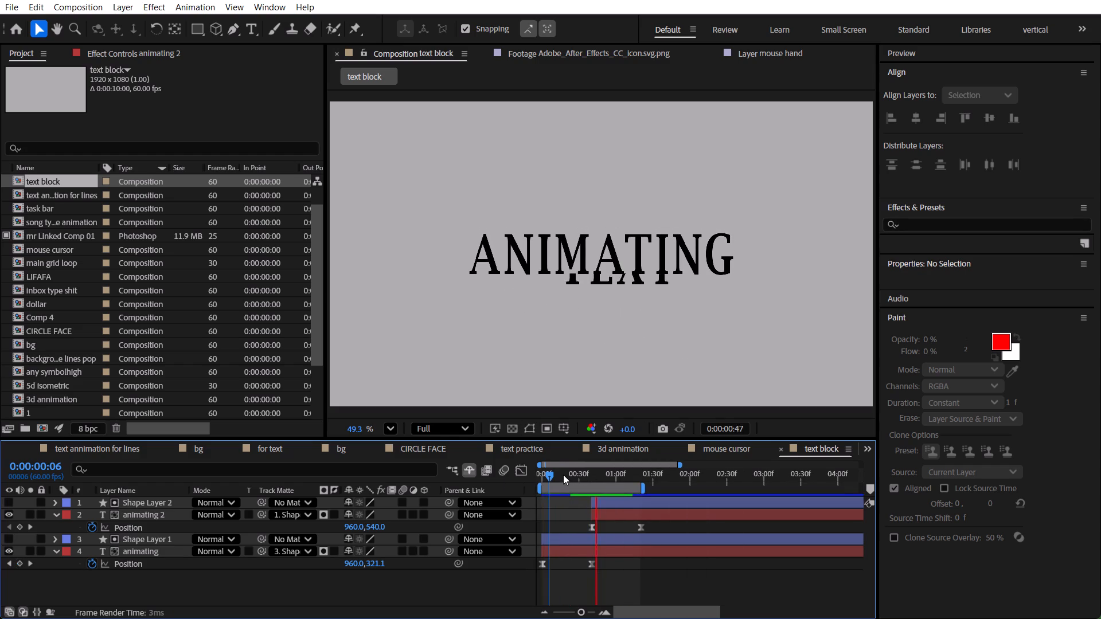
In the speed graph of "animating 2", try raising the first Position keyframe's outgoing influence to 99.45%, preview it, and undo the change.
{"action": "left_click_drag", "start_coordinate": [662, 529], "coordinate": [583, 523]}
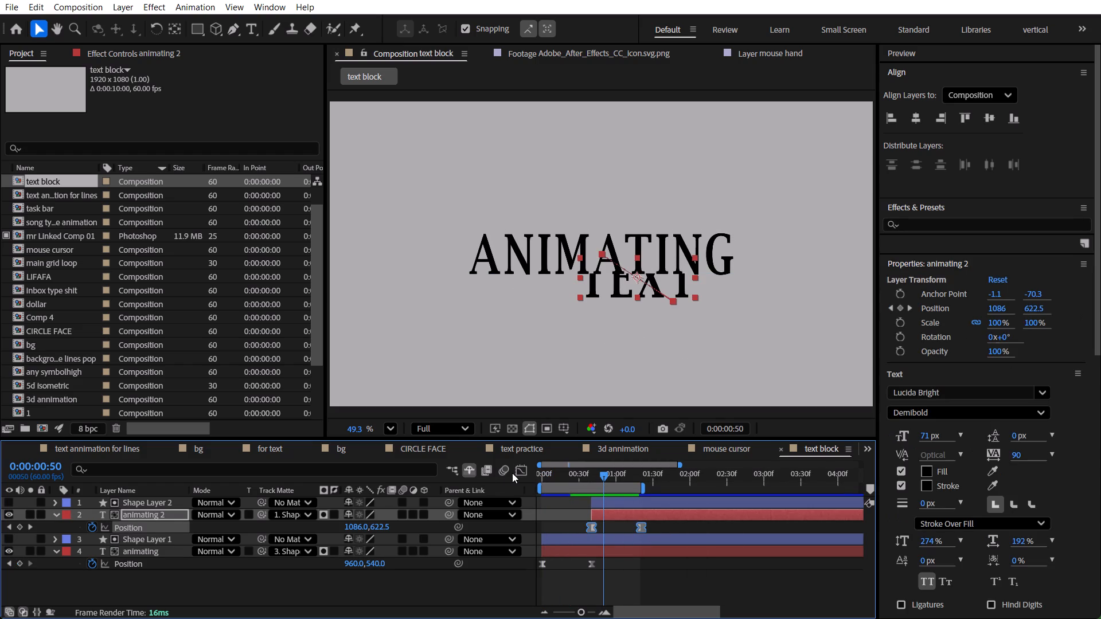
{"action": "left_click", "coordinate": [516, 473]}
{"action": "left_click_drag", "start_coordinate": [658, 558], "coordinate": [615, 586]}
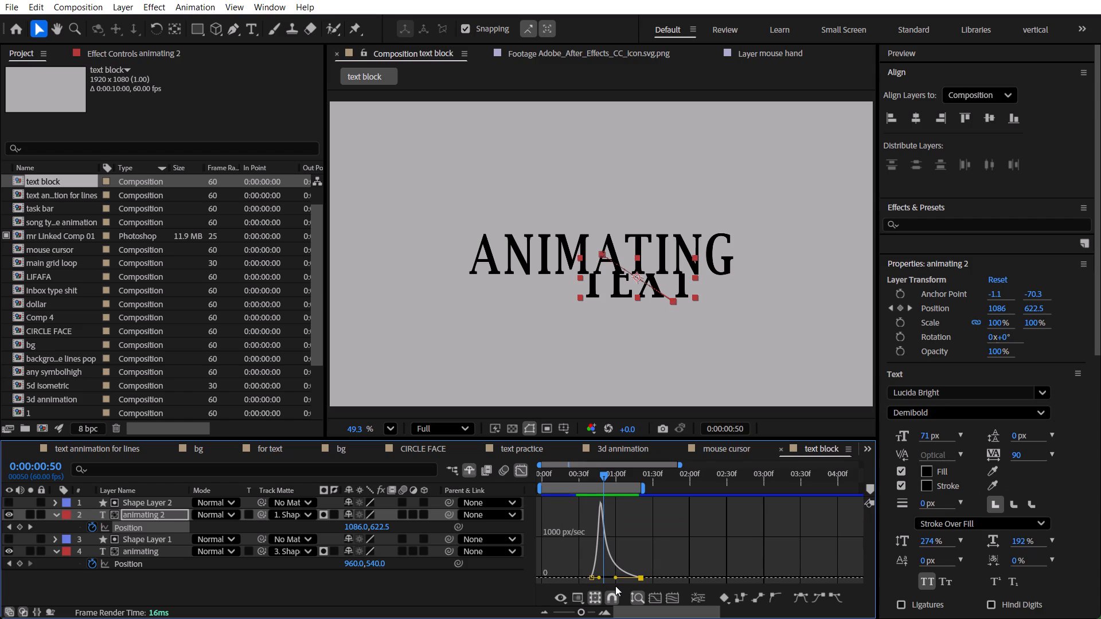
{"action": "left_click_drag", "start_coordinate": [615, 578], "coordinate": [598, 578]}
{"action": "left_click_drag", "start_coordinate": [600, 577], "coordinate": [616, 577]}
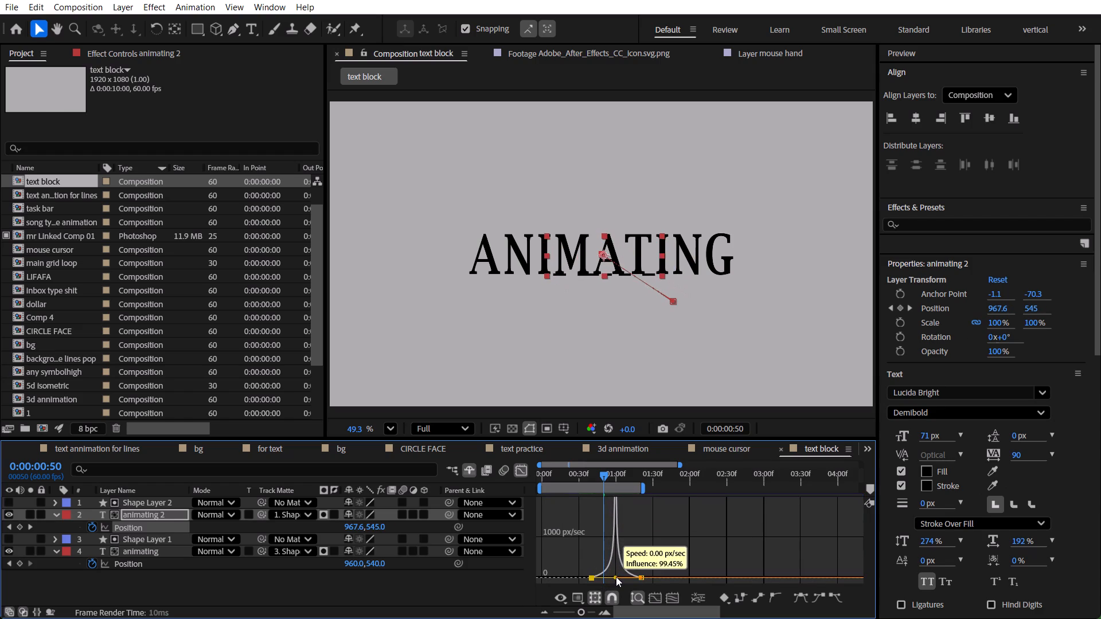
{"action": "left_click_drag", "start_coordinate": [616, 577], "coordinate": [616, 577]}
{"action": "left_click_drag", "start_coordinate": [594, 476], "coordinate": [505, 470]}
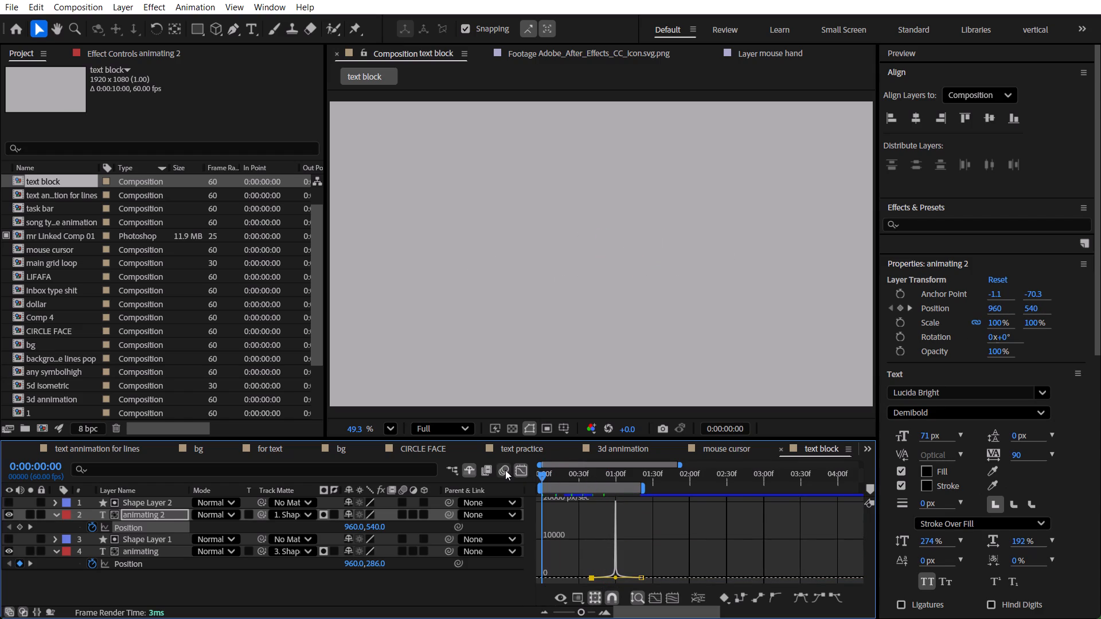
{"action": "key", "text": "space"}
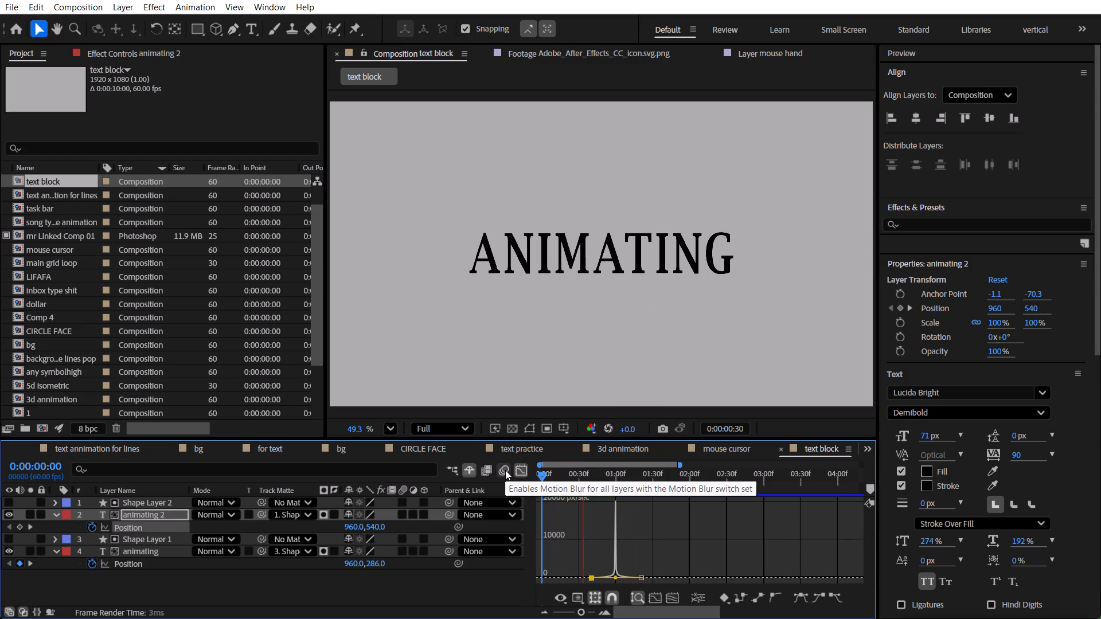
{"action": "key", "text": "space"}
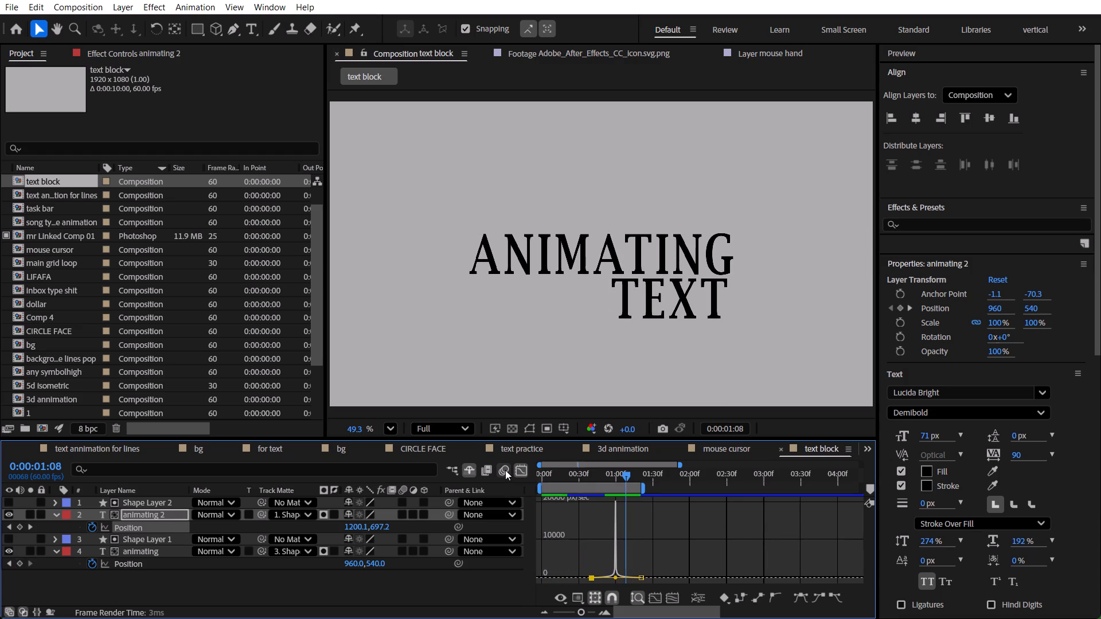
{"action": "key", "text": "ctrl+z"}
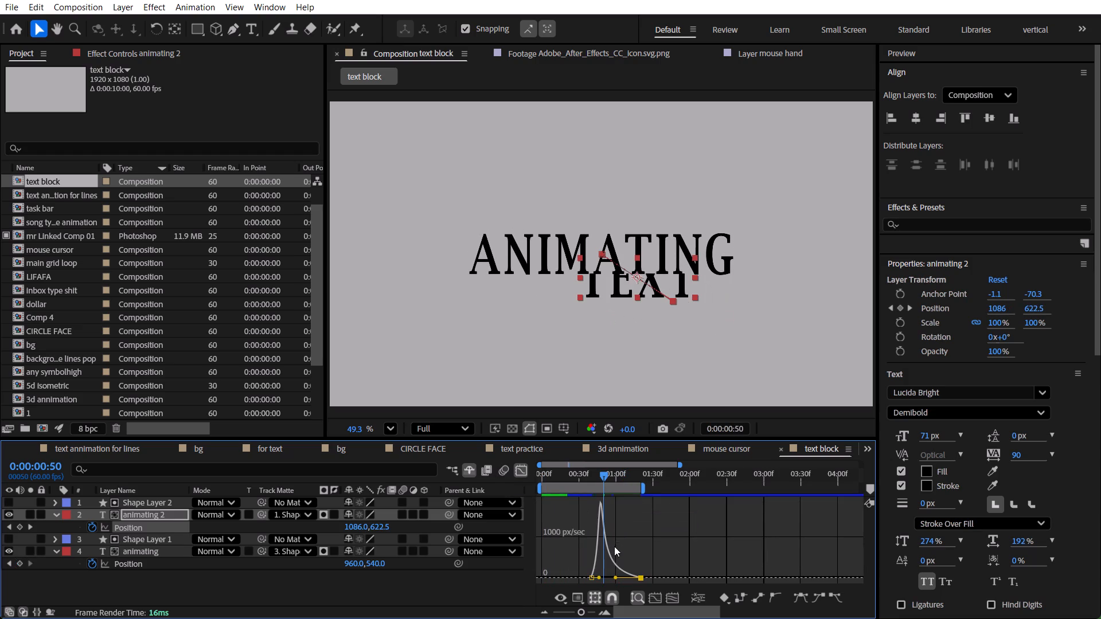
Set the outgoing influence of the first Position keyframe of "animating 2" to about 27% and preview from frame 0.
{"action": "left_click", "coordinate": [599, 577]}
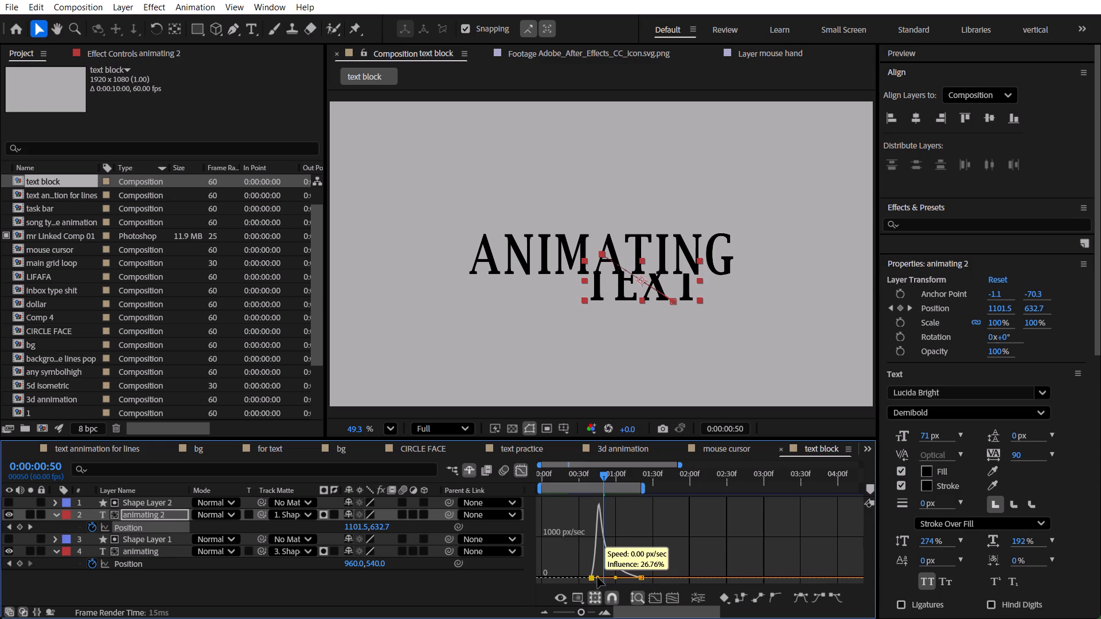
{"action": "left_click_drag", "start_coordinate": [599, 476], "coordinate": [503, 470]}
{"action": "key", "text": "space"}
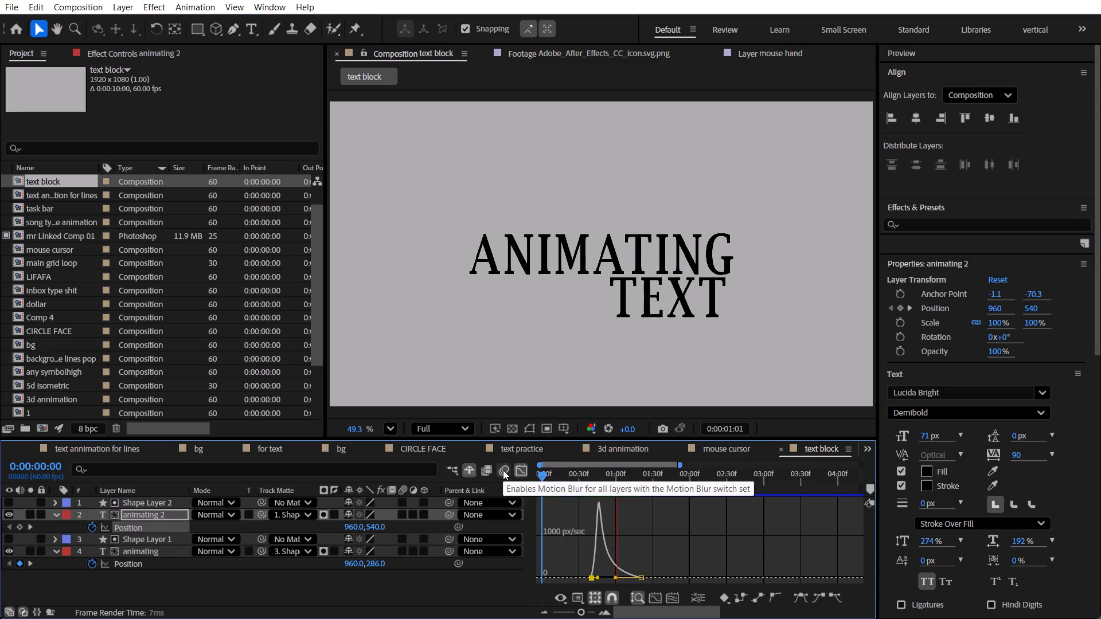
{"action": "key", "text": "space"}
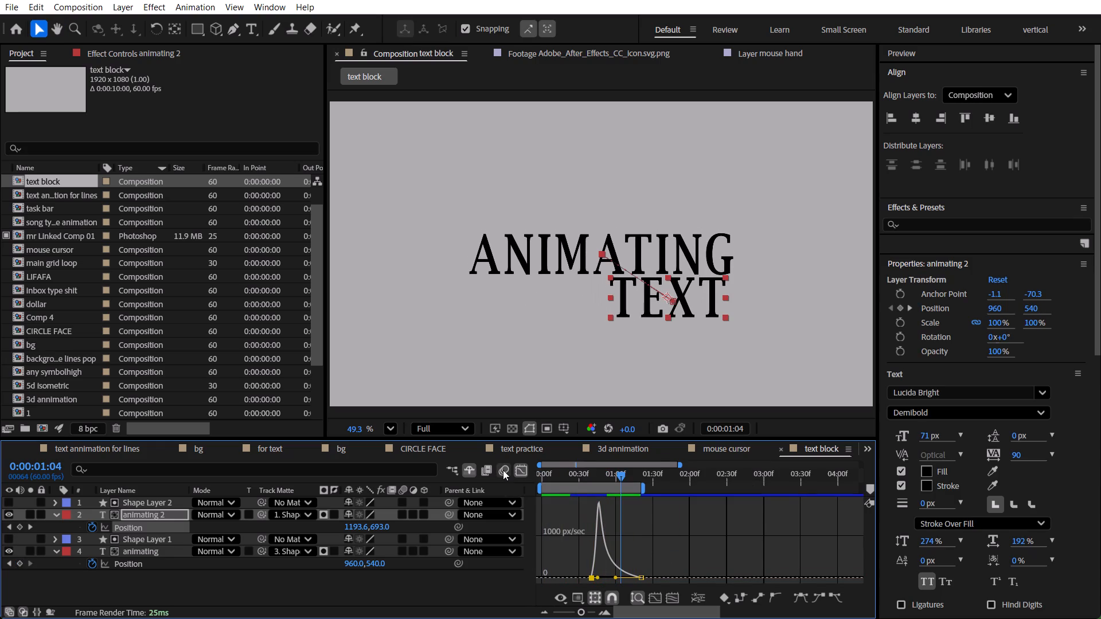
Collapse the Position properties of both text layers and play the animation.
{"action": "left_click", "coordinate": [372, 596]}
{"action": "key", "text": "u"}
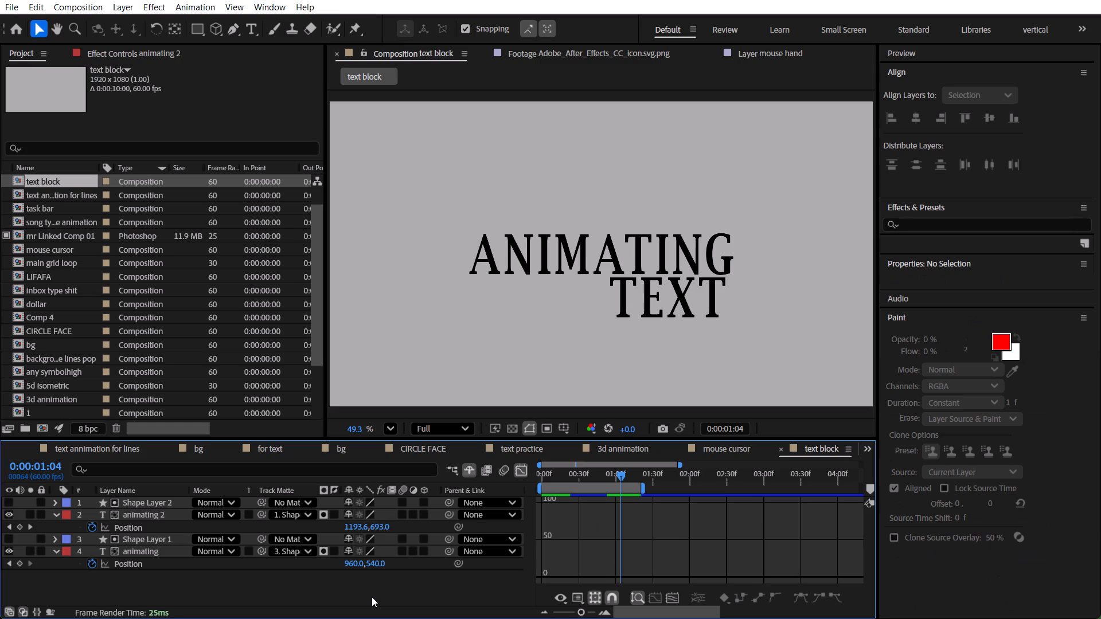
{"action": "left_click", "coordinate": [372, 597]}
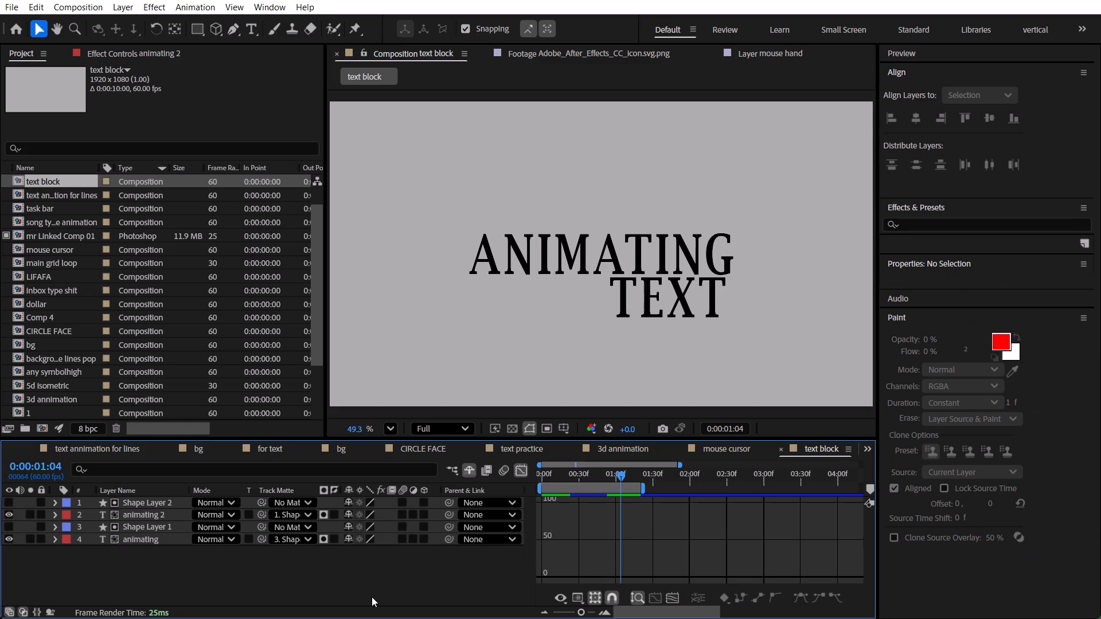
{"action": "key", "text": "space"}
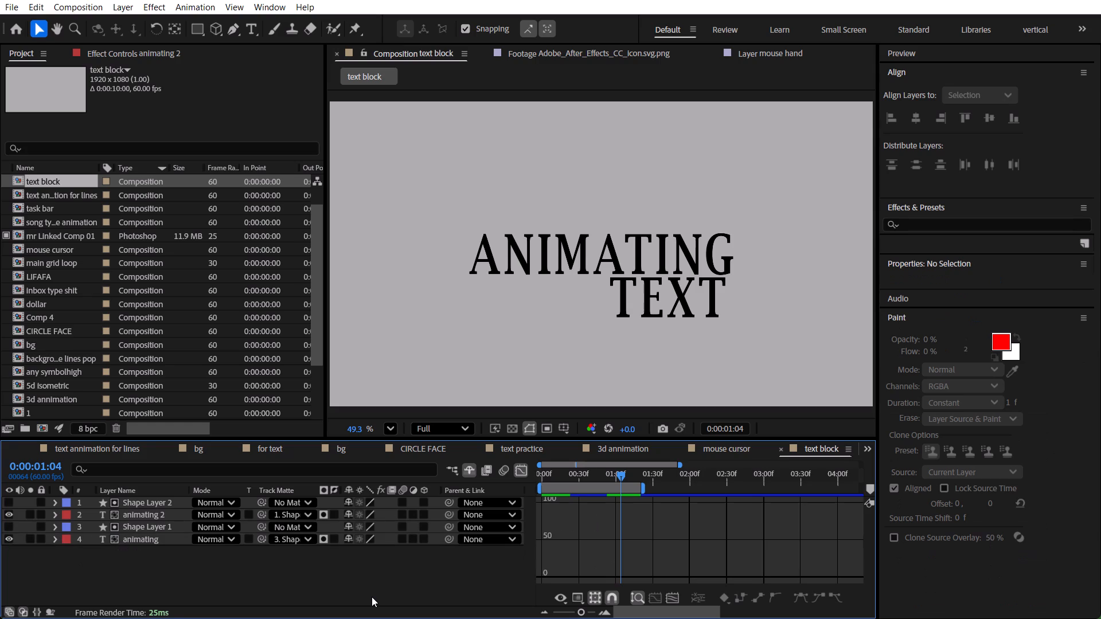
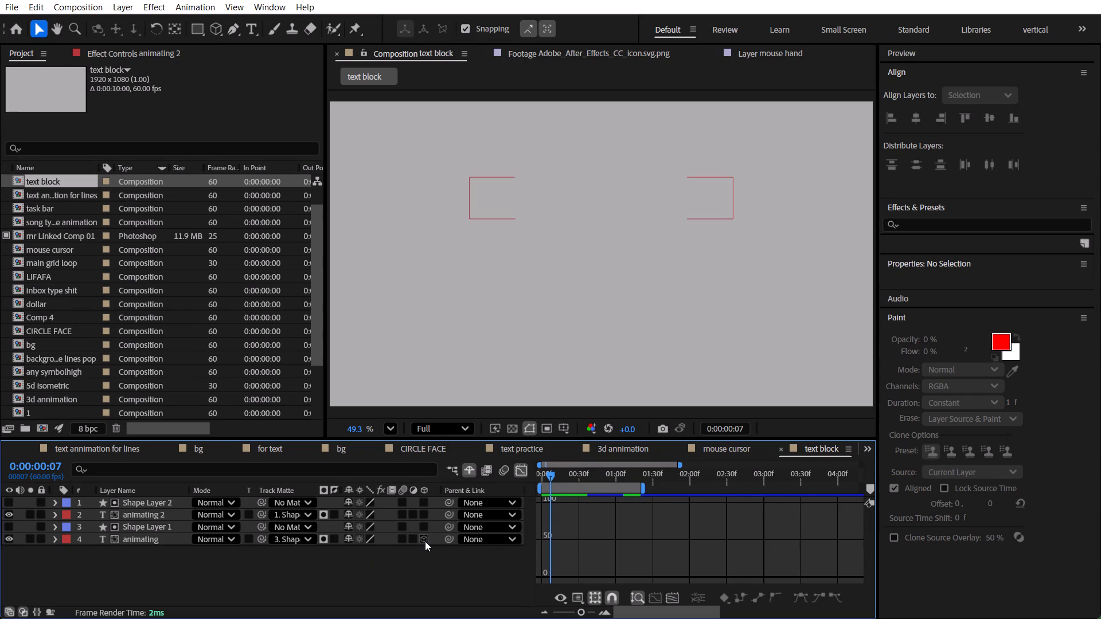
Turn both text layers and both shape layers into 3D layers.
{"action": "left_click_drag", "start_coordinate": [425, 541], "coordinate": [427, 495]}
Add a null object to the text block composition and rename it NULL.
{"action": "left_click", "coordinate": [407, 555]}
{"action": "right_click", "coordinate": [407, 555]}
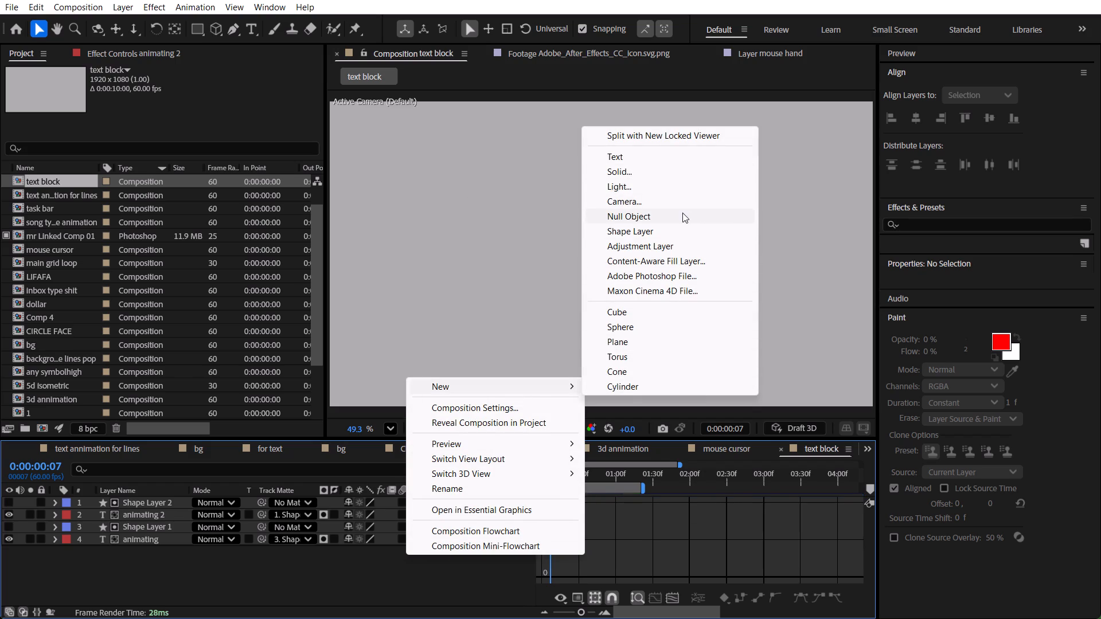
{"action": "left_click", "coordinate": [682, 213]}
{"action": "left_click", "coordinate": [157, 500]}
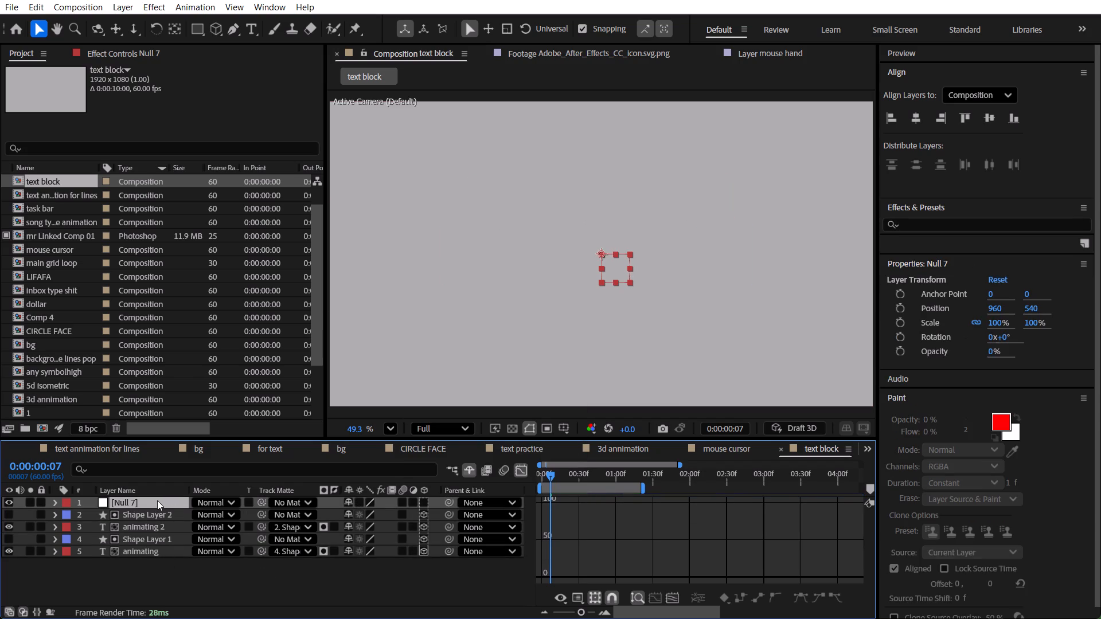
{"action": "key", "text": "Return"}
{"action": "key", "text": "BackSpace"}
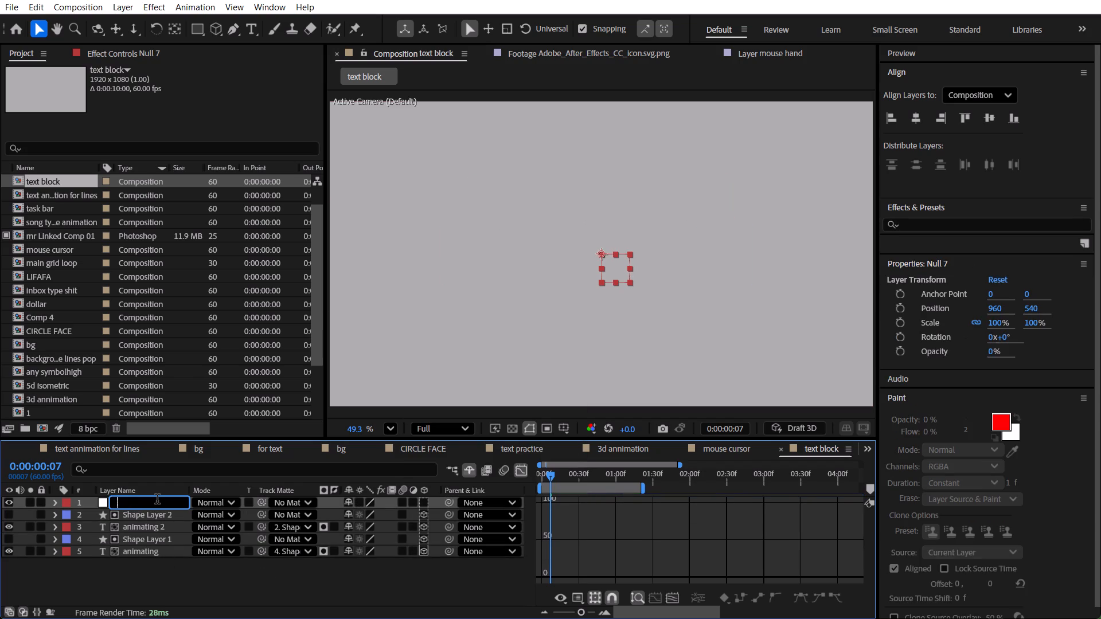
{"action": "type", "text": "NULL"}
{"action": "key", "text": "Return"}
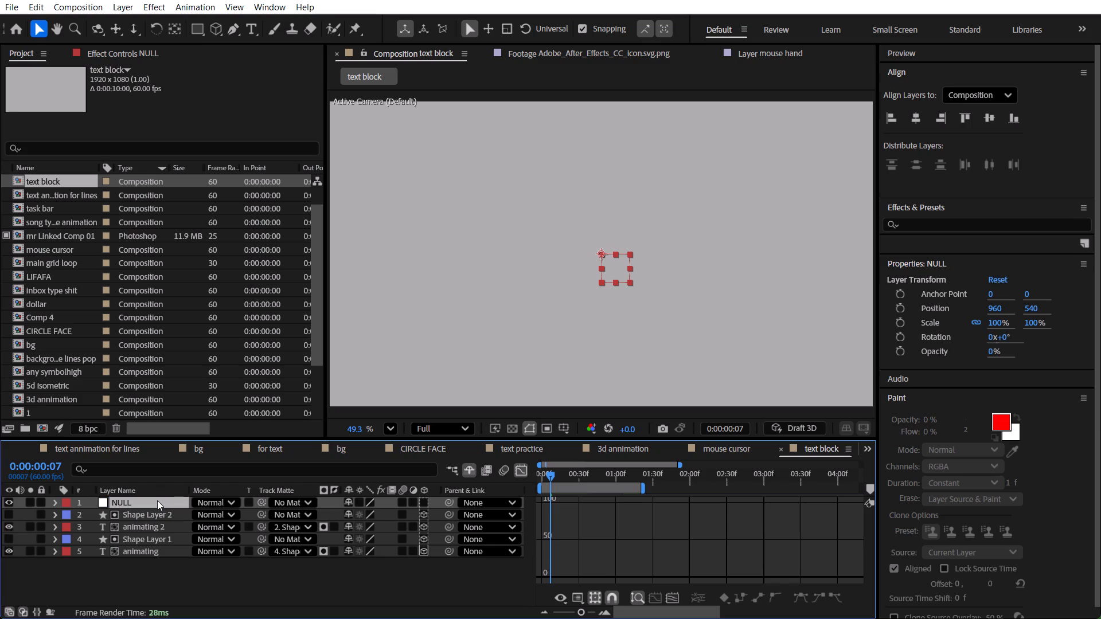
Select the two text layers and the two shape layers beneath the NULL layer.
{"action": "left_click_drag", "start_coordinate": [153, 570], "coordinate": [158, 516]}
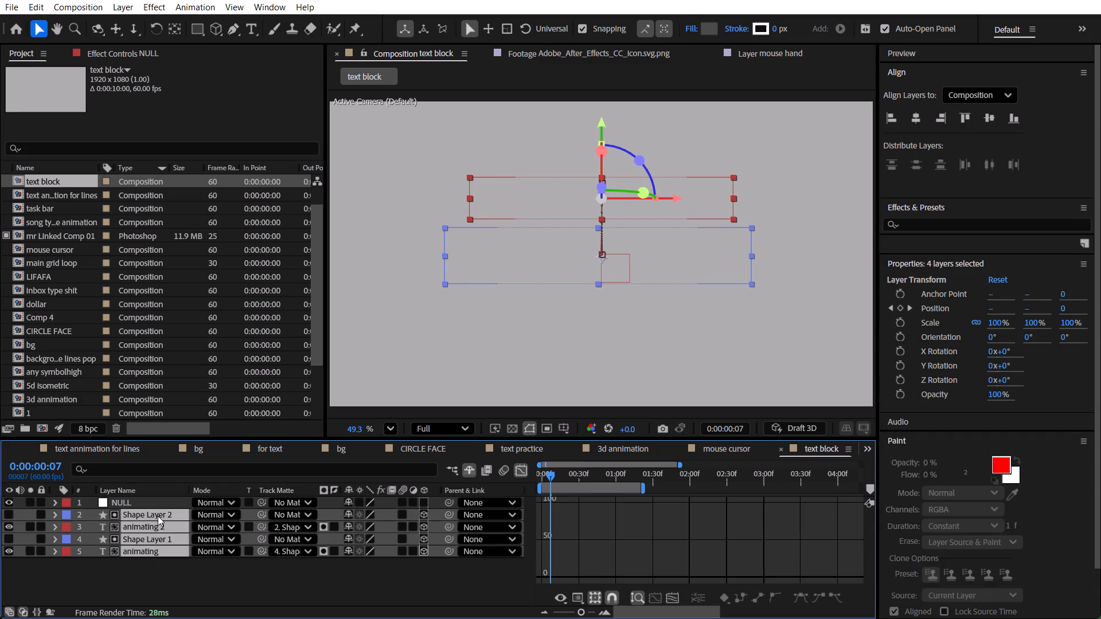
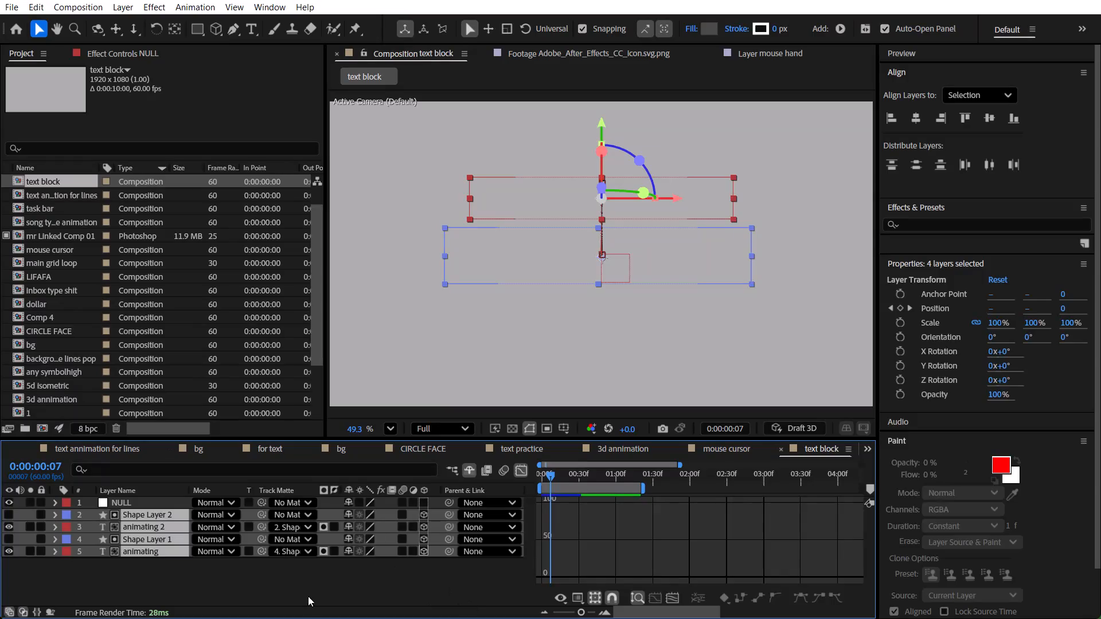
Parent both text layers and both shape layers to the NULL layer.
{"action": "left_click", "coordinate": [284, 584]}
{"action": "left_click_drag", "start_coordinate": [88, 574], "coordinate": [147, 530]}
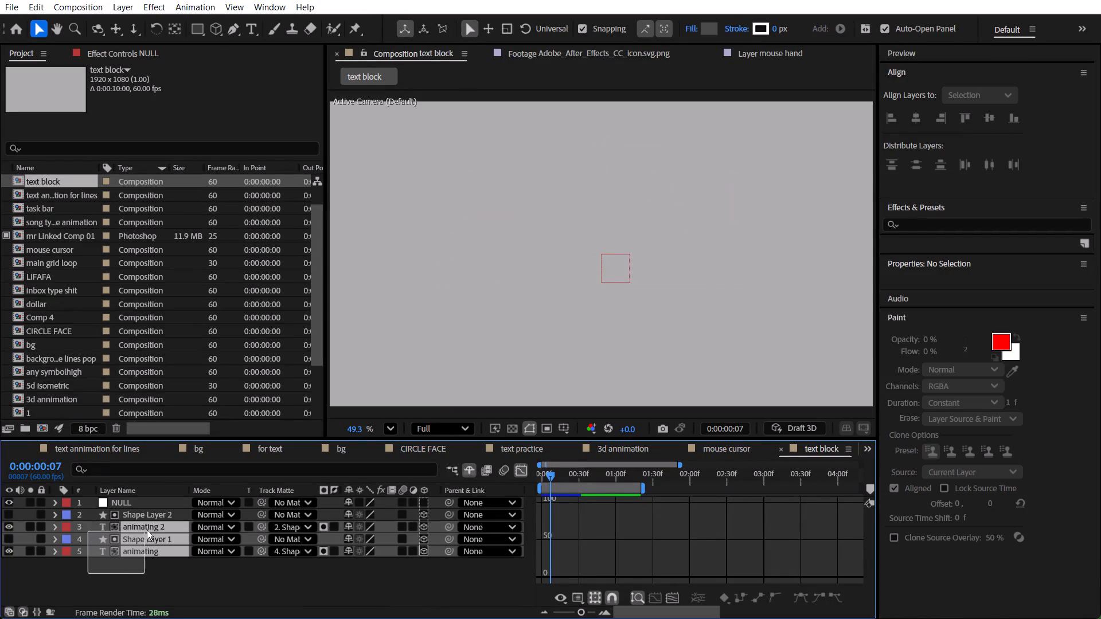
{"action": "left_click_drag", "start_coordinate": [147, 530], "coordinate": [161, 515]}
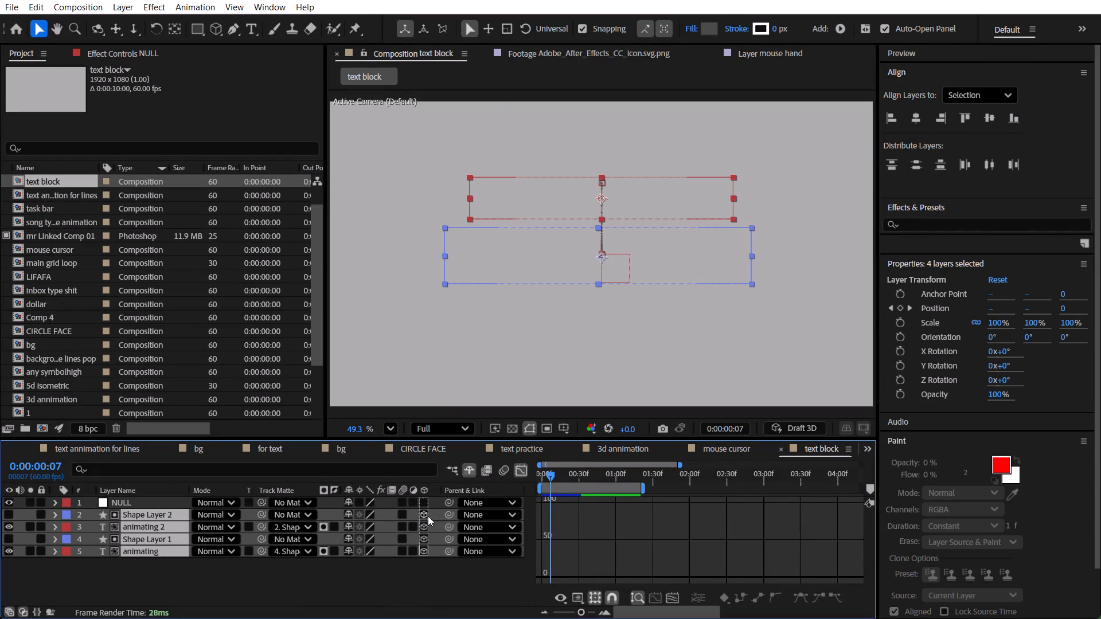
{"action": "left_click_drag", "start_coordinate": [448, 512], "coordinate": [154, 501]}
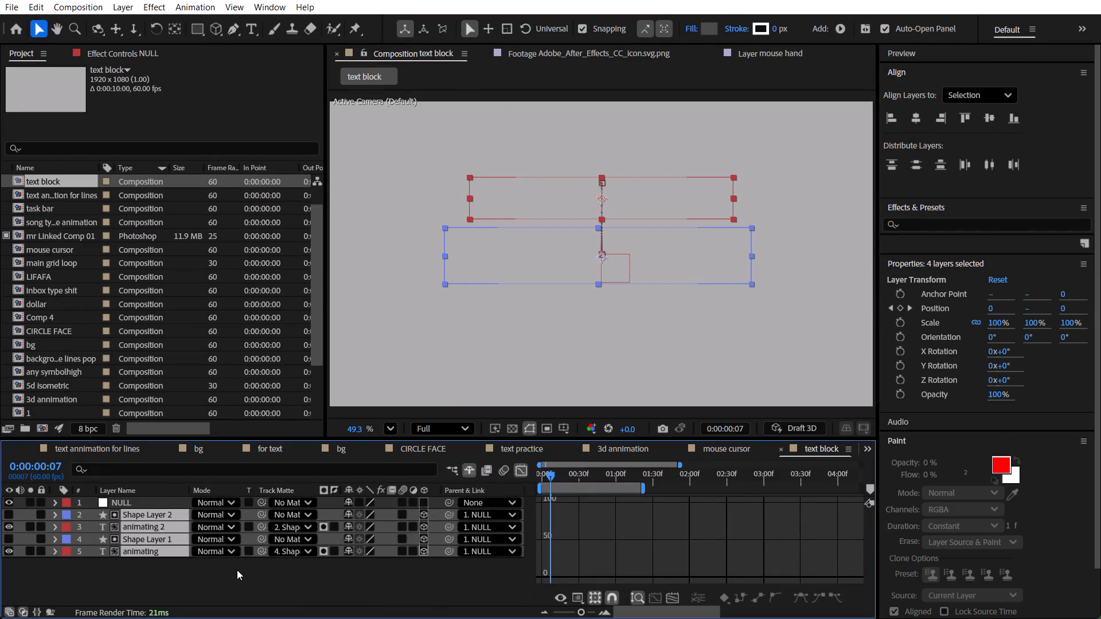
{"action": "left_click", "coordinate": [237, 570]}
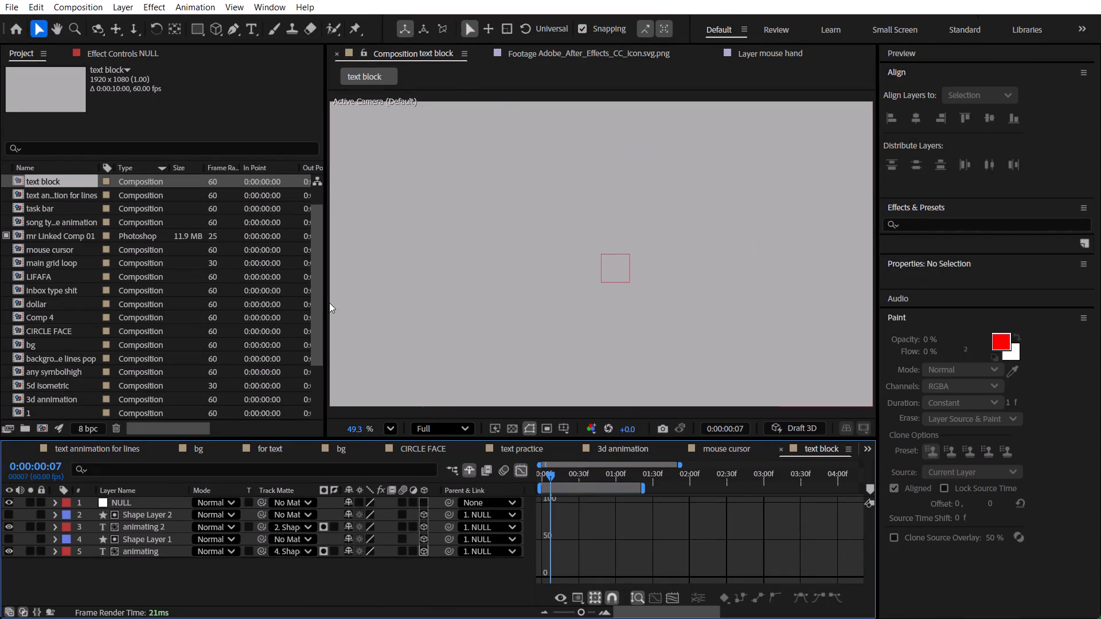
Narrow the project area to enlarge the composition viewer and switch it to the 2 Views layout.
{"action": "left_click_drag", "start_coordinate": [326, 295], "coordinate": [123, 330]}
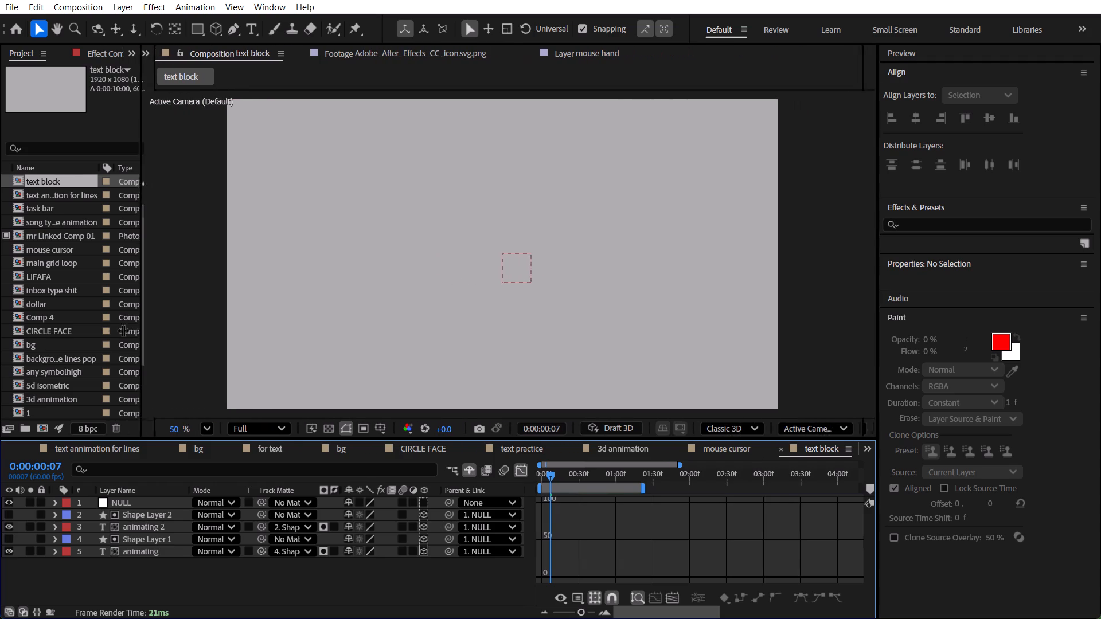
{"action": "left_click_drag", "start_coordinate": [123, 330], "coordinate": [109, 341]}
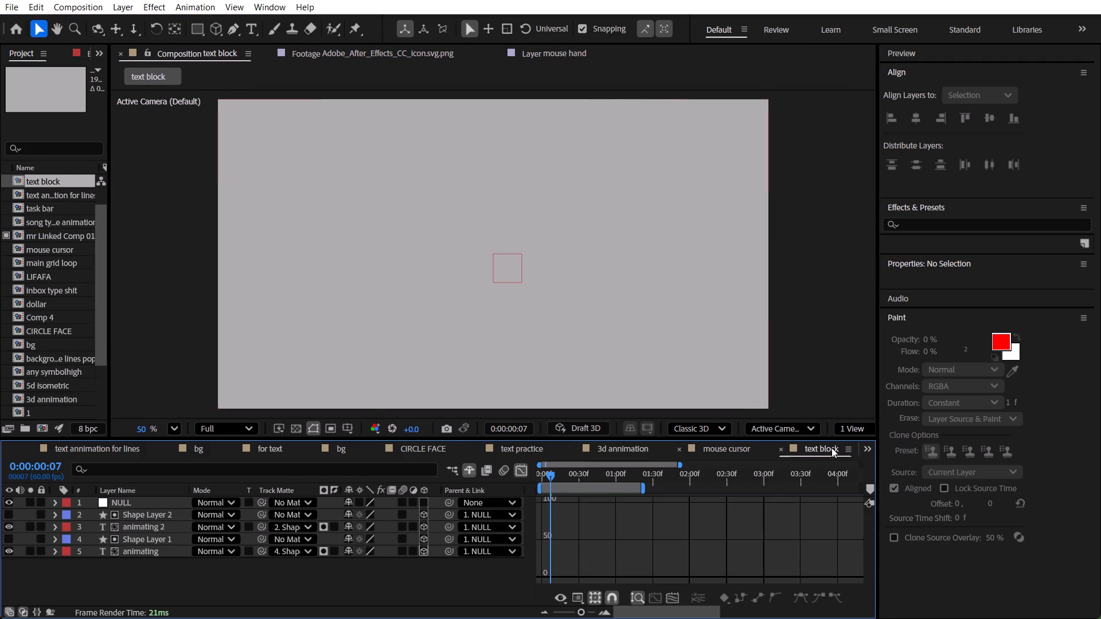
{"action": "left_click", "coordinate": [844, 426]}
{"action": "left_click", "coordinate": [862, 463]}
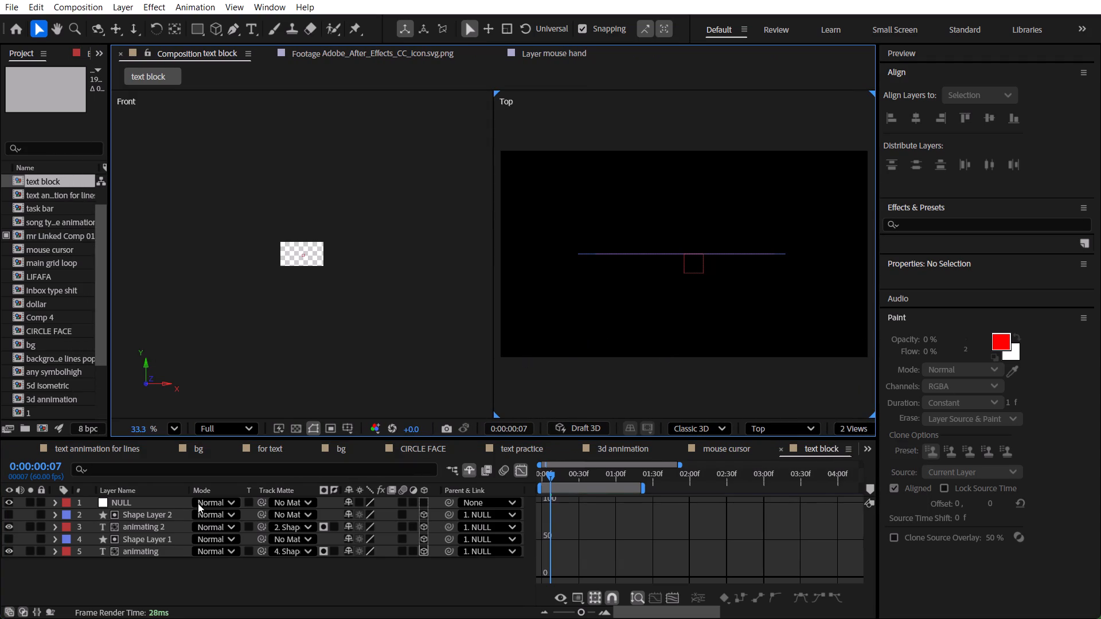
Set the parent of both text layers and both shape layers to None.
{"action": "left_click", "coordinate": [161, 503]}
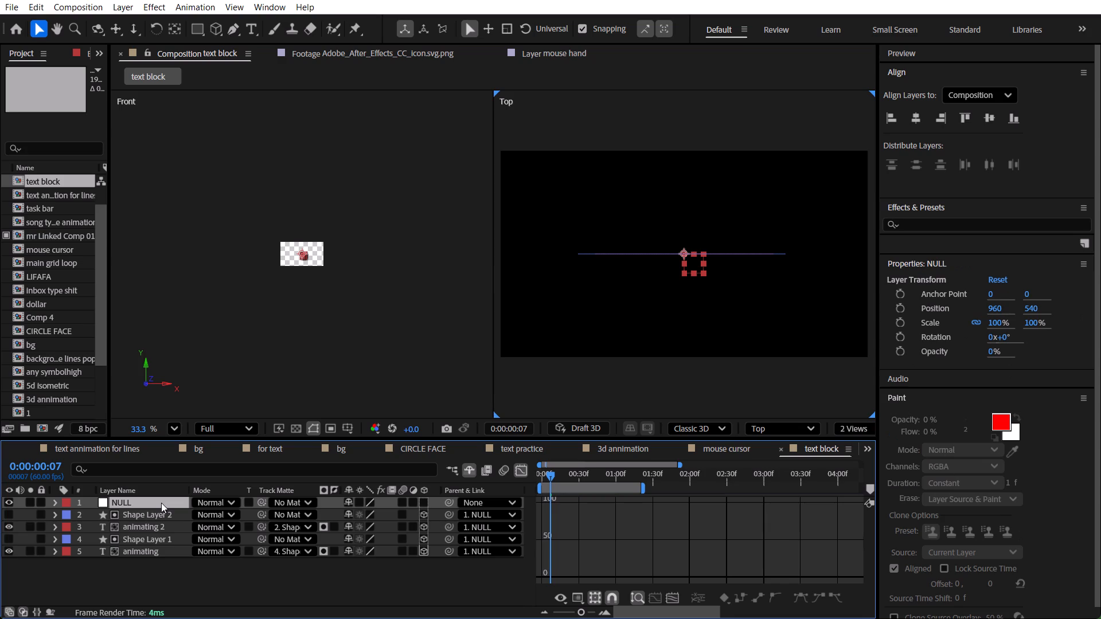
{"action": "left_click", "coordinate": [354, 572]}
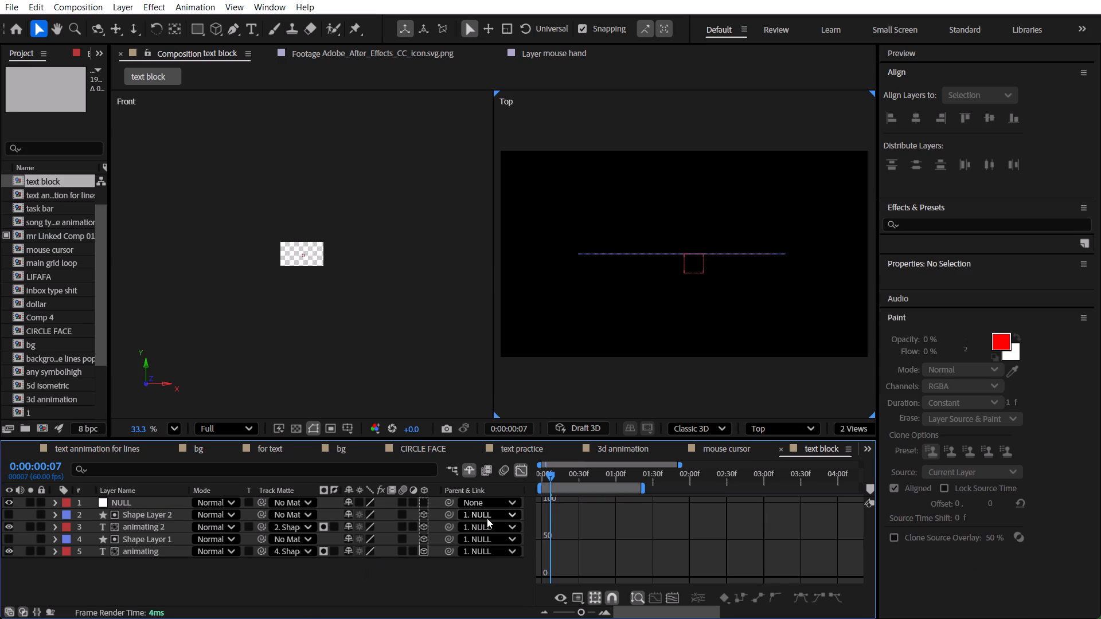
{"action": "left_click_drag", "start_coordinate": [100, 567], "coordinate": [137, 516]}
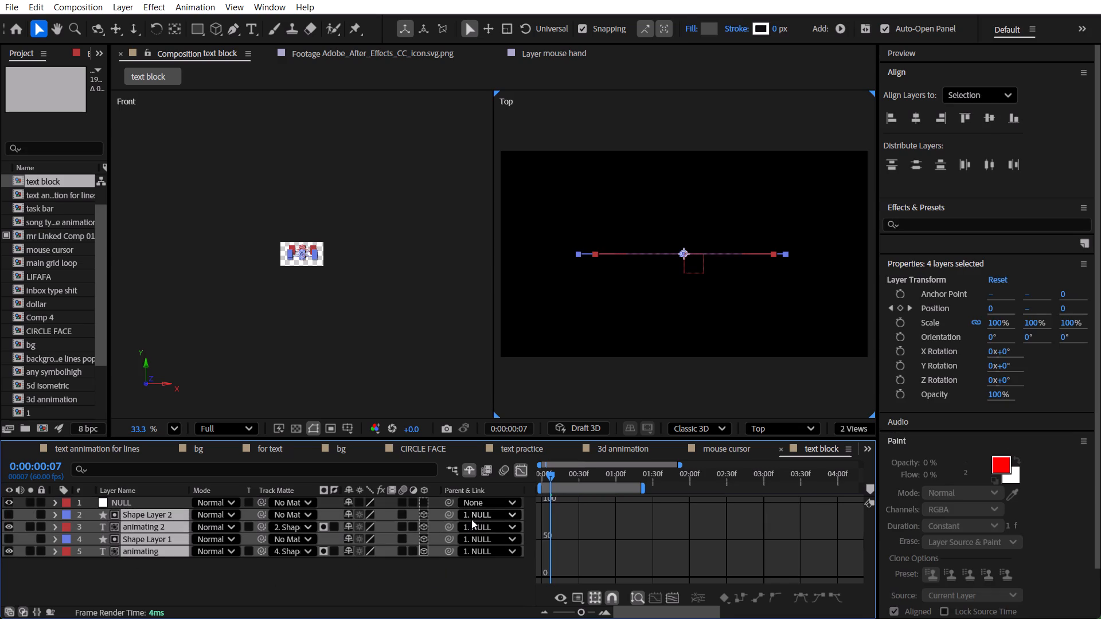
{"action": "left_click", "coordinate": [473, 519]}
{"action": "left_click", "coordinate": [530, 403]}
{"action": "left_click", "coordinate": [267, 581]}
Show the NULL layer's Position property in the timeline and make NULL a 3D layer.
{"action": "left_click", "coordinate": [150, 503]}
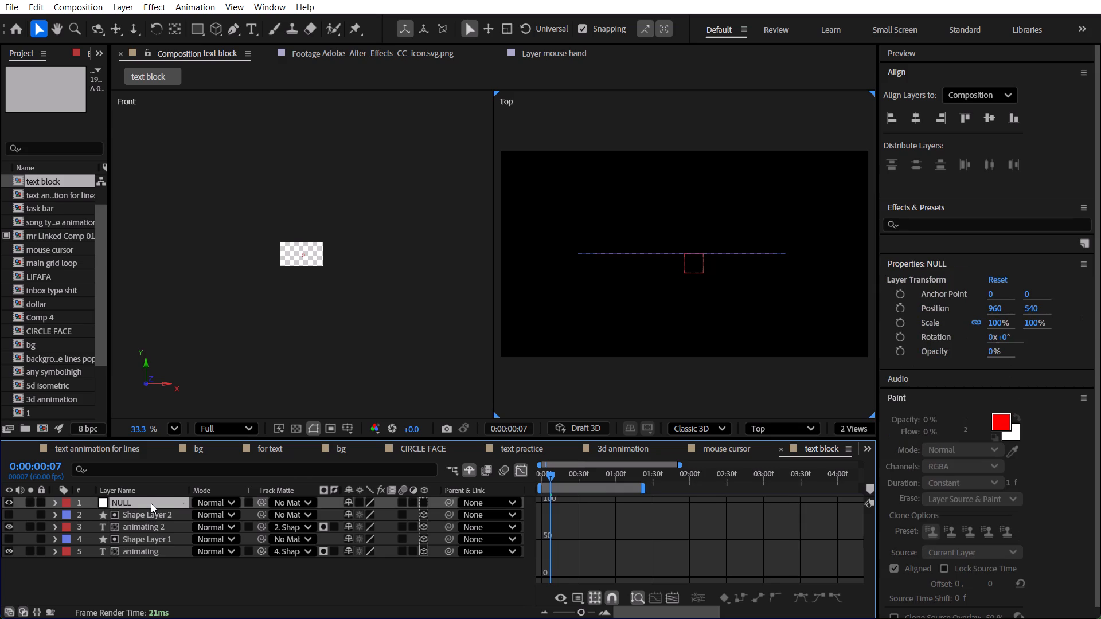
{"action": "key", "text": "p"}
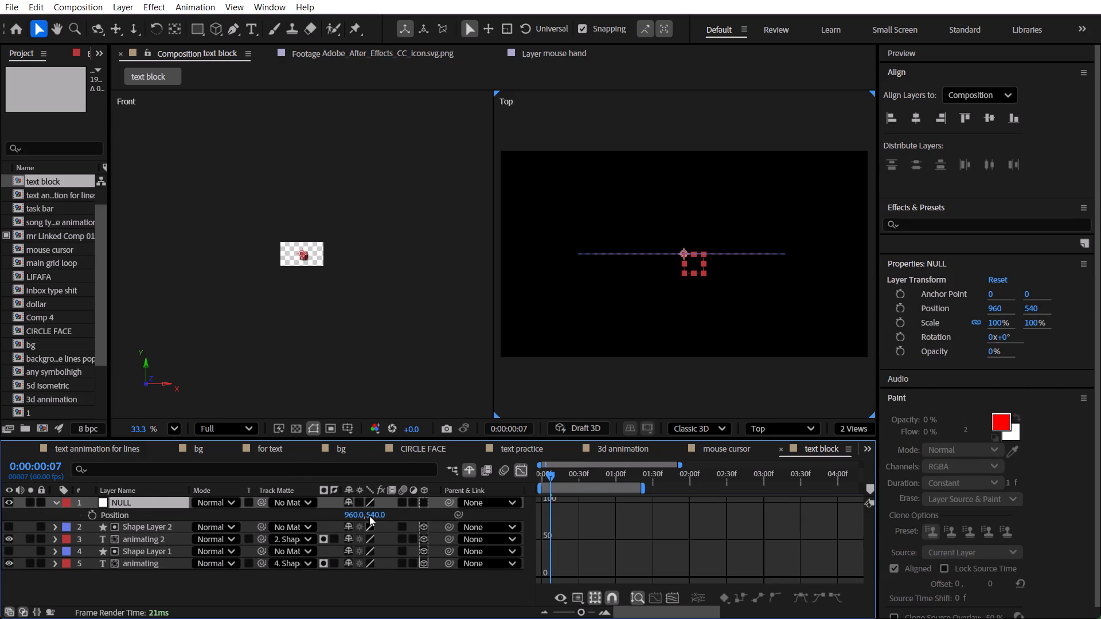
{"action": "left_click", "coordinate": [424, 503]}
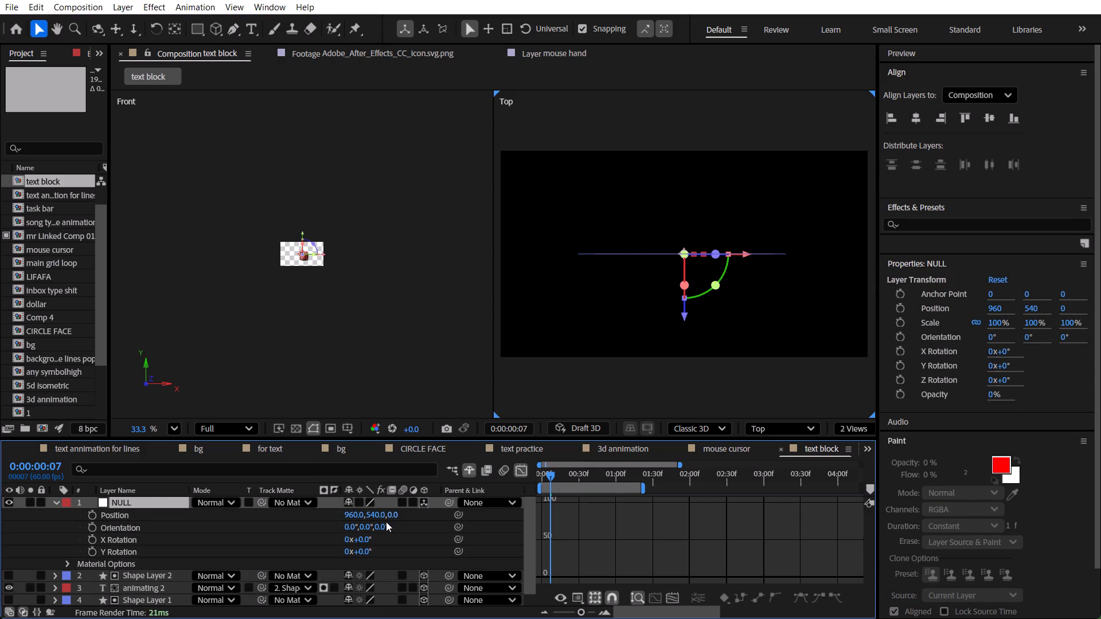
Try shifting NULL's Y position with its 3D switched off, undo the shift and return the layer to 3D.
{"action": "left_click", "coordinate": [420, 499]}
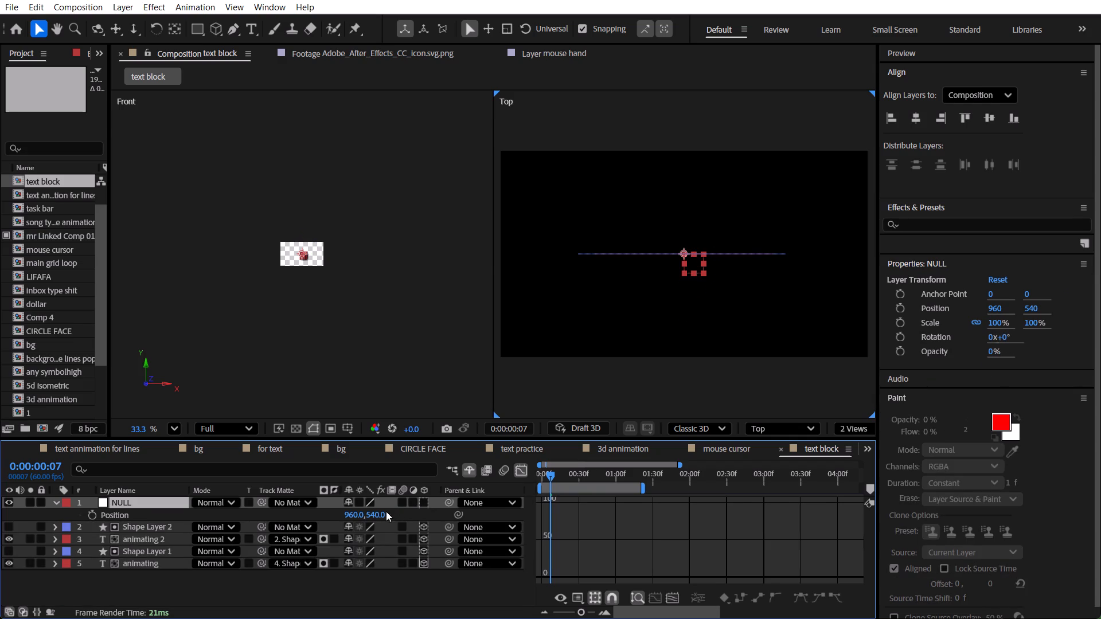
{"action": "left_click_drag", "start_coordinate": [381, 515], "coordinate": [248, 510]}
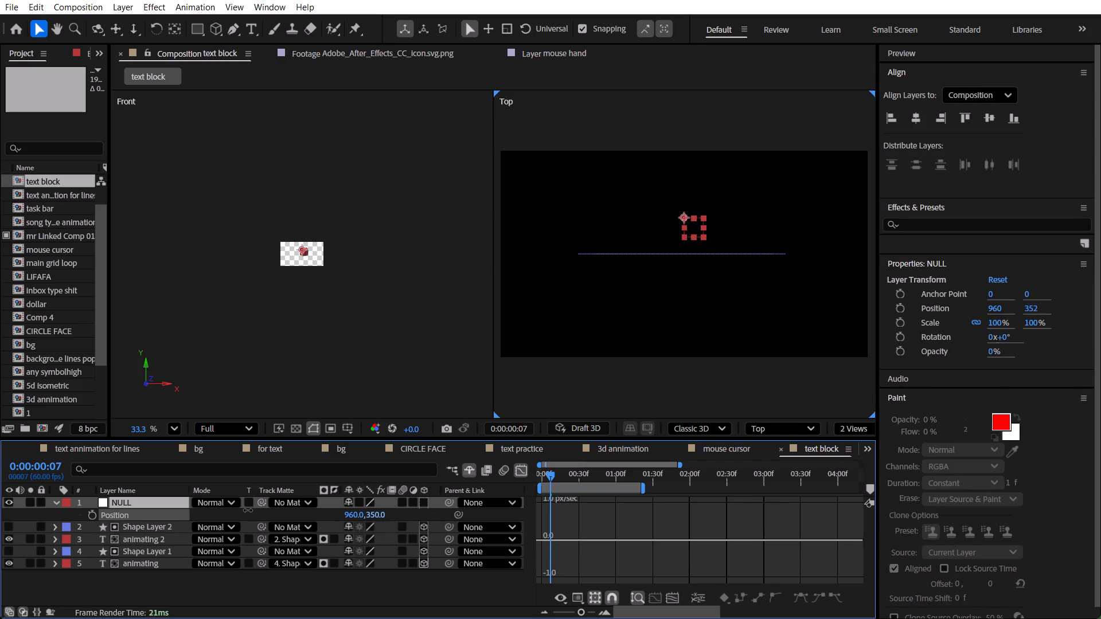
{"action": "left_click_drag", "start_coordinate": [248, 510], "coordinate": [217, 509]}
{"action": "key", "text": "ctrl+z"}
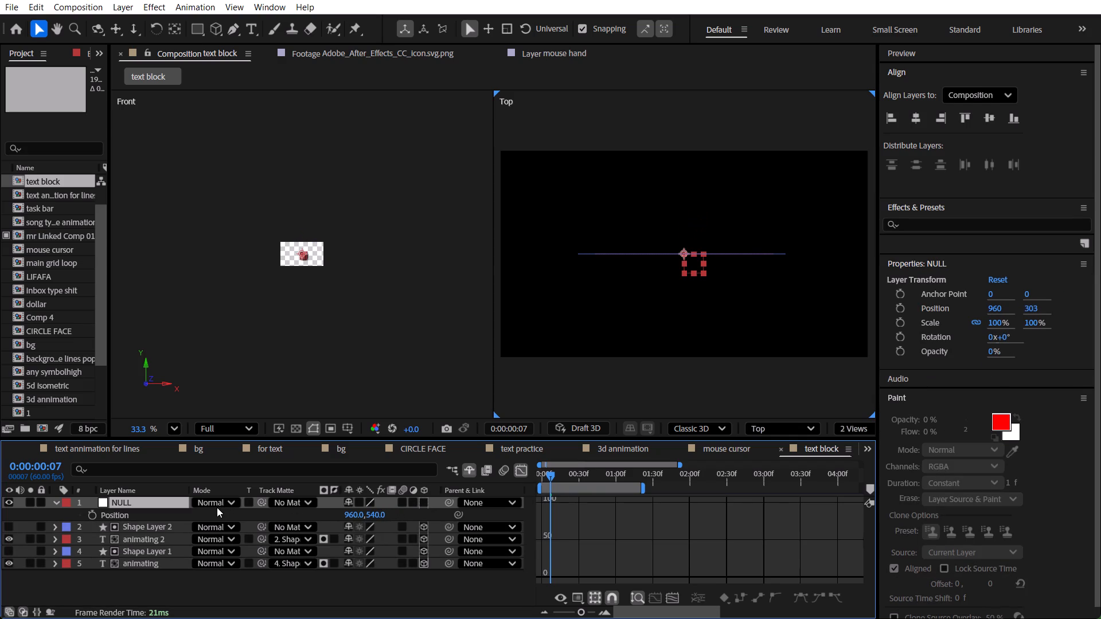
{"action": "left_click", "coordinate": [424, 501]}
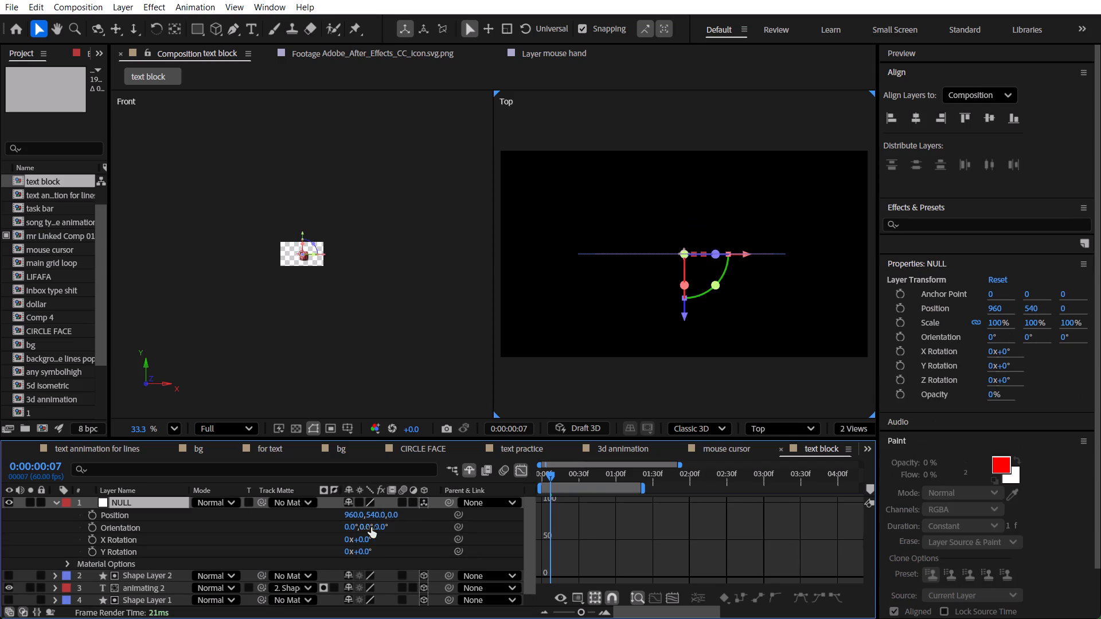
Set the NULL layer's Z position to 150.
{"action": "left_click_drag", "start_coordinate": [391, 514], "coordinate": [422, 520]}
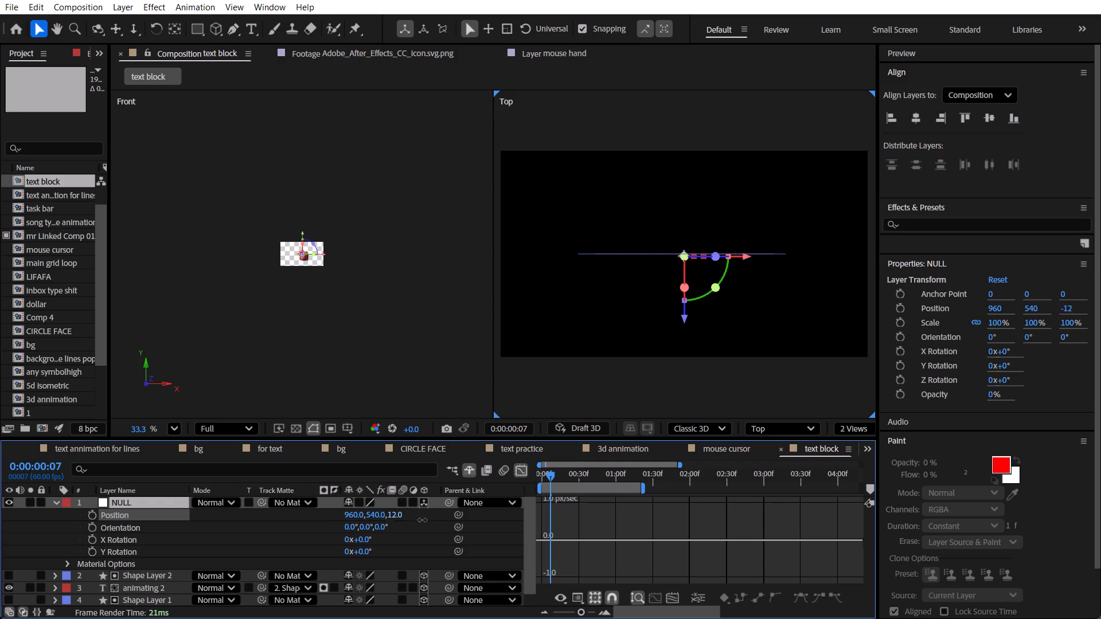
{"action": "left_click_drag", "start_coordinate": [422, 520], "coordinate": [567, 527]}
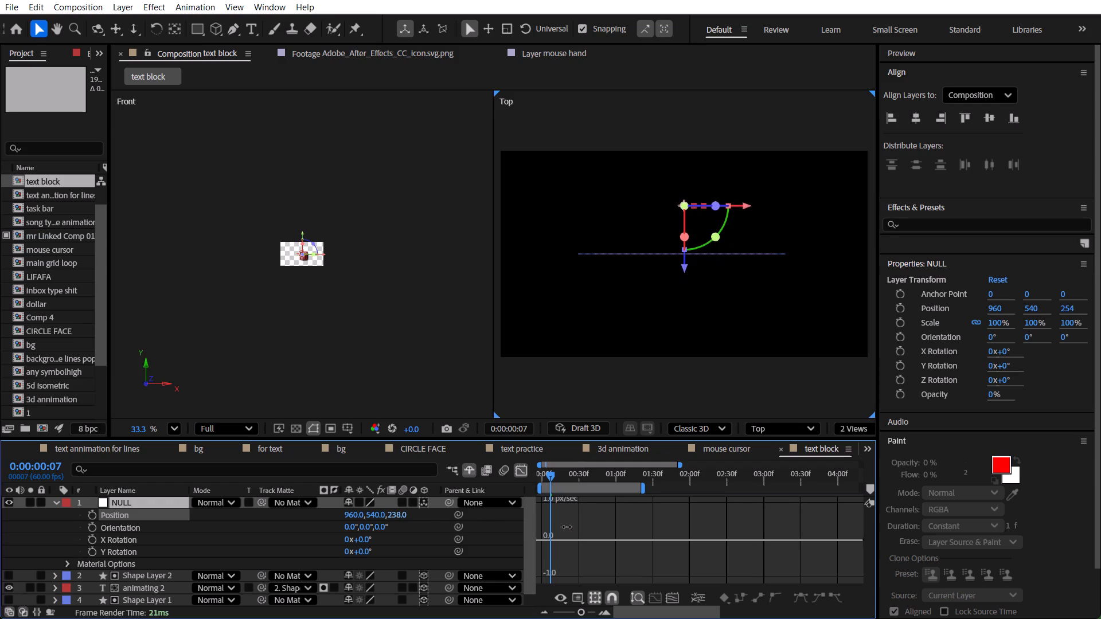
{"action": "left_click_drag", "start_coordinate": [567, 527], "coordinate": [509, 519]}
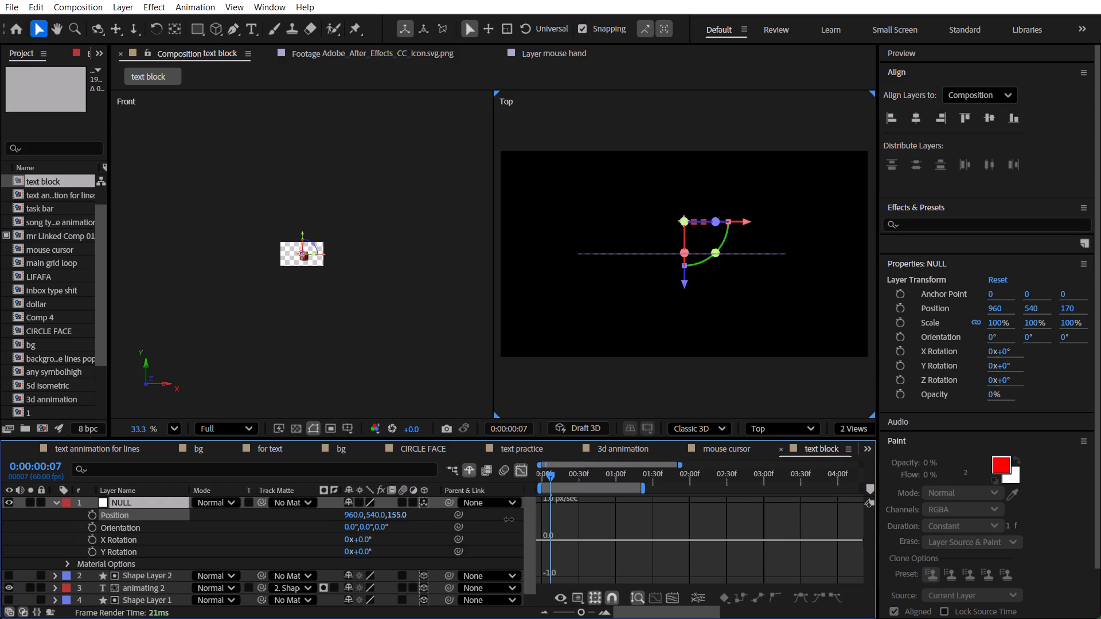
{"action": "left_click_drag", "start_coordinate": [509, 519], "coordinate": [509, 519]}
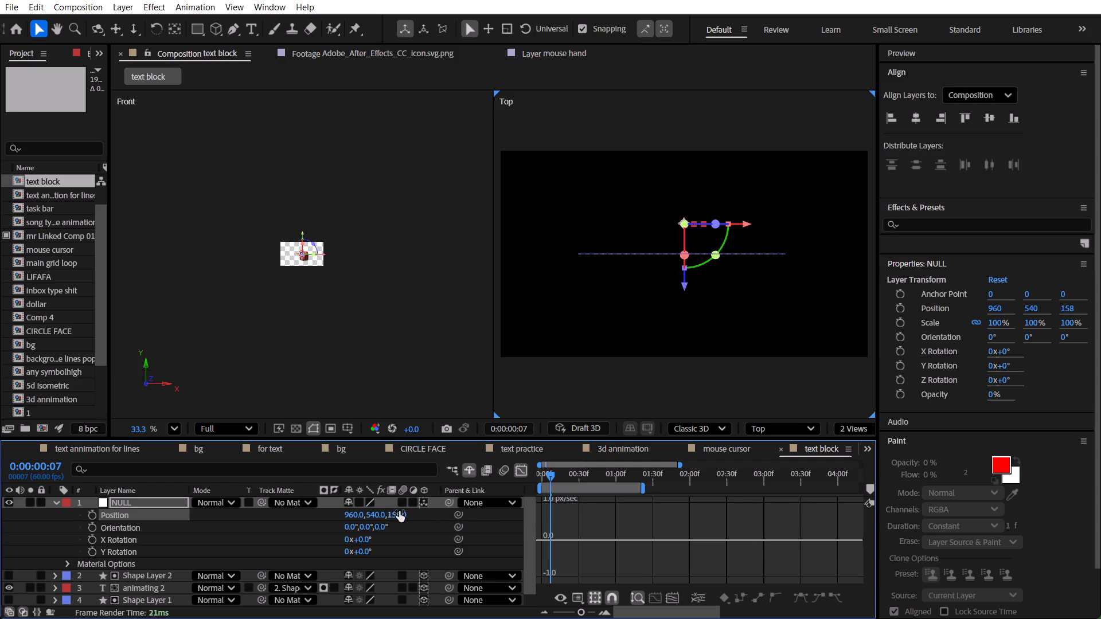
{"action": "left_click", "coordinate": [399, 511]}
{"action": "type", "text": "150"}
{"action": "key", "text": "Return"}
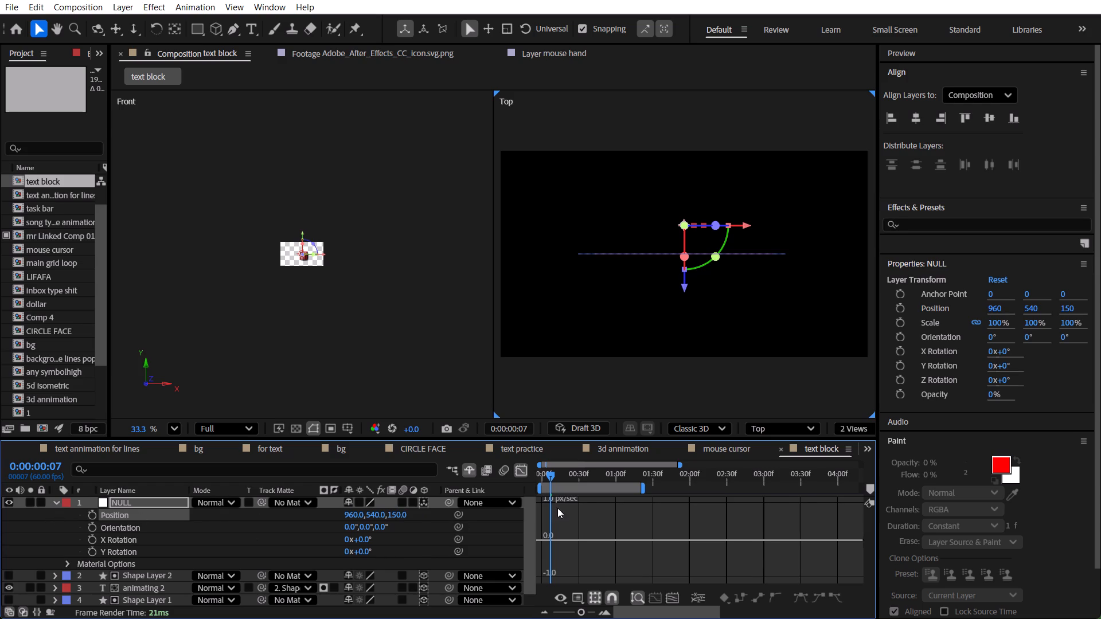
Add a starting Position keyframe to the NULL layer at 0:00:00:00.
{"action": "left_click_drag", "start_coordinate": [549, 473], "coordinate": [515, 476]}
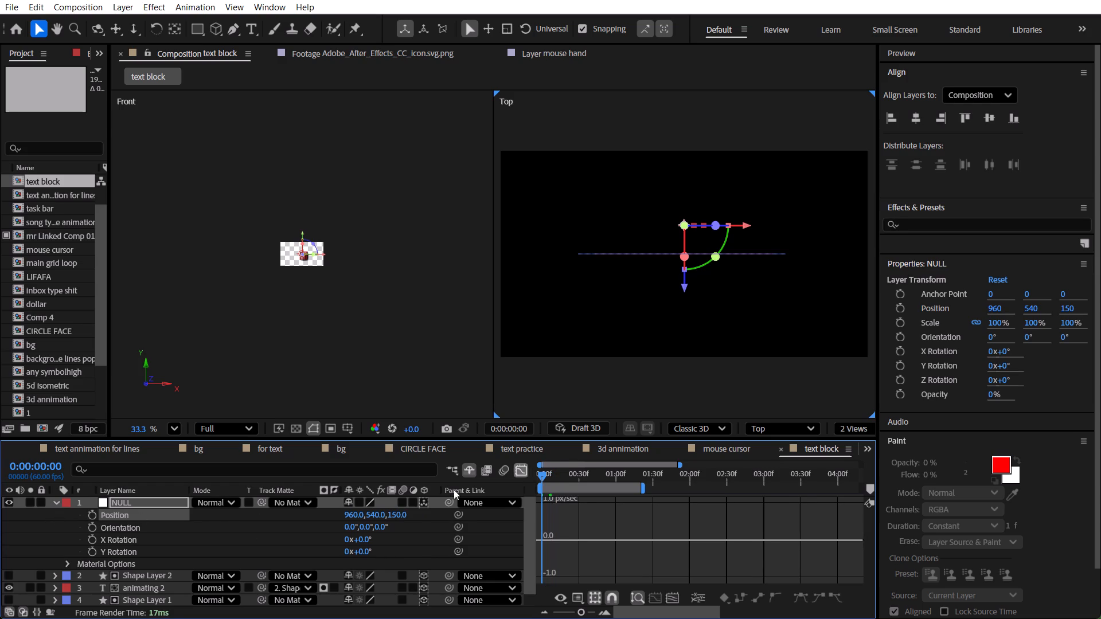
{"action": "left_click", "coordinate": [92, 515]}
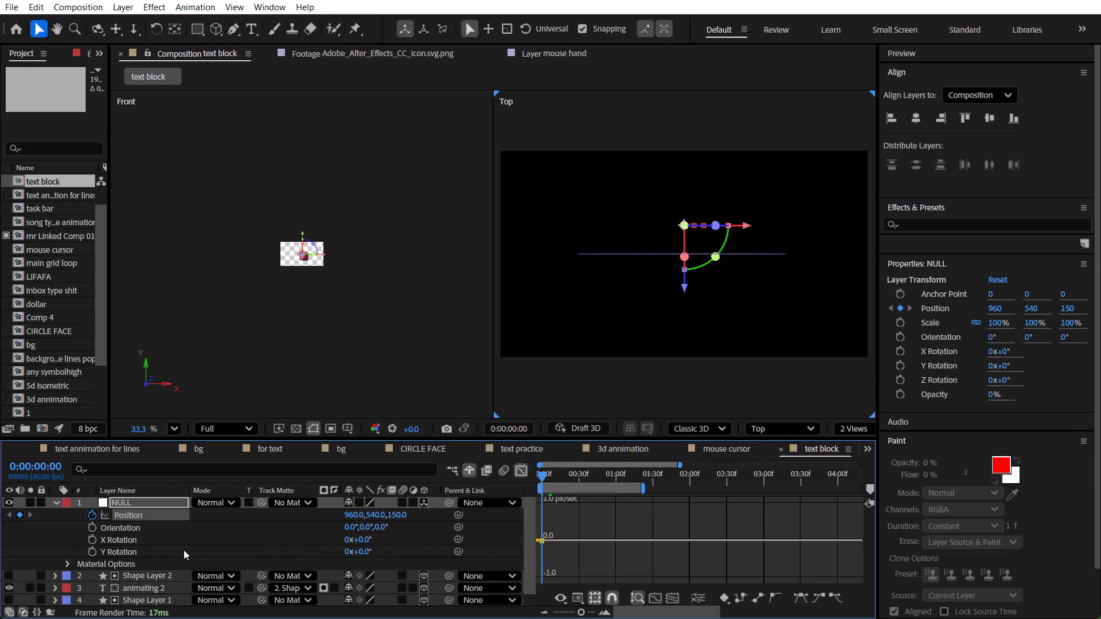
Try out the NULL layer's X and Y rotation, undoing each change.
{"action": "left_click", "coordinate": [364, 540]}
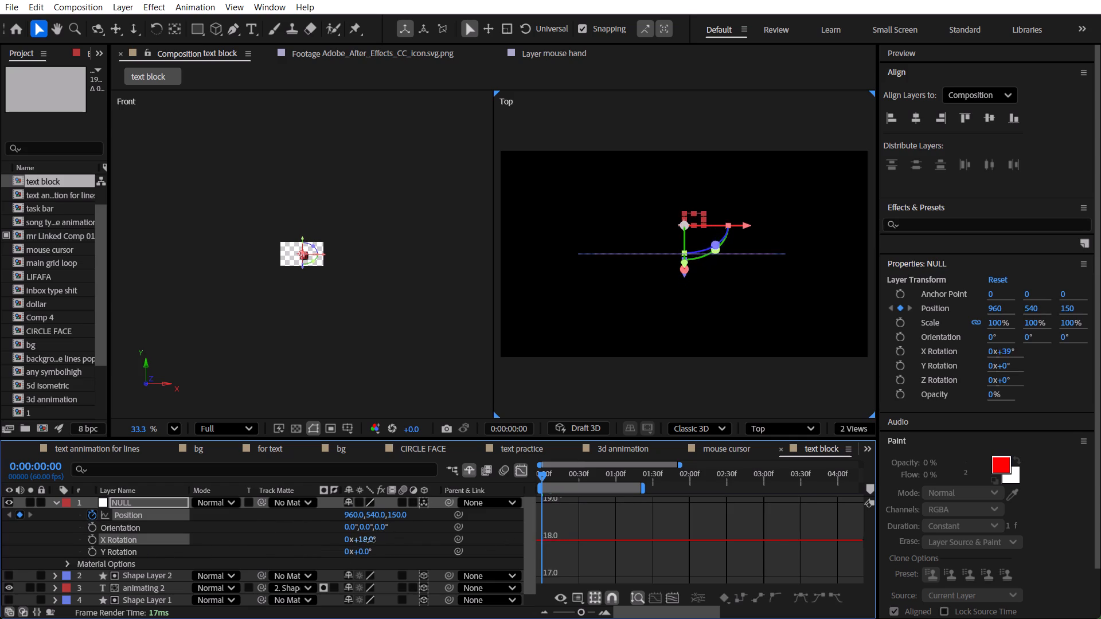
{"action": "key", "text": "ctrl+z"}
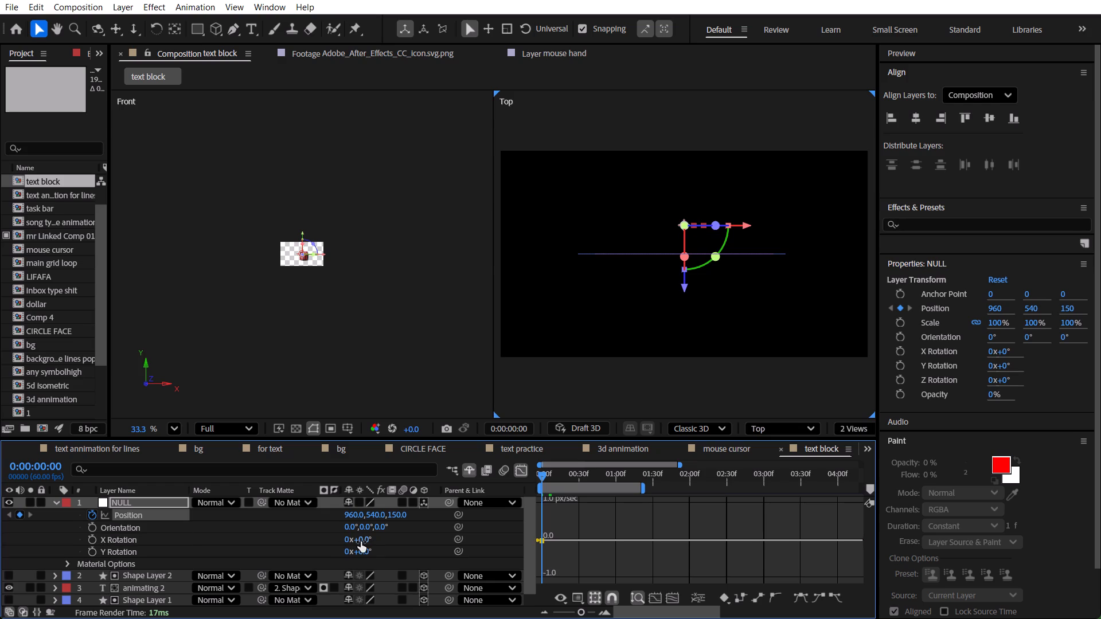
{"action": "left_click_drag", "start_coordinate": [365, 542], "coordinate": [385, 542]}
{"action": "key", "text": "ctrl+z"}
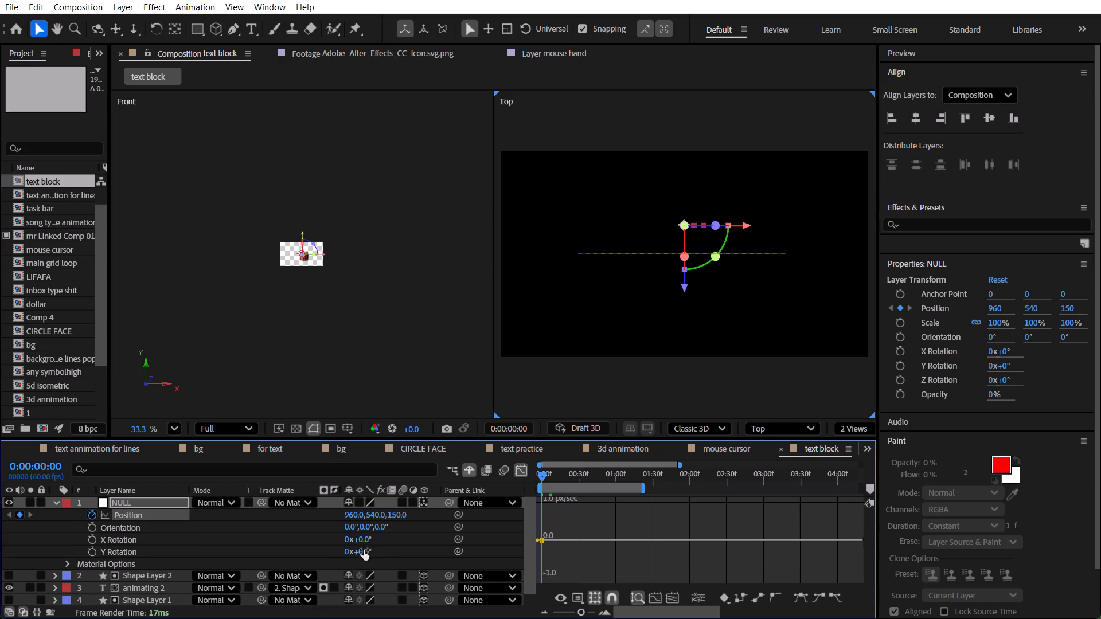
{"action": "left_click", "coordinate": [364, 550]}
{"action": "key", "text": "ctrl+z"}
Add a starting Y Rotation keyframe of 0° to the NULL layer at 0:00:00:00.
{"action": "left_click", "coordinate": [95, 555]}
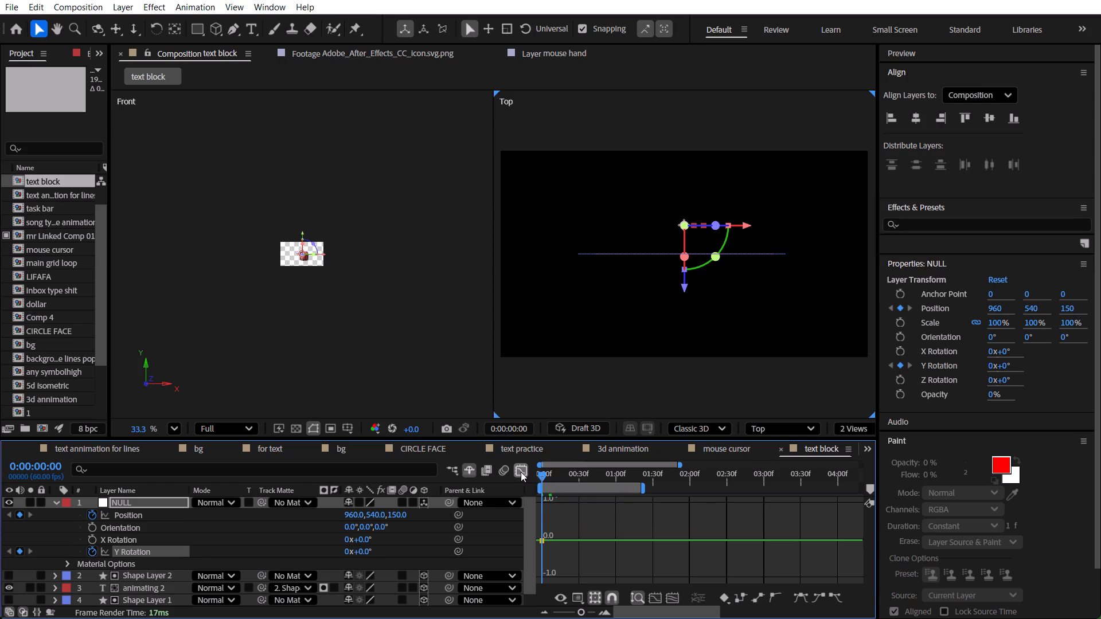
Switch the timeline from the graph editor to layer bars and collapse the NULL layer's properties.
{"action": "left_click", "coordinate": [521, 472]}
{"action": "left_click_drag", "start_coordinate": [538, 472], "coordinate": [526, 472]}
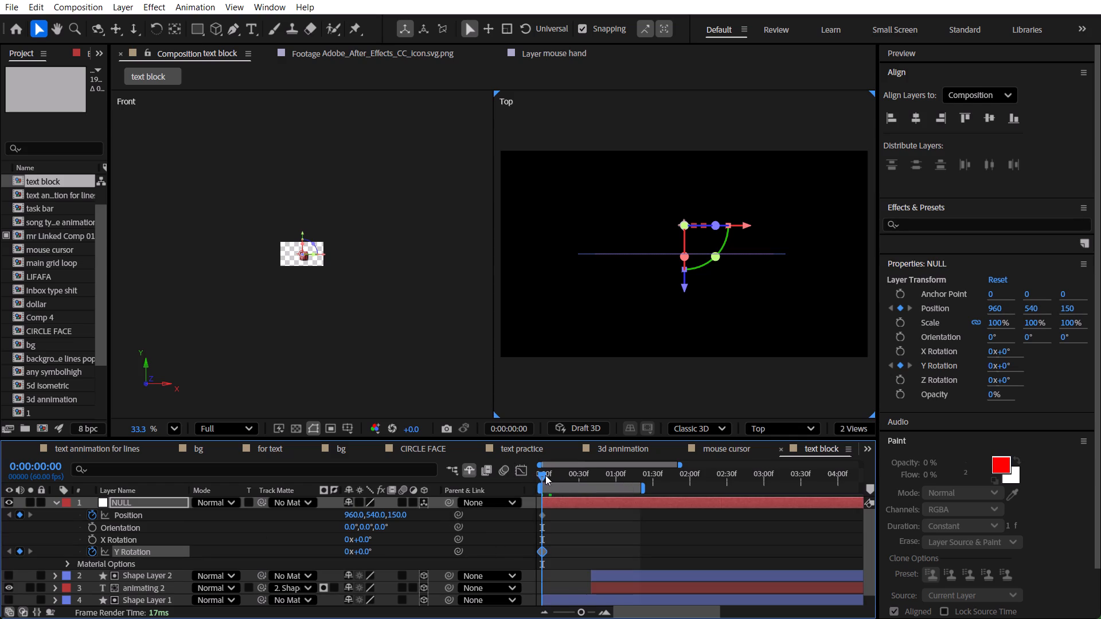
{"action": "left_click_drag", "start_coordinate": [545, 475], "coordinate": [533, 475]}
{"action": "key", "text": "u"}
{"action": "left_click", "coordinate": [213, 583]}
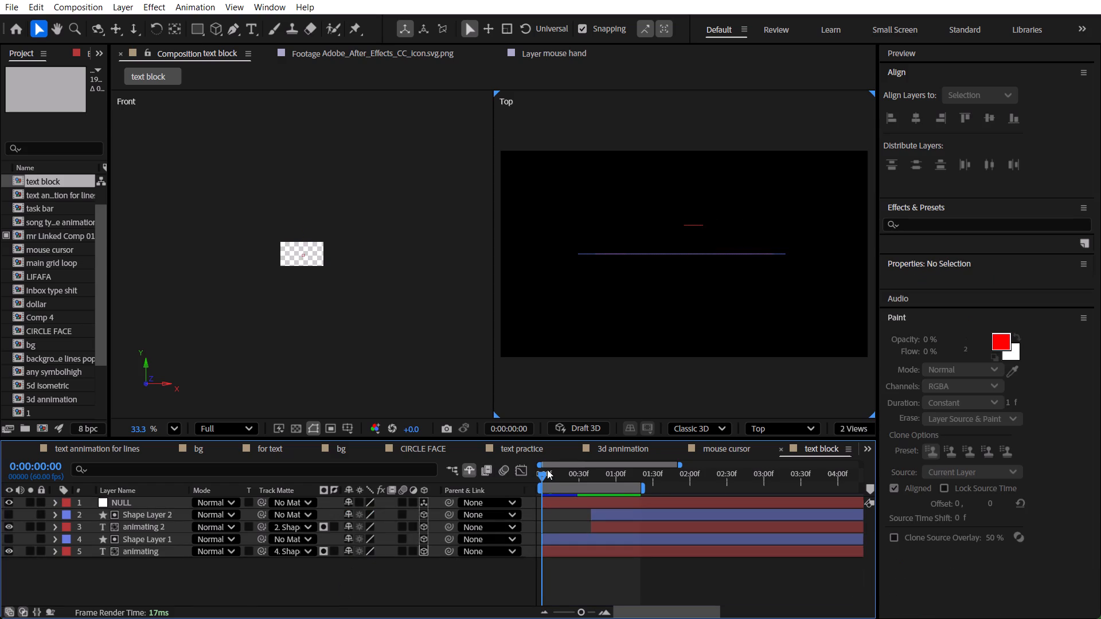
{"action": "left_click_drag", "start_coordinate": [547, 471], "coordinate": [626, 480]}
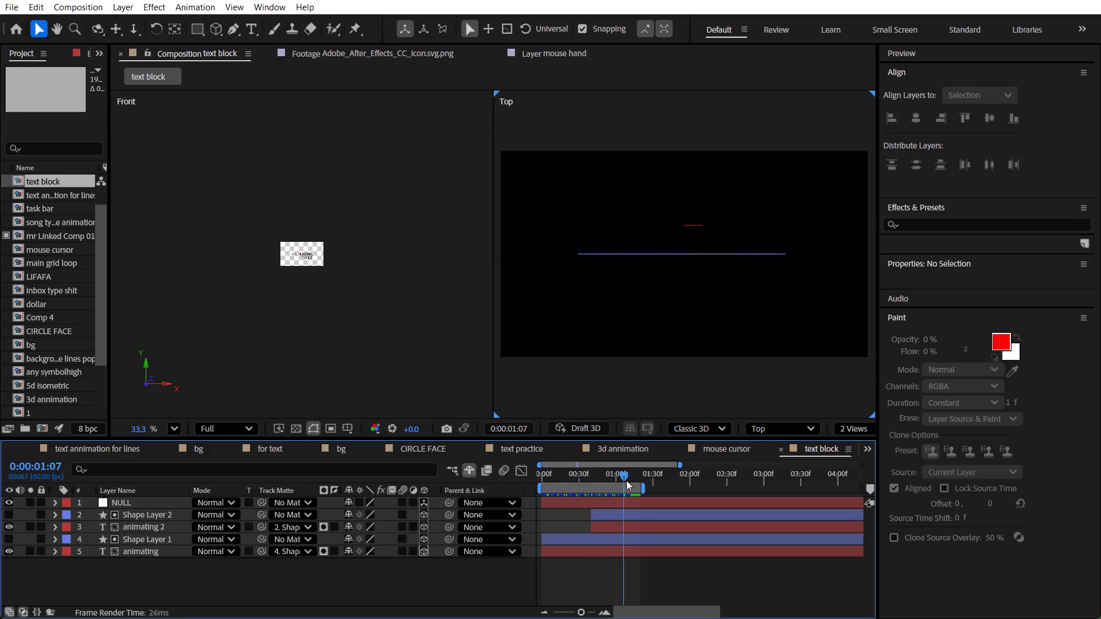
{"action": "left_click_drag", "start_coordinate": [626, 480], "coordinate": [501, 480]}
{"action": "left_click", "coordinate": [388, 573]}
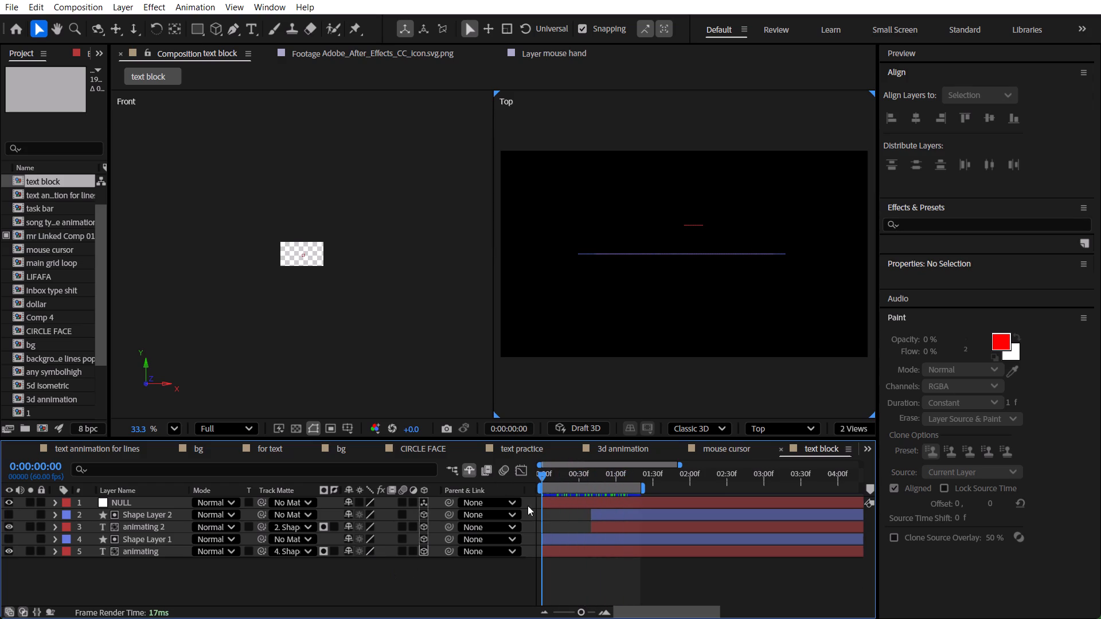
Set the Front view's magnification to Fit and play back the text block animation in it.
{"action": "left_click", "coordinate": [247, 407]}
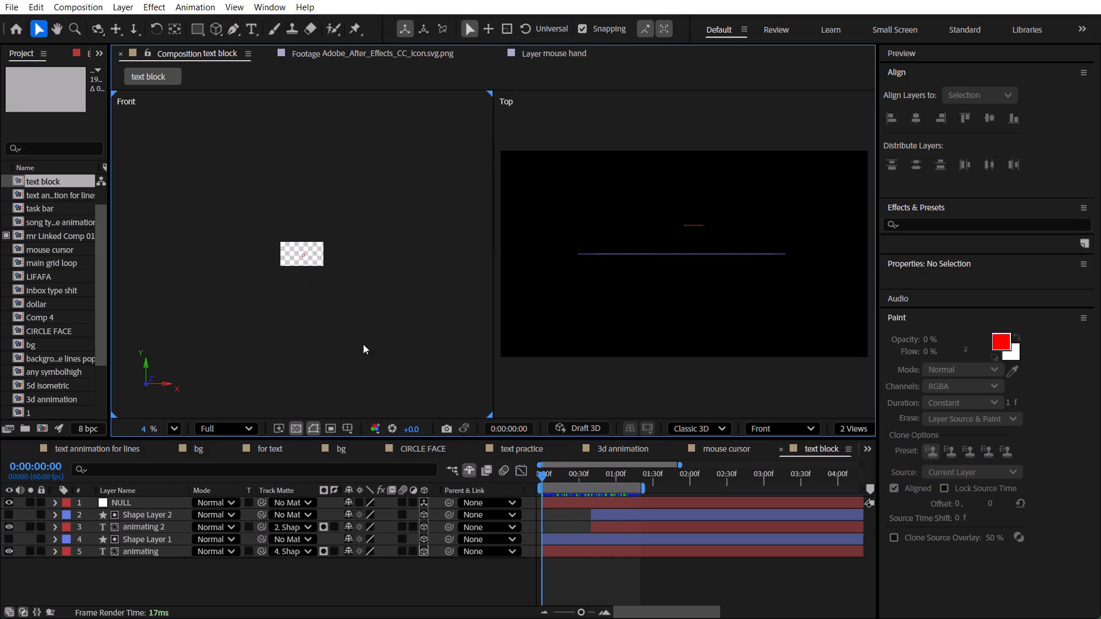
{"action": "left_click", "coordinate": [381, 318]}
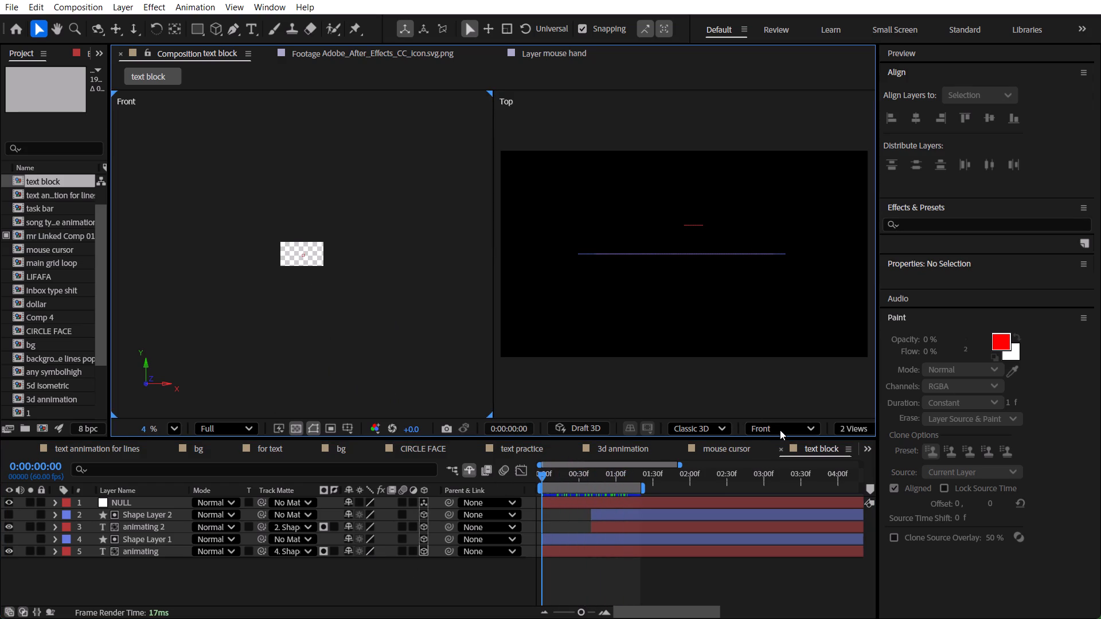
{"action": "left_click", "coordinate": [780, 430]}
{"action": "left_click", "coordinate": [813, 206]}
{"action": "key", "text": "space"}
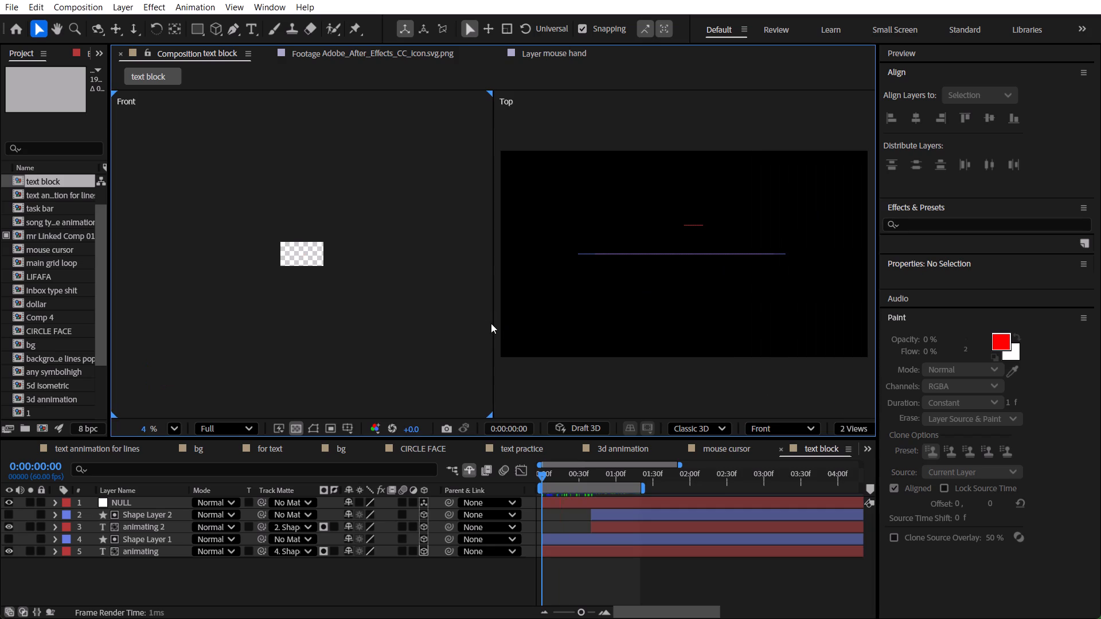
{"action": "key", "text": "space"}
{"action": "key", "text": "space"}
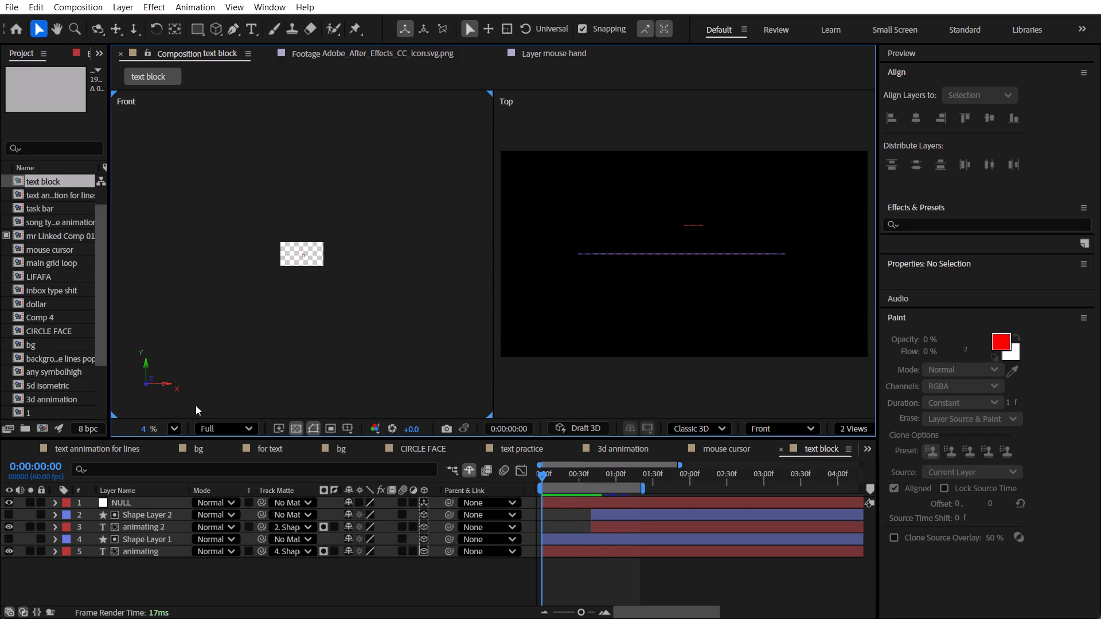
{"action": "left_click", "coordinate": [173, 423]}
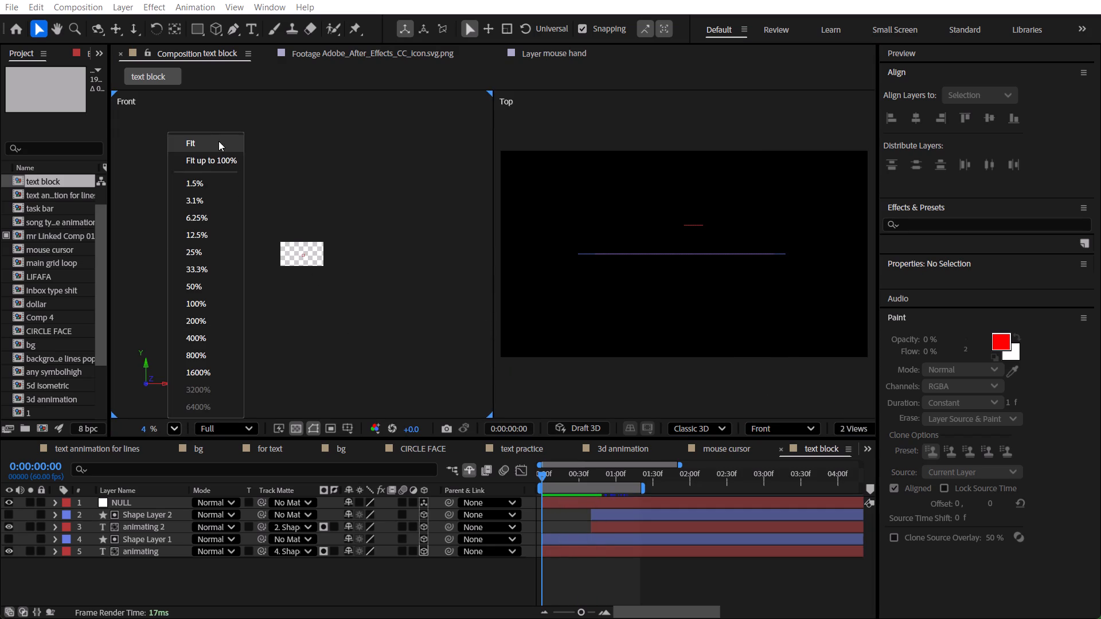
{"action": "left_click", "coordinate": [218, 141]}
{"action": "key", "text": "space"}
{"action": "key", "text": "space"}
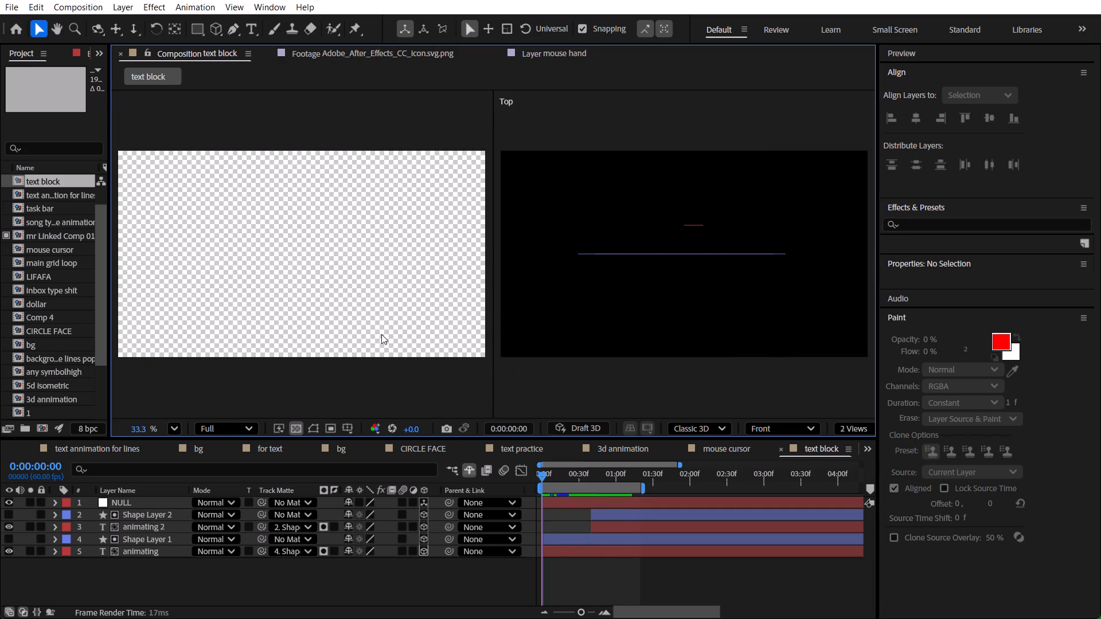
{"action": "key", "text": "space"}
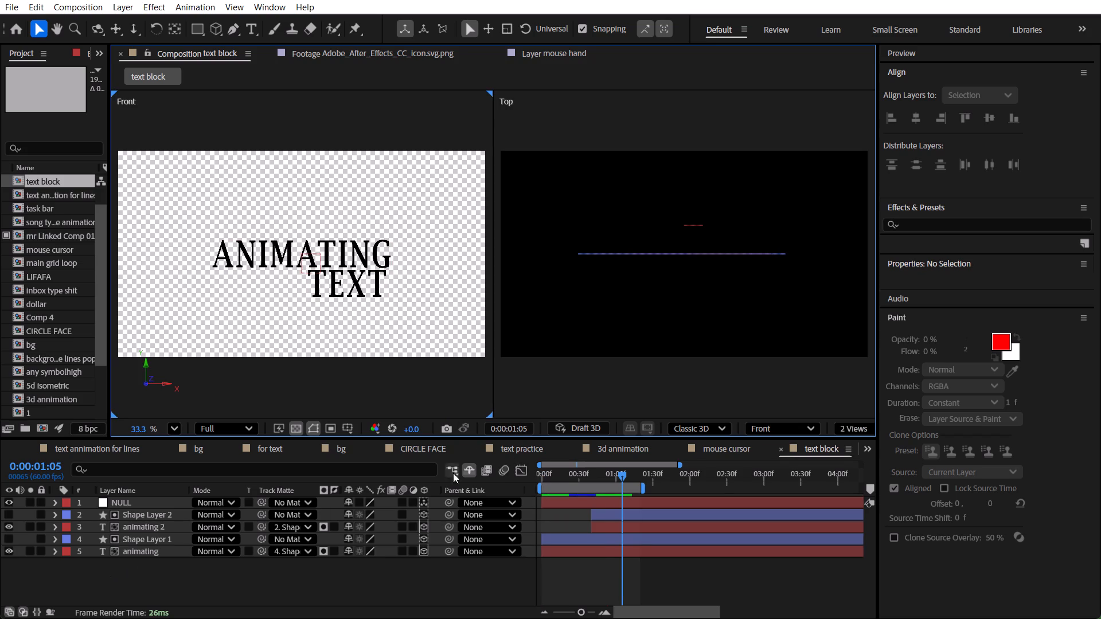
Reveal the shy layers, clear the shy state of Light Gray Solid 1 and make it a 3D layer.
{"action": "left_click", "coordinate": [466, 473]}
{"action": "left_click", "coordinate": [7, 563]}
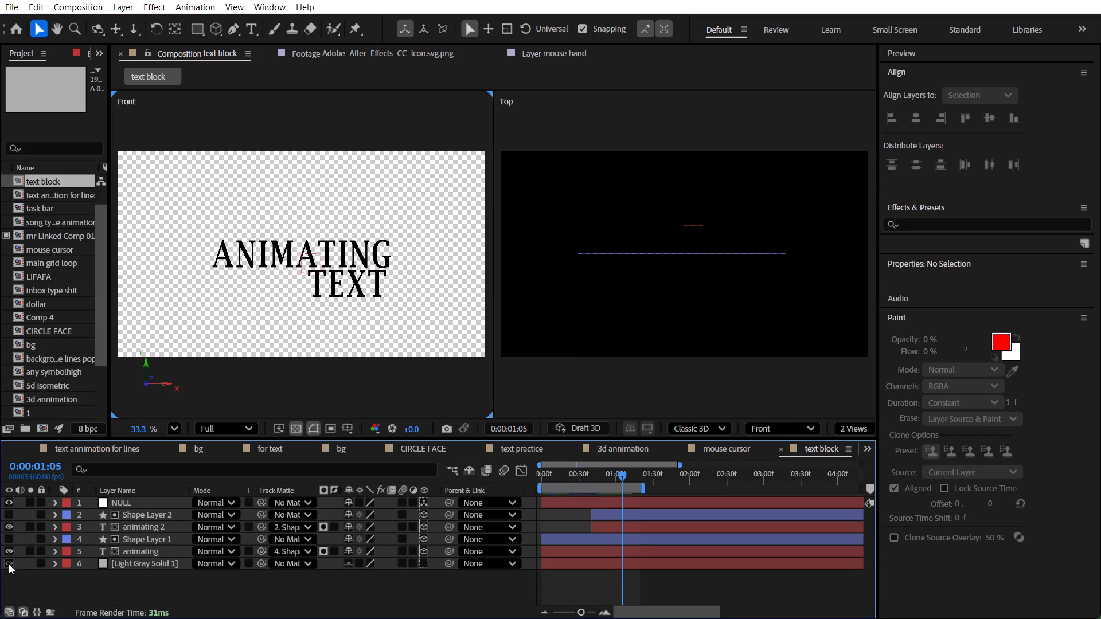
{"action": "left_click", "coordinate": [7, 562]}
{"action": "left_click", "coordinate": [348, 560]}
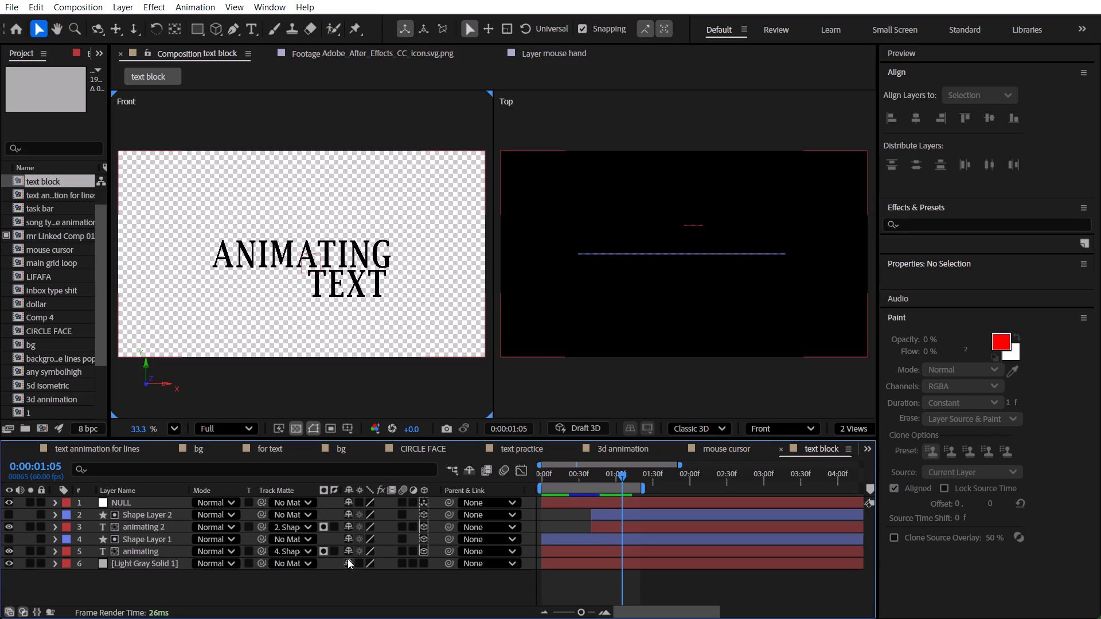
{"action": "key", "text": "space"}
{"action": "left_click", "coordinate": [424, 563]}
{"action": "key", "text": "space"}
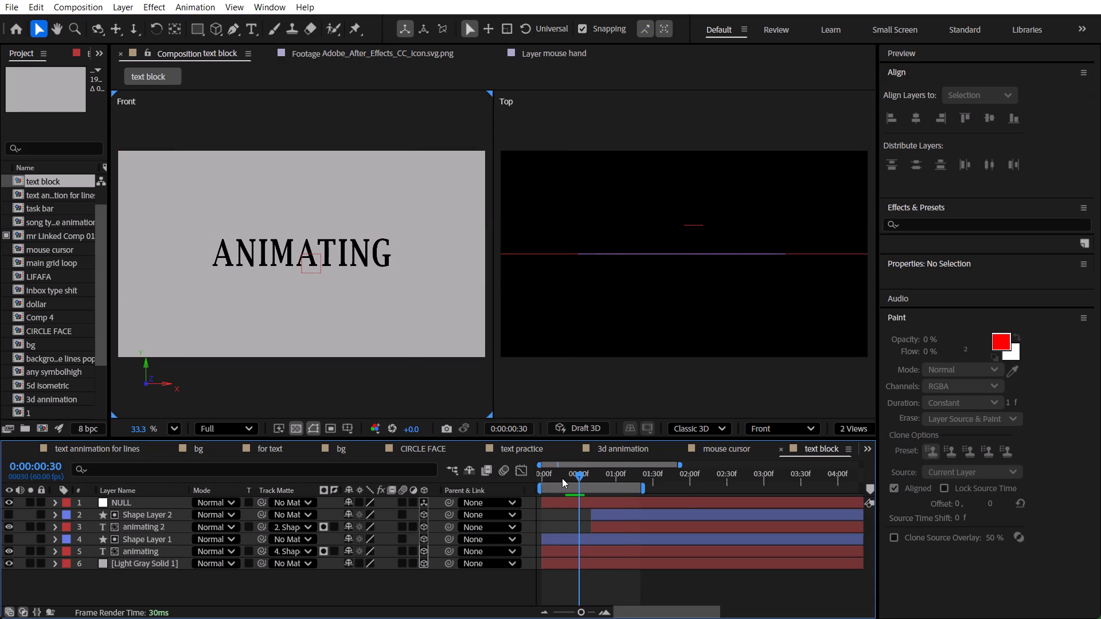
Shift Shape Layer 2 and animating 2 earlier together so both layers start at 0:00:00:10.
{"action": "left_click_drag", "start_coordinate": [562, 475], "coordinate": [573, 480]}
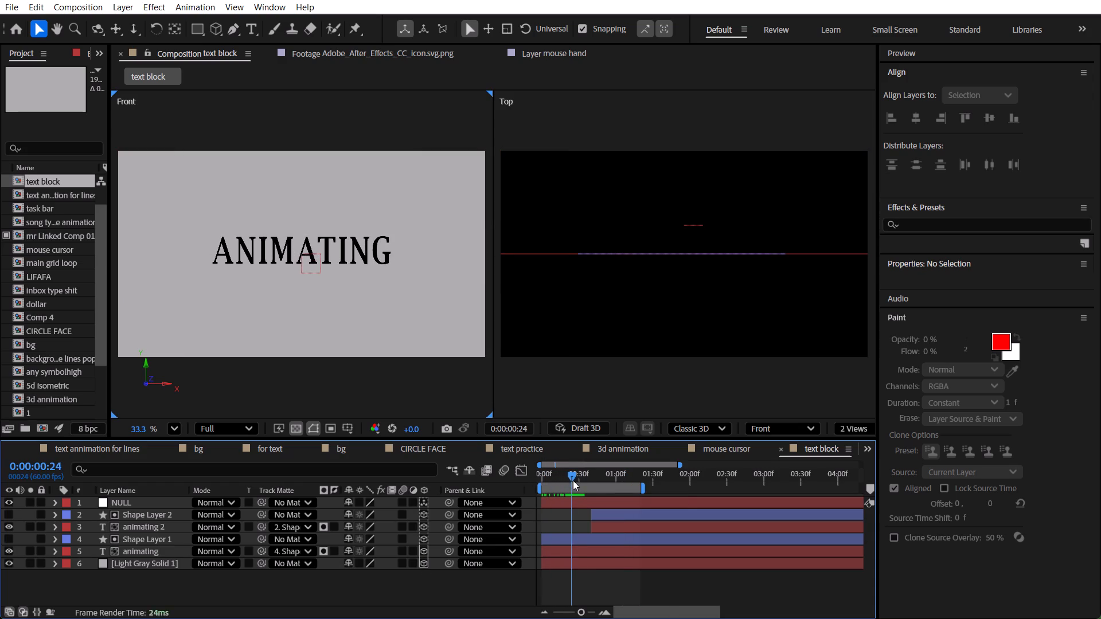
{"action": "left_click_drag", "start_coordinate": [573, 480], "coordinate": [623, 492]}
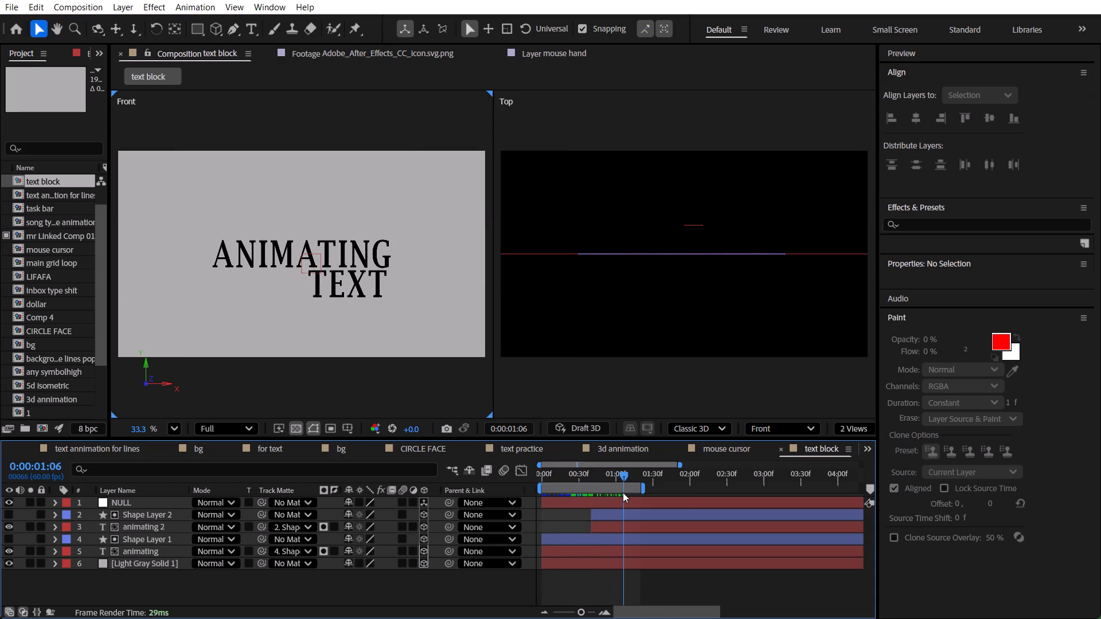
{"action": "left_click_drag", "start_coordinate": [623, 492], "coordinate": [560, 487]}
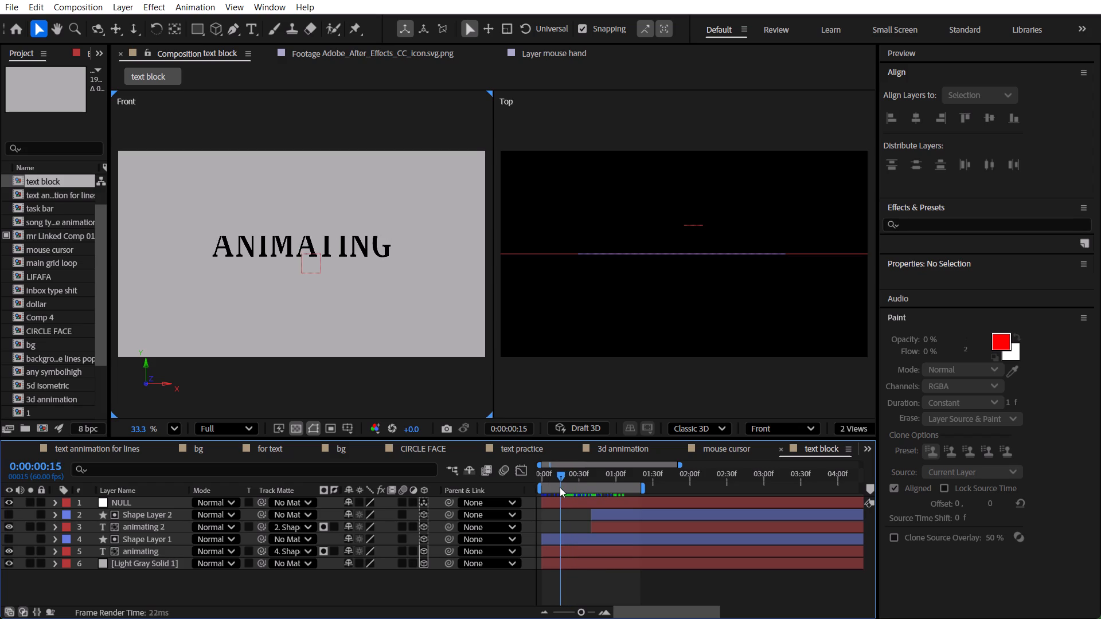
{"action": "left_click_drag", "start_coordinate": [560, 487], "coordinate": [553, 487]}
{"action": "key", "text": "ctrl+Right"}
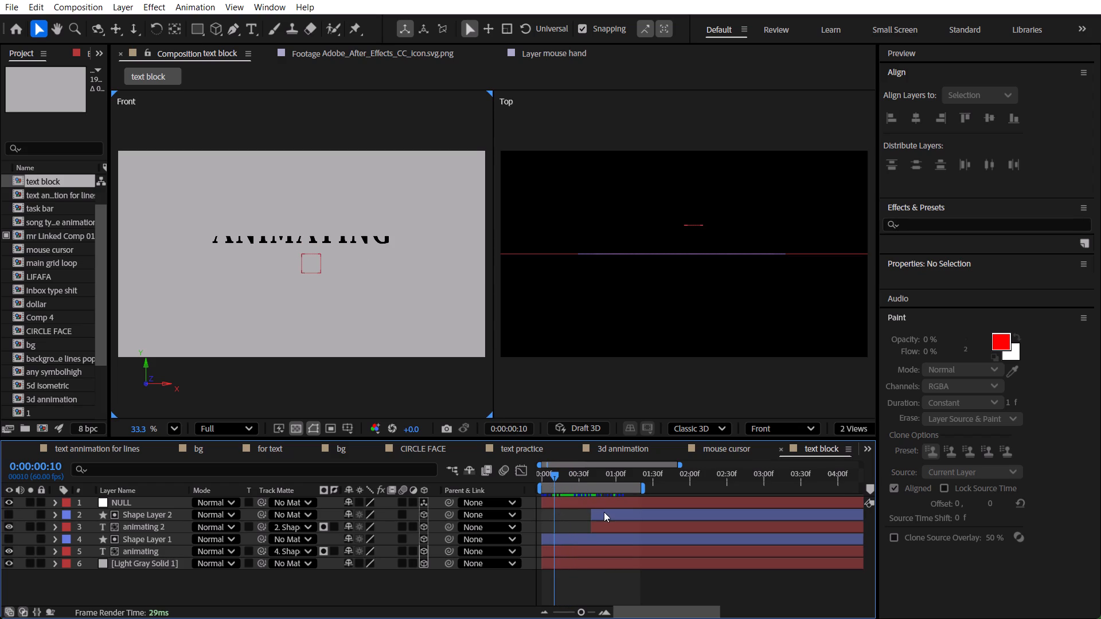
{"action": "left_click_drag", "start_coordinate": [573, 512], "coordinate": [614, 528]}
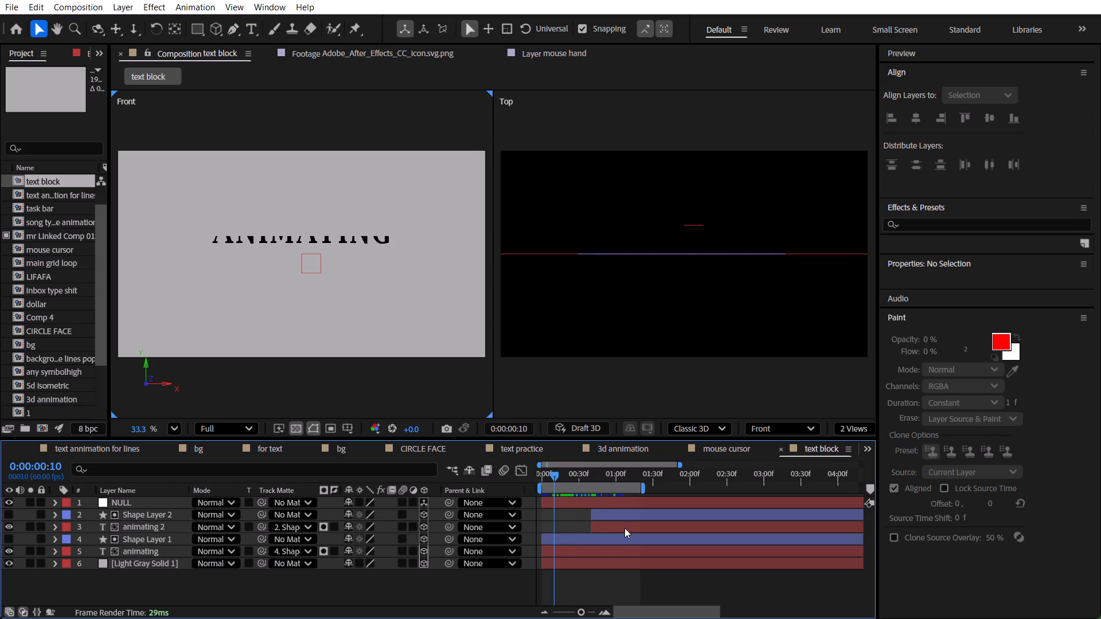
{"action": "left_click", "coordinate": [616, 516]}
{"action": "left_click", "coordinate": [616, 527], "text": "shift"}
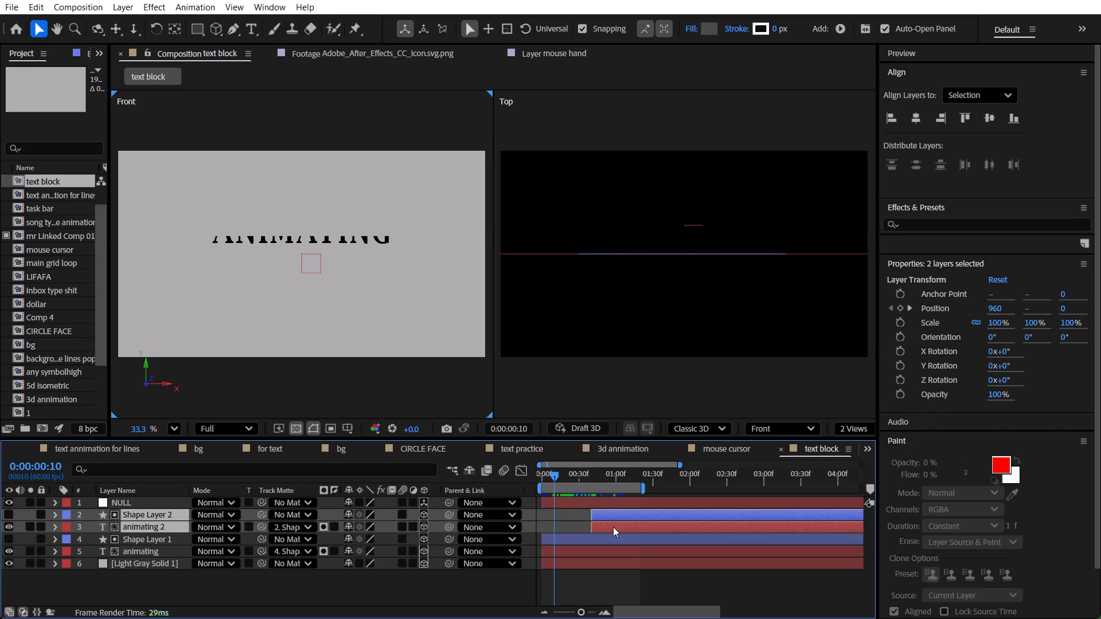
{"action": "left_click_drag", "start_coordinate": [614, 527], "coordinate": [578, 527]}
Retime the ending Position keyframes, moving animating's to about 0:00:00:10 and animating 2's to 0:00:00:24.
{"action": "key", "text": "u"}
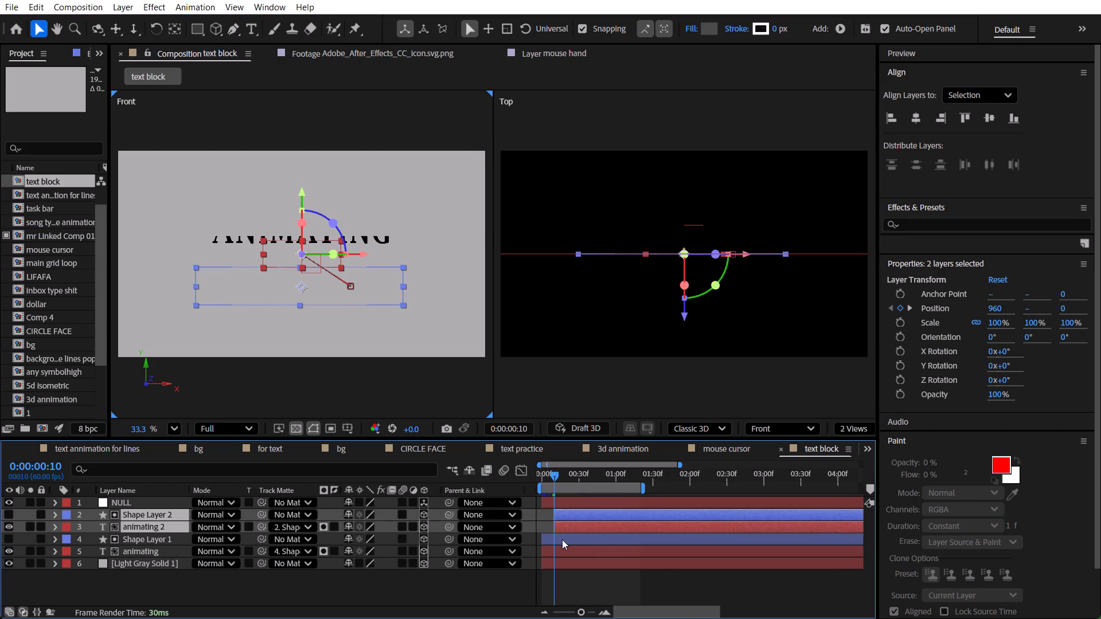
{"action": "left_click", "coordinate": [483, 597]}
{"action": "type", "text": "uu"}
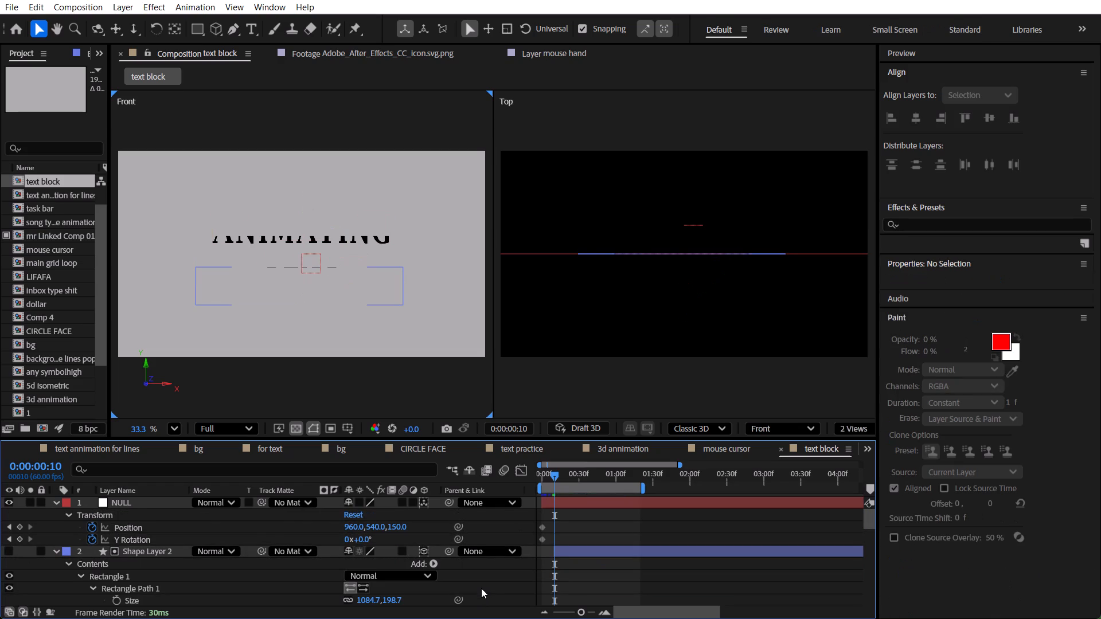
{"action": "key", "text": "u"}
{"action": "left_click", "coordinate": [481, 586]}
{"action": "key", "text": "u"}
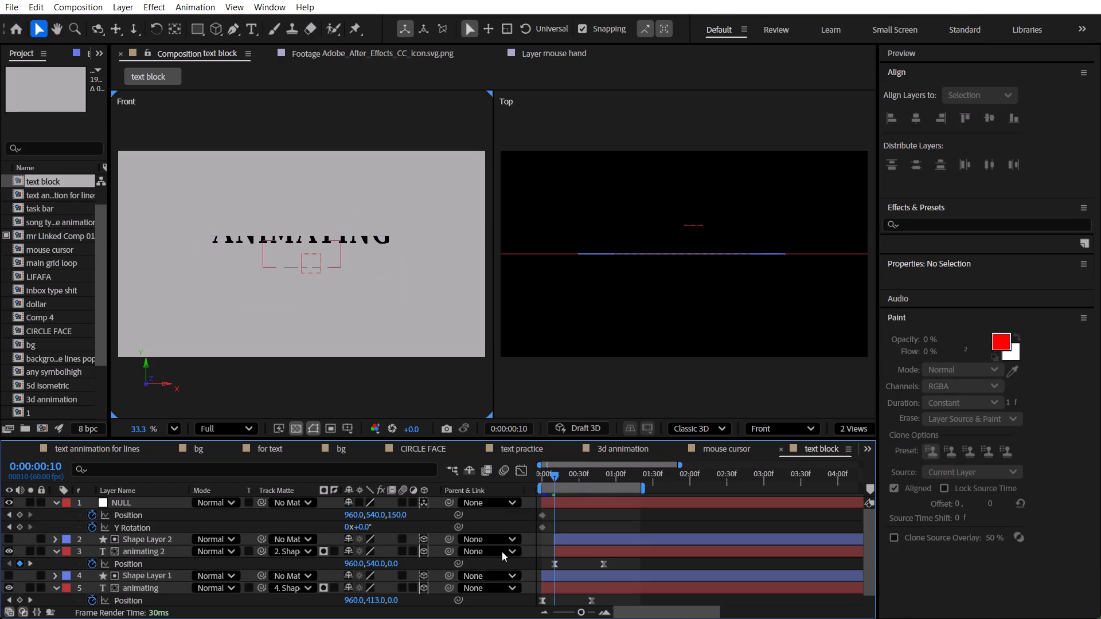
{"action": "scroll", "coordinate": [630, 563], "scroll_direction": "down", "scroll_amount": 3}
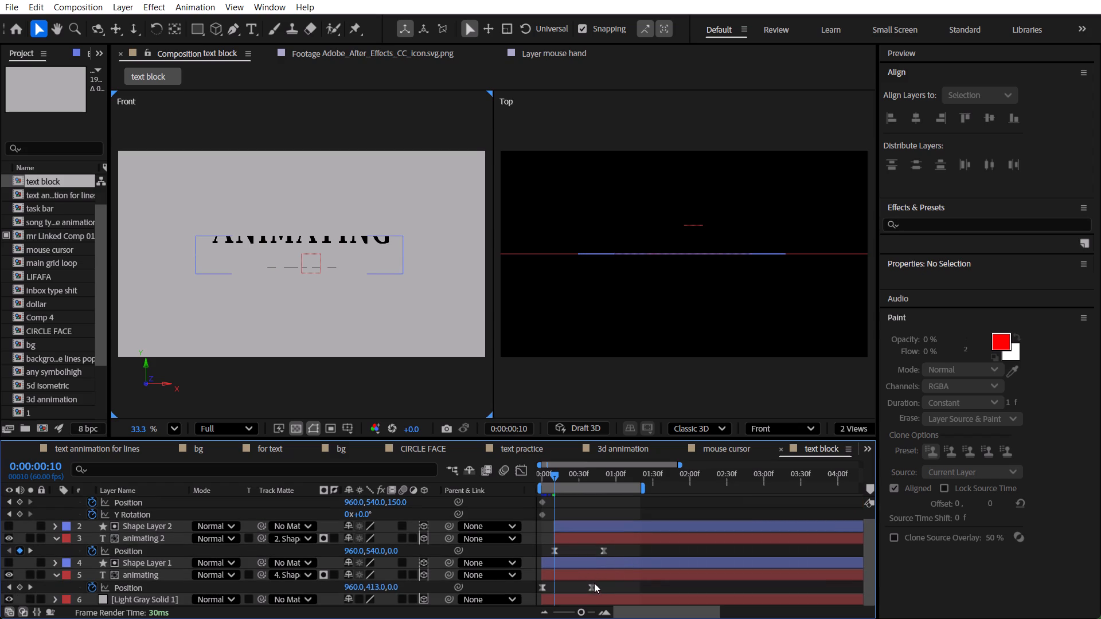
{"action": "left_click_drag", "start_coordinate": [592, 585], "coordinate": [556, 587]}
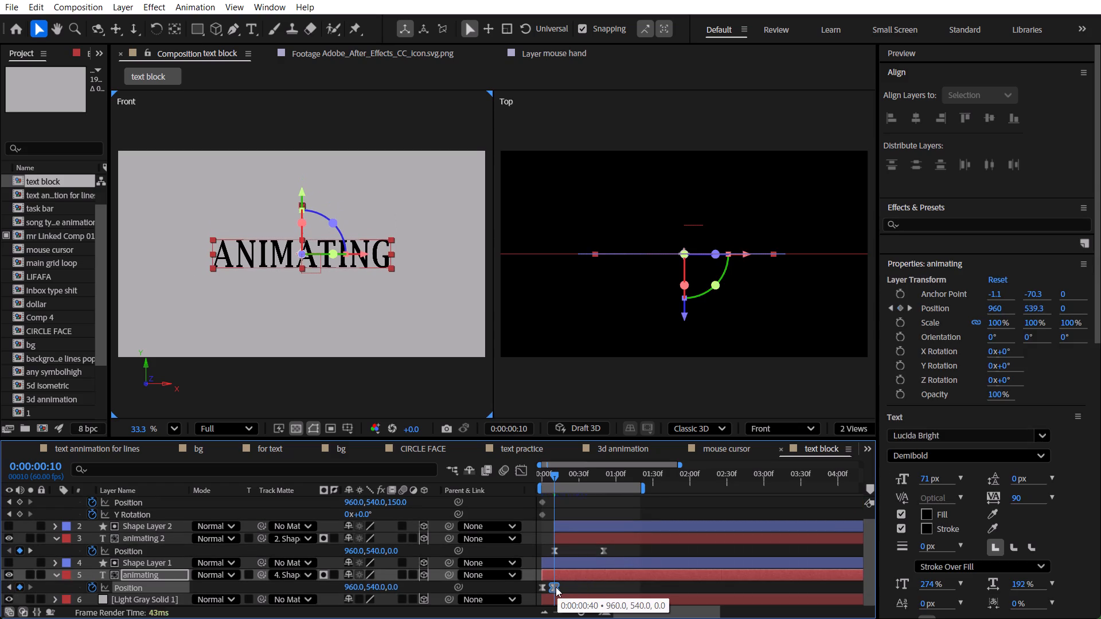
{"action": "left_click_drag", "start_coordinate": [556, 587], "coordinate": [555, 587]}
{"action": "left_click_drag", "start_coordinate": [602, 549], "coordinate": [569, 549]}
Preview the retimed text reveal from the start, checking it up to animating 2's last Position keyframe.
{"action": "left_click_drag", "start_coordinate": [548, 475], "coordinate": [520, 475]}
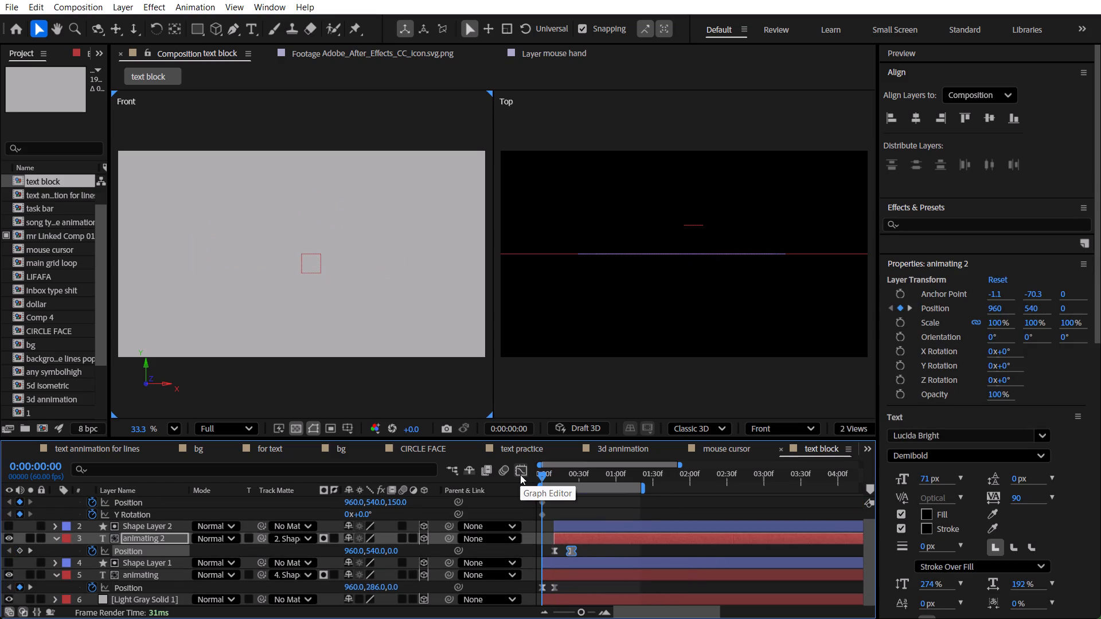
{"action": "key", "text": "space"}
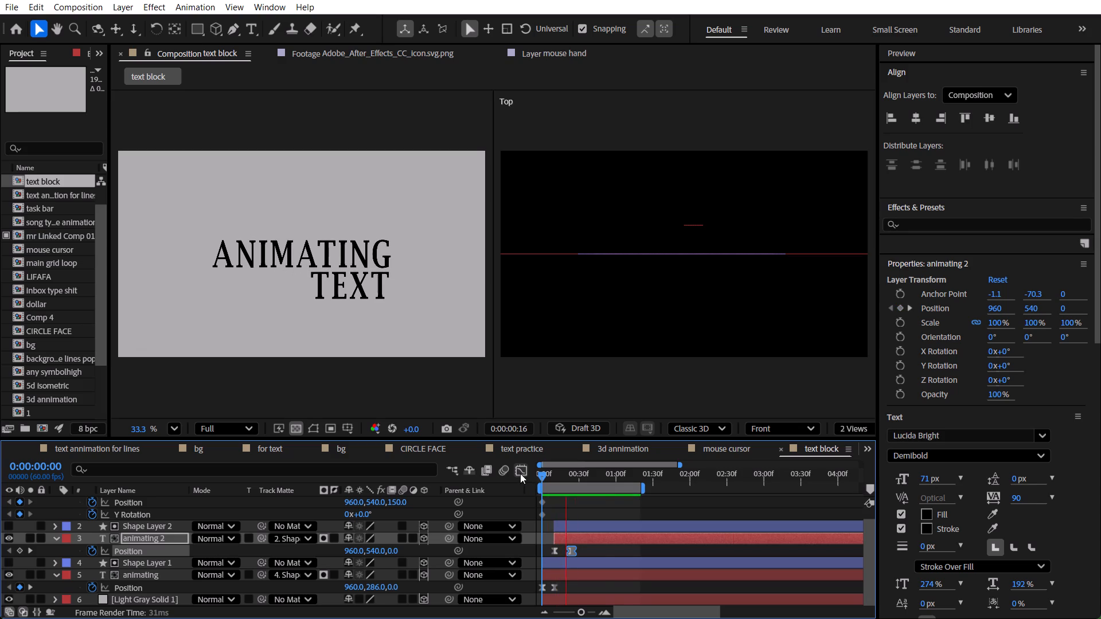
{"action": "key", "text": "space"}
{"action": "left_click_drag", "start_coordinate": [552, 478], "coordinate": [512, 478]}
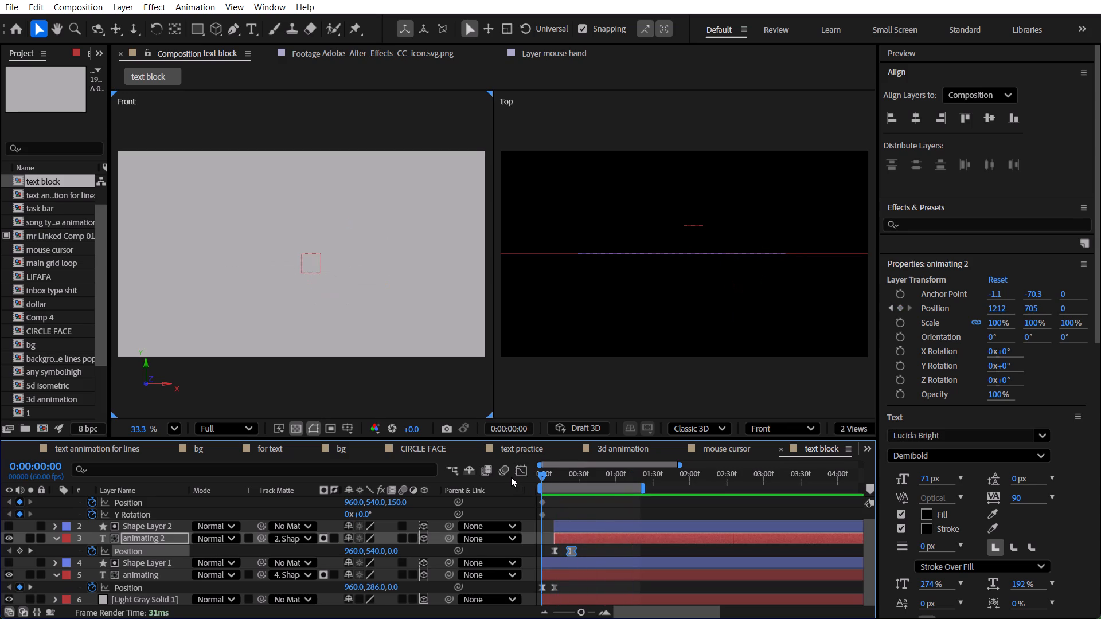
{"action": "key", "text": "space"}
{"action": "key", "text": "space"}
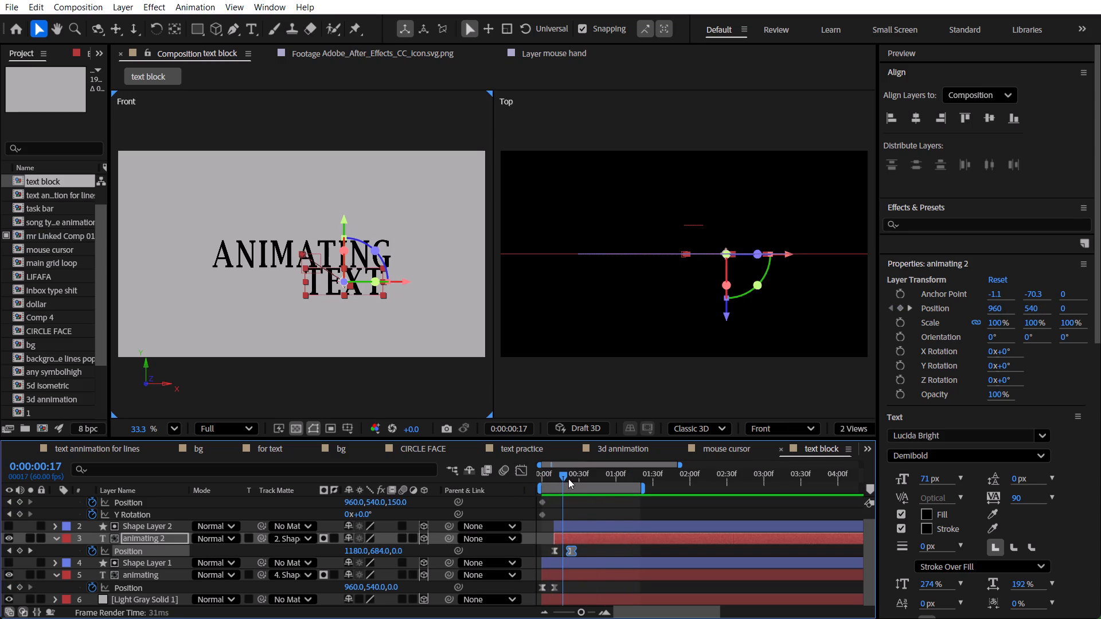
{"action": "key", "text": "space"}
{"action": "key", "text": "space"}
{"action": "left_click_drag", "start_coordinate": [575, 475], "coordinate": [570, 475]}
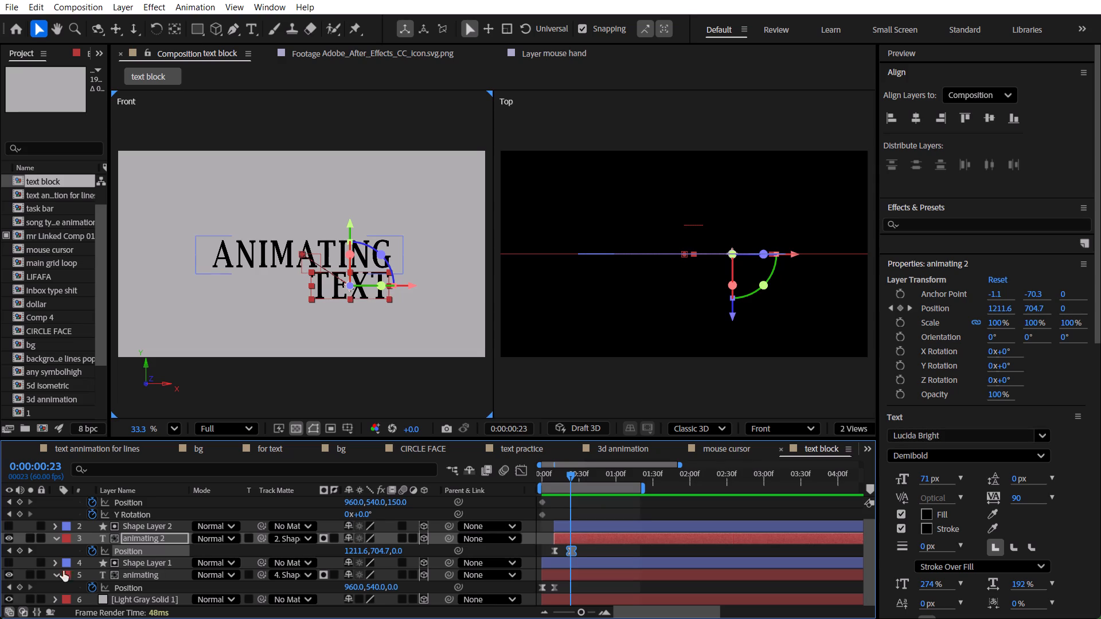
{"action": "left_click", "coordinate": [29, 548]}
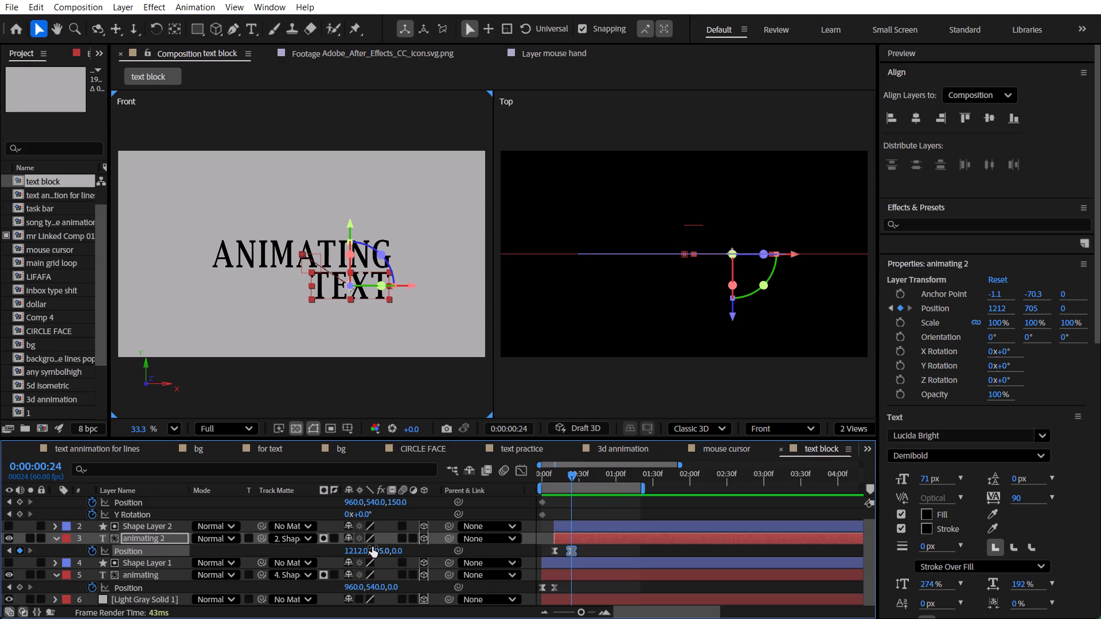
Collapse the layers' keyframed properties, mark Light Gray Solid 1 as shy again and hide the shy layers.
{"action": "type", "text": "uu"}
{"action": "key", "text": "u"}
{"action": "key", "text": "u"}
{"action": "left_click", "coordinate": [507, 521]}
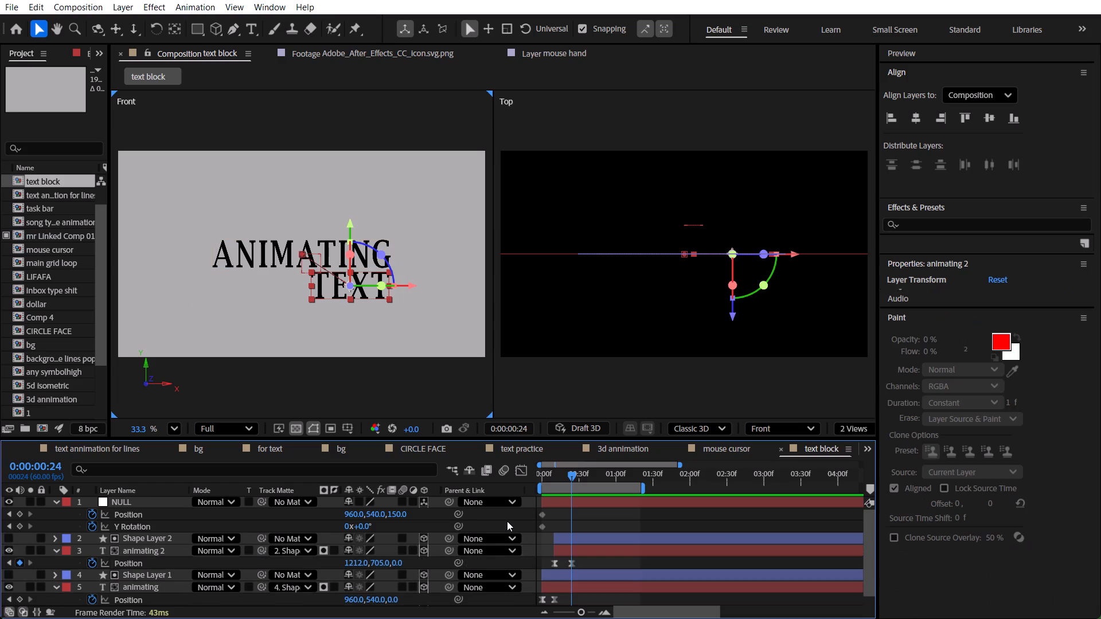
{"action": "key", "text": "u"}
{"action": "left_click", "coordinate": [306, 585]}
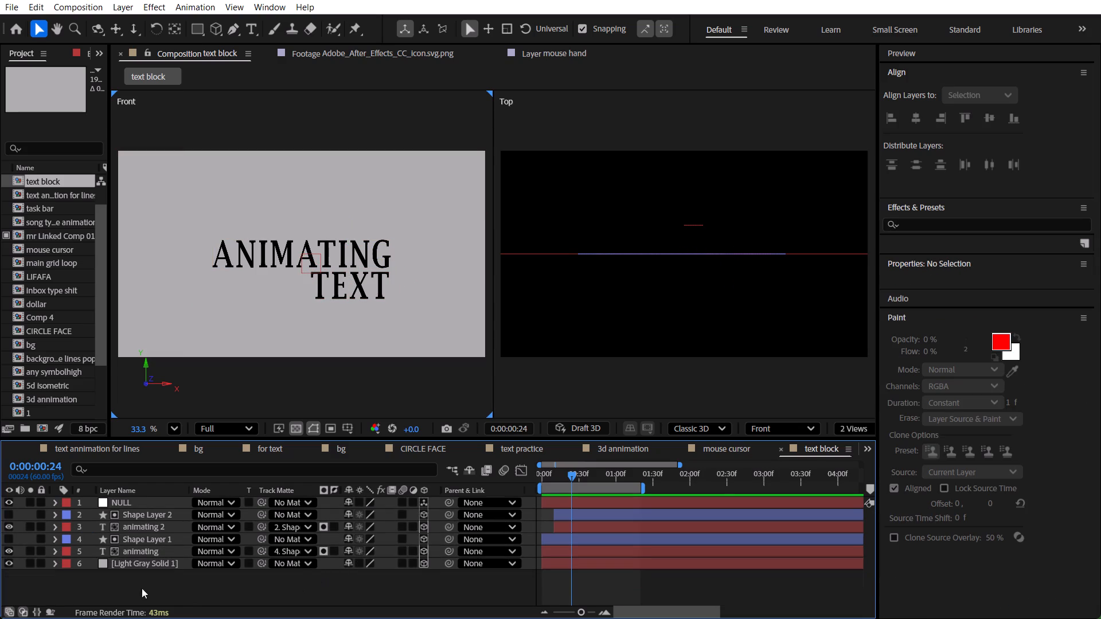
{"action": "left_click", "coordinate": [344, 565]}
{"action": "left_click", "coordinate": [472, 473]}
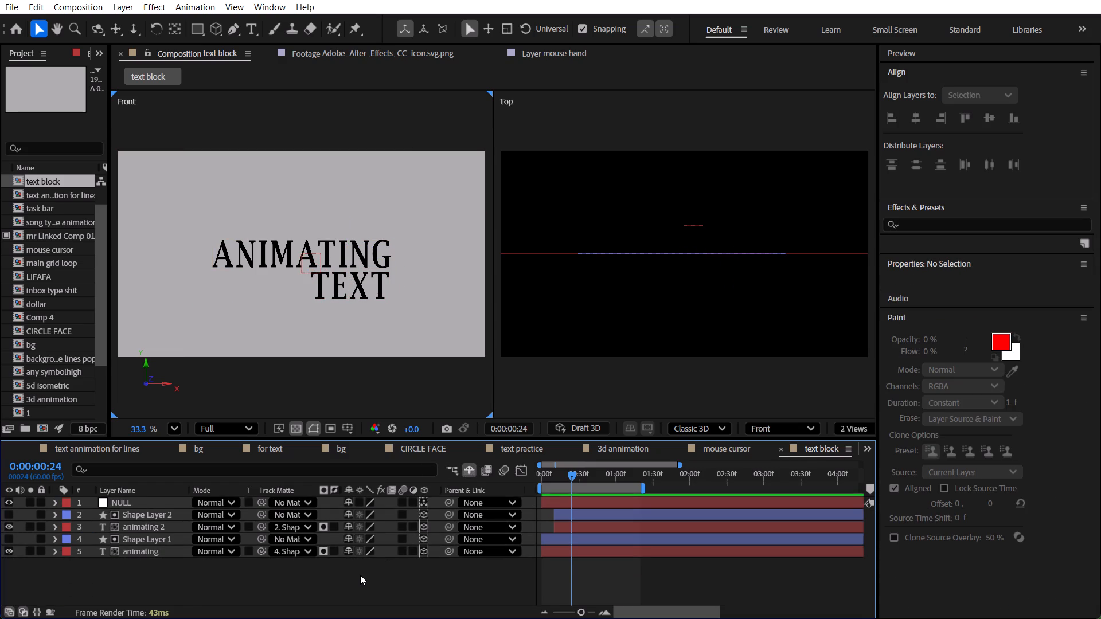
{"action": "left_click", "coordinate": [359, 575]}
Add Position and Y Rotation keyframes to NULL at animating 2's last Position keyframe, 0:00:00:24.
{"action": "left_click_drag", "start_coordinate": [568, 472], "coordinate": [569, 480]}
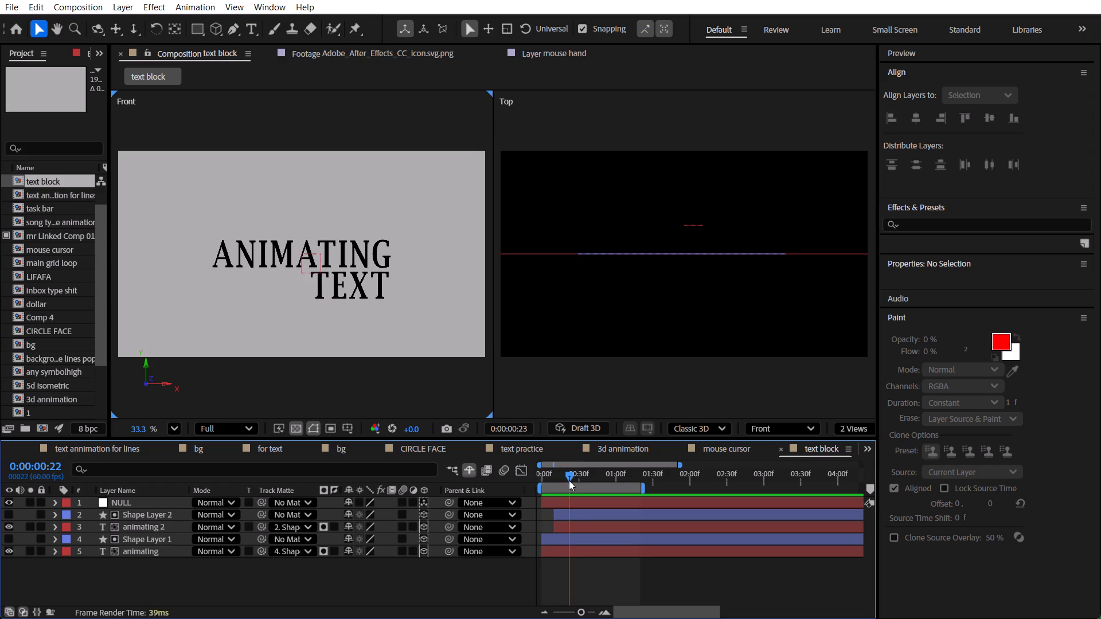
{"action": "left_click_drag", "start_coordinate": [569, 480], "coordinate": [575, 483]}
{"action": "key", "text": "u"}
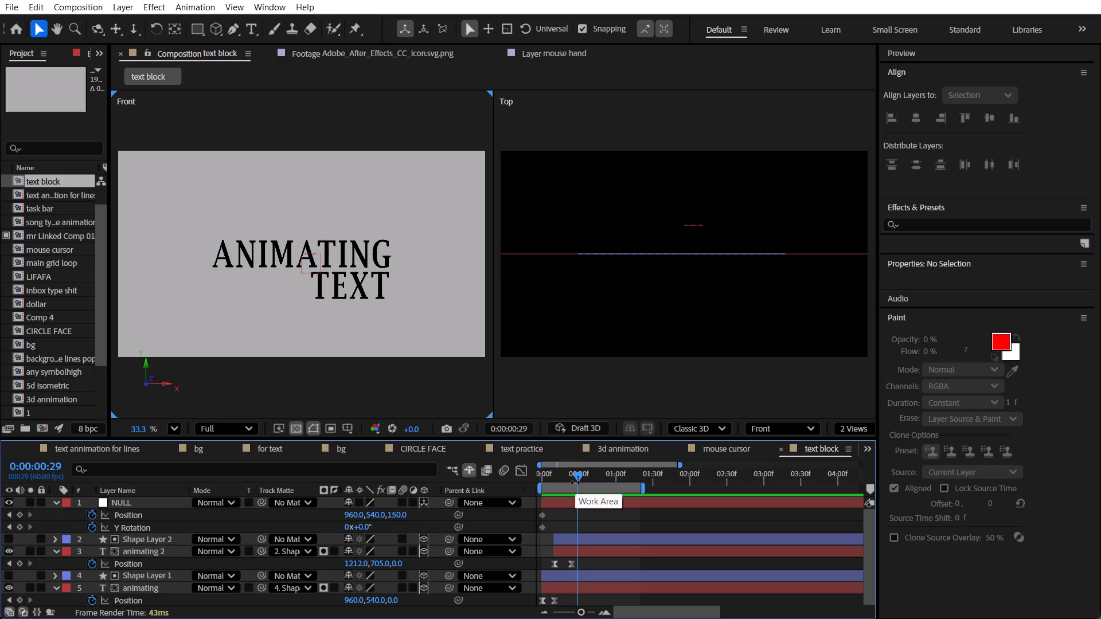
{"action": "left_click", "coordinate": [11, 563]}
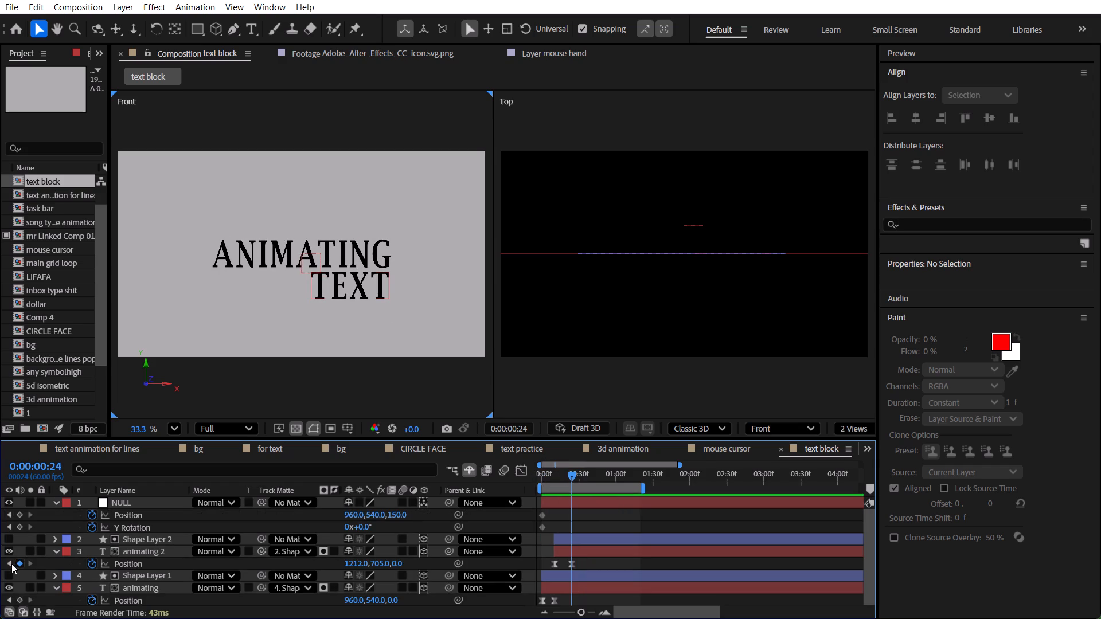
{"action": "key", "text": "u"}
{"action": "left_click", "coordinate": [150, 504]}
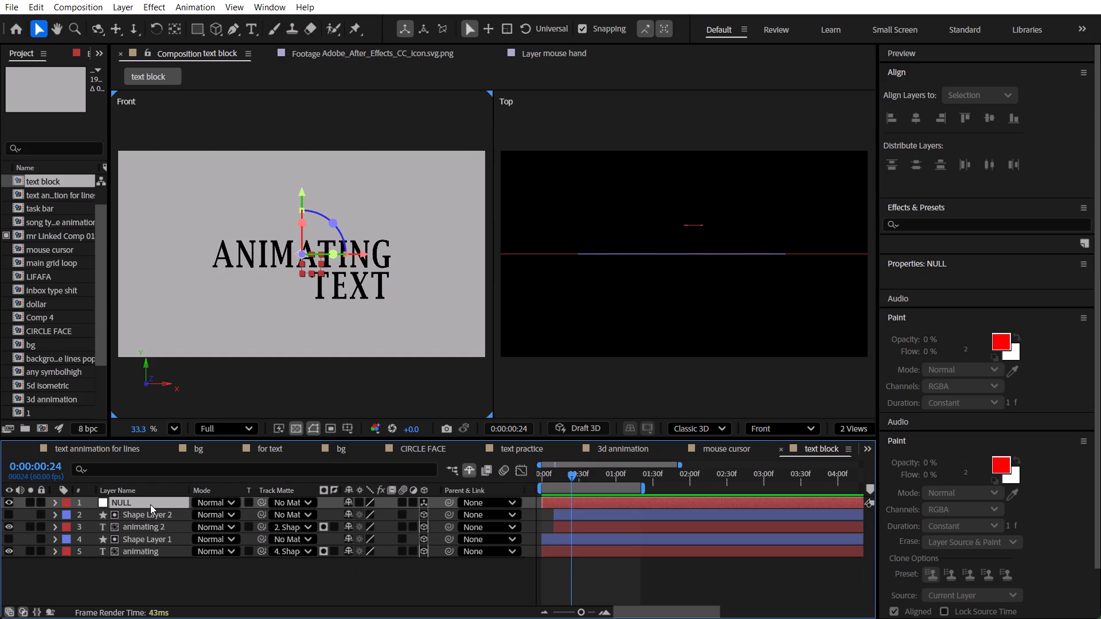
{"action": "key", "text": "p"}
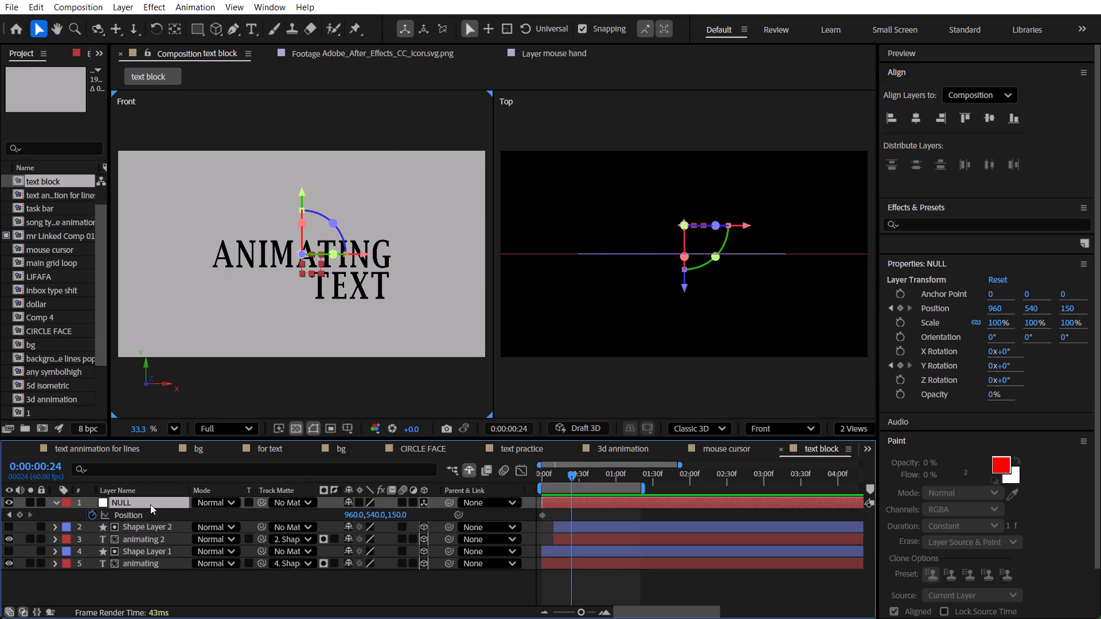
{"action": "type", "text": "uu"}
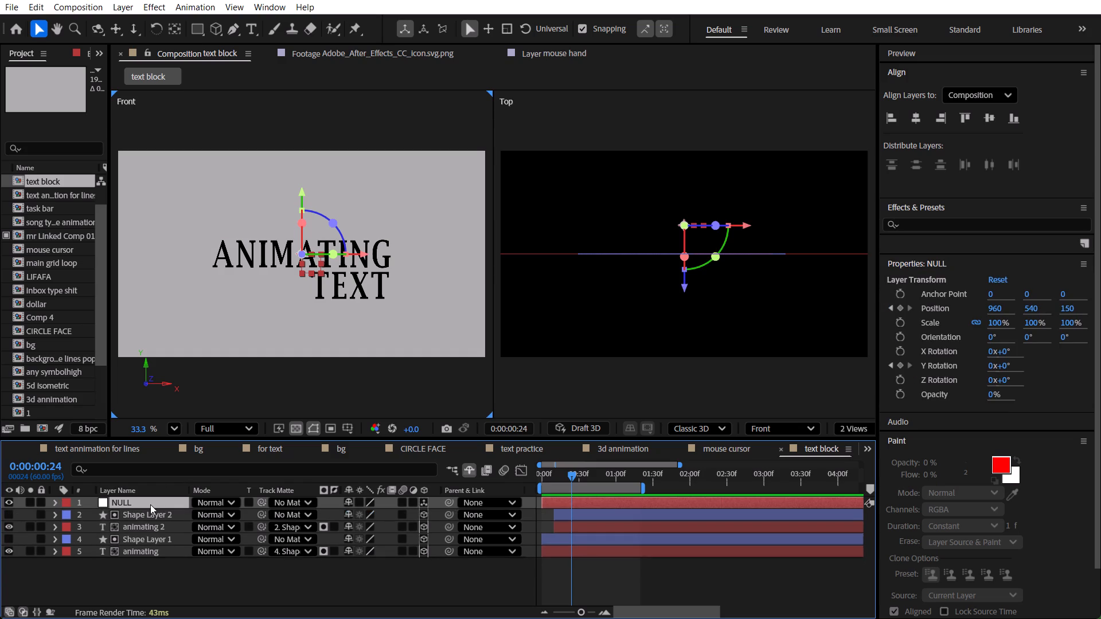
{"action": "left_click", "coordinate": [18, 530]}
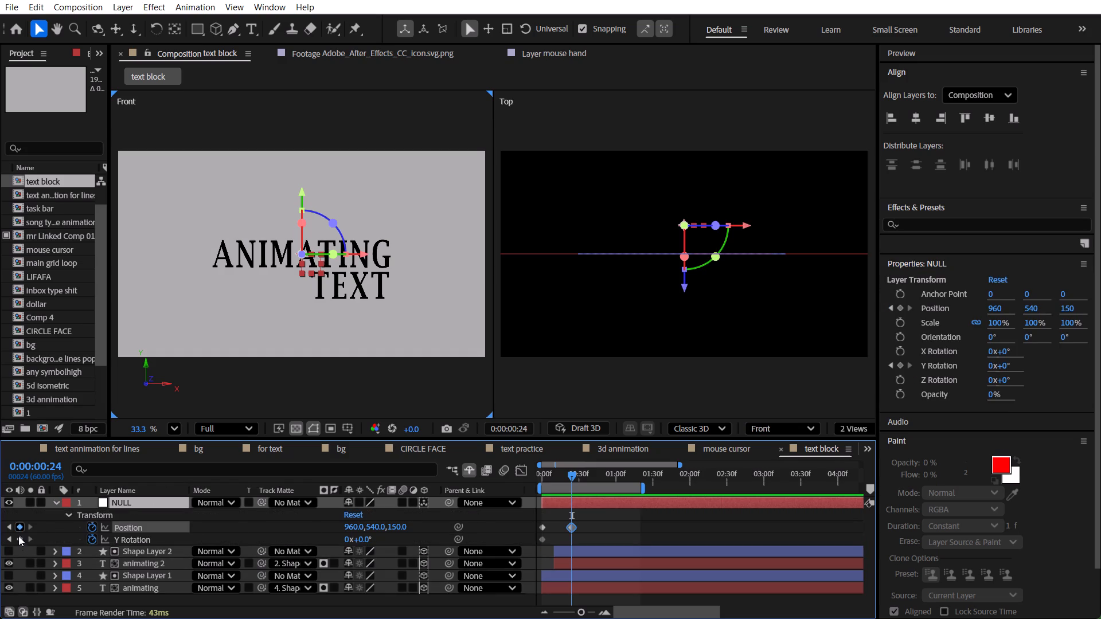
{"action": "left_click", "coordinate": [18, 540]}
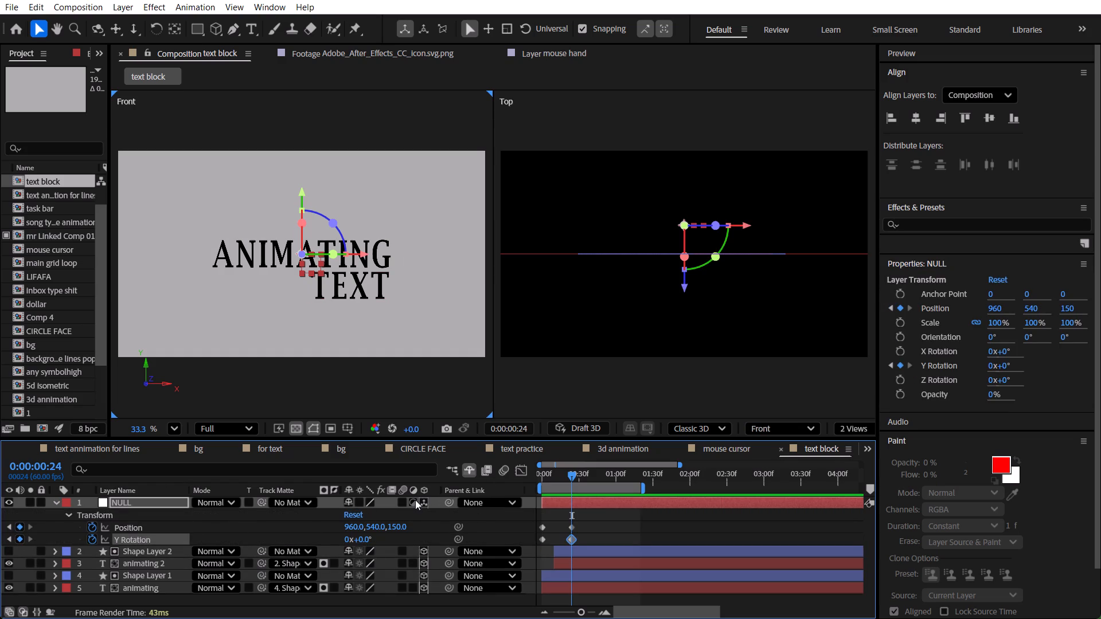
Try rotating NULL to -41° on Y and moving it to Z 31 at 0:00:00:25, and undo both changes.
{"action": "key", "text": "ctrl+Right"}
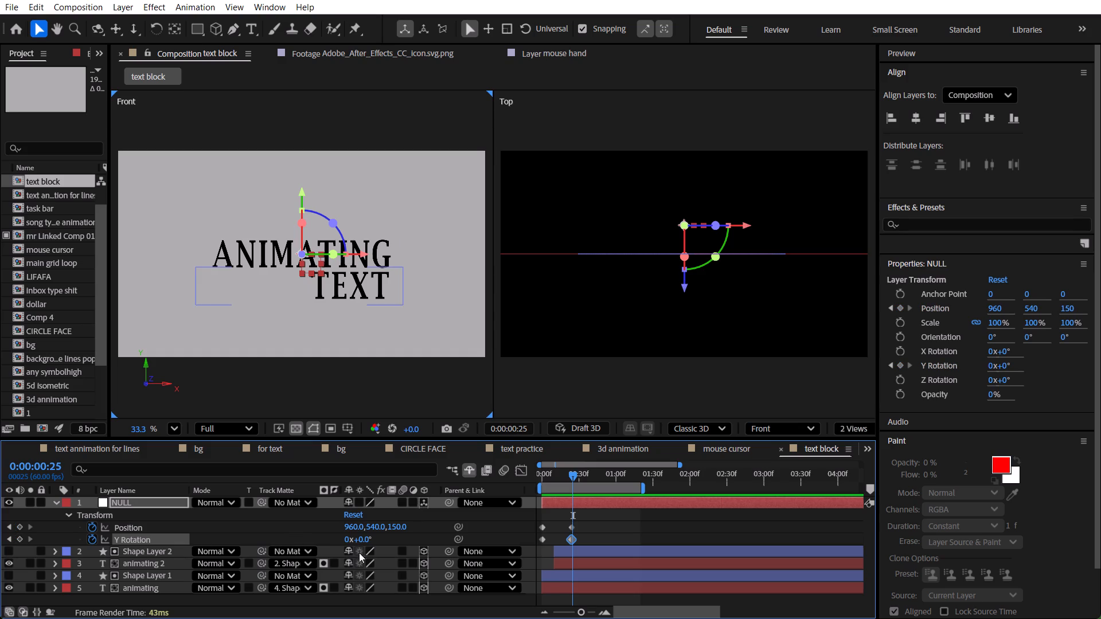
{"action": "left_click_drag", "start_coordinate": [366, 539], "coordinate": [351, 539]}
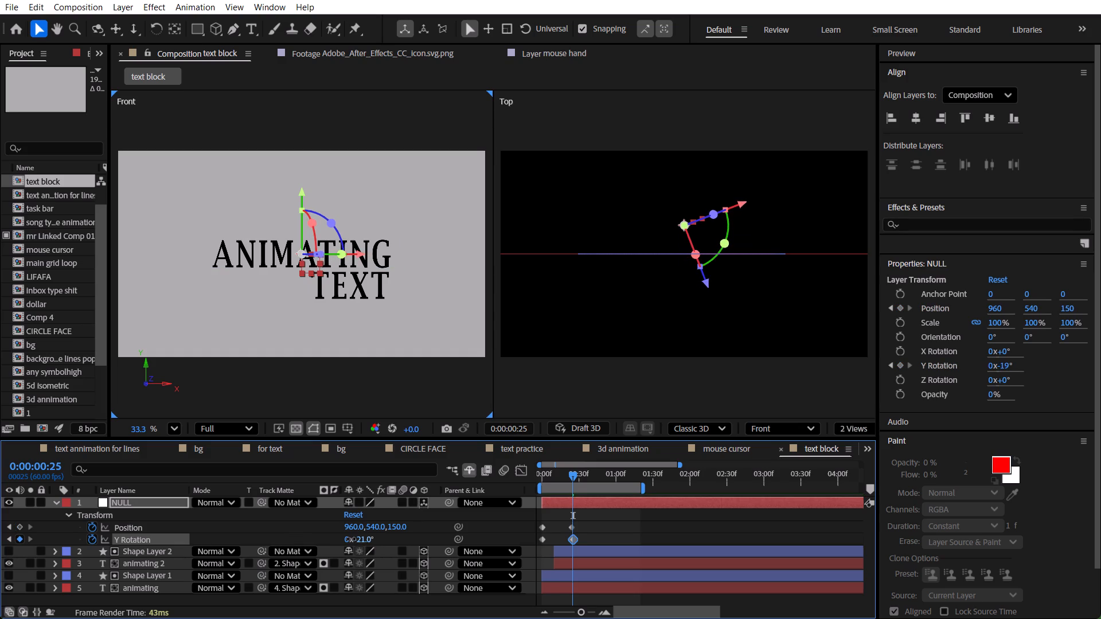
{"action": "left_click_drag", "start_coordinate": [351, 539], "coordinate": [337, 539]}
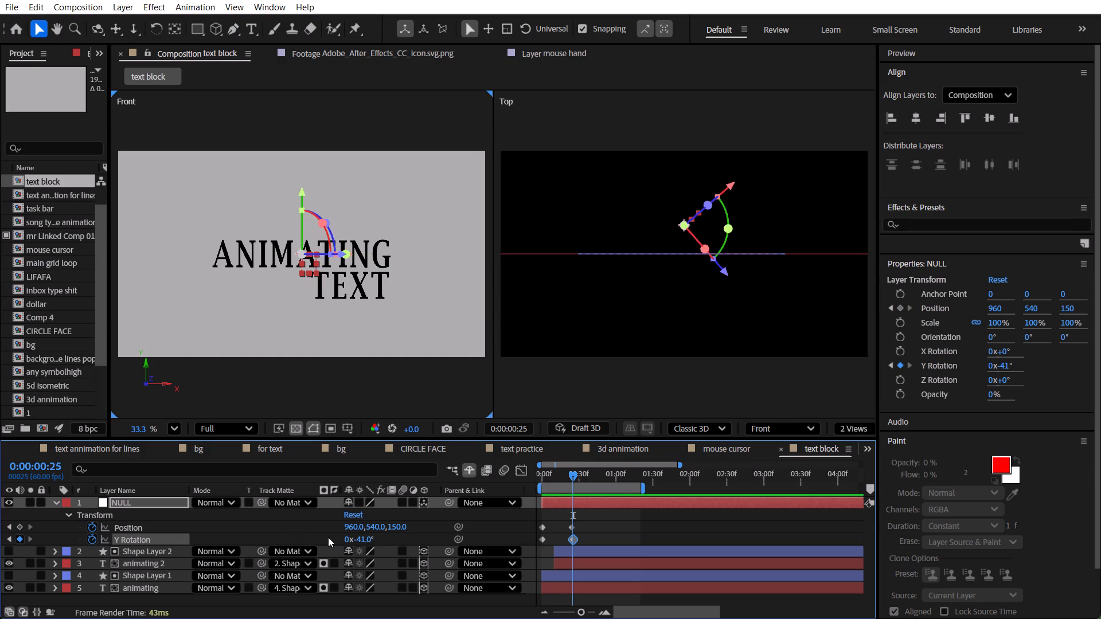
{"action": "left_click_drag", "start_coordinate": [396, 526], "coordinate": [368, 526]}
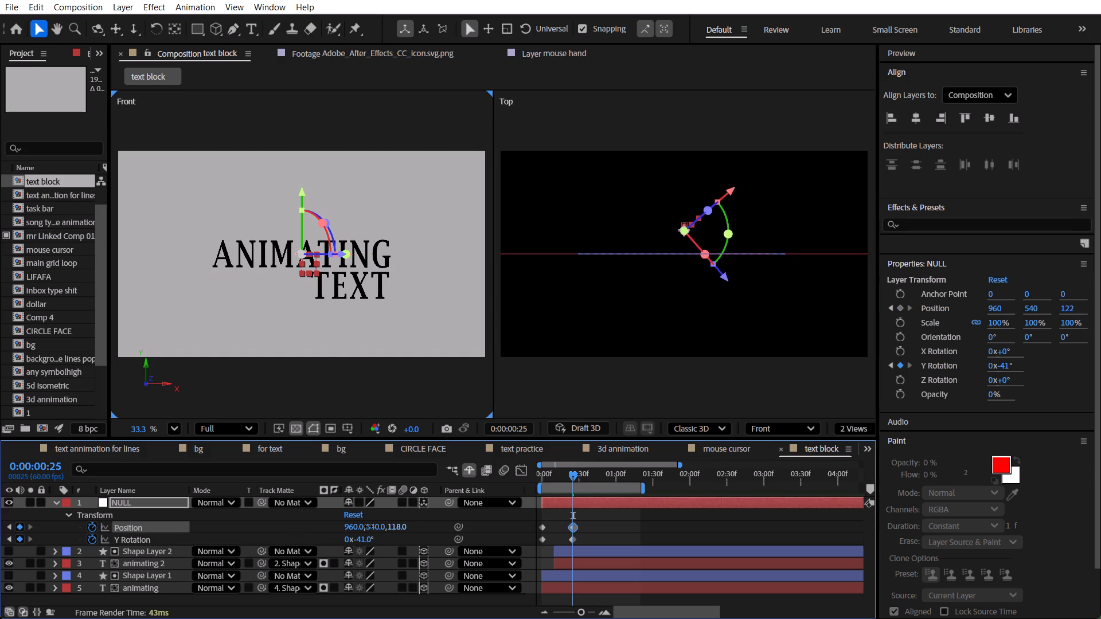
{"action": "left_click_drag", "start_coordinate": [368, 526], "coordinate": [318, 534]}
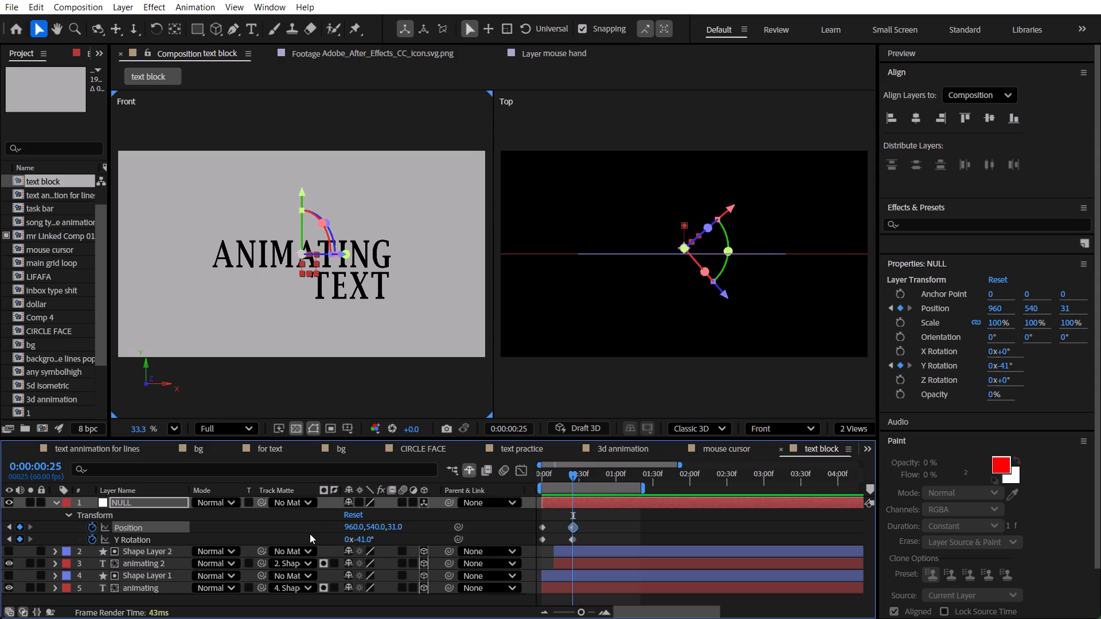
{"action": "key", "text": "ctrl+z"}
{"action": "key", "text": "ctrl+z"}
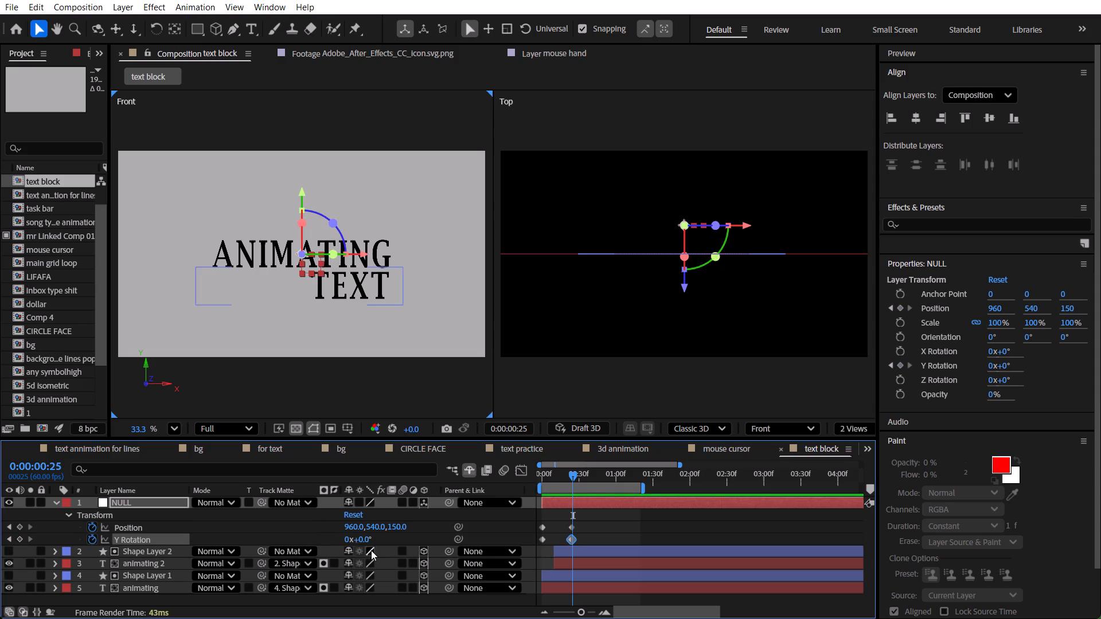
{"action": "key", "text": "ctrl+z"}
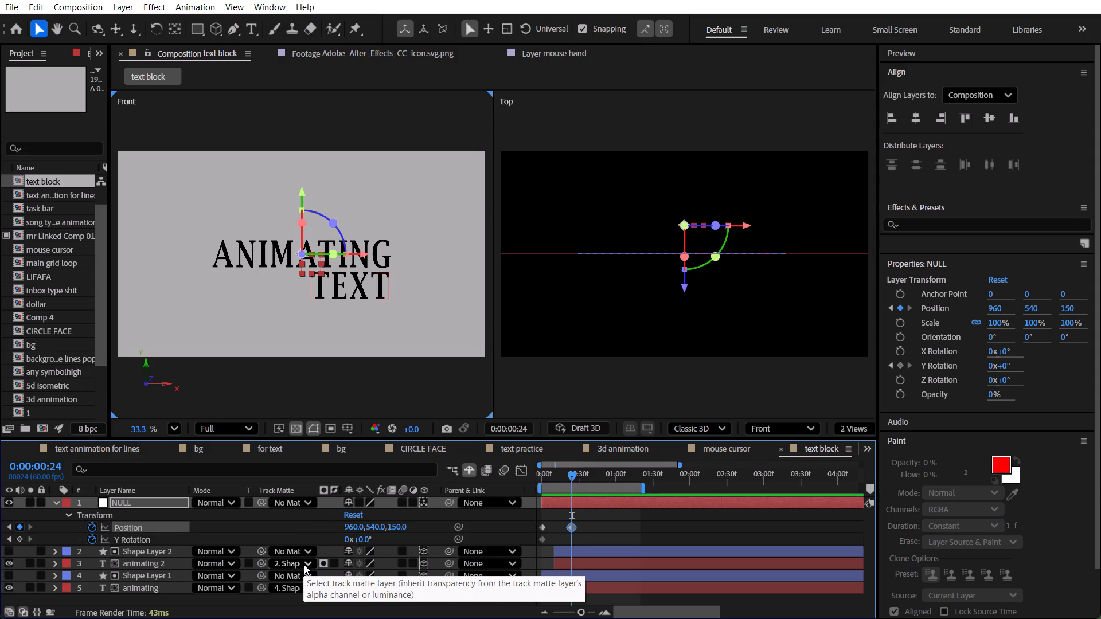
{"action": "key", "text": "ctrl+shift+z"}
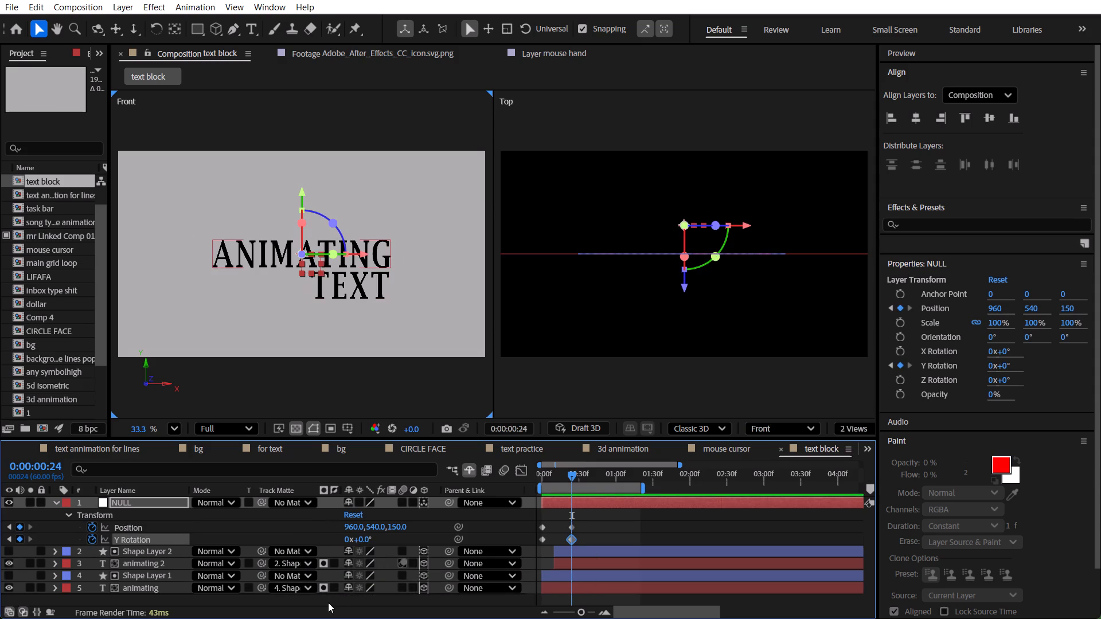
Parent Shape Layer 2, animating 2, Shape Layer 1 and animating to NULL.
{"action": "left_click_drag", "start_coordinate": [217, 601], "coordinate": [135, 553]}
{"action": "left_click_drag", "start_coordinate": [446, 551], "coordinate": [177, 505]}
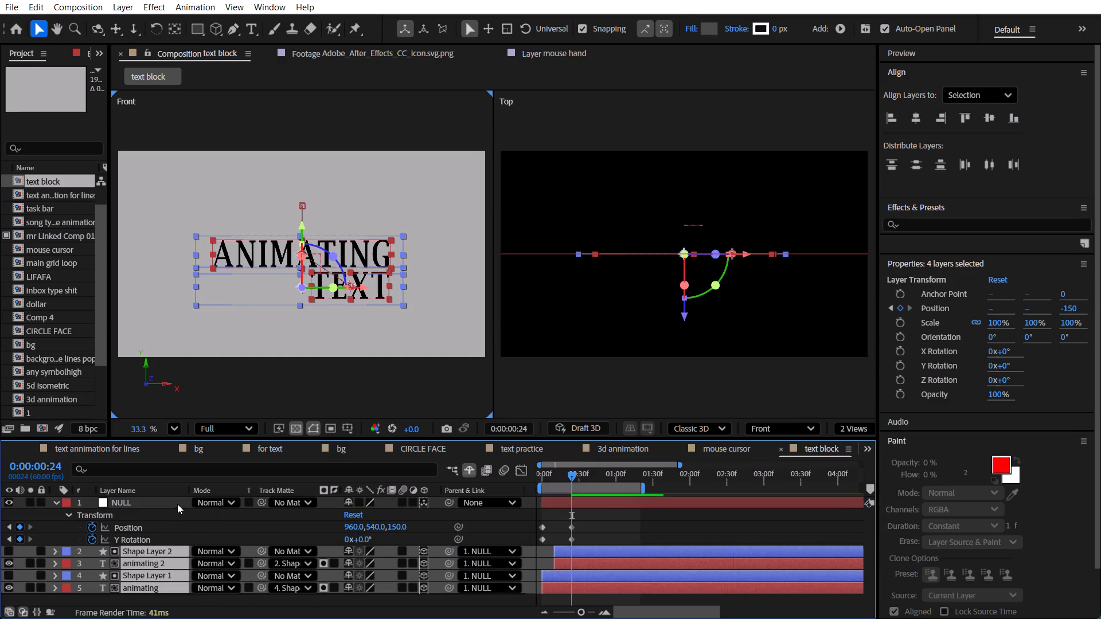
{"action": "left_click", "coordinate": [506, 535]}
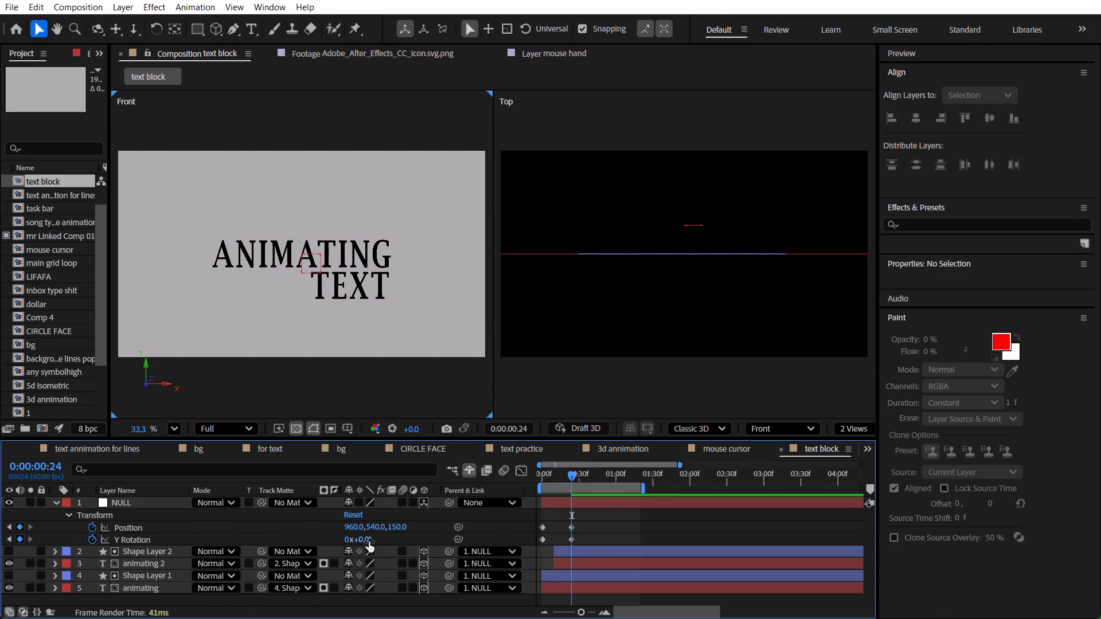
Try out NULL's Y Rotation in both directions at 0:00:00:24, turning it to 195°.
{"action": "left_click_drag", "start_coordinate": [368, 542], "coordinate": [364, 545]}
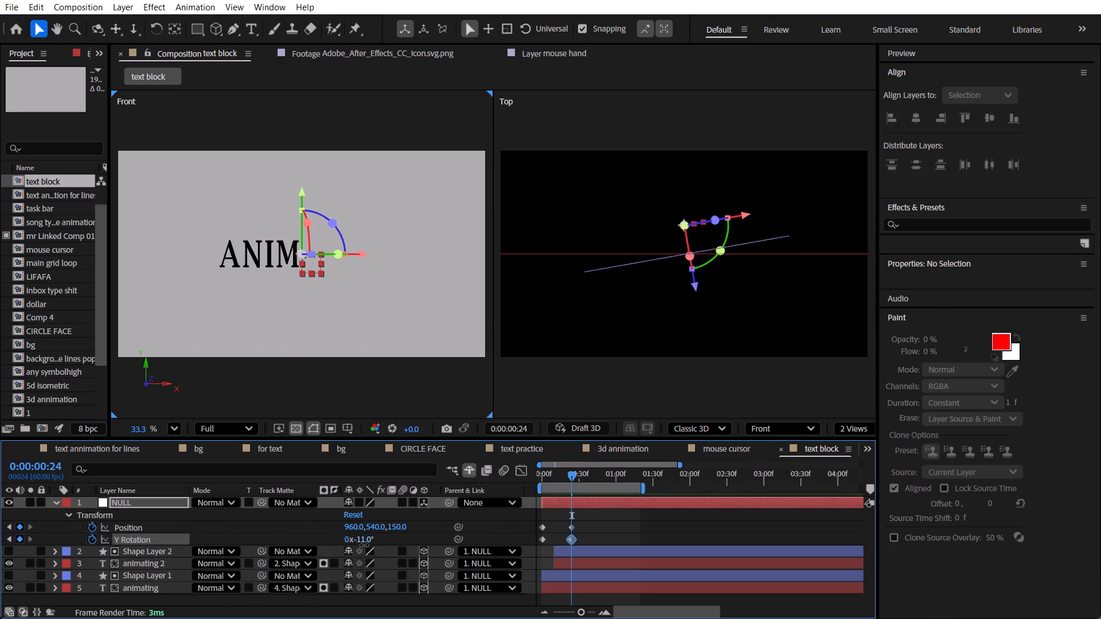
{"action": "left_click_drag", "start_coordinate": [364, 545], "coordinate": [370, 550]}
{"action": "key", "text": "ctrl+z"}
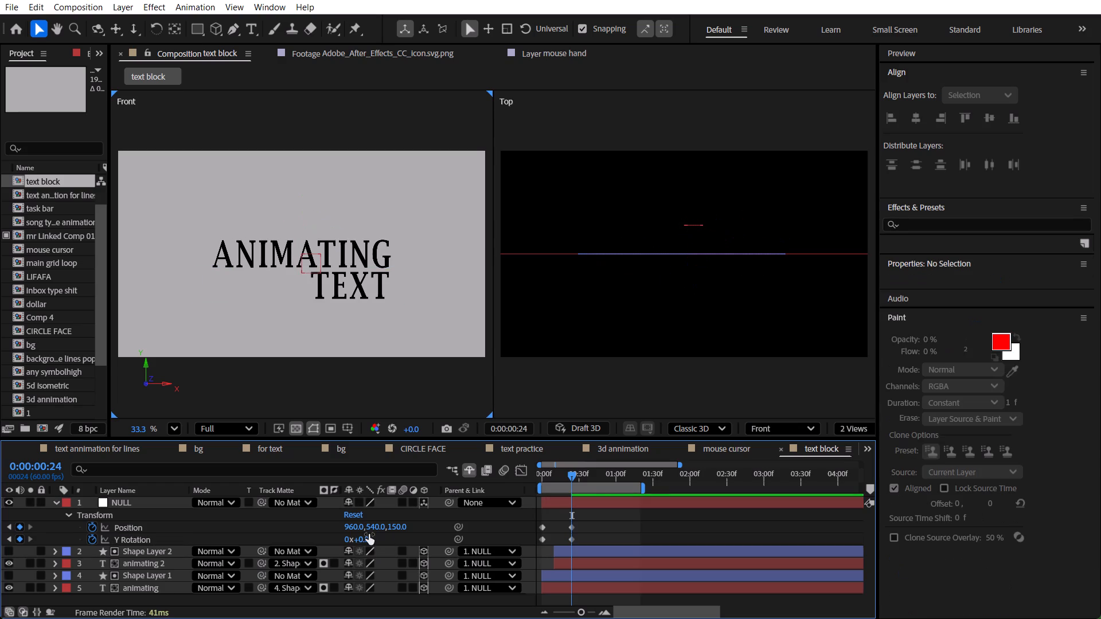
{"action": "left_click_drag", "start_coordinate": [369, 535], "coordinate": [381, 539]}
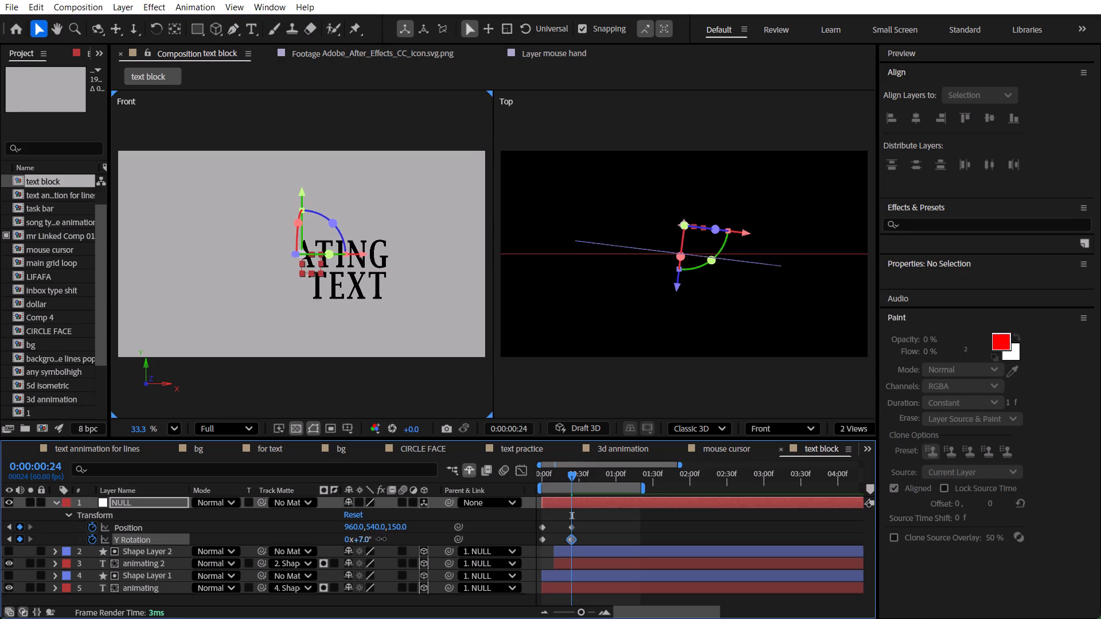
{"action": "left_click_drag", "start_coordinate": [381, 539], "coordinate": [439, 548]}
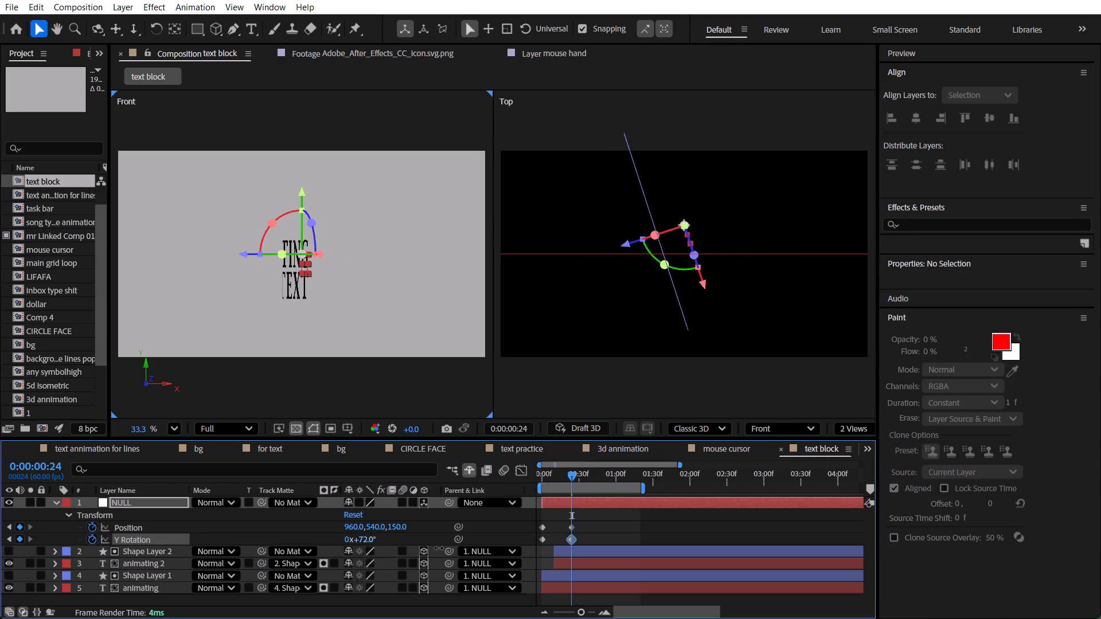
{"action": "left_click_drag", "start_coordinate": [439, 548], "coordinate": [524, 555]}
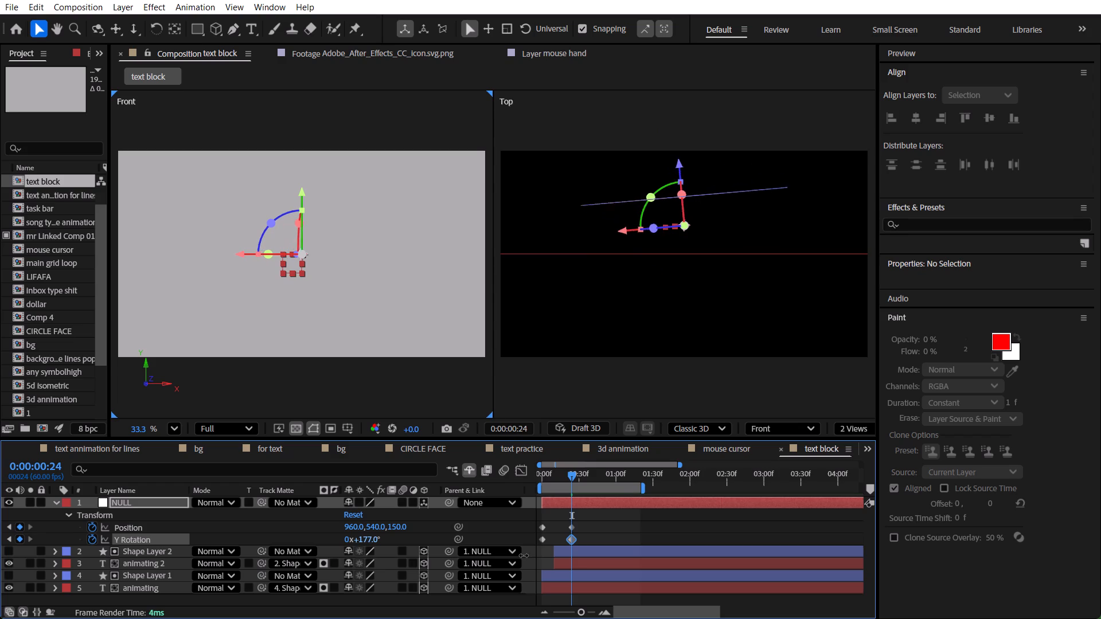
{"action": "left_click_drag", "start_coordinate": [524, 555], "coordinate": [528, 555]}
Turn off the visibility of the shy Light Gray Solid 1 layer and hide the shy layers again.
{"action": "scroll", "coordinate": [211, 582], "scroll_direction": "down", "scroll_amount": 5}
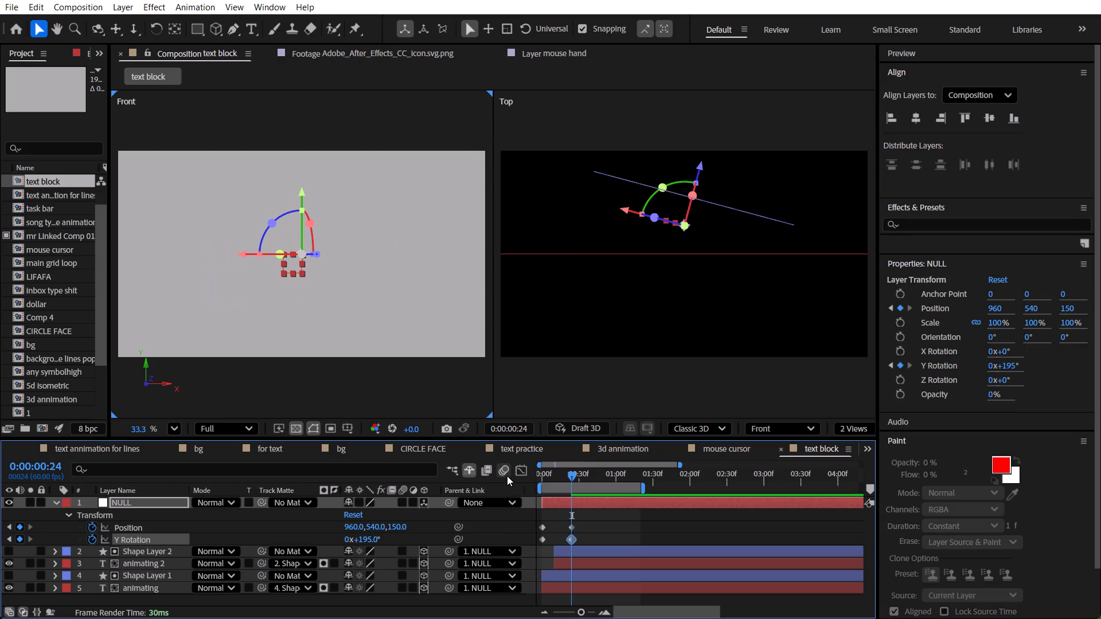
{"action": "left_click", "coordinate": [472, 469]}
{"action": "scroll", "coordinate": [222, 574], "scroll_direction": "down", "scroll_amount": 3}
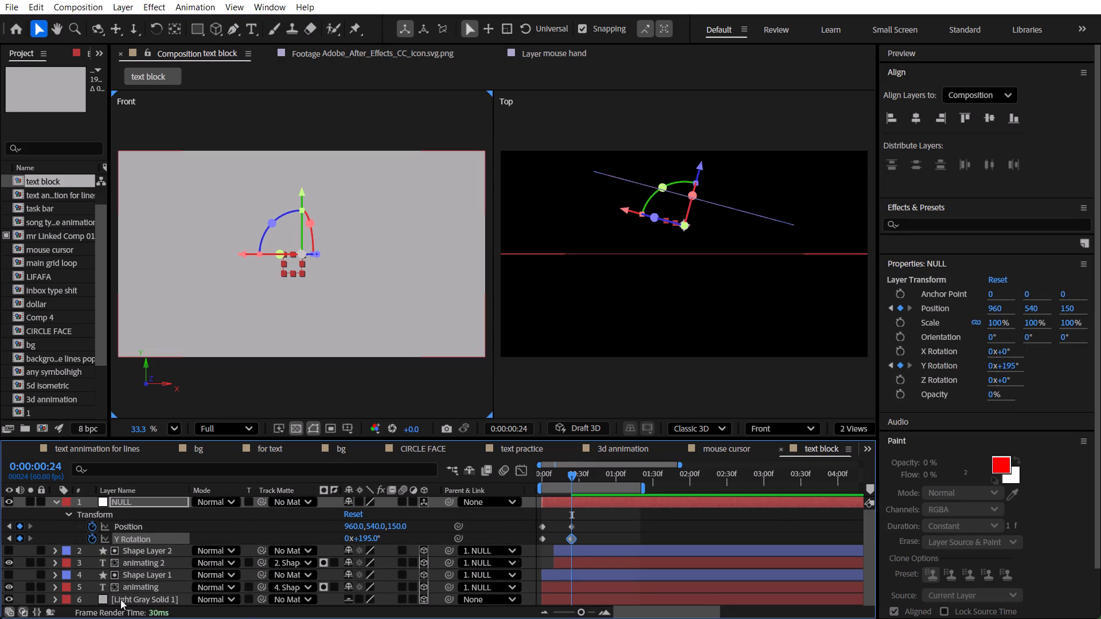
{"action": "left_click", "coordinate": [6, 597]}
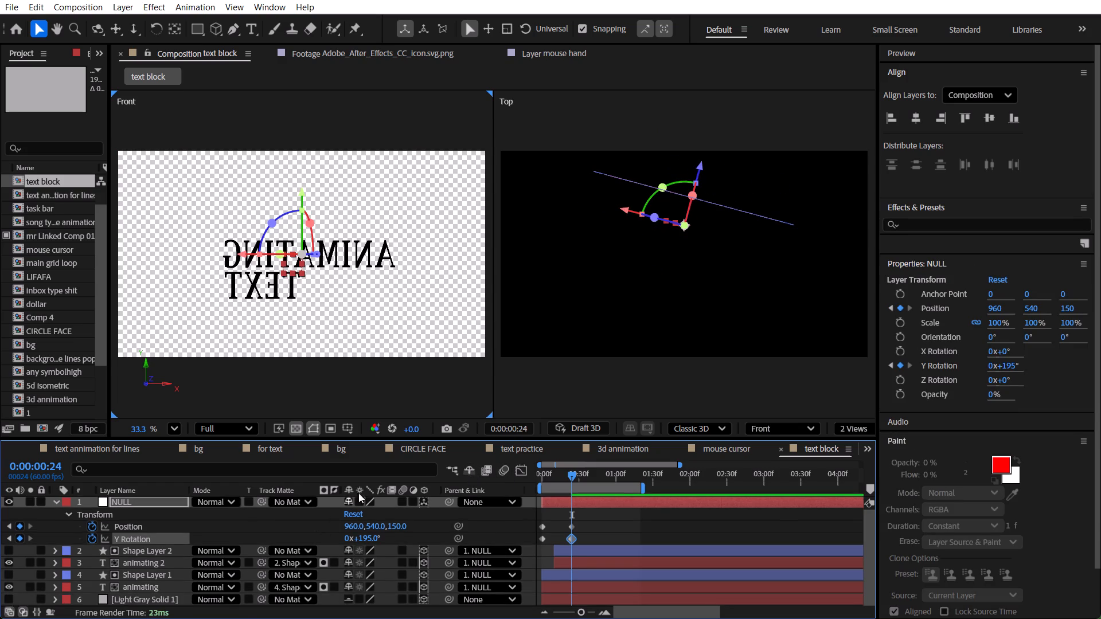
{"action": "scroll", "coordinate": [179, 570], "scroll_direction": "up", "scroll_amount": 2}
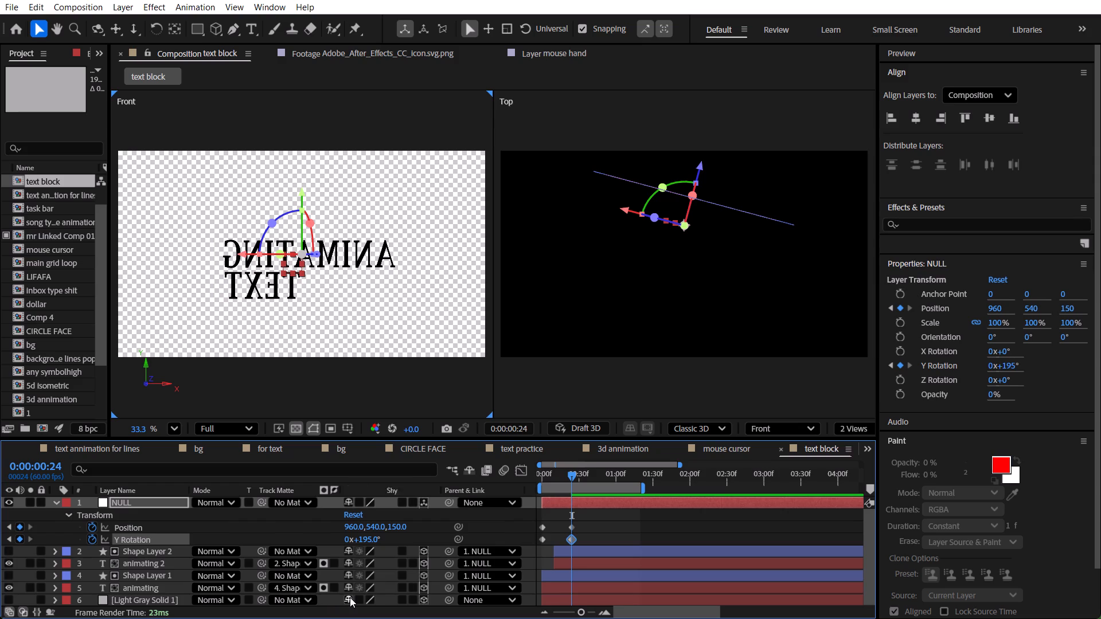
{"action": "left_click", "coordinate": [350, 597]}
{"action": "left_click", "coordinate": [350, 597]}
{"action": "left_click", "coordinate": [468, 473]}
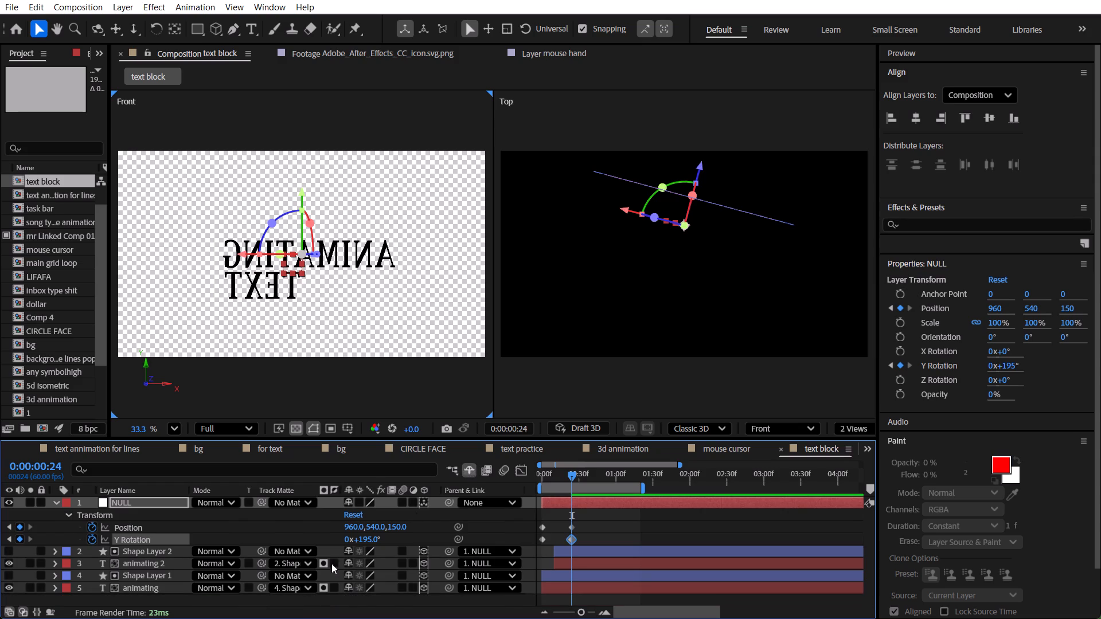
{"action": "left_click", "coordinate": [290, 604]}
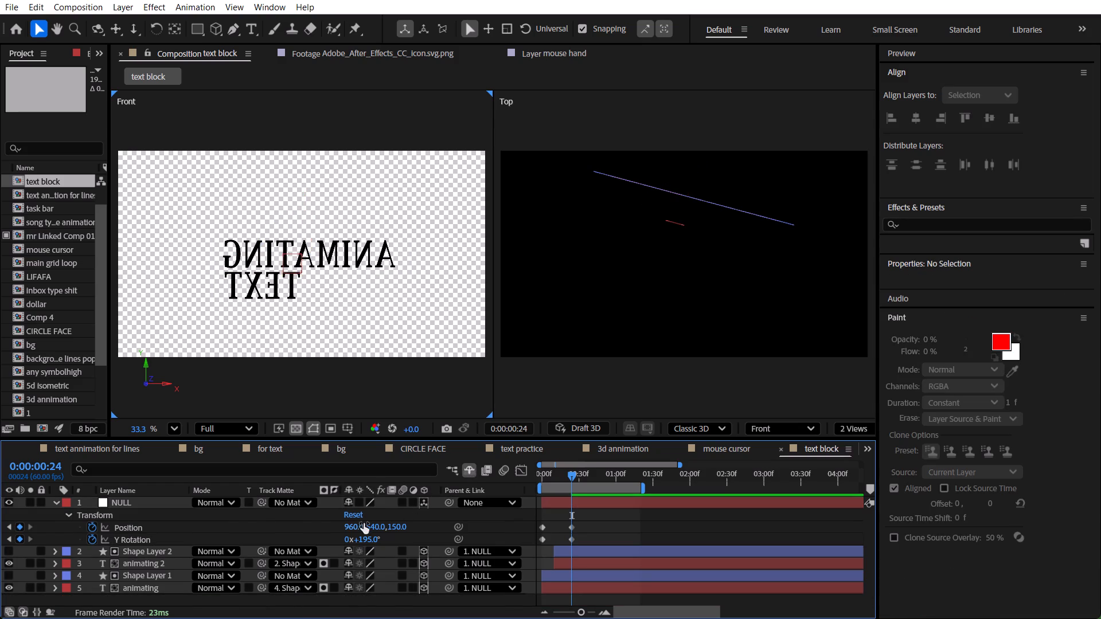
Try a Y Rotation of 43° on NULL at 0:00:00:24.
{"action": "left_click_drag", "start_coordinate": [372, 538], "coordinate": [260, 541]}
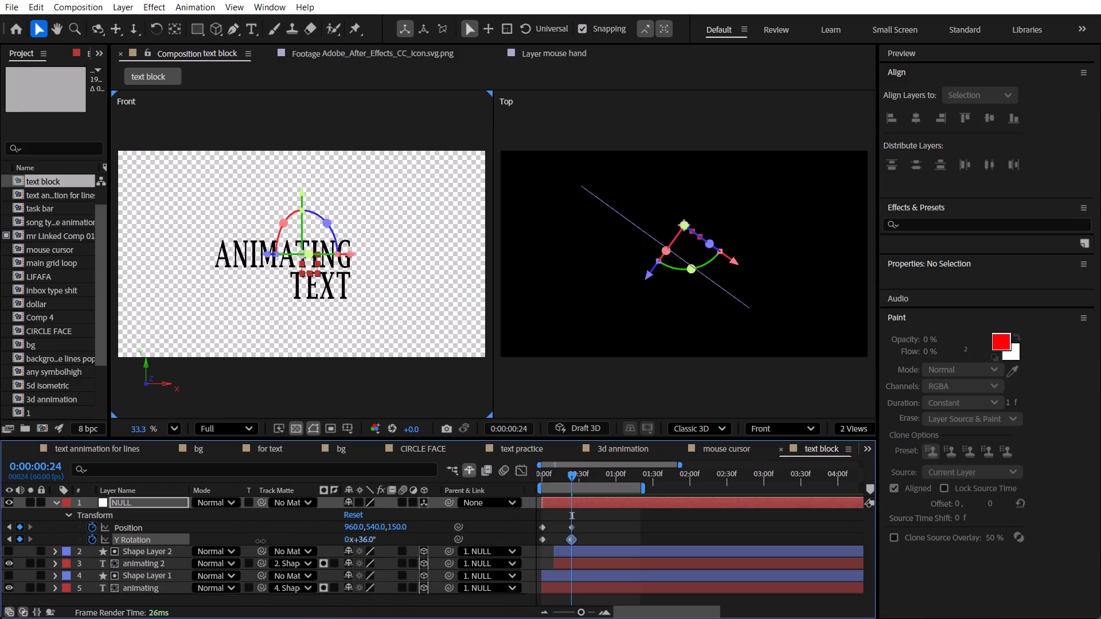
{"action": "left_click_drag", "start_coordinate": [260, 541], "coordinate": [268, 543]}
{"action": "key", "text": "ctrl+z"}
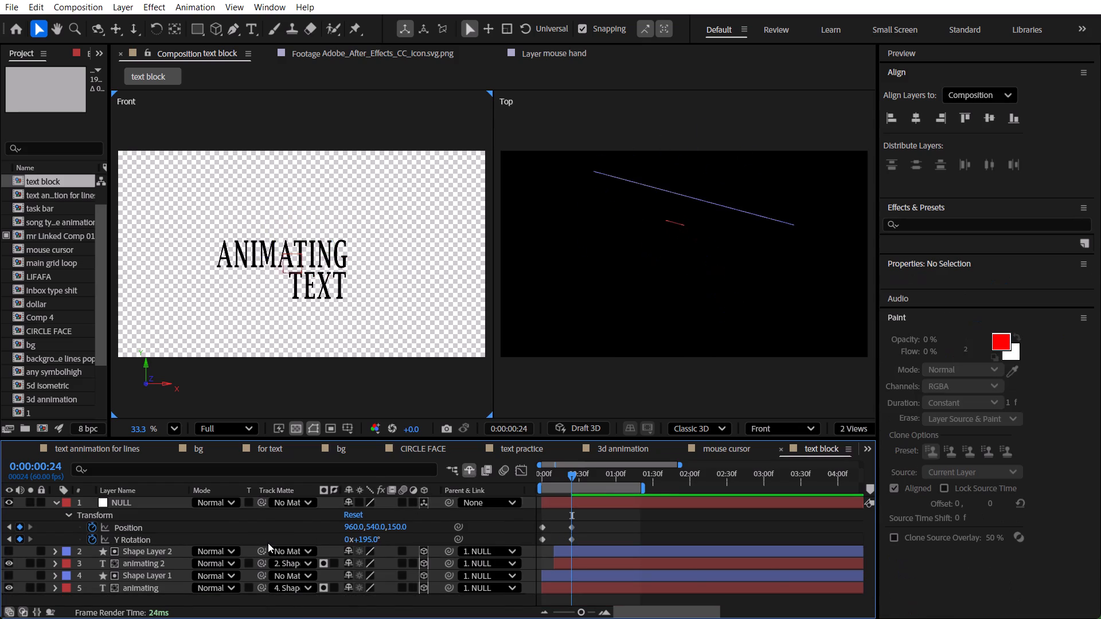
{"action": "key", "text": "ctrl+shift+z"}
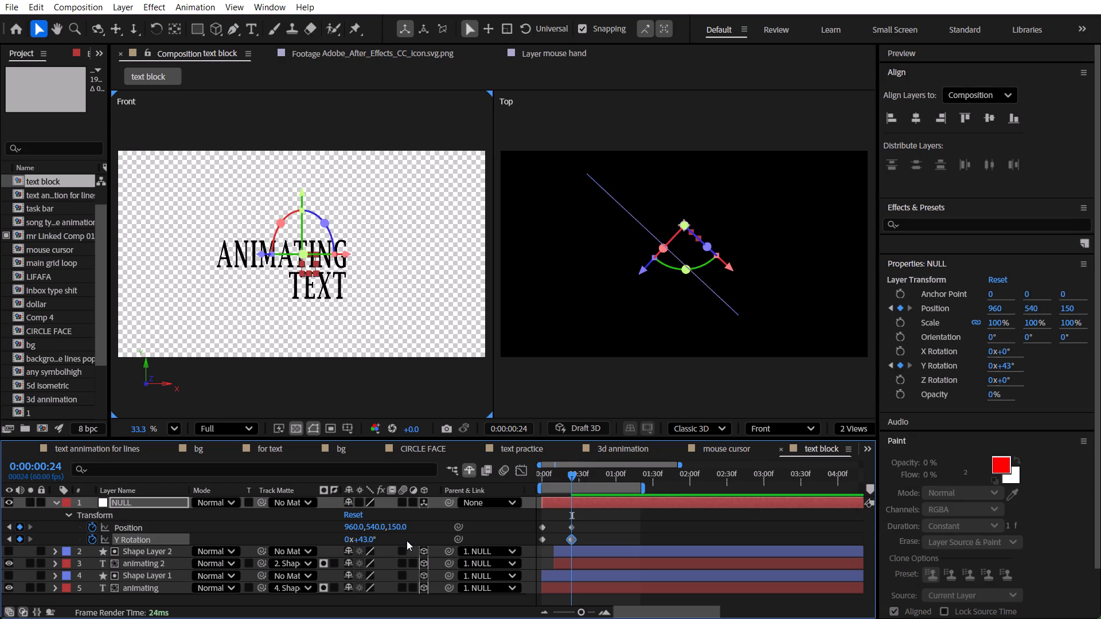
Set NULL's Y Rotation to 68° at 0:00:00:24 and collapse its properties.
{"action": "left_click", "coordinate": [362, 539]}
{"action": "key", "text": "0"}
{"action": "key", "text": "Return"}
{"action": "left_click_drag", "start_coordinate": [363, 539], "coordinate": [348, 539]}
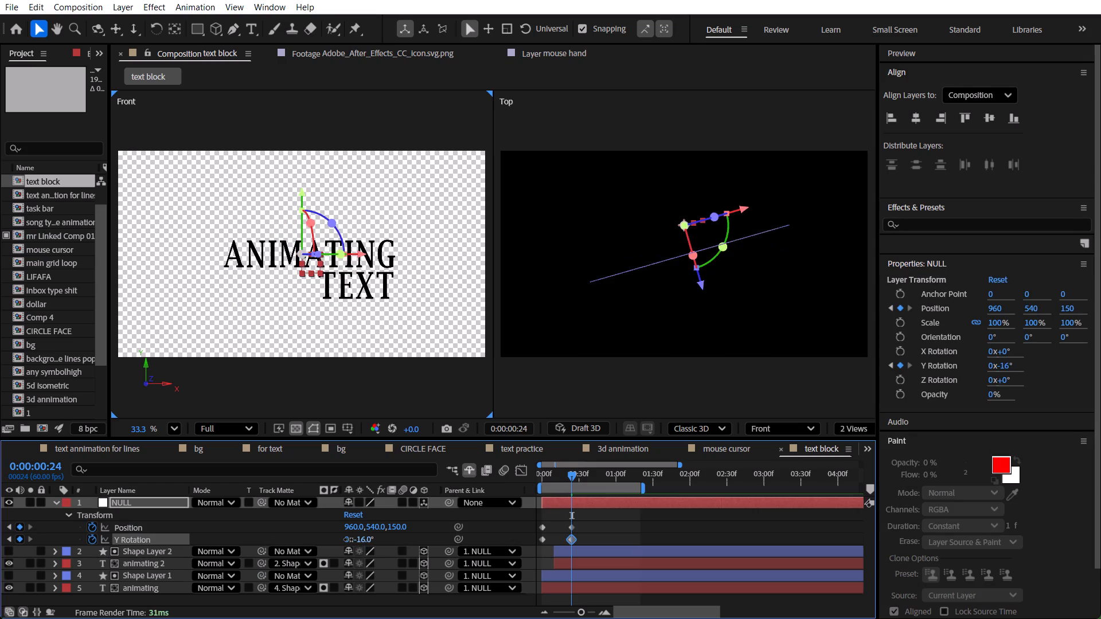
{"action": "left_click_drag", "start_coordinate": [348, 539], "coordinate": [389, 548]}
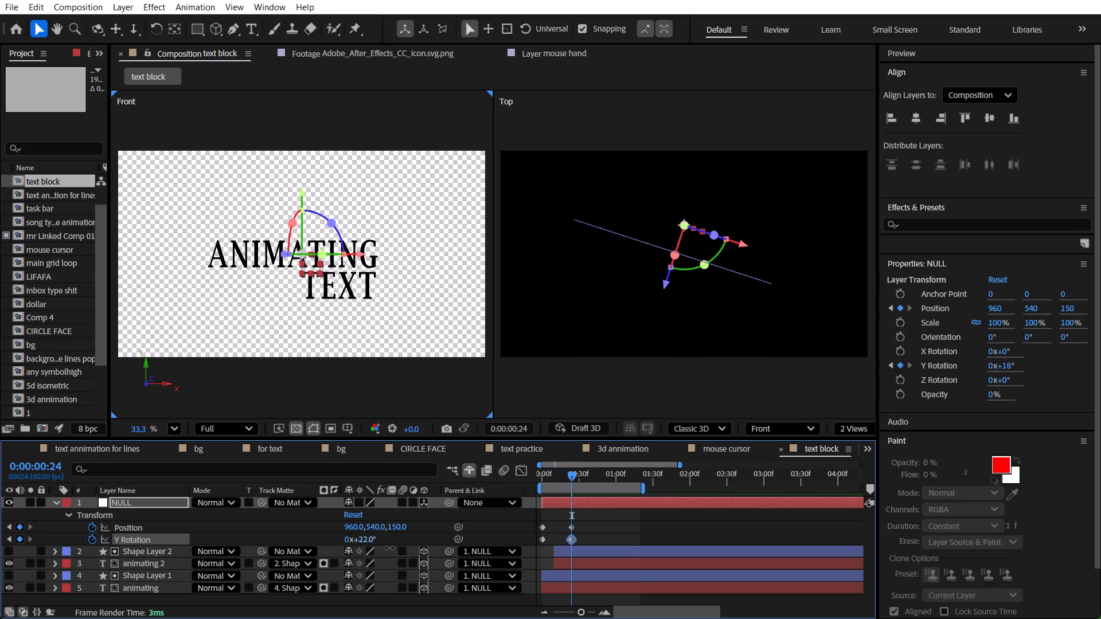
{"action": "left_click_drag", "start_coordinate": [389, 548], "coordinate": [408, 553]}
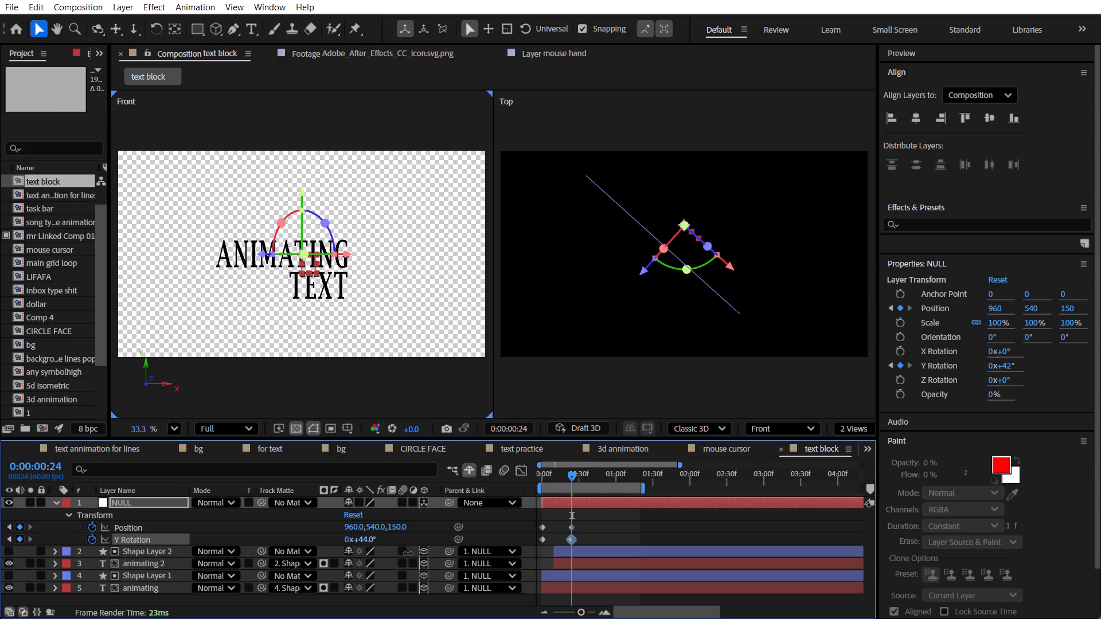
{"action": "left_click_drag", "start_coordinate": [408, 553], "coordinate": [411, 553]}
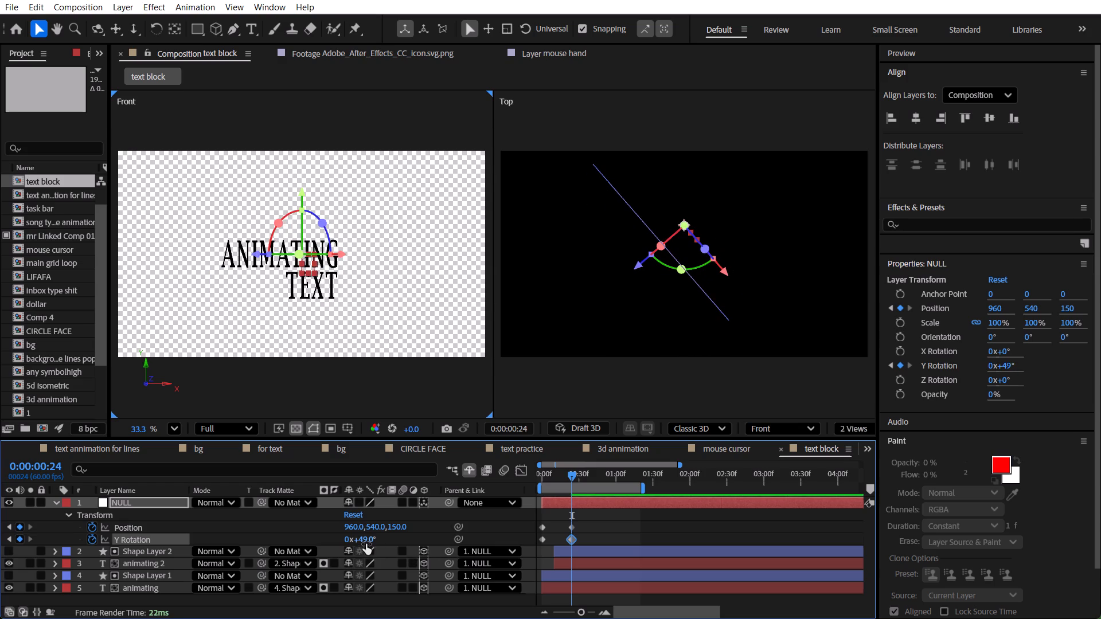
{"action": "left_click_drag", "start_coordinate": [366, 544], "coordinate": [379, 544]}
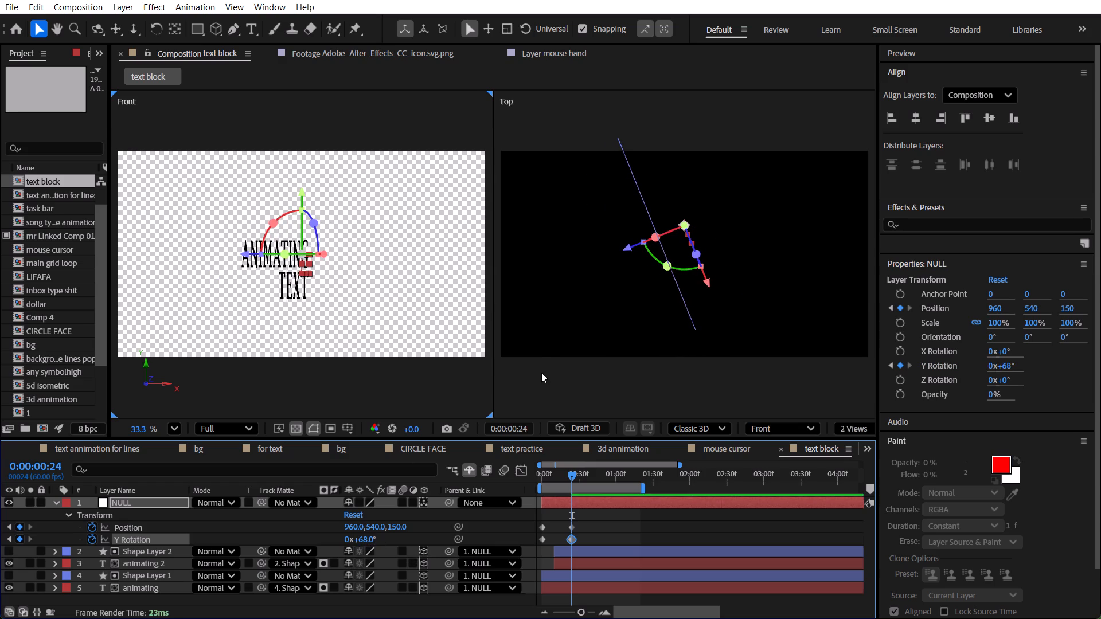
{"action": "left_click", "coordinate": [541, 373]}
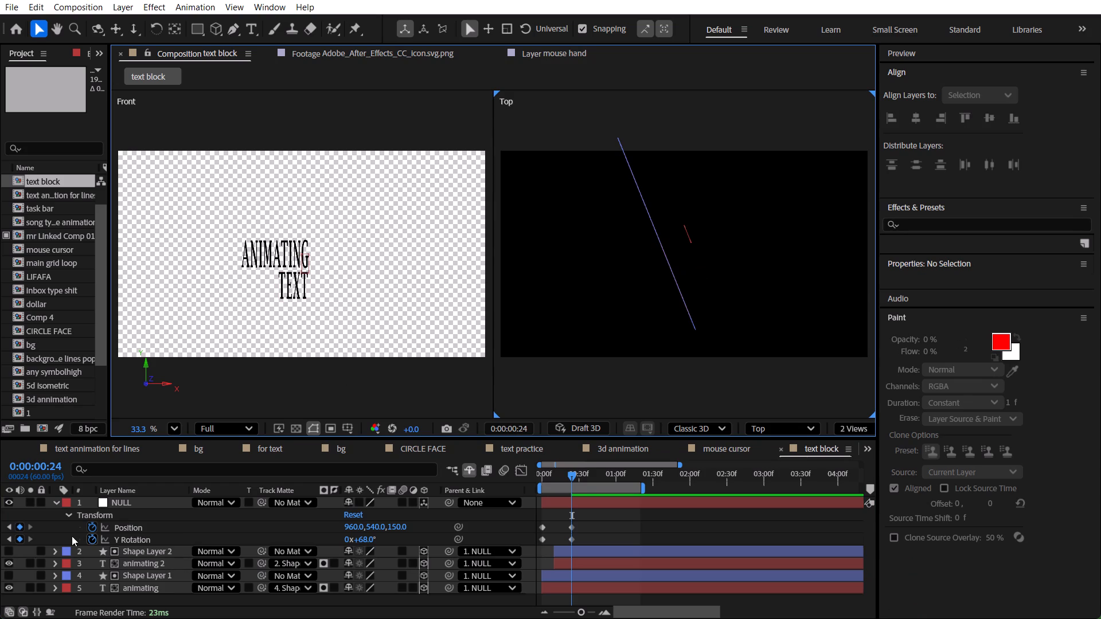
{"action": "left_click", "coordinate": [67, 533]}
{"action": "key", "text": "u"}
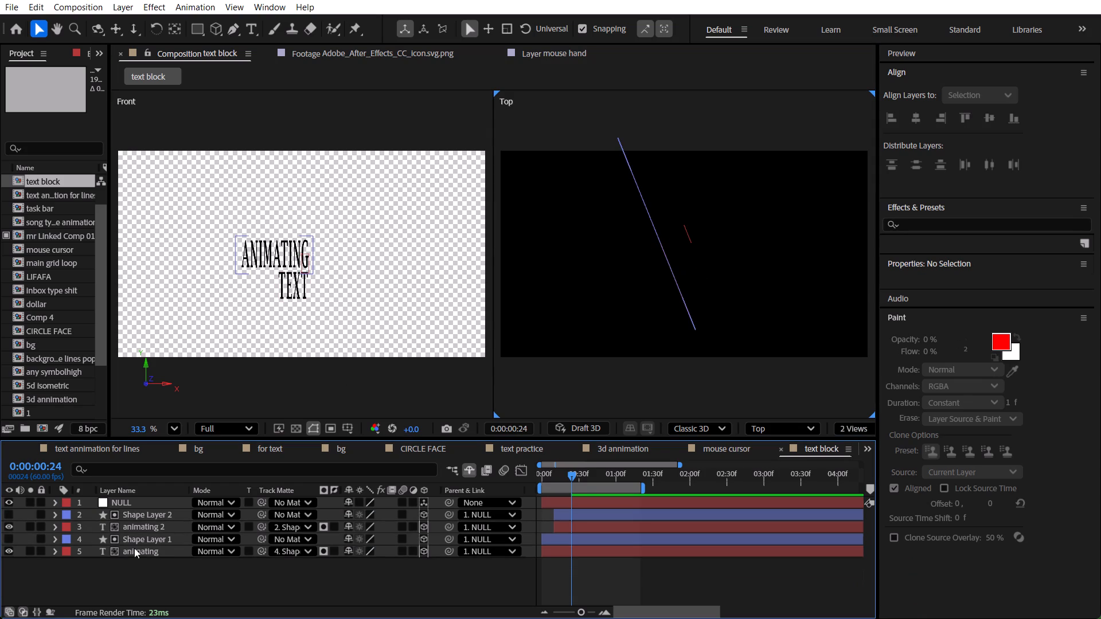
Duplicate Shape Layer 1 and the animating text layer, and move the two copies above NULL in the layer stack.
{"action": "left_click", "coordinate": [154, 571]}
{"action": "right_click", "coordinate": [153, 578]}
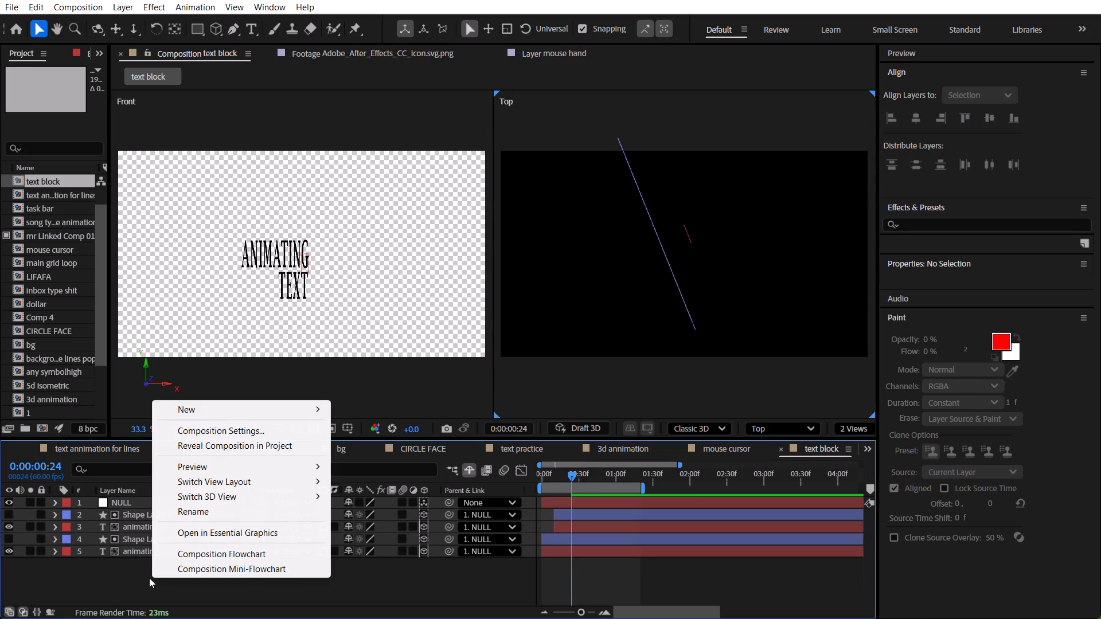
{"action": "left_click", "coordinate": [116, 575]}
{"action": "left_click", "coordinate": [158, 526]}
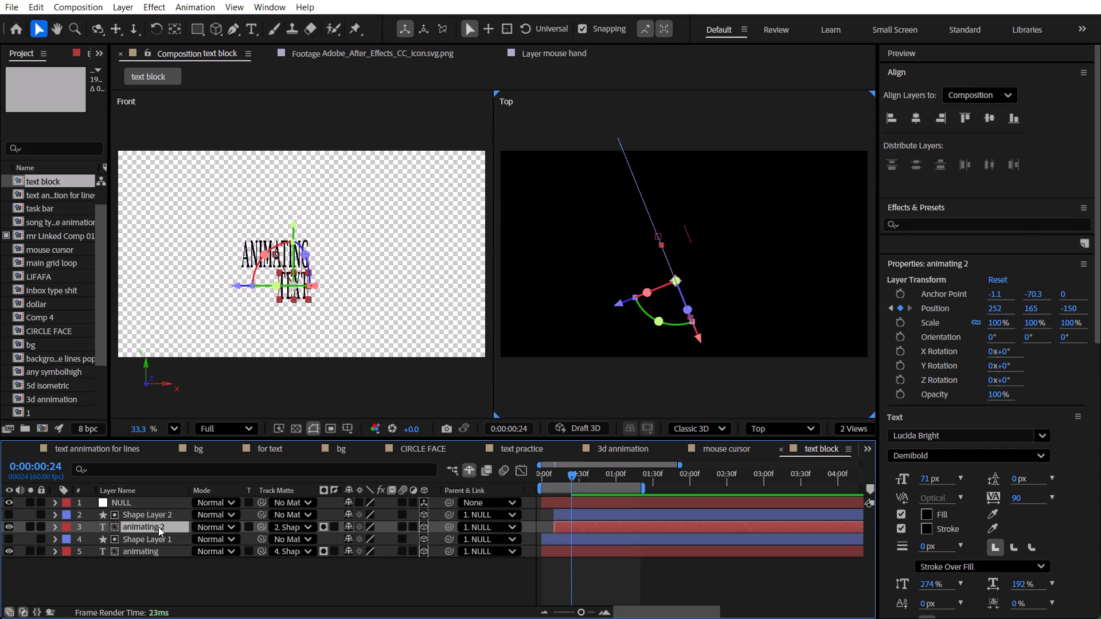
{"action": "left_click_drag", "start_coordinate": [149, 573], "coordinate": [170, 536]}
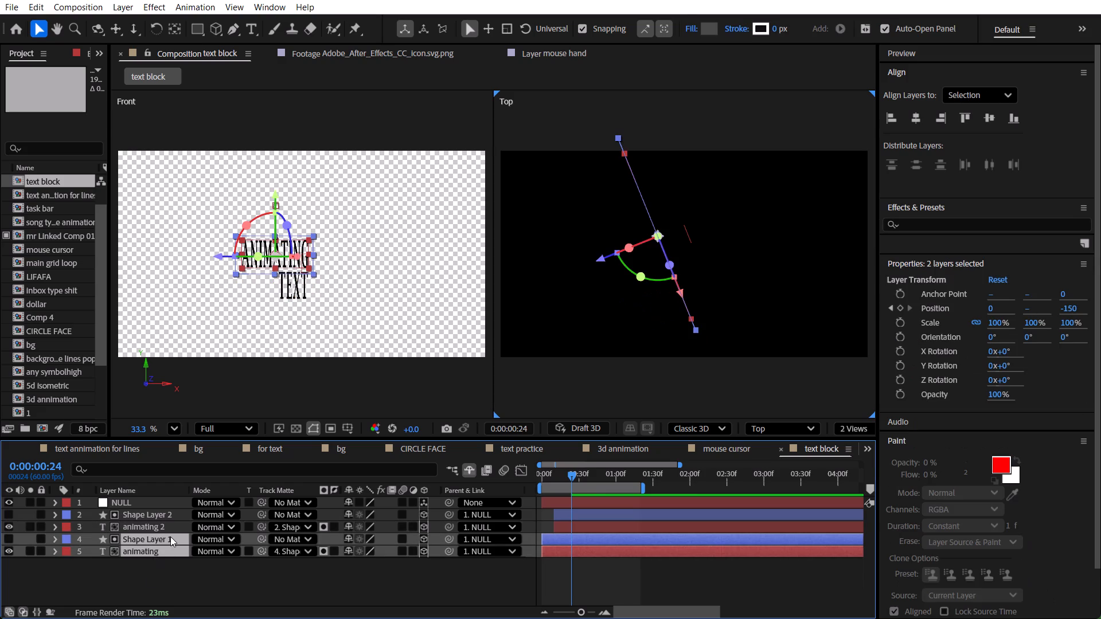
{"action": "key", "text": "ctrl+d"}
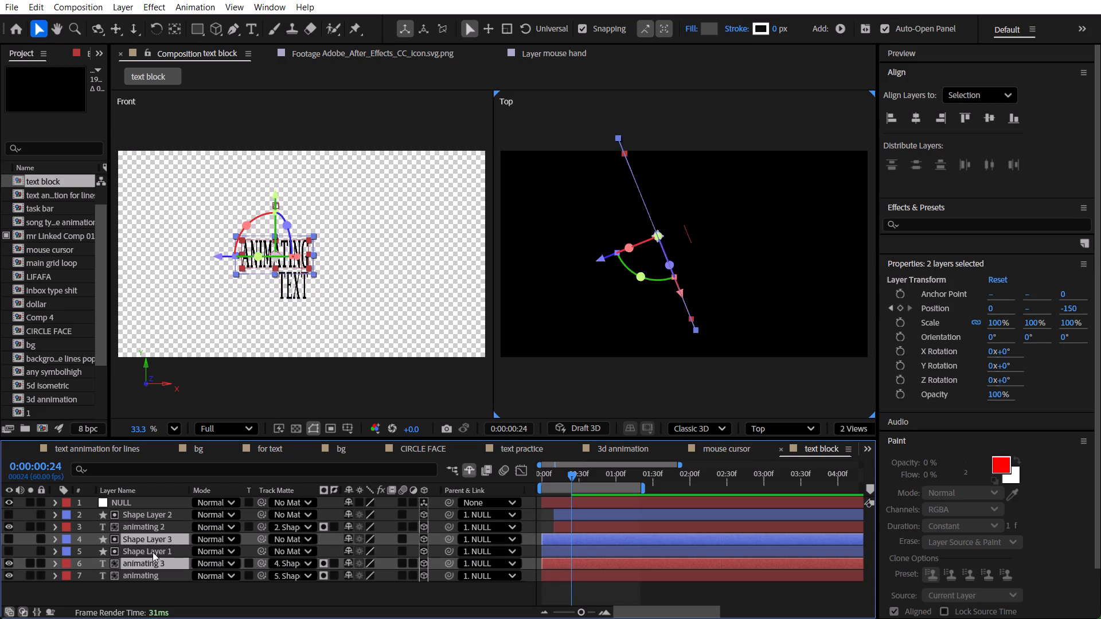
{"action": "type", "text": "uu"}
{"action": "left_click_drag", "start_coordinate": [151, 562], "coordinate": [149, 504]}
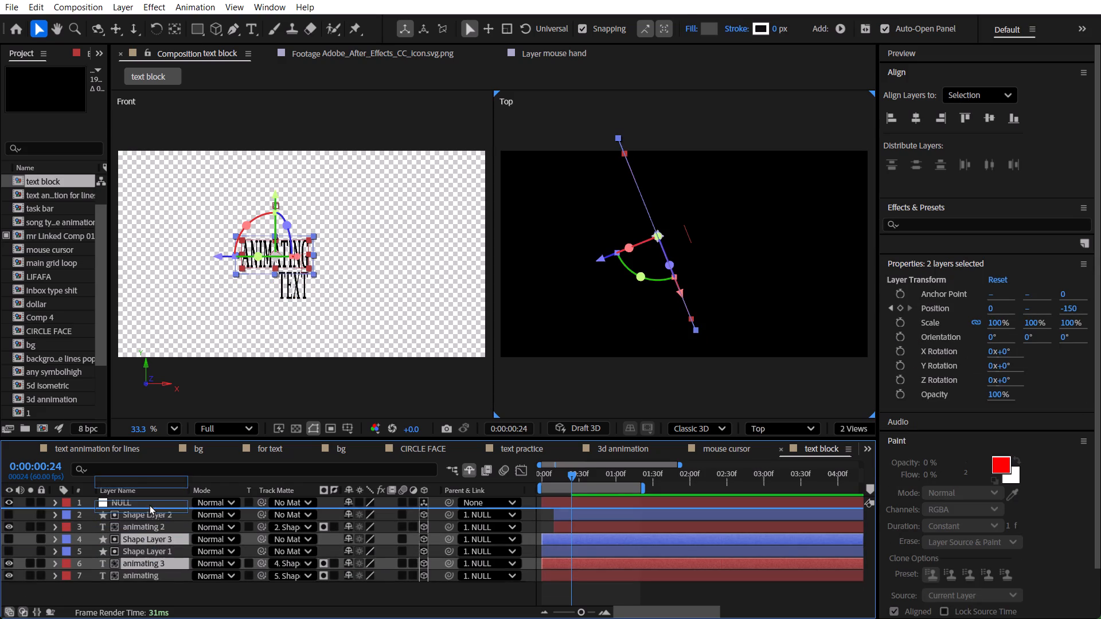
{"action": "left_click_drag", "start_coordinate": [149, 504], "coordinate": [149, 499]}
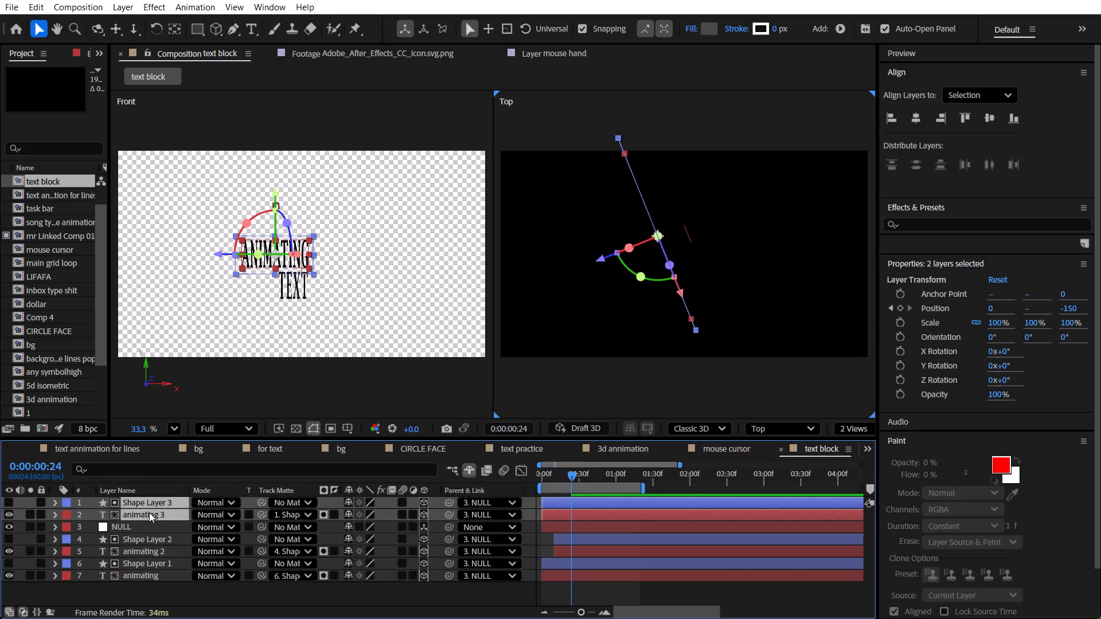
Set the Y Rotation of the duplicated layers, Shape Layer 3 and animating 3, to -60°.
{"action": "key", "text": "p"}
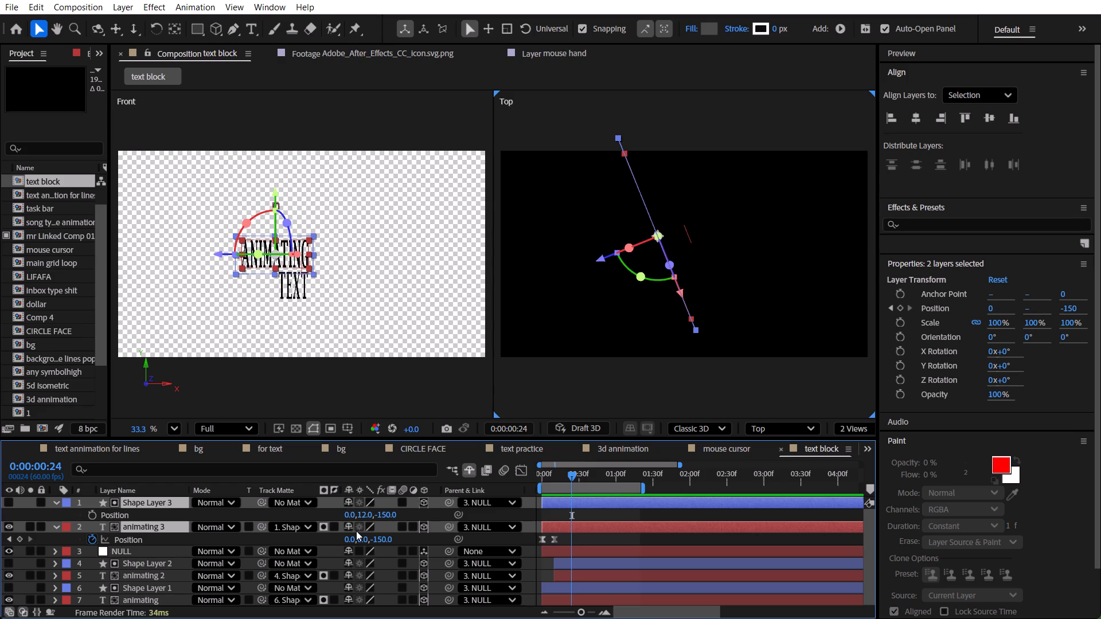
{"action": "key", "text": "shift+r"}
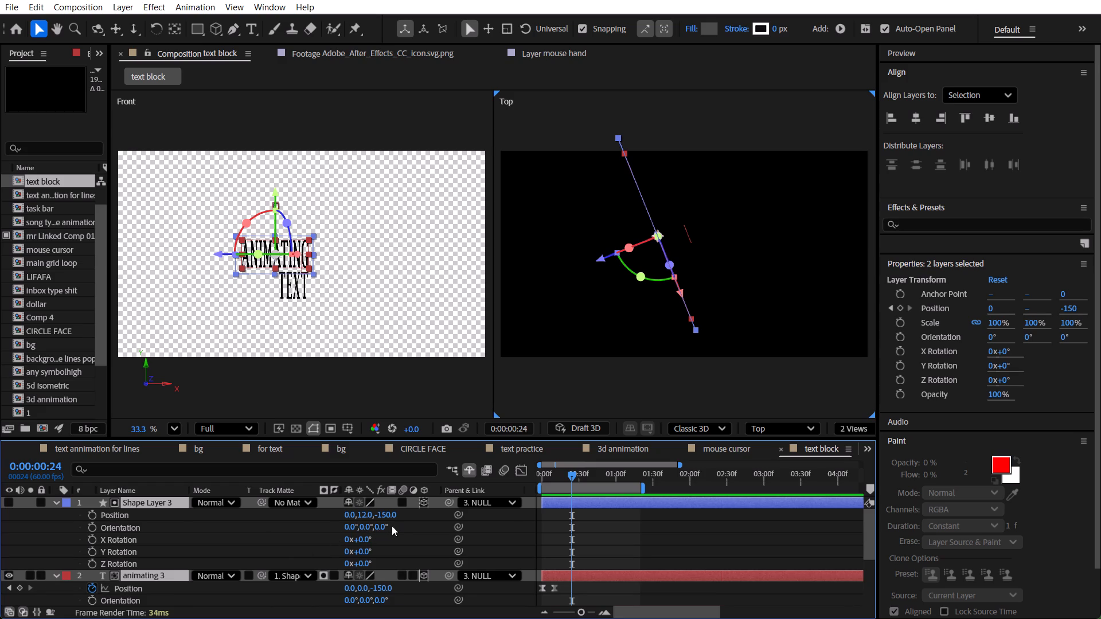
{"action": "scroll", "coordinate": [235, 559], "scroll_direction": "down", "scroll_amount": 4}
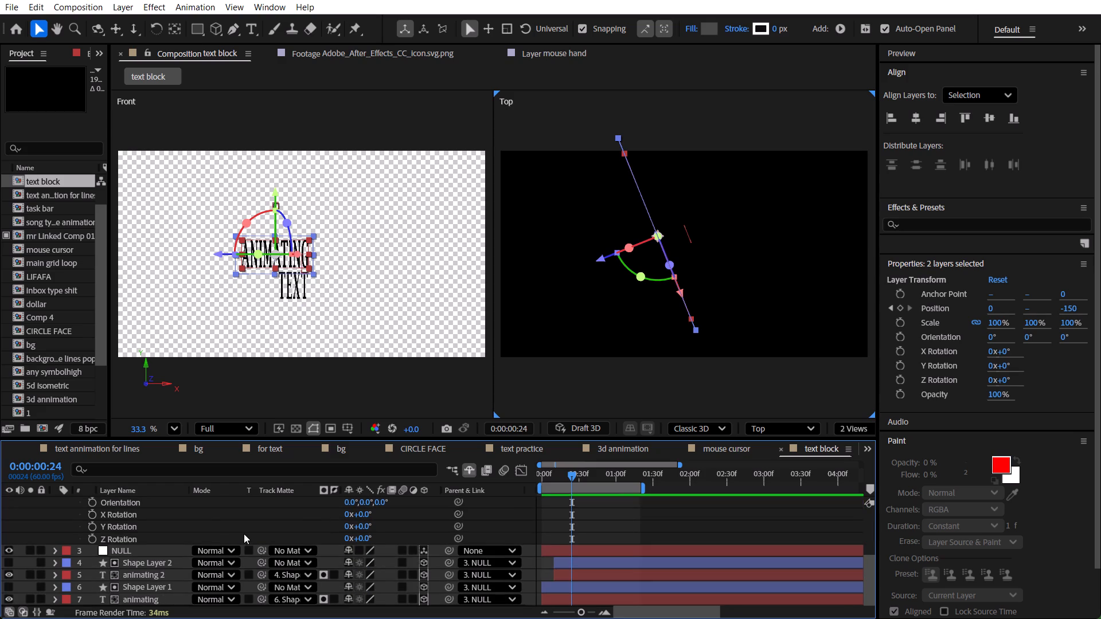
{"action": "scroll", "coordinate": [244, 534], "scroll_direction": "up", "scroll_amount": 2}
{"action": "scroll", "coordinate": [244, 534], "scroll_direction": "down", "scroll_amount": 1}
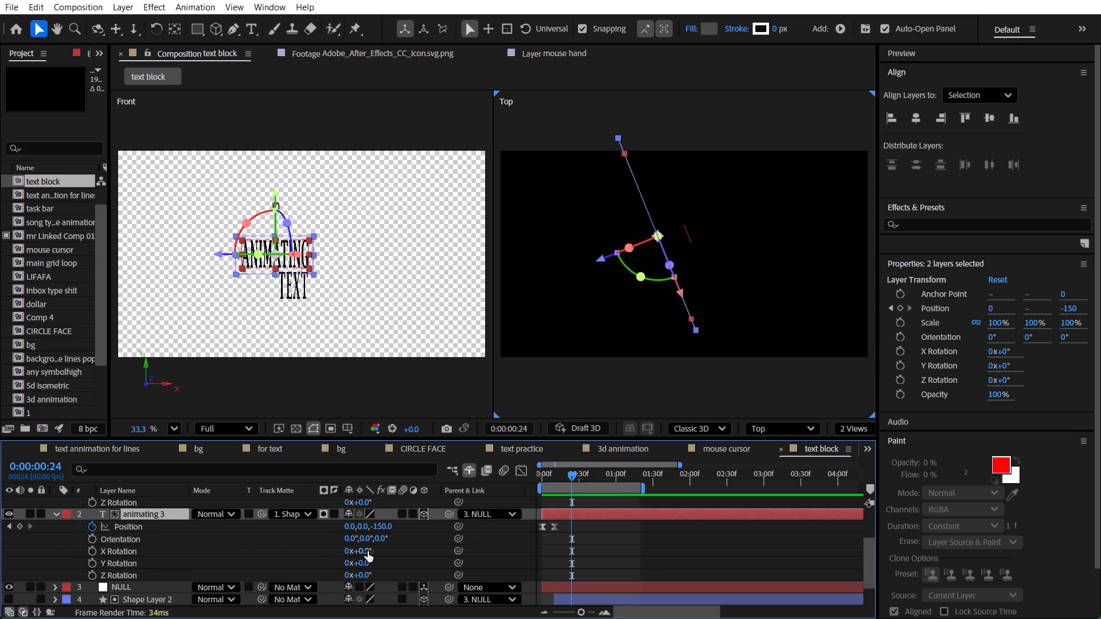
{"action": "left_click_drag", "start_coordinate": [368, 561], "coordinate": [337, 564]}
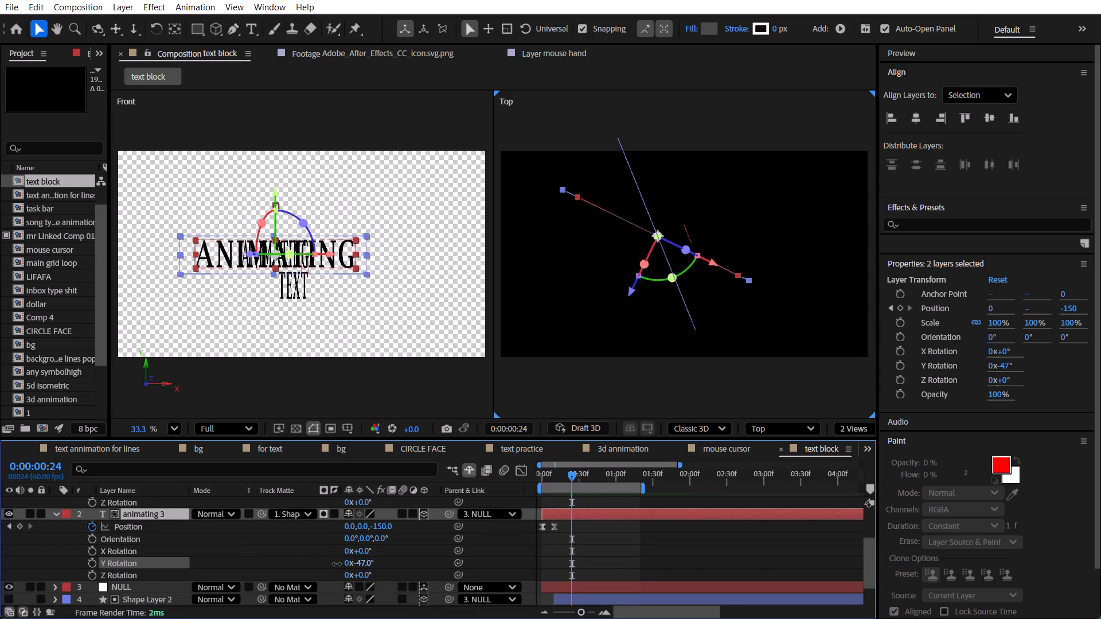
{"action": "left_click_drag", "start_coordinate": [337, 564], "coordinate": [314, 564]}
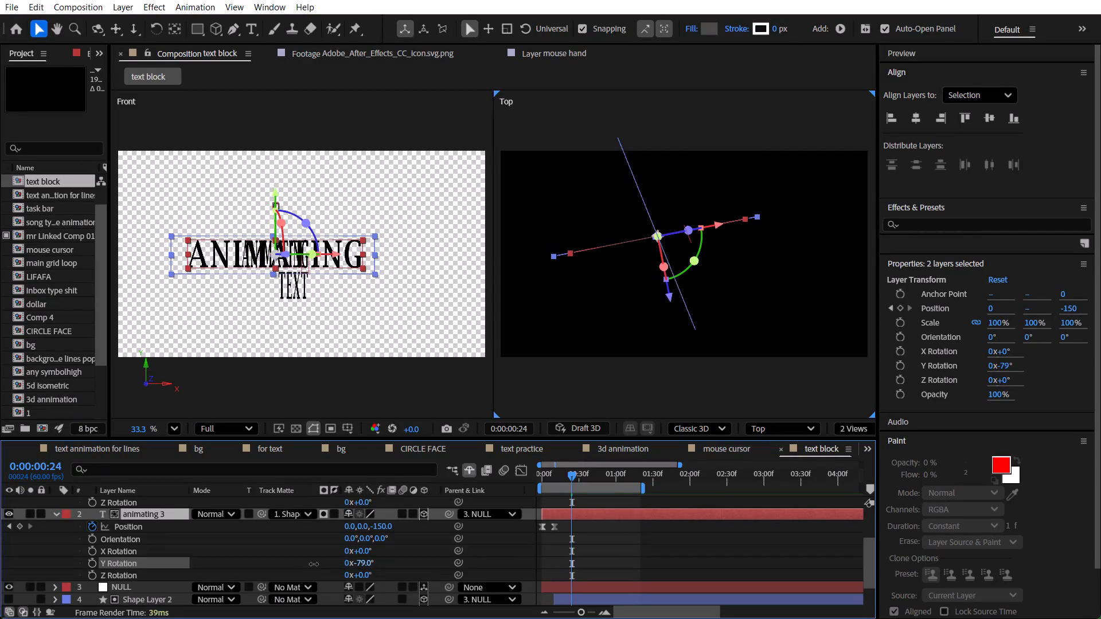
{"action": "left_click_drag", "start_coordinate": [314, 564], "coordinate": [329, 567]}
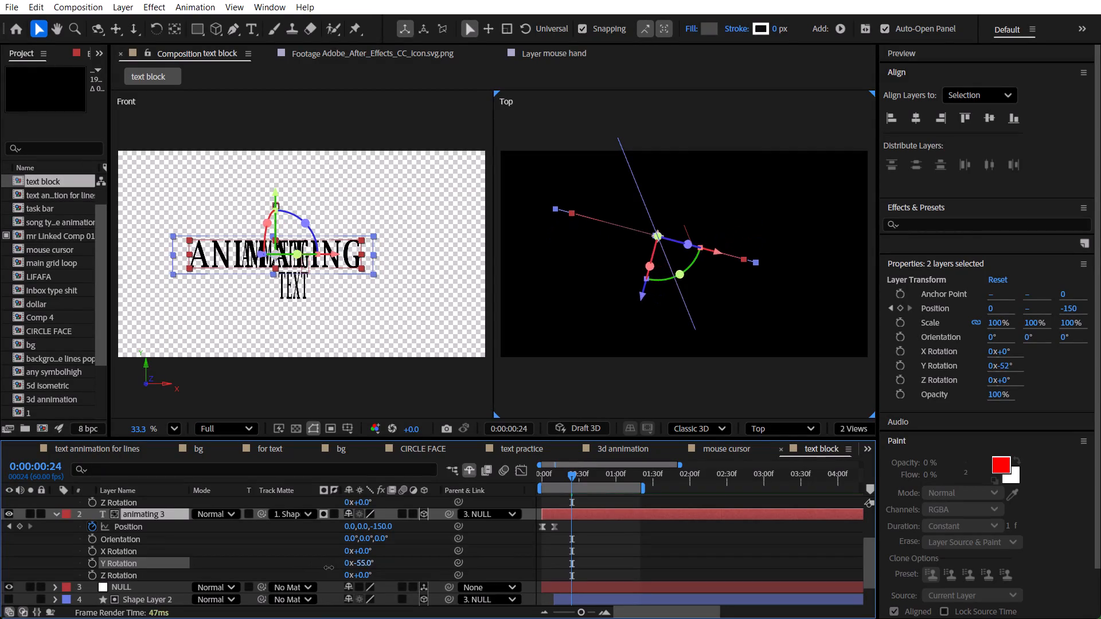
{"action": "left_click_drag", "start_coordinate": [329, 567], "coordinate": [325, 567]}
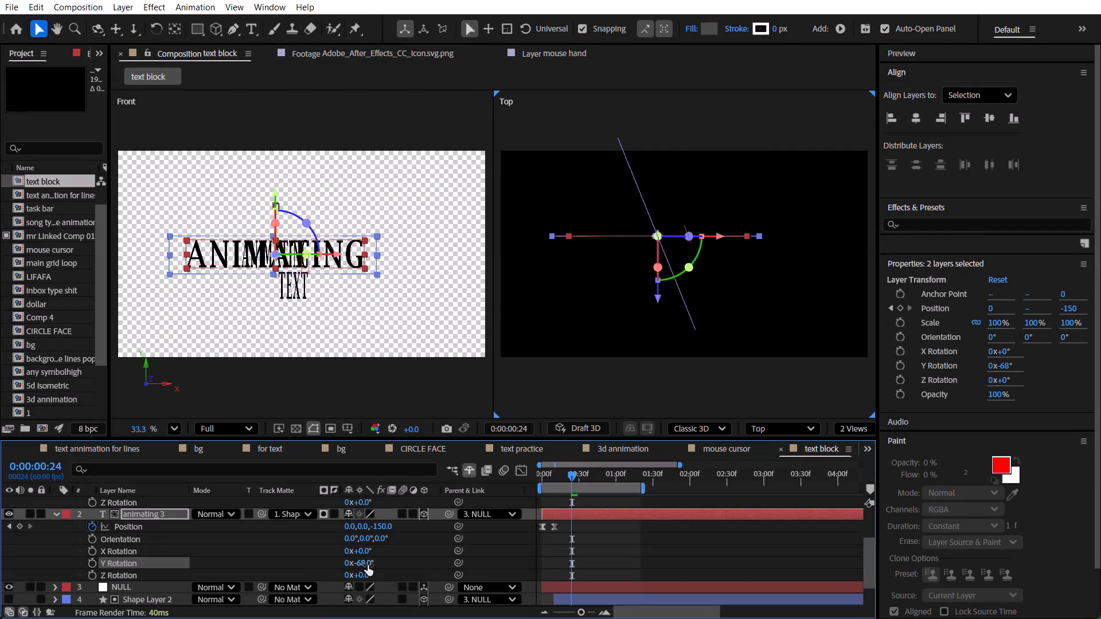
{"action": "left_click", "coordinate": [366, 565]}
{"action": "type", "text": "-60"}
{"action": "key", "text": "Return"}
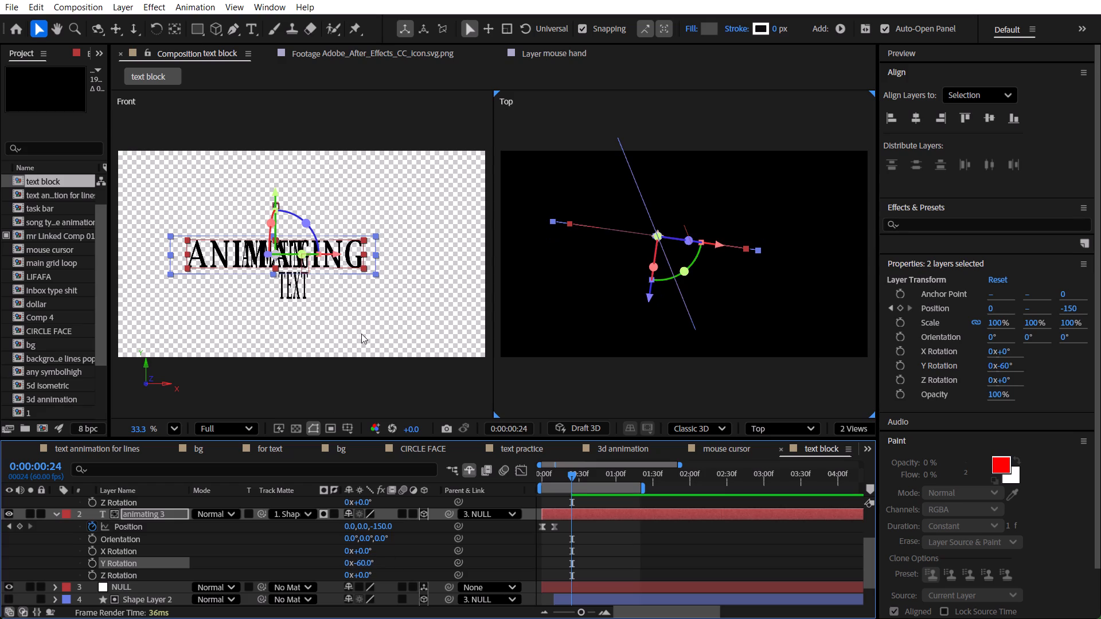
Replace the text of the animating 3 layer with "like".
{"action": "key", "text": "t"}
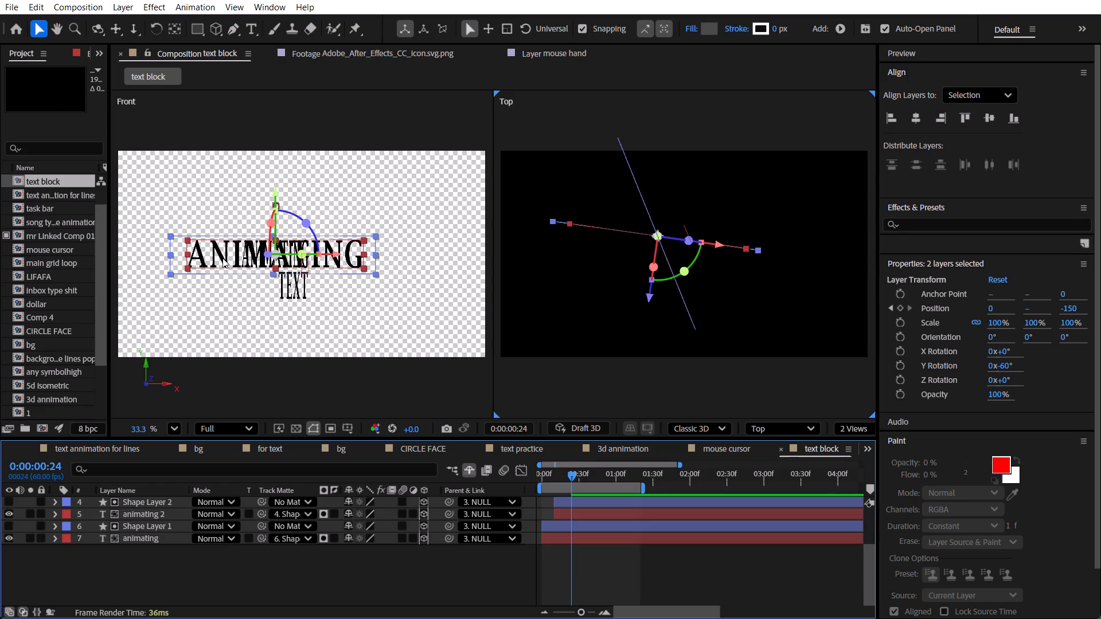
{"action": "key", "text": "t"}
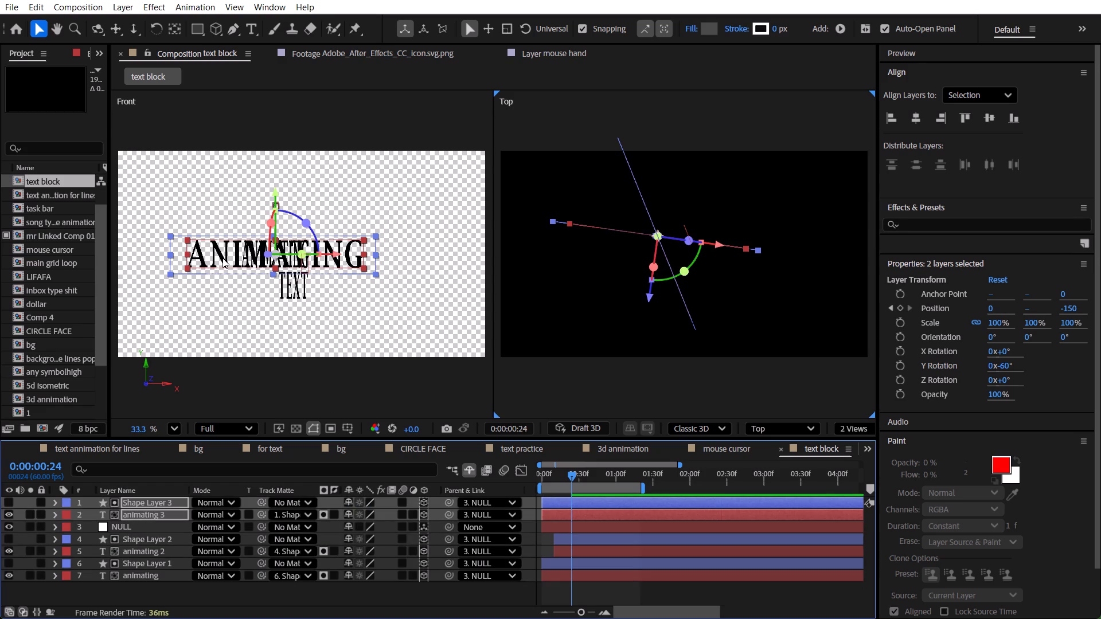
{"action": "key", "text": "ctrl+t"}
{"action": "left_click", "coordinate": [224, 255]}
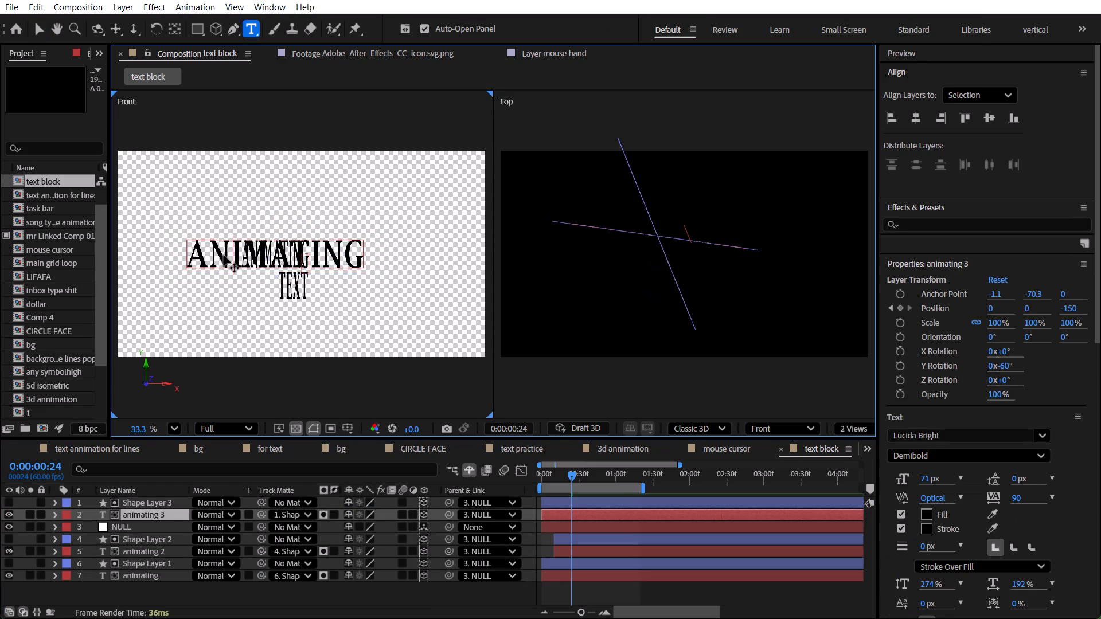
{"action": "key", "text": "ctrl+a"}
{"action": "key", "text": "BackSpace"}
{"action": "type", "text": "like"}
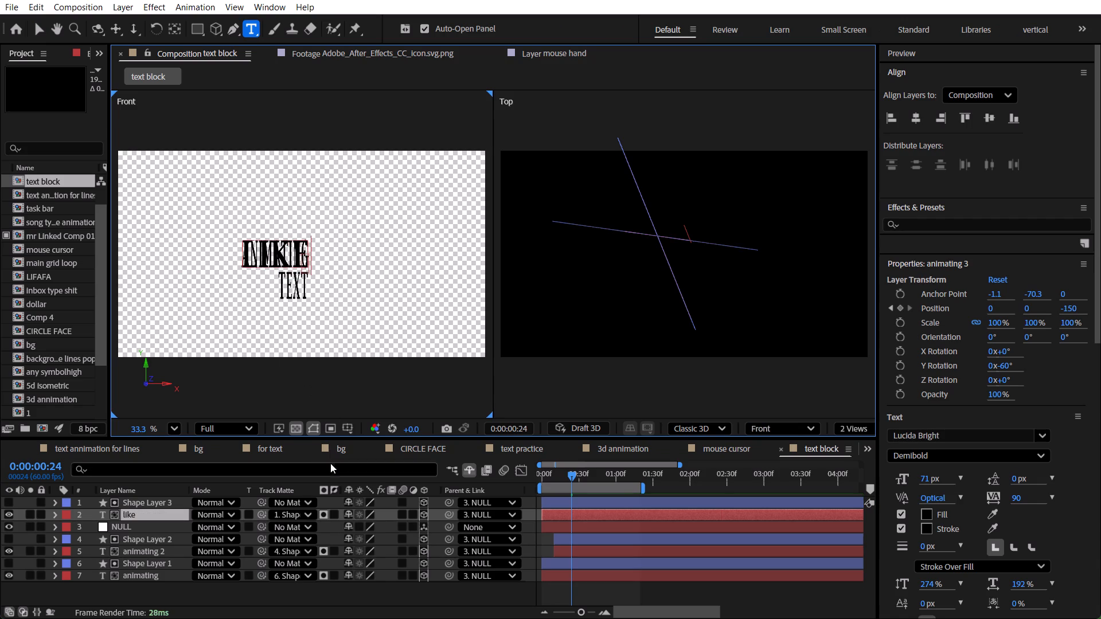
{"action": "key", "text": "p"}
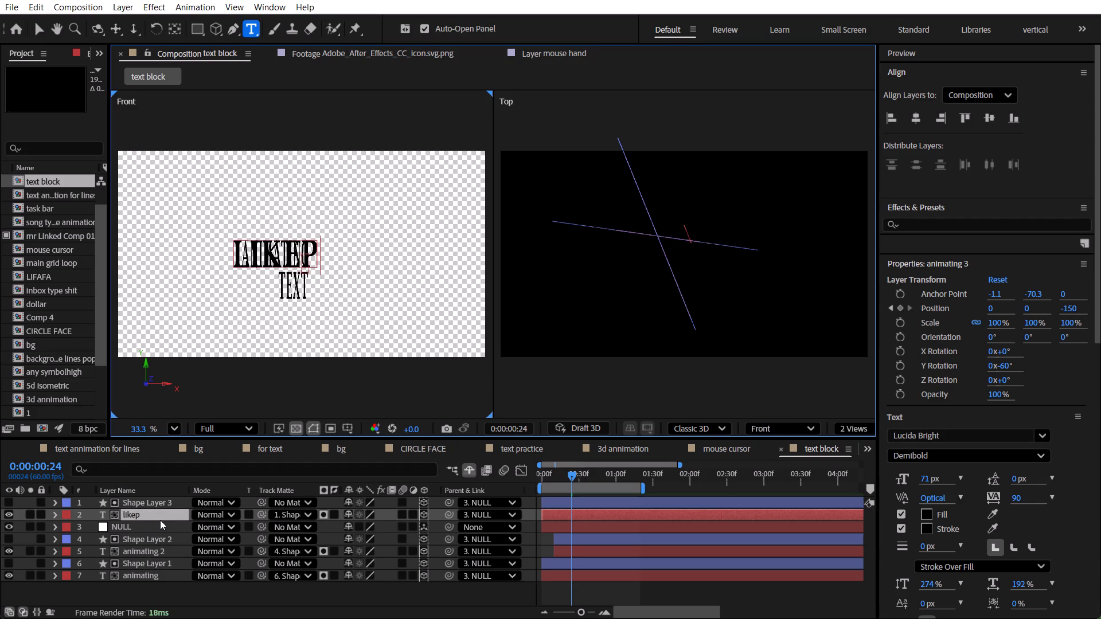
{"action": "key", "text": "BackSpace"}
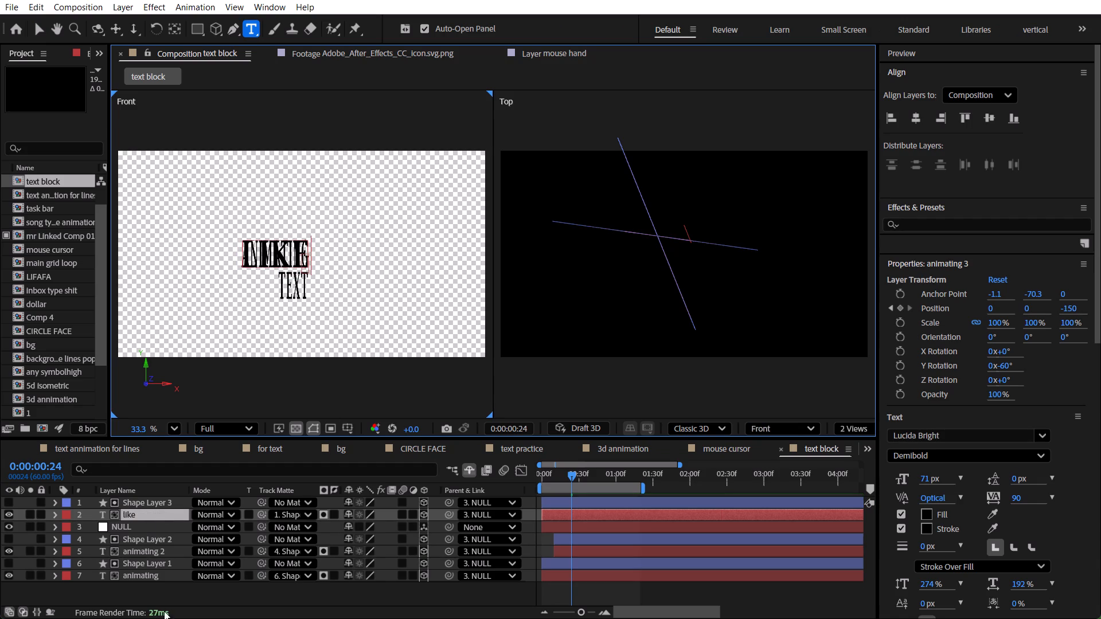
{"action": "left_click", "coordinate": [157, 592]}
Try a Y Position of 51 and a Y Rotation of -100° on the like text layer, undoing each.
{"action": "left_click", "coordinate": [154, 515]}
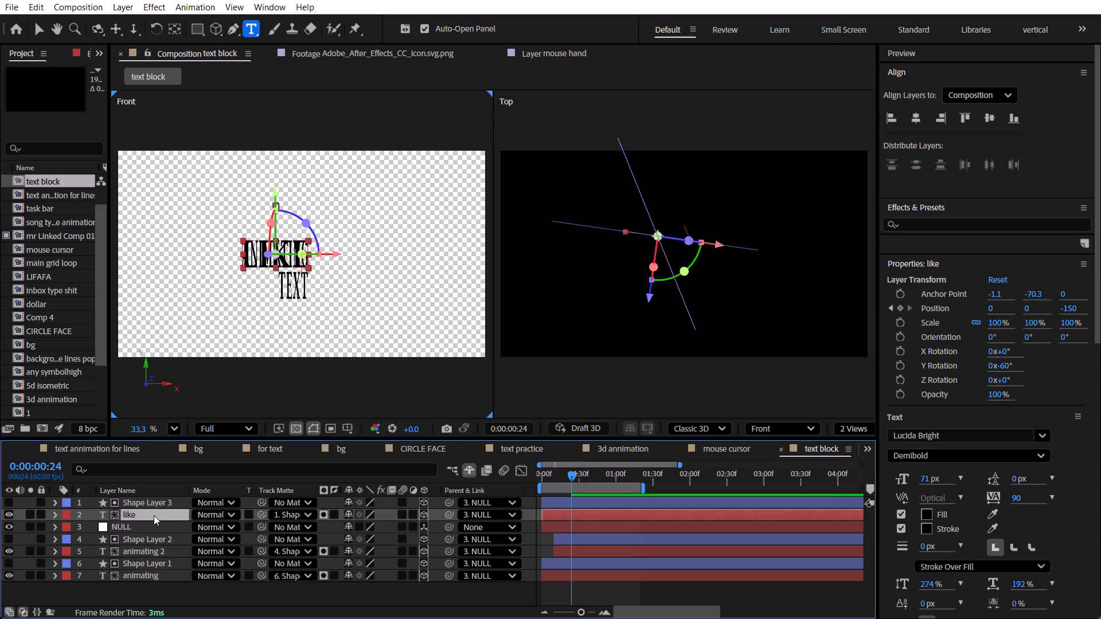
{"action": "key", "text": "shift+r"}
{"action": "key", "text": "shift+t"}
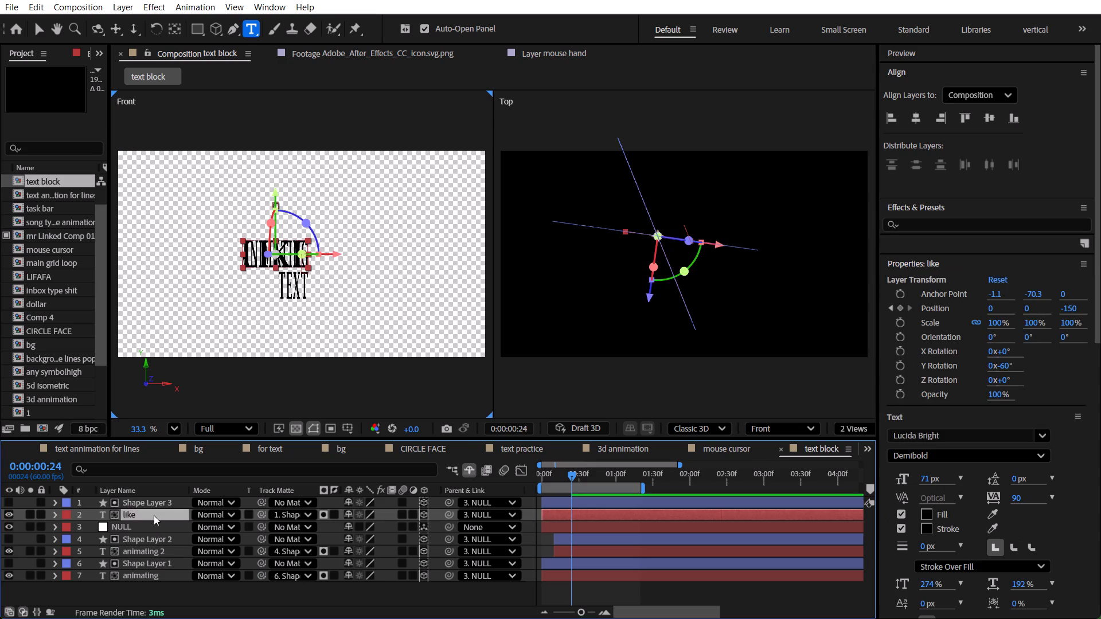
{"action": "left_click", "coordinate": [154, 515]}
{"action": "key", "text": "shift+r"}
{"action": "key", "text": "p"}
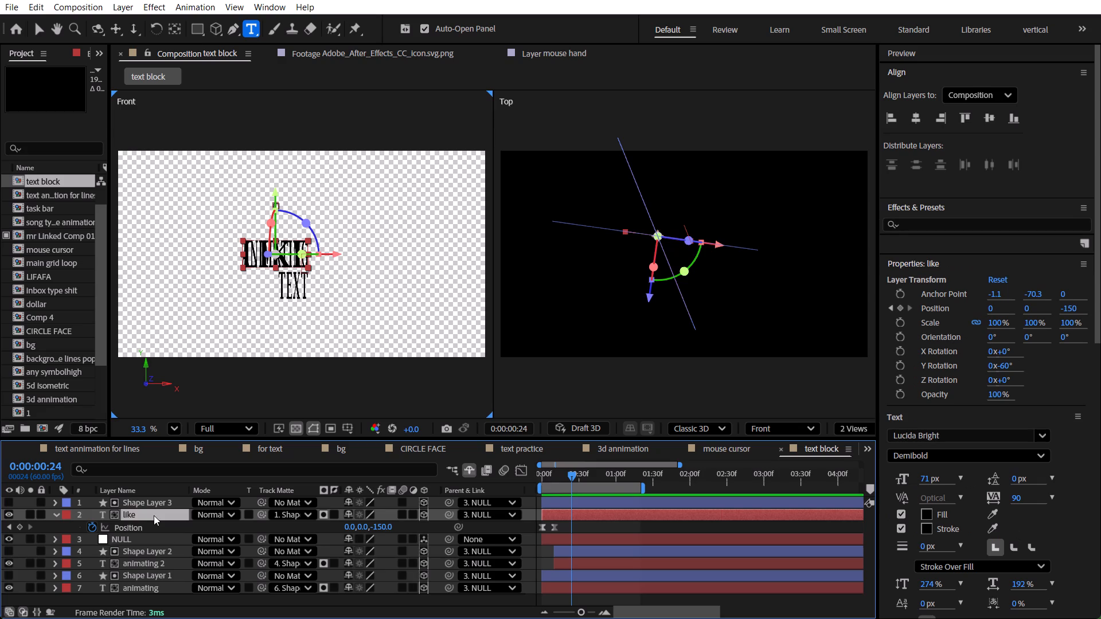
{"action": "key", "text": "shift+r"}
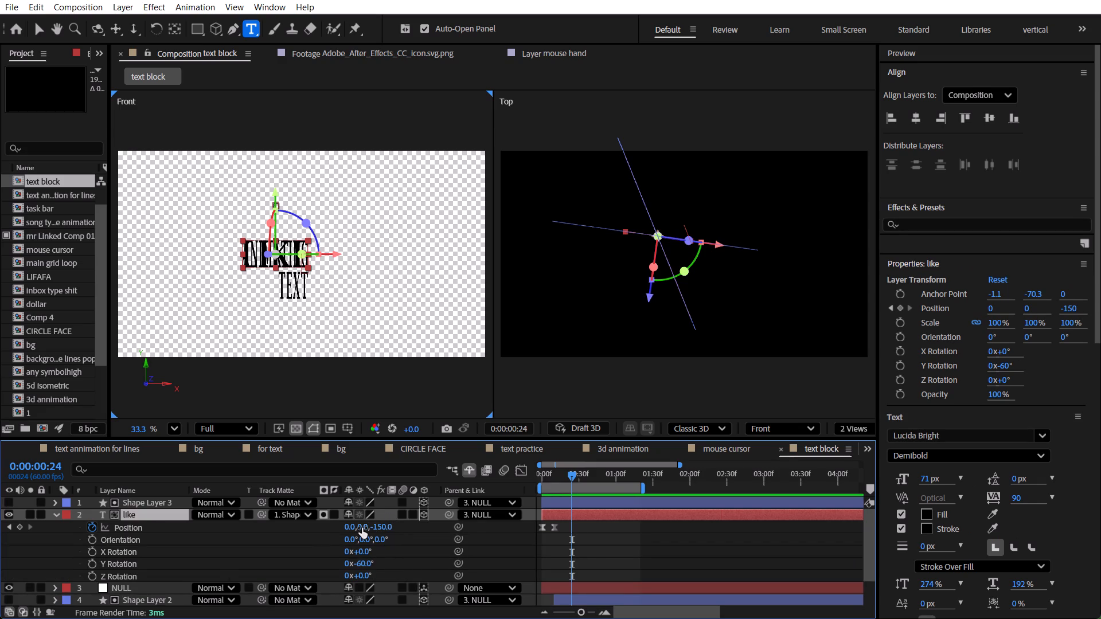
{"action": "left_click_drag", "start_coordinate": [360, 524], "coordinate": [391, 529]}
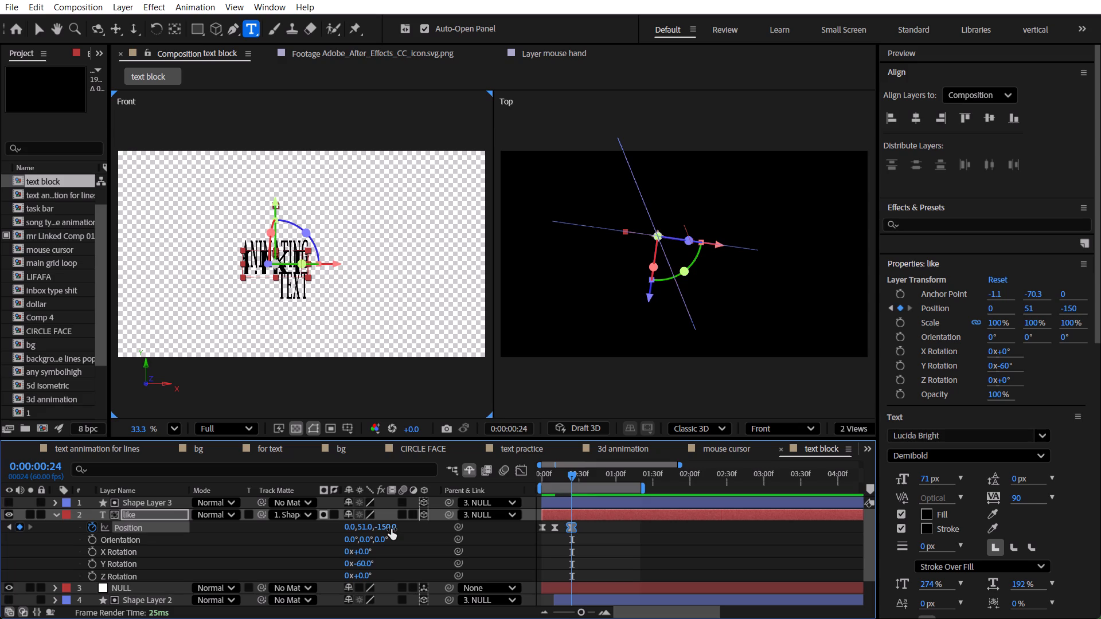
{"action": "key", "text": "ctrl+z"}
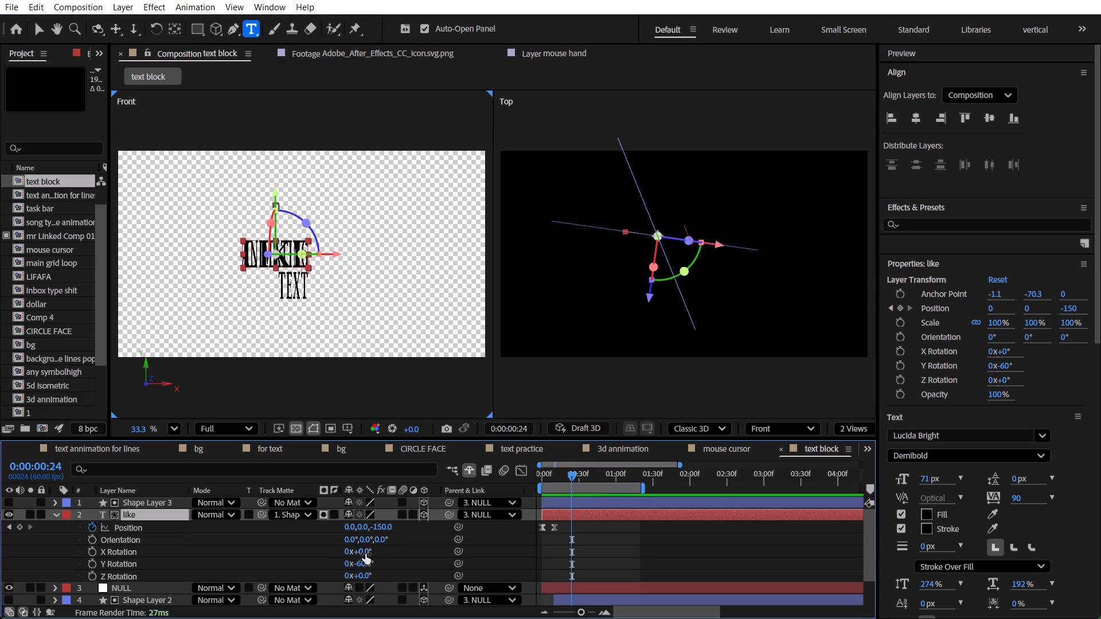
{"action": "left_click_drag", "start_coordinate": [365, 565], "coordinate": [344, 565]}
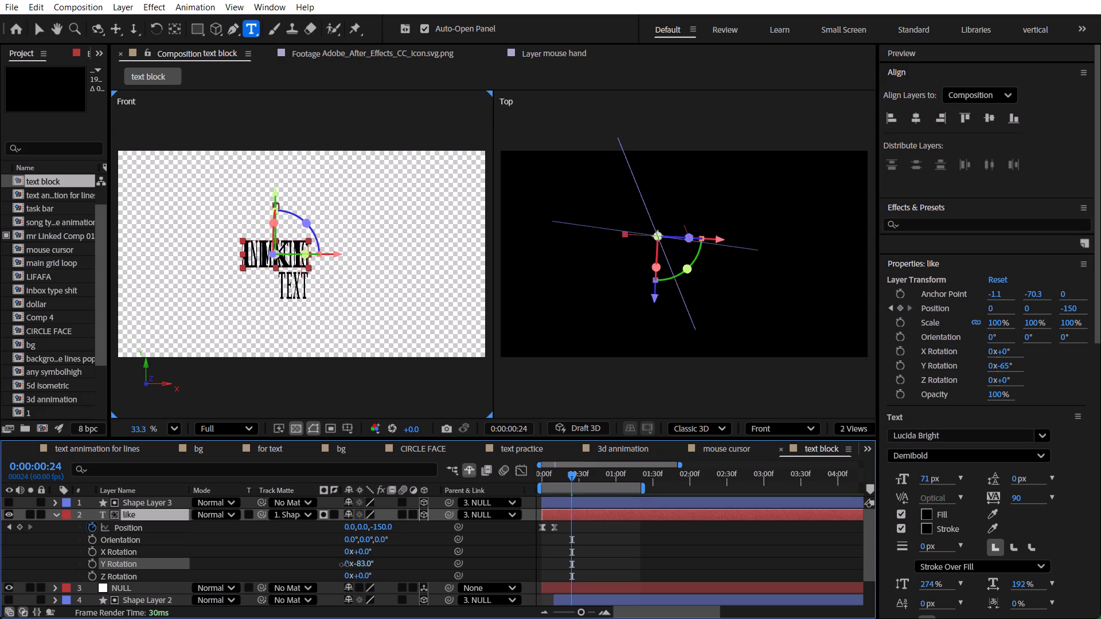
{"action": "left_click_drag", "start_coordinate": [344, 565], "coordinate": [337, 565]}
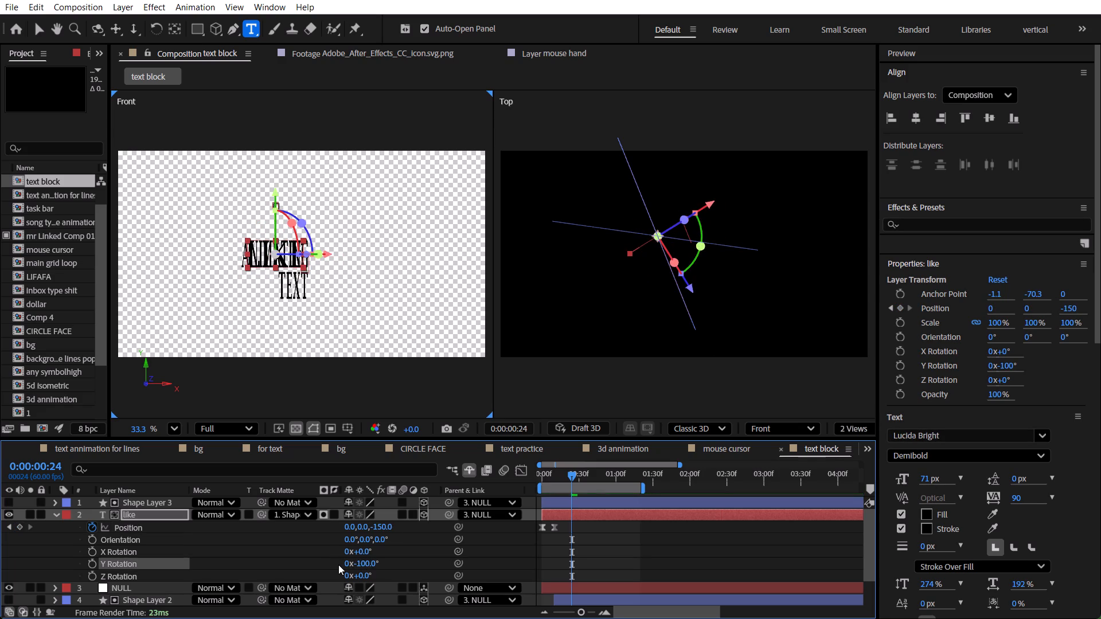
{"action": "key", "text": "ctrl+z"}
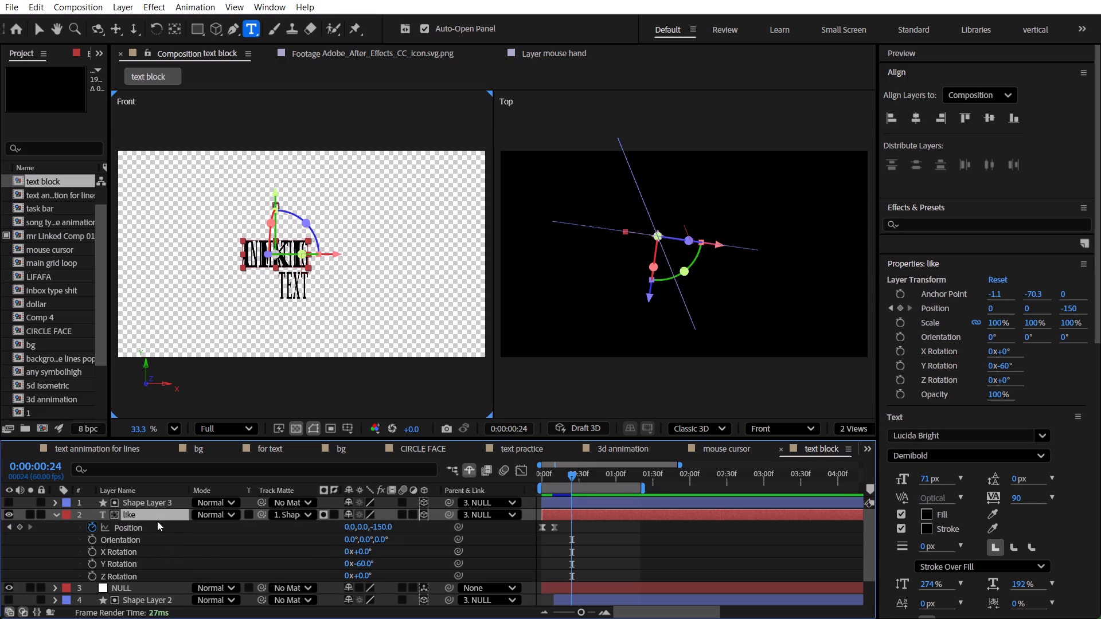
Undo the "like" text replacement, the -60° rotation, the reordering and the duplication of Shape Layer 1 and the animating layer.
{"action": "key", "text": "ctrl+z"}
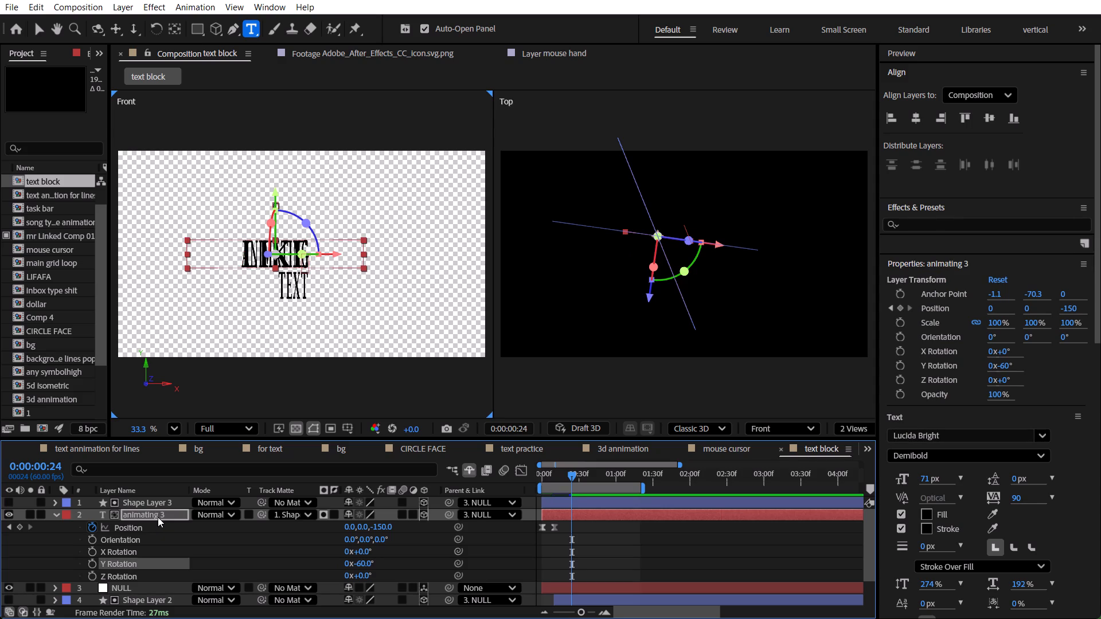
{"action": "key", "text": "ctrl+z"}
{"action": "key", "text": "ctrl+z"}
{"action": "key", "text": "ctrl+z"}
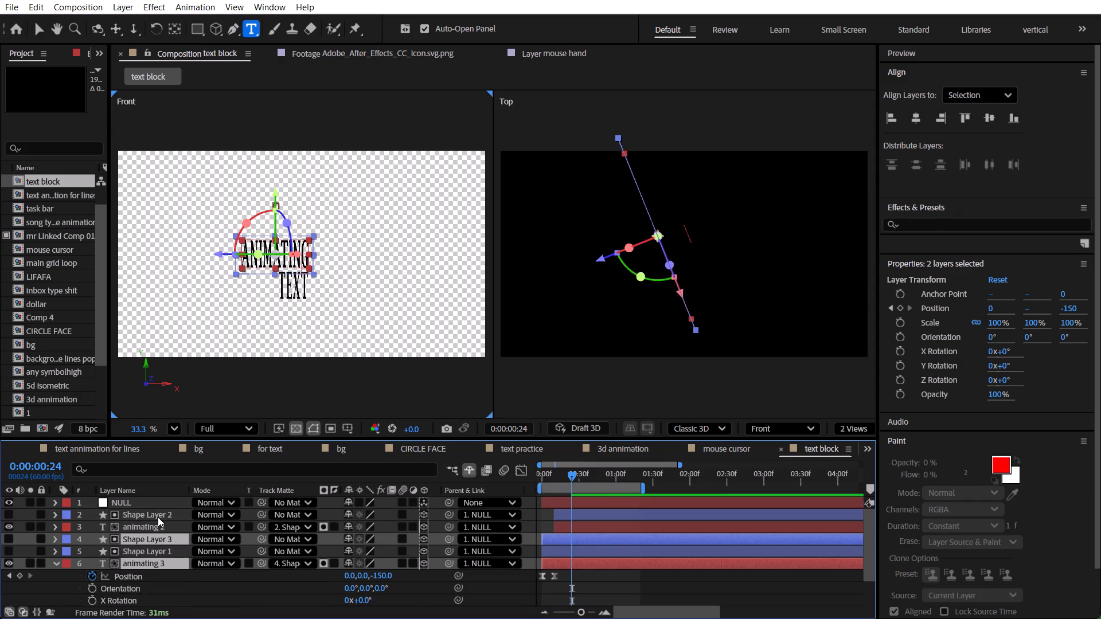
{"action": "key", "text": "ctrl+z"}
{"action": "left_click", "coordinate": [189, 570]}
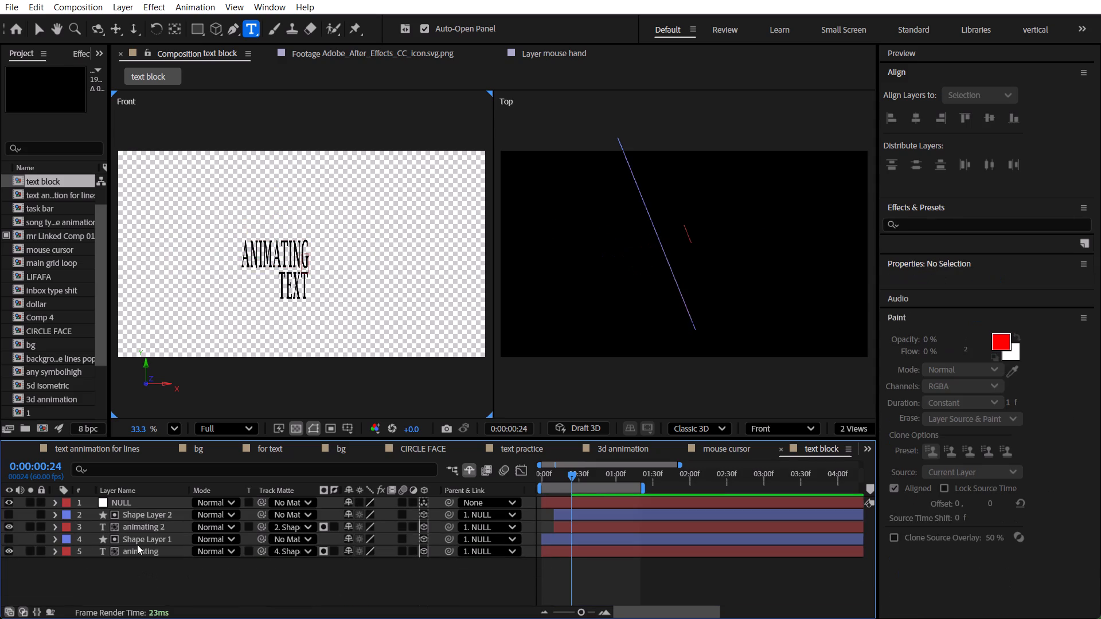
Duplicate NULL, Shape Layer 2 and animating 2, and move the shape and text copies directly beneath NULL 2.
{"action": "left_click", "coordinate": [137, 524]}
{"action": "left_click", "coordinate": [140, 502], "text": "shift"}
{"action": "key", "text": "ctrl+d"}
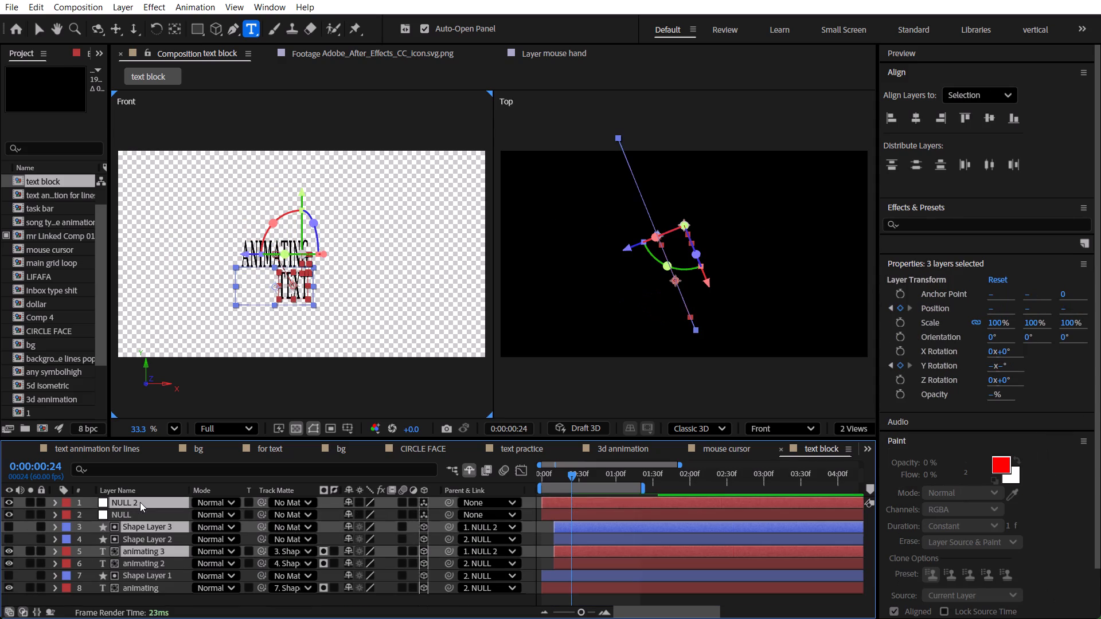
{"action": "left_click_drag", "start_coordinate": [151, 549], "coordinate": [158, 511]}
{"action": "left_click", "coordinate": [160, 525]}
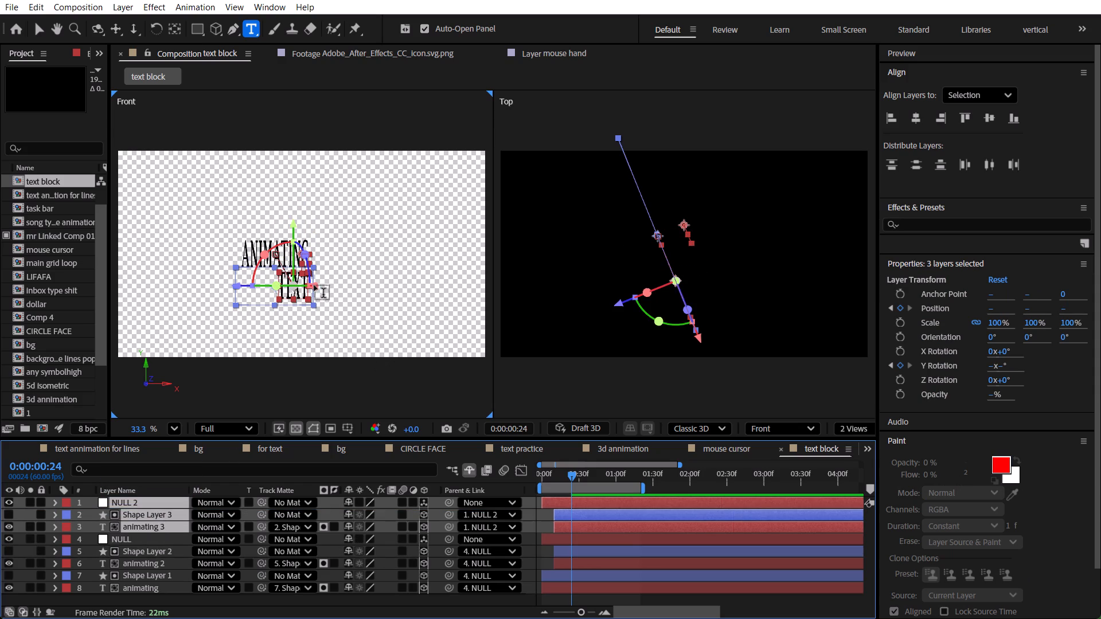
Replace the text of the animating 3 layer with "like" and reveal the layer's Position and rotation properties.
{"action": "left_click", "coordinate": [300, 292]}
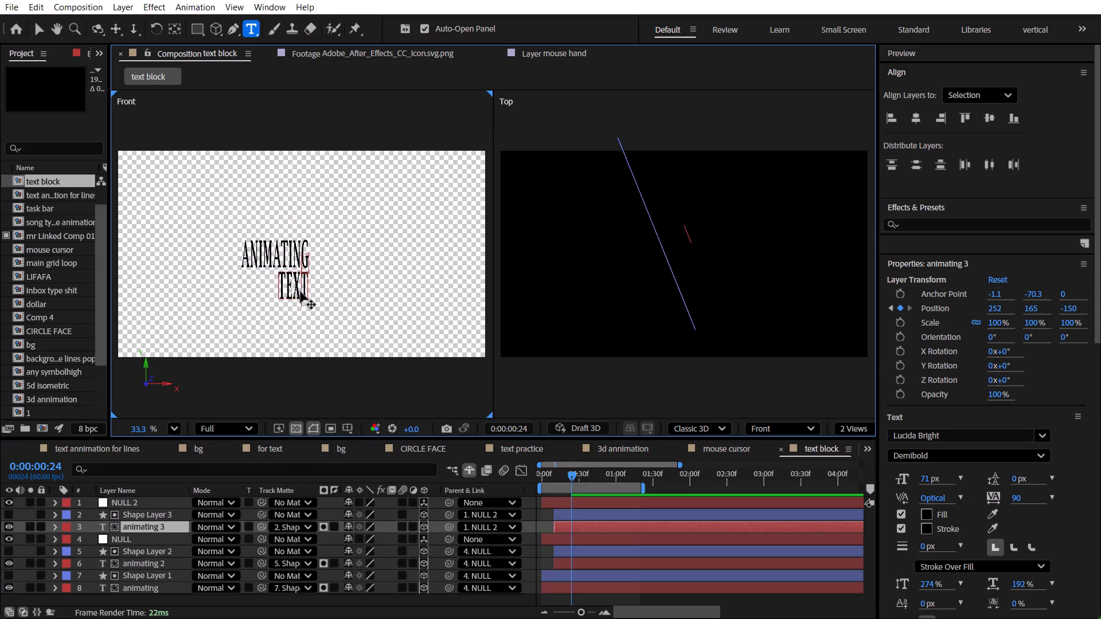
{"action": "key", "text": "ctrl+a"}
{"action": "key", "text": "BackSpace"}
{"action": "type", "text": "like"}
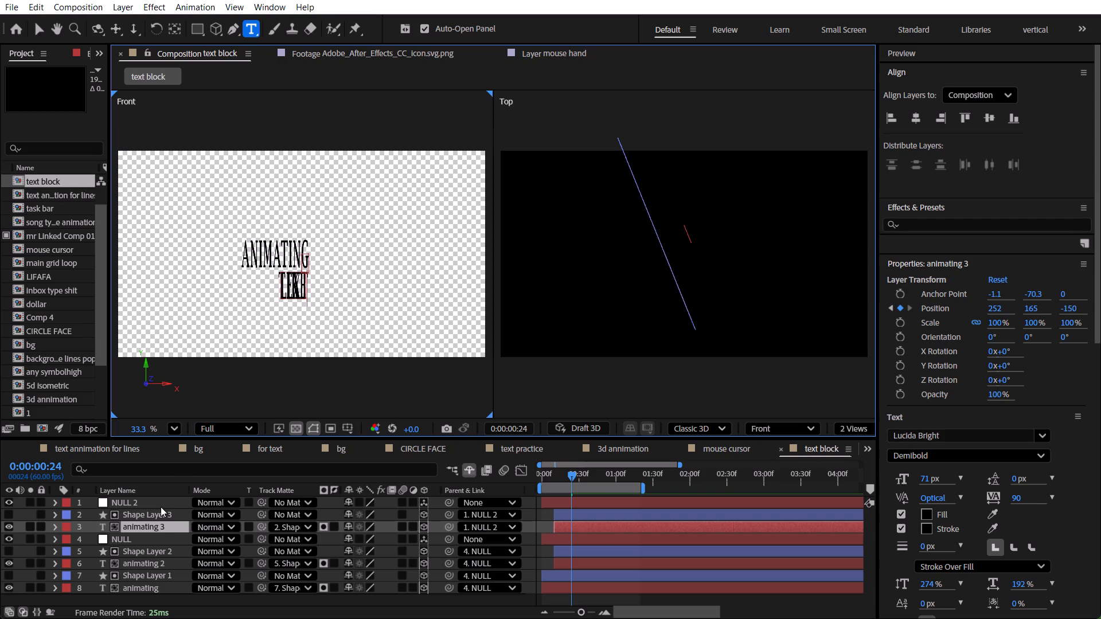
{"action": "left_click", "coordinate": [161, 524]}
{"action": "key", "text": "p"}
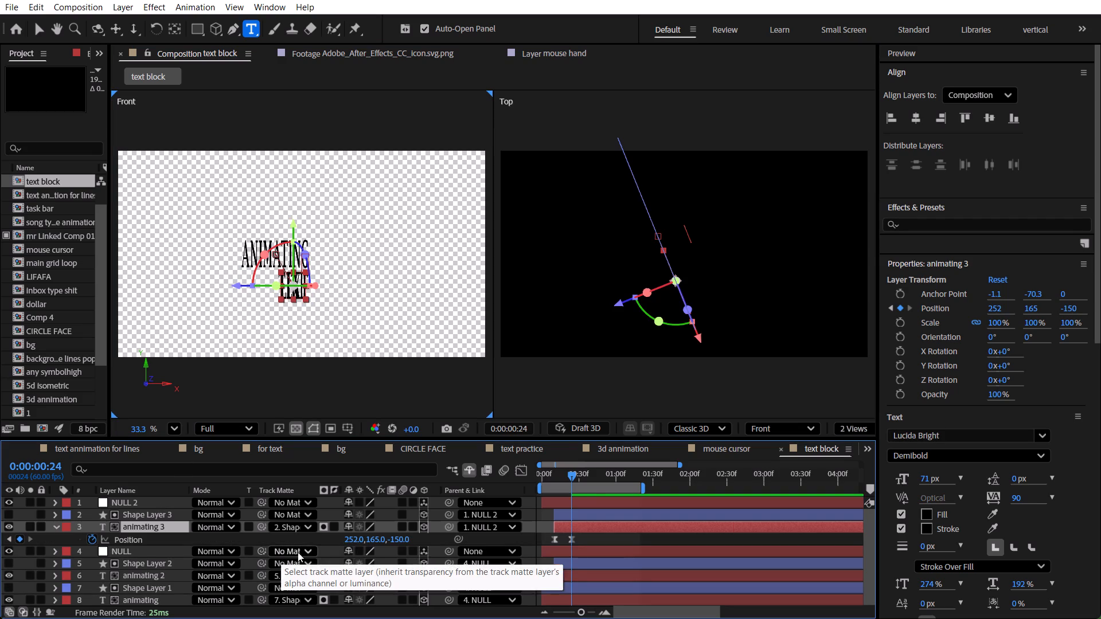
{"action": "key", "text": "shift+r"}
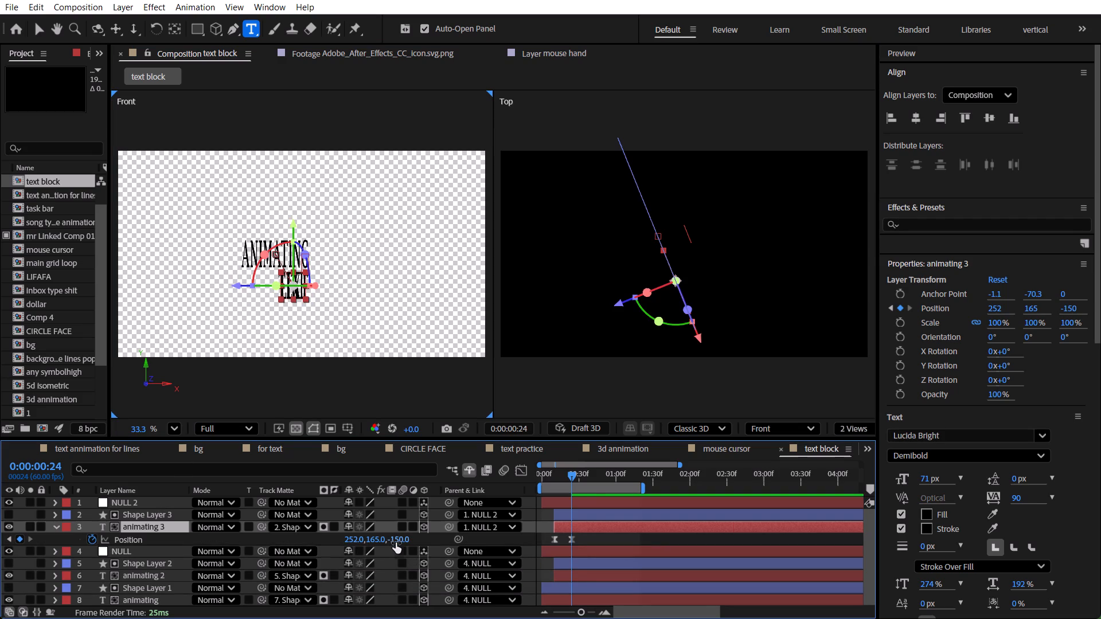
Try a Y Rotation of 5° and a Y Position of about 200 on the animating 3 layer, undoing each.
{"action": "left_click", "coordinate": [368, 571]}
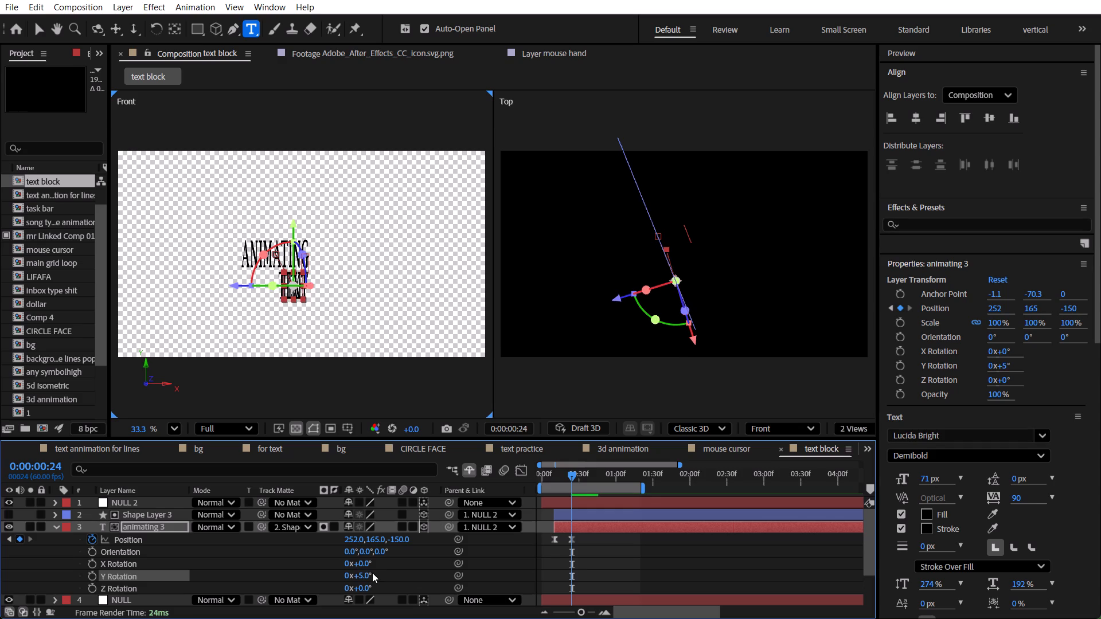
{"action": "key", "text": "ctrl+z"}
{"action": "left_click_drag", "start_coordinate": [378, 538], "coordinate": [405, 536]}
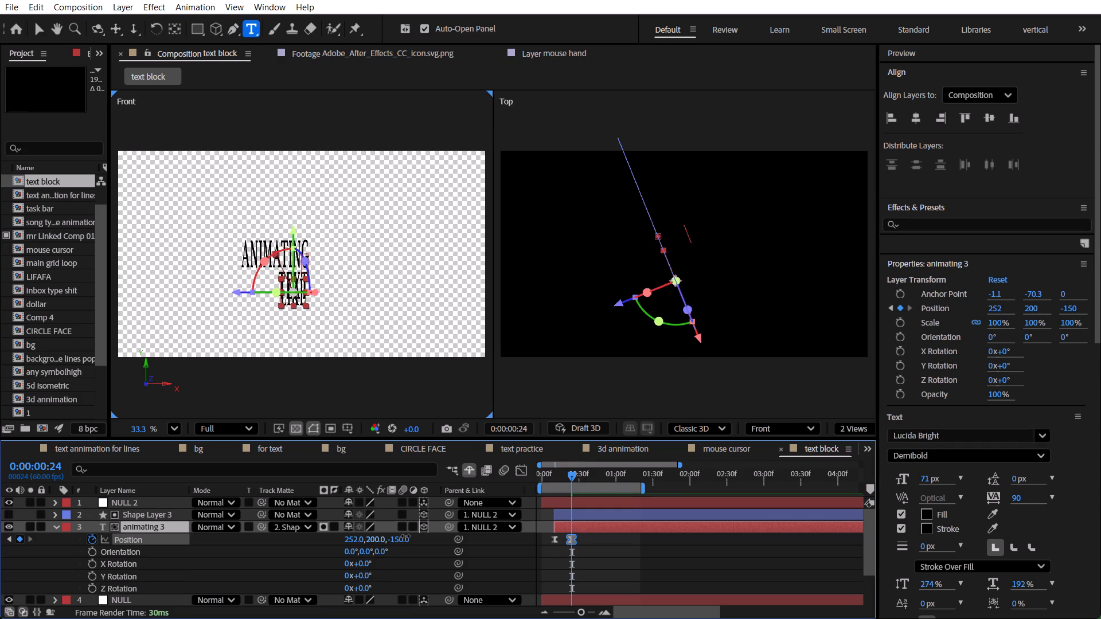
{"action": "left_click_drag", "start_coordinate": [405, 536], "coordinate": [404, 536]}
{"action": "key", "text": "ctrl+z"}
Set the X Position of animating 3 to 744 at 0:00:00:24 and remove the layer's track matte.
{"action": "left_click_drag", "start_coordinate": [349, 539], "coordinate": [383, 539]}
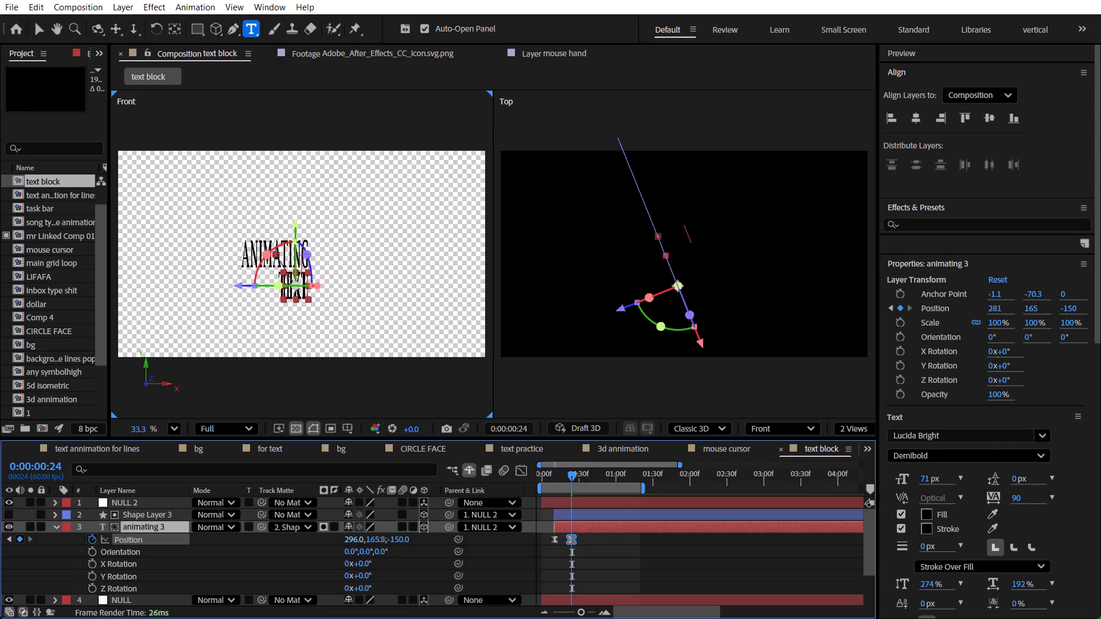
{"action": "left_click_drag", "start_coordinate": [383, 539], "coordinate": [696, 532]}
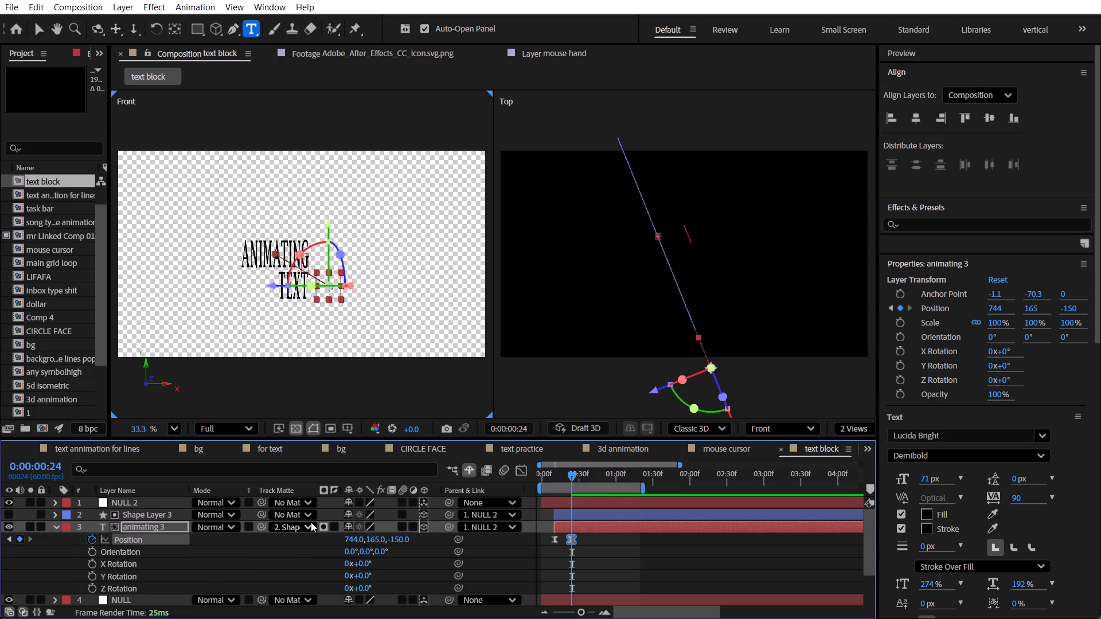
{"action": "left_click", "coordinate": [311, 522]}
{"action": "left_click", "coordinate": [359, 373]}
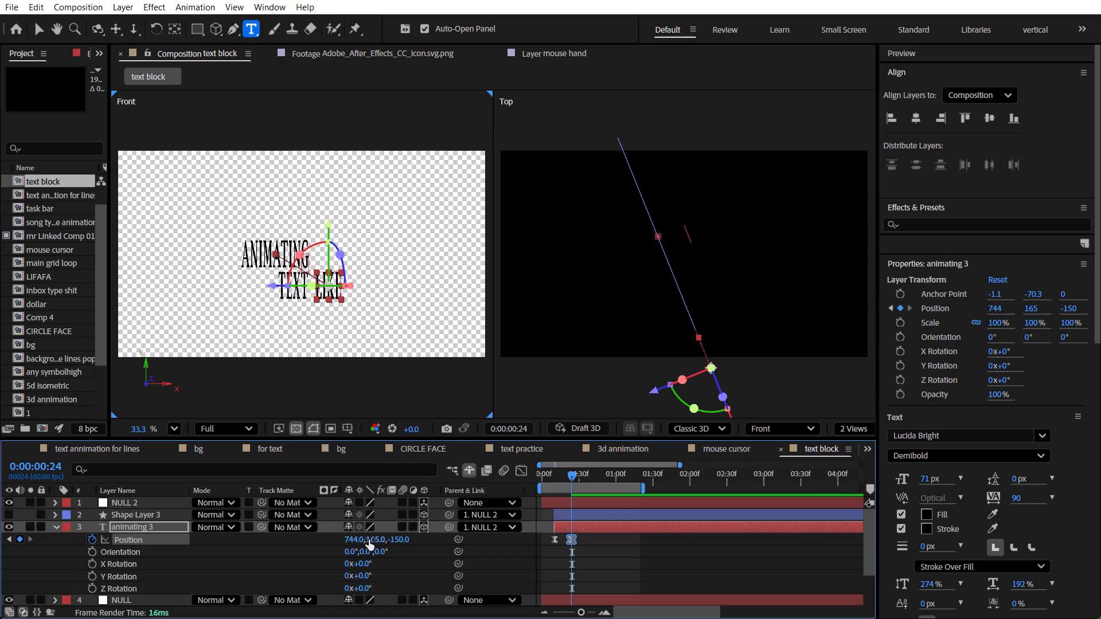
Set the Position of animating 3 to X 968 and Y 78 at 0:00:00:24, with its Scale property revealed.
{"action": "key", "text": "shift+s"}
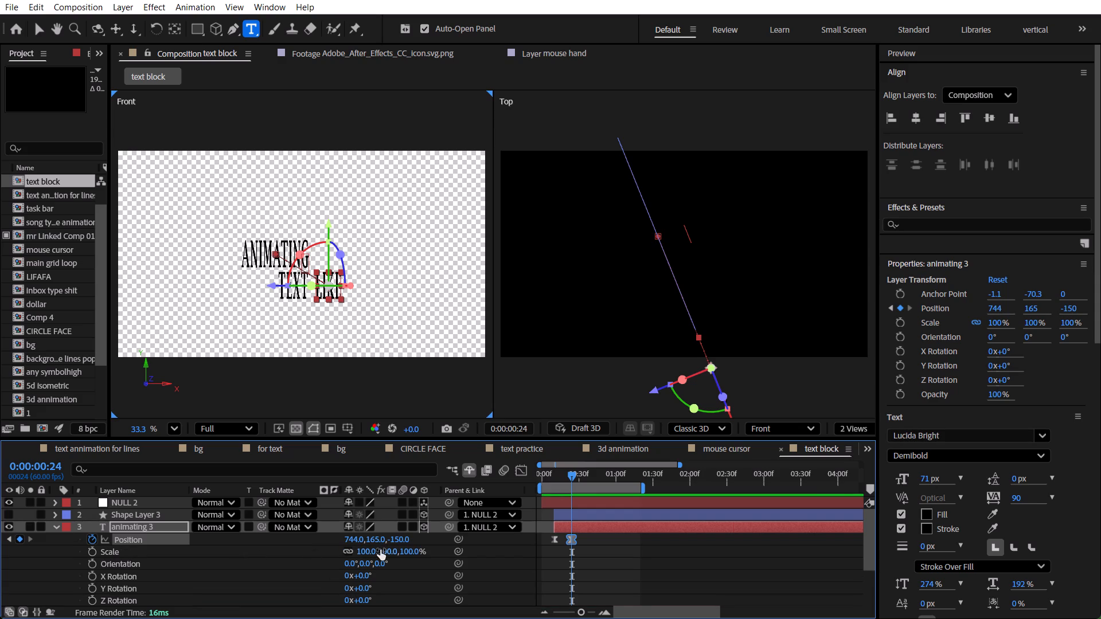
{"action": "left_click_drag", "start_coordinate": [380, 542], "coordinate": [328, 542]}
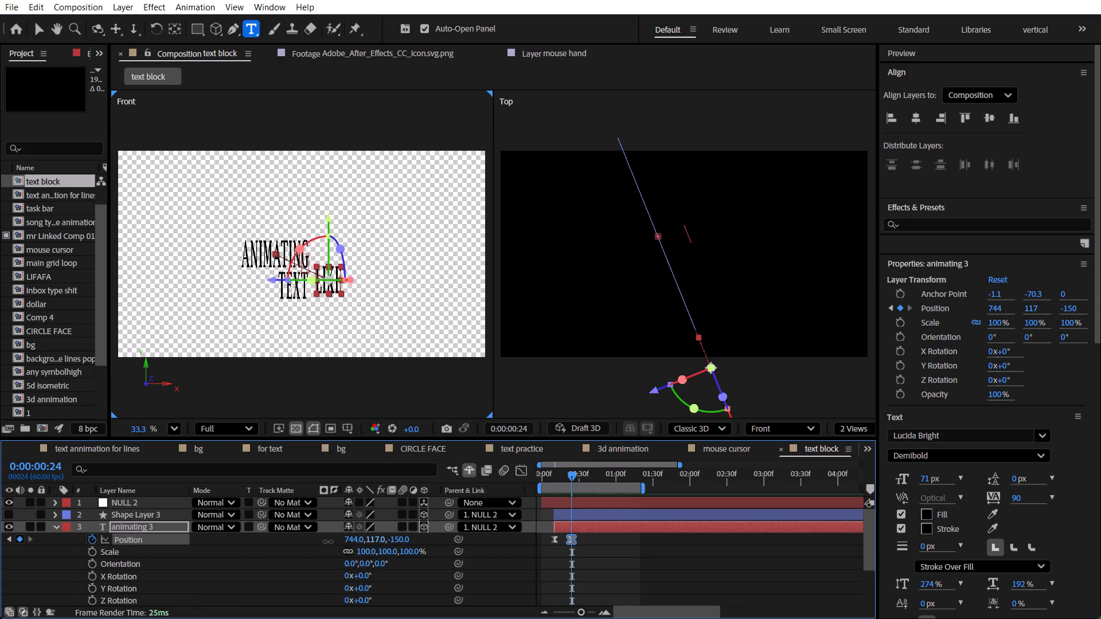
{"action": "left_click_drag", "start_coordinate": [328, 542], "coordinate": [318, 542]}
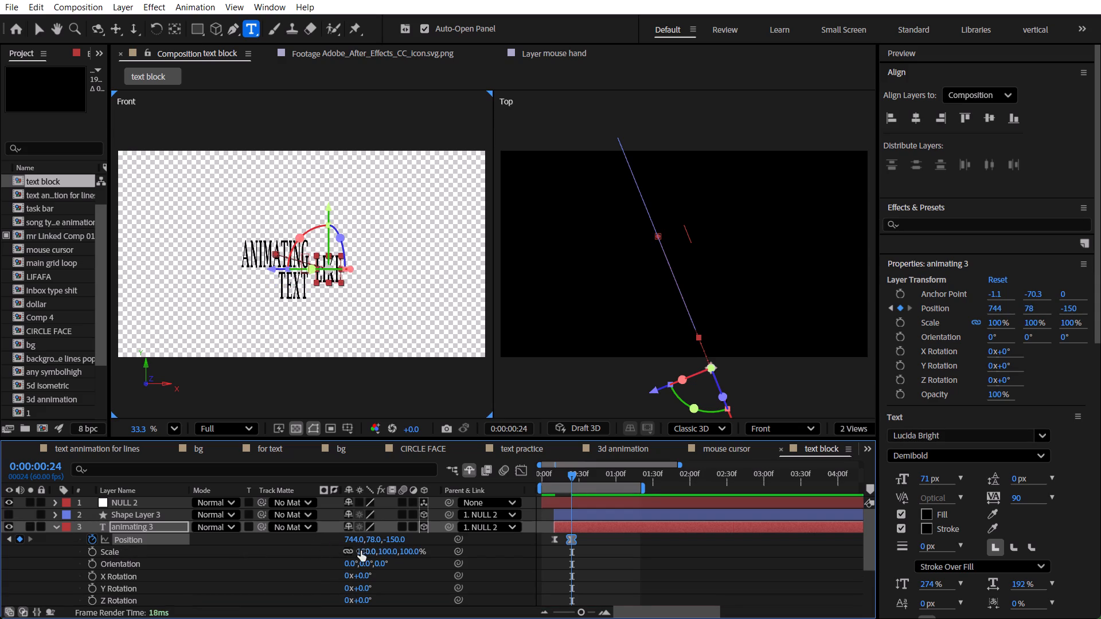
{"action": "left_click_drag", "start_coordinate": [355, 540], "coordinate": [486, 535]}
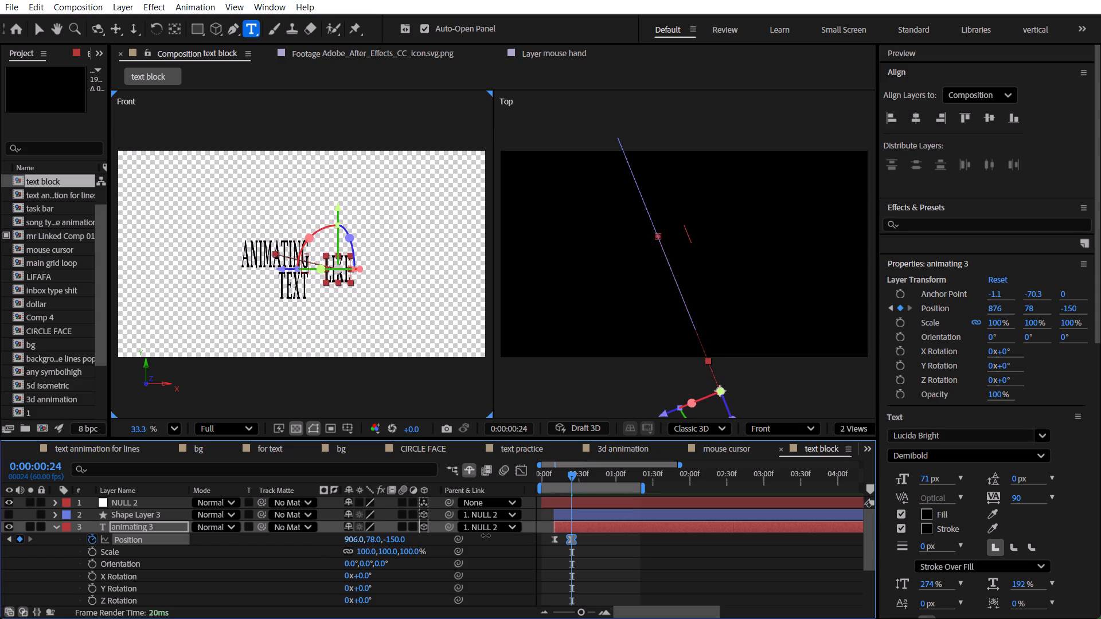
{"action": "left_click_drag", "start_coordinate": [486, 535], "coordinate": [510, 535]}
Scale the animating 3 text layer uniformly to 200%.
{"action": "left_click_drag", "start_coordinate": [388, 547], "coordinate": [435, 549]}
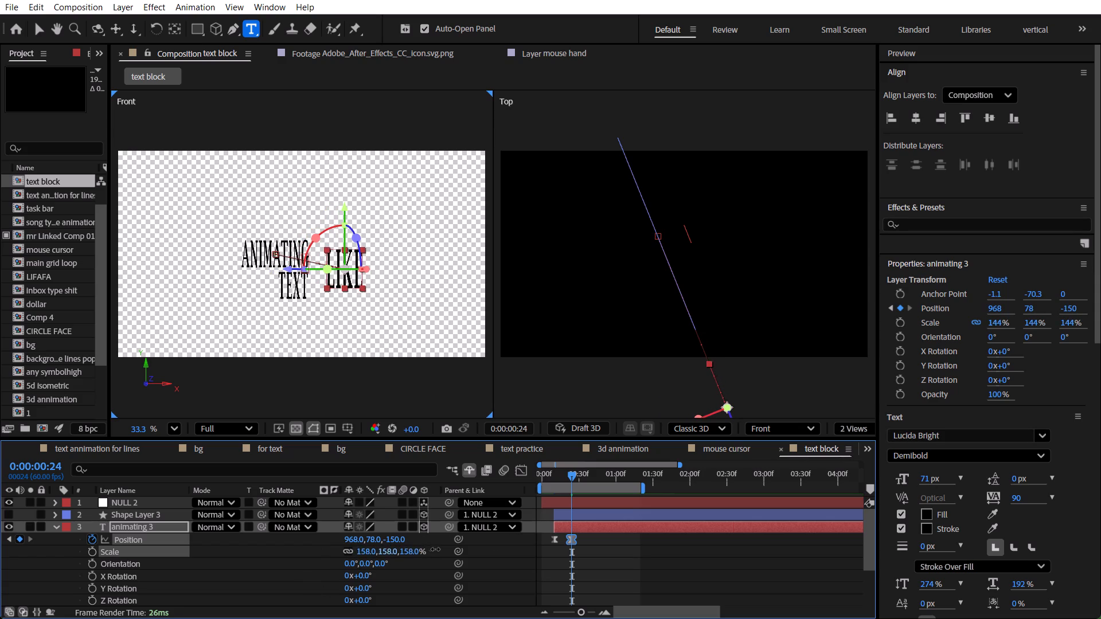
{"action": "left_click_drag", "start_coordinate": [435, 549], "coordinate": [456, 553]}
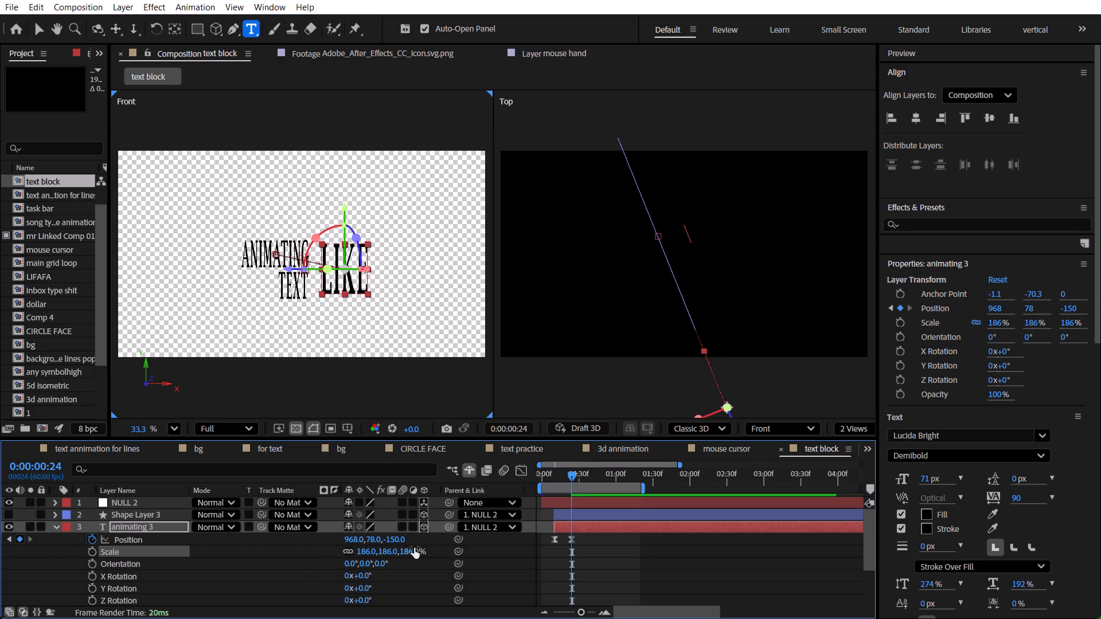
{"action": "left_click", "coordinate": [414, 548]}
{"action": "type", "text": "200"}
{"action": "key", "text": "Return"}
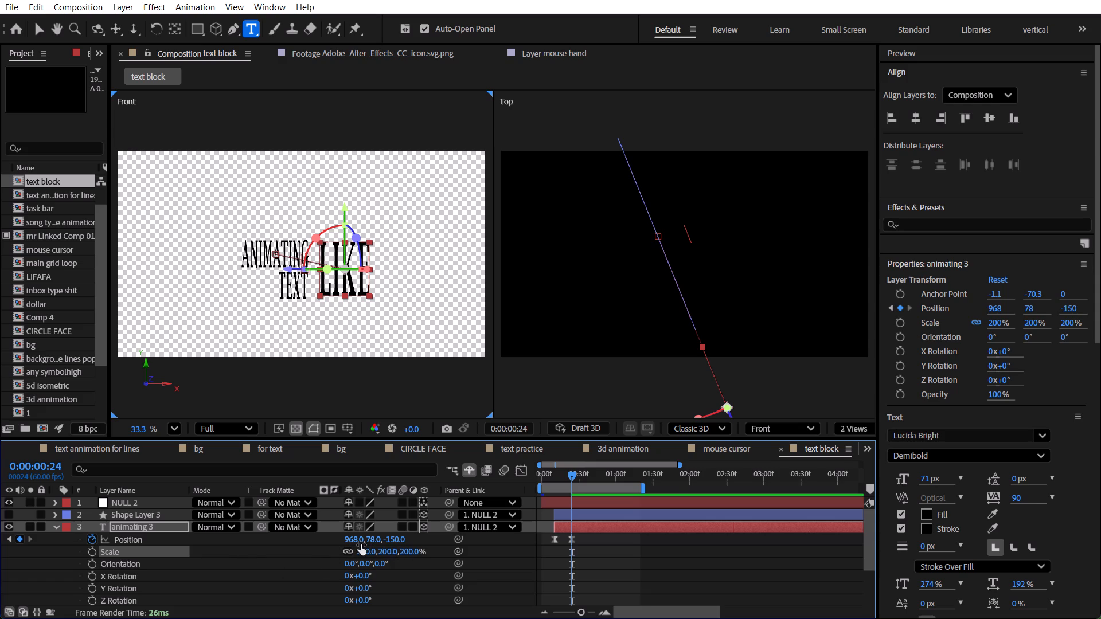
Set the X Position of animating 3 to 877 at 0:00:00:24, bringing LIKE closer to the other words.
{"action": "left_click_drag", "start_coordinate": [356, 536], "coordinate": [301, 535]}
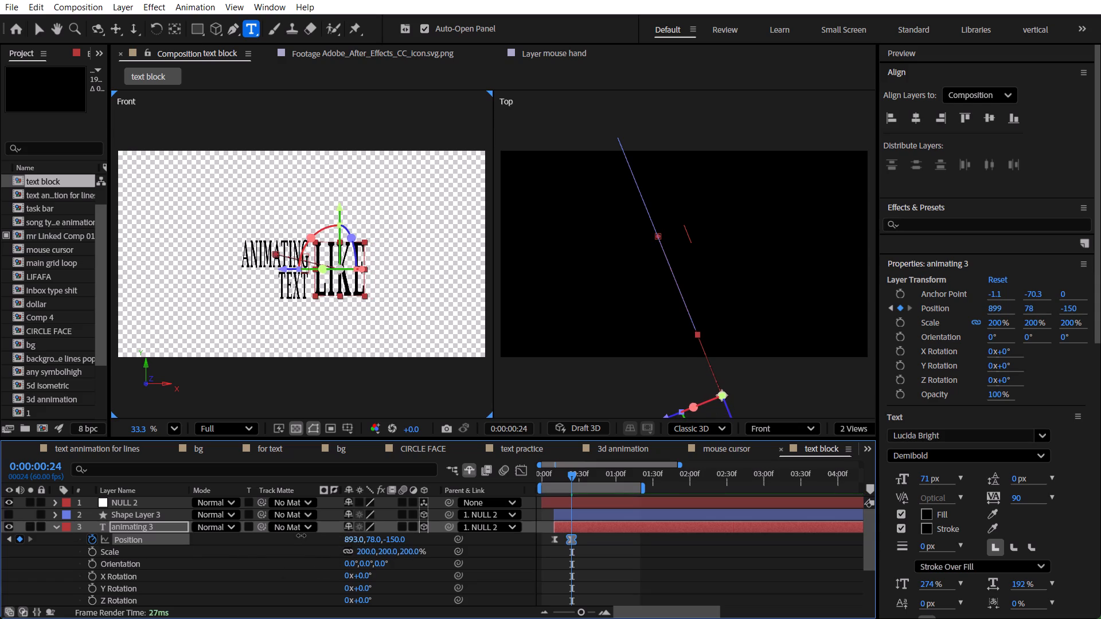
{"action": "left_click_drag", "start_coordinate": [301, 535], "coordinate": [287, 534]}
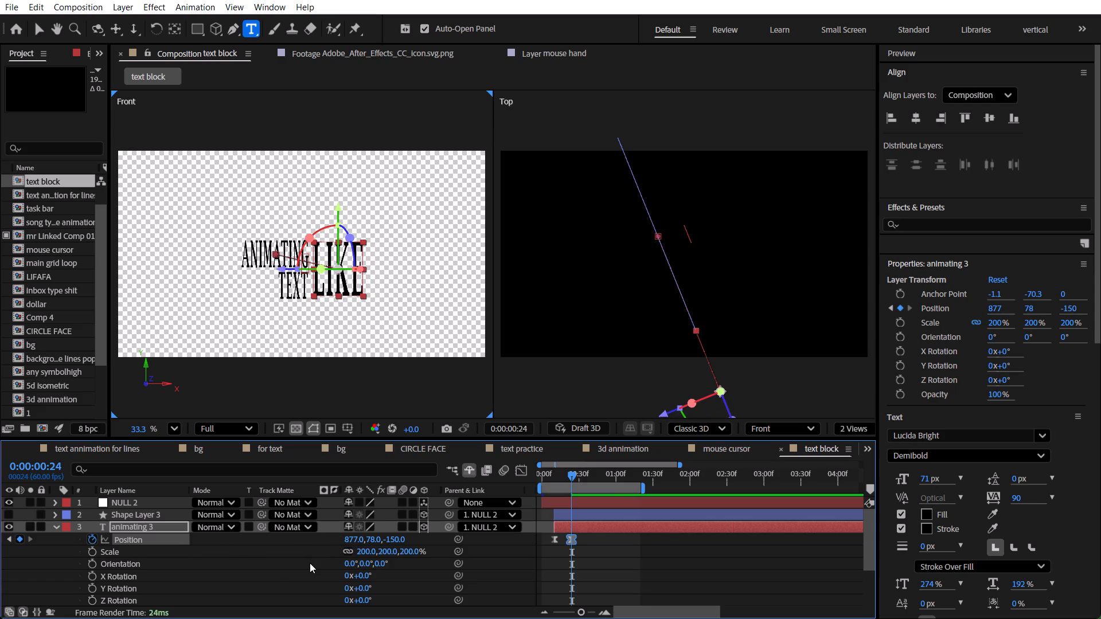
{"action": "scroll", "coordinate": [775, 322], "scroll_direction": "down", "scroll_amount": 4}
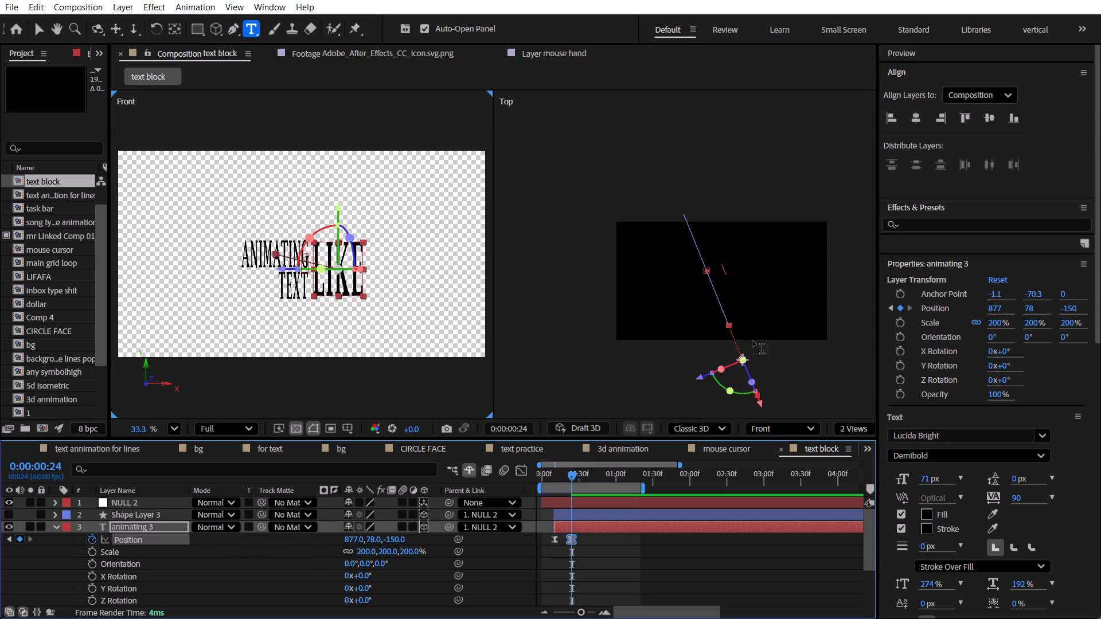
Set the Y Rotation of the animating 3 layer to -90° at 0:00:00:24.
{"action": "scroll", "coordinate": [576, 312], "scroll_direction": "down", "scroll_amount": 2}
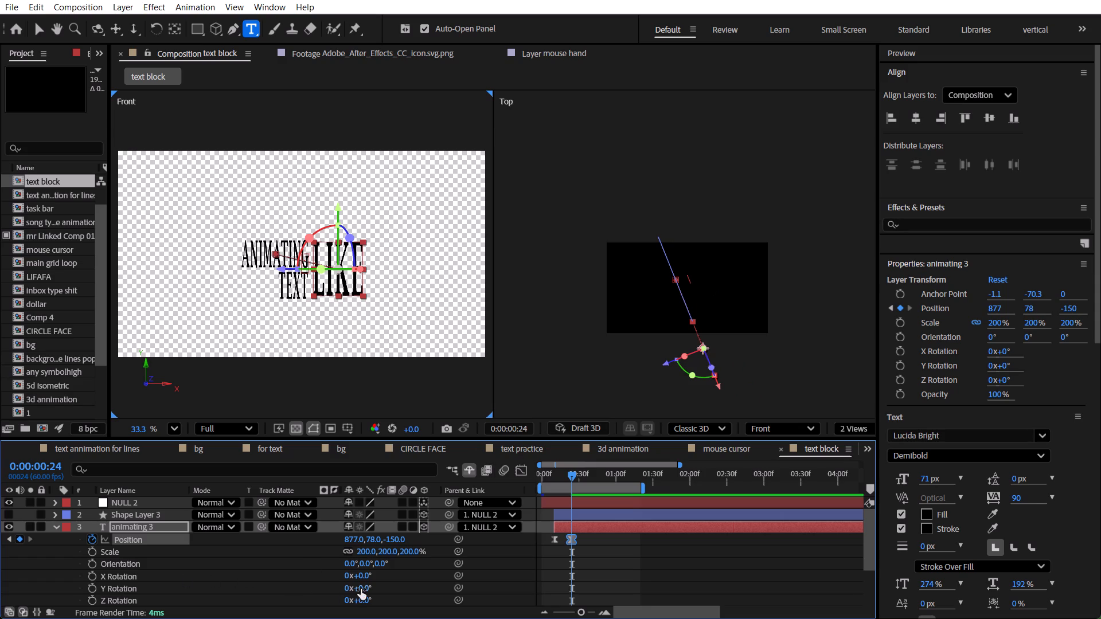
{"action": "left_click_drag", "start_coordinate": [364, 589], "coordinate": [323, 589]}
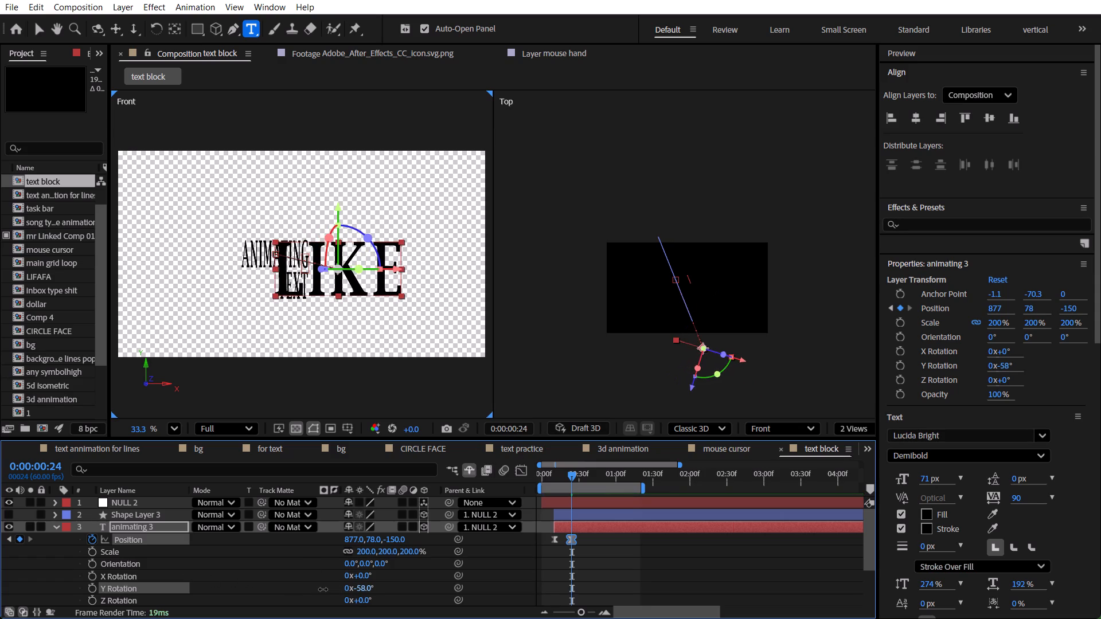
{"action": "left_click_drag", "start_coordinate": [323, 589], "coordinate": [314, 589]}
{"action": "left_click_drag", "start_coordinate": [314, 589], "coordinate": [295, 589]}
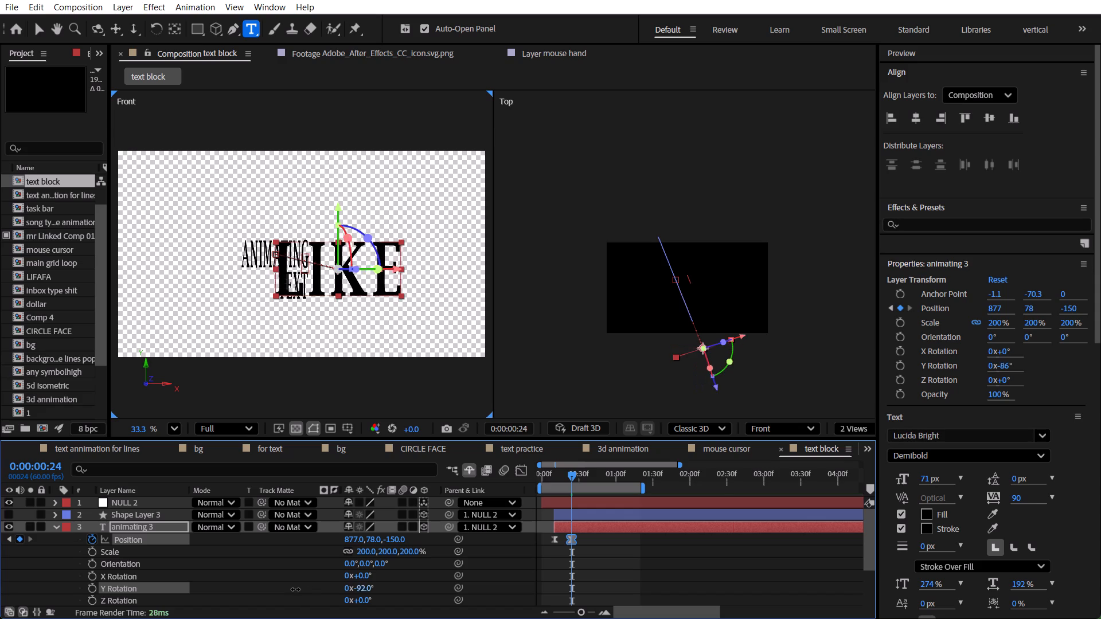
{"action": "left_click_drag", "start_coordinate": [295, 589], "coordinate": [299, 589]}
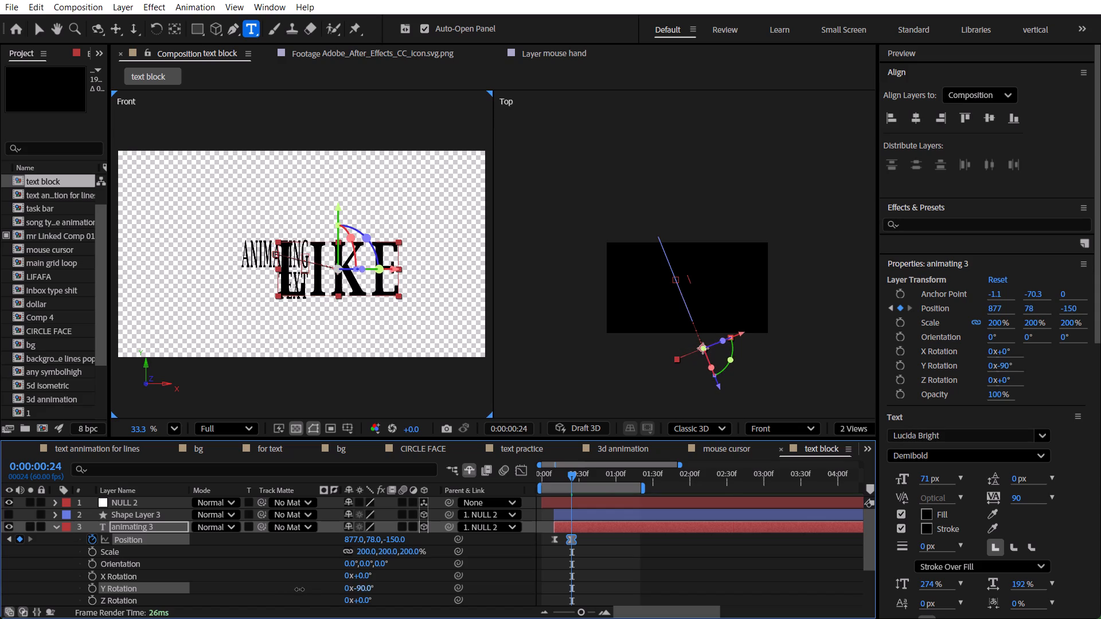
{"action": "left_click_drag", "start_coordinate": [299, 589], "coordinate": [298, 589]}
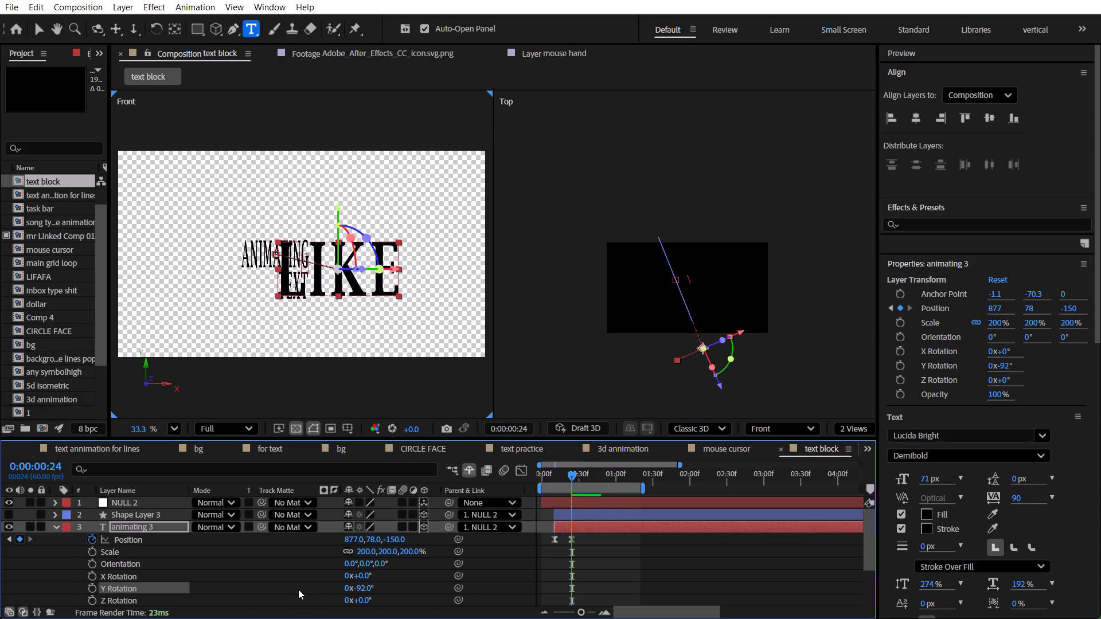
{"action": "left_click", "coordinate": [366, 591]}
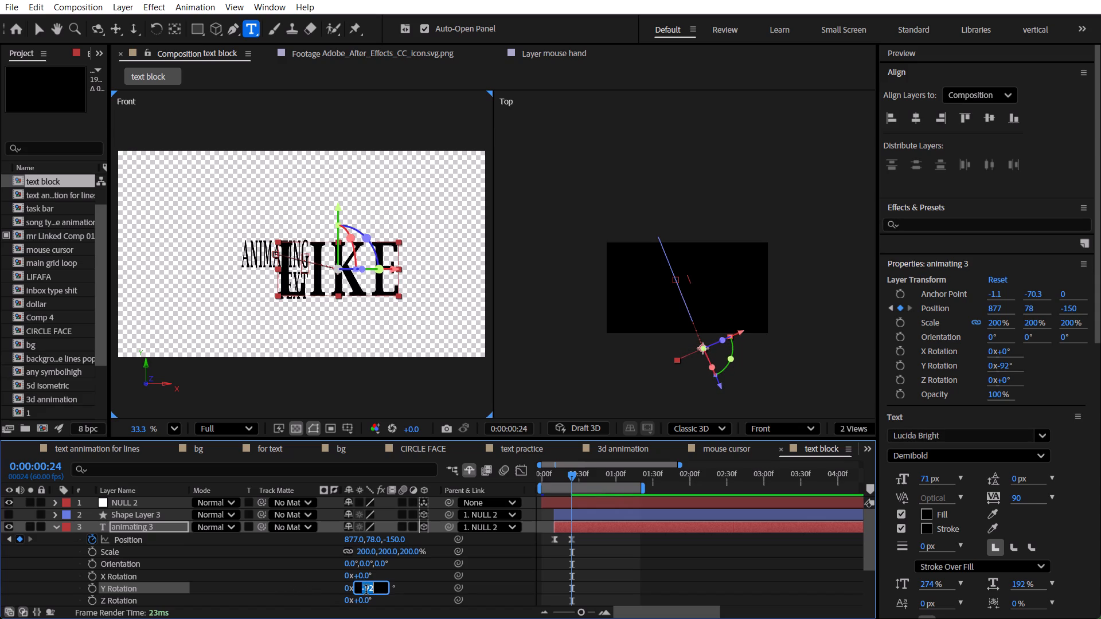
{"action": "type", "text": "-90"}
{"action": "key", "text": "Return"}
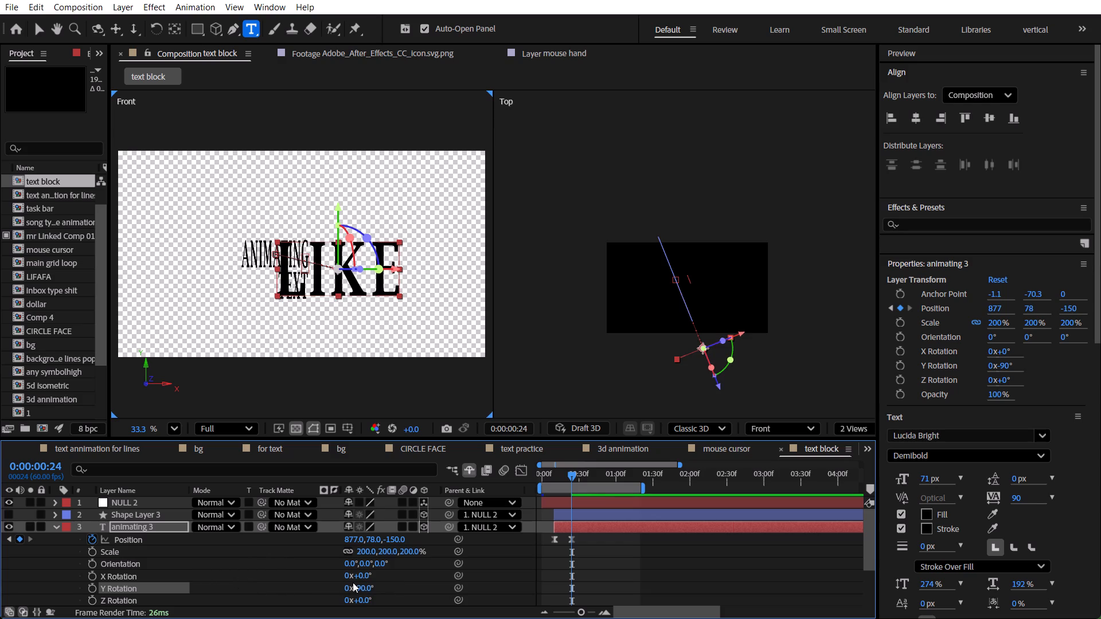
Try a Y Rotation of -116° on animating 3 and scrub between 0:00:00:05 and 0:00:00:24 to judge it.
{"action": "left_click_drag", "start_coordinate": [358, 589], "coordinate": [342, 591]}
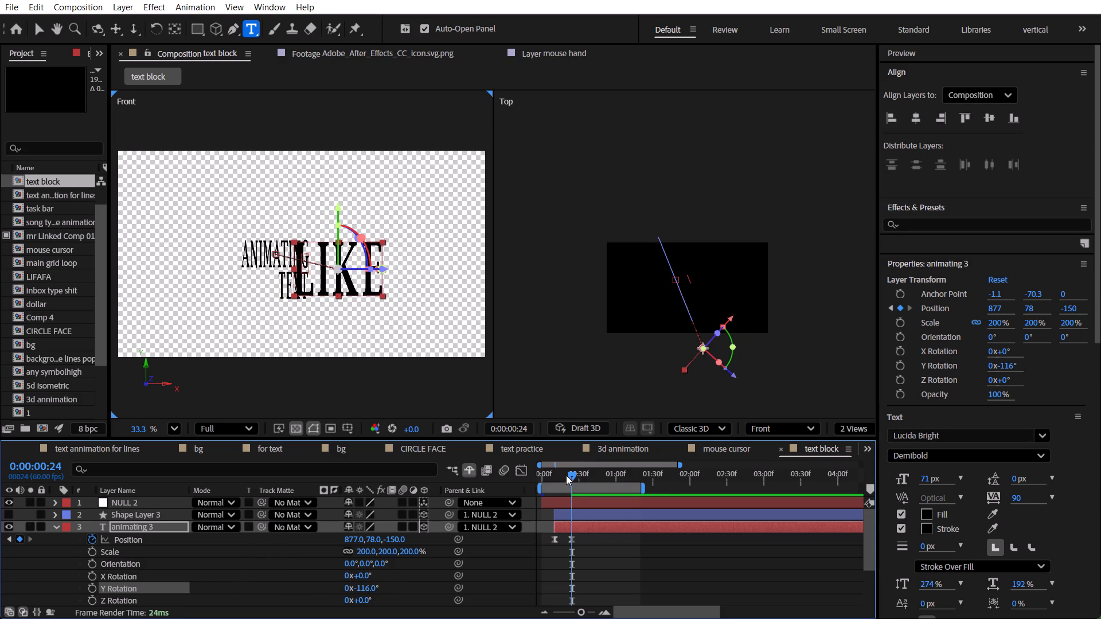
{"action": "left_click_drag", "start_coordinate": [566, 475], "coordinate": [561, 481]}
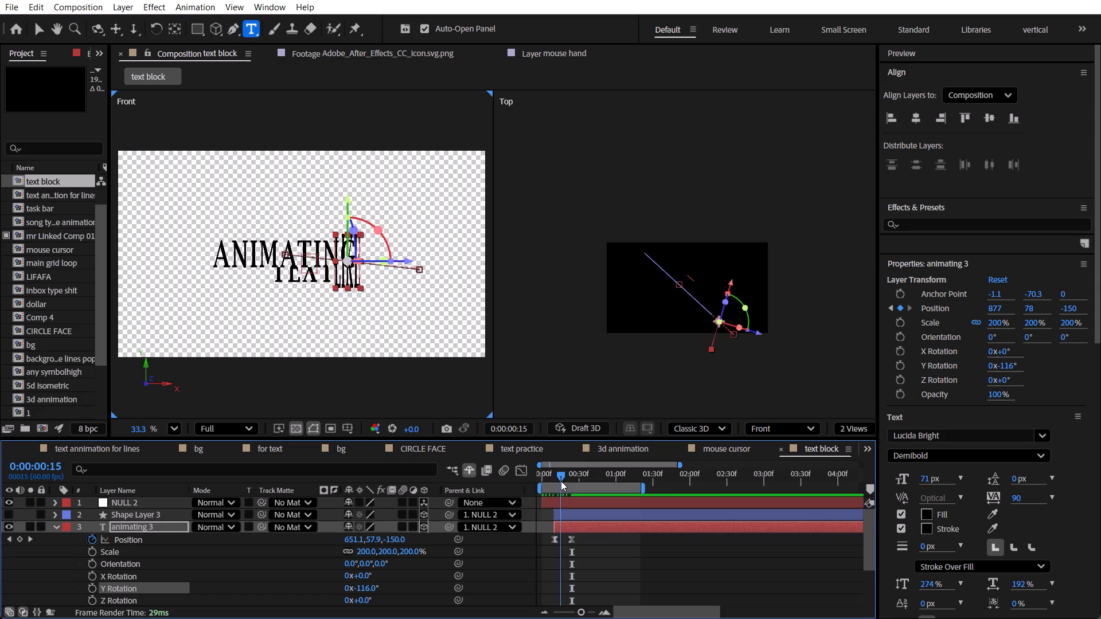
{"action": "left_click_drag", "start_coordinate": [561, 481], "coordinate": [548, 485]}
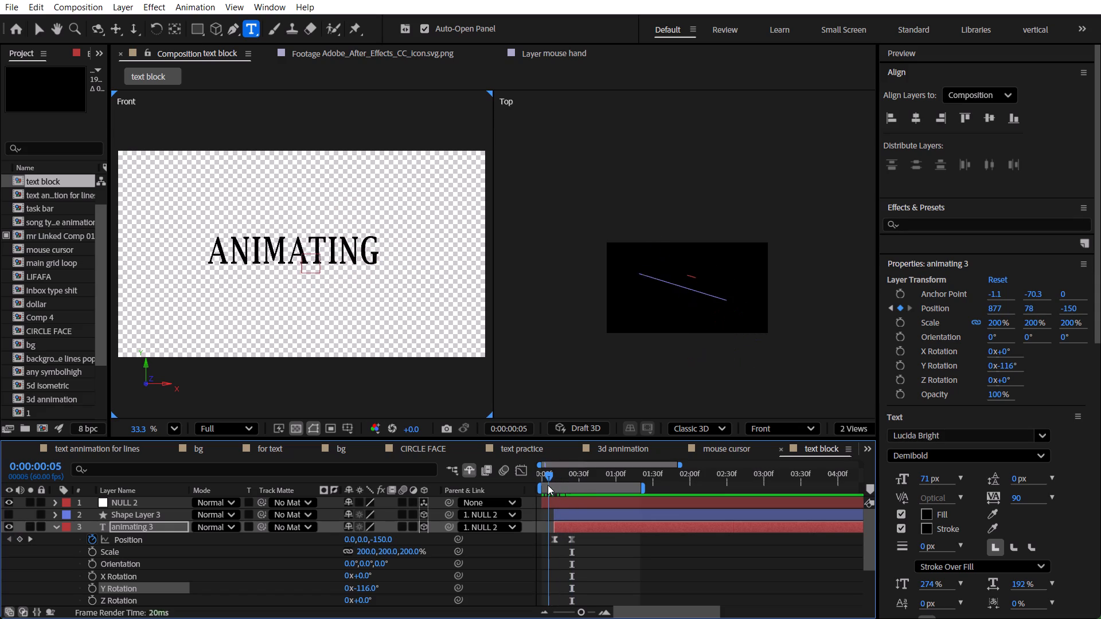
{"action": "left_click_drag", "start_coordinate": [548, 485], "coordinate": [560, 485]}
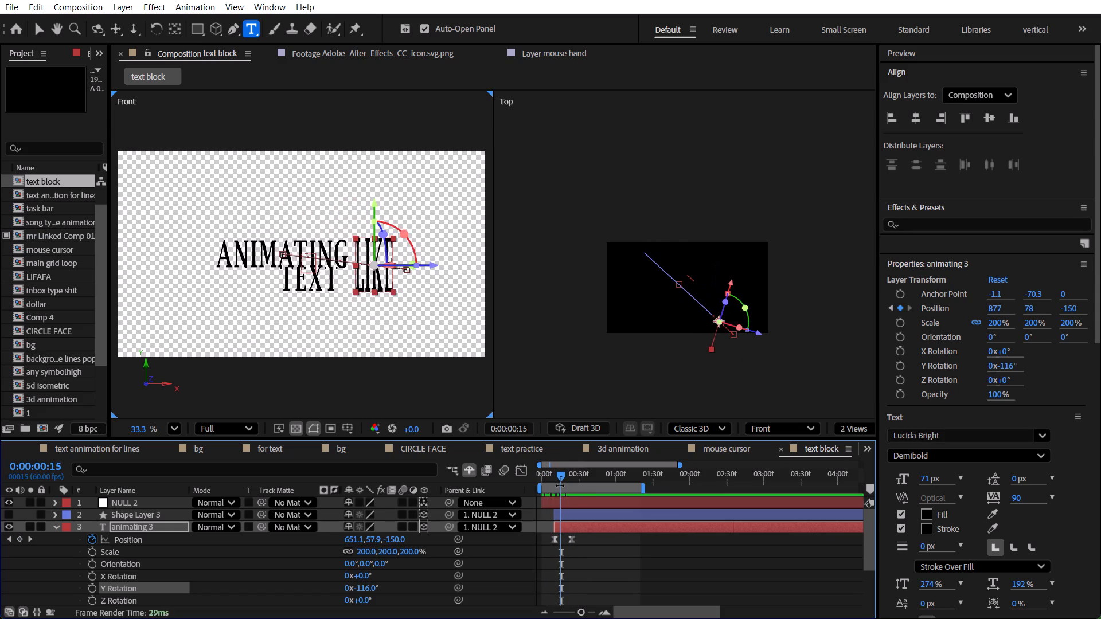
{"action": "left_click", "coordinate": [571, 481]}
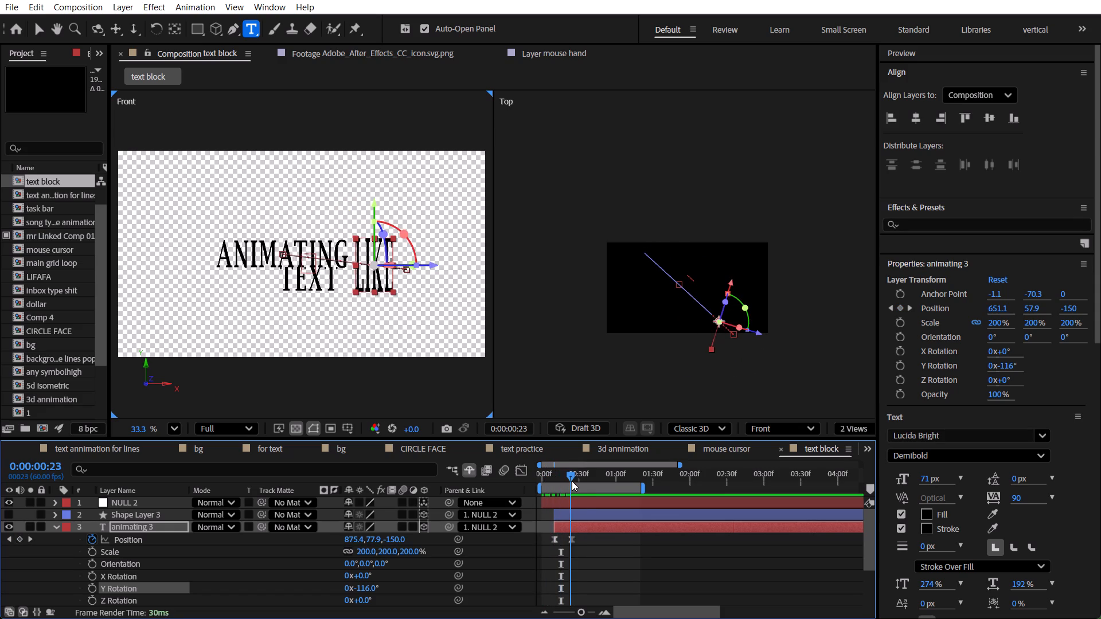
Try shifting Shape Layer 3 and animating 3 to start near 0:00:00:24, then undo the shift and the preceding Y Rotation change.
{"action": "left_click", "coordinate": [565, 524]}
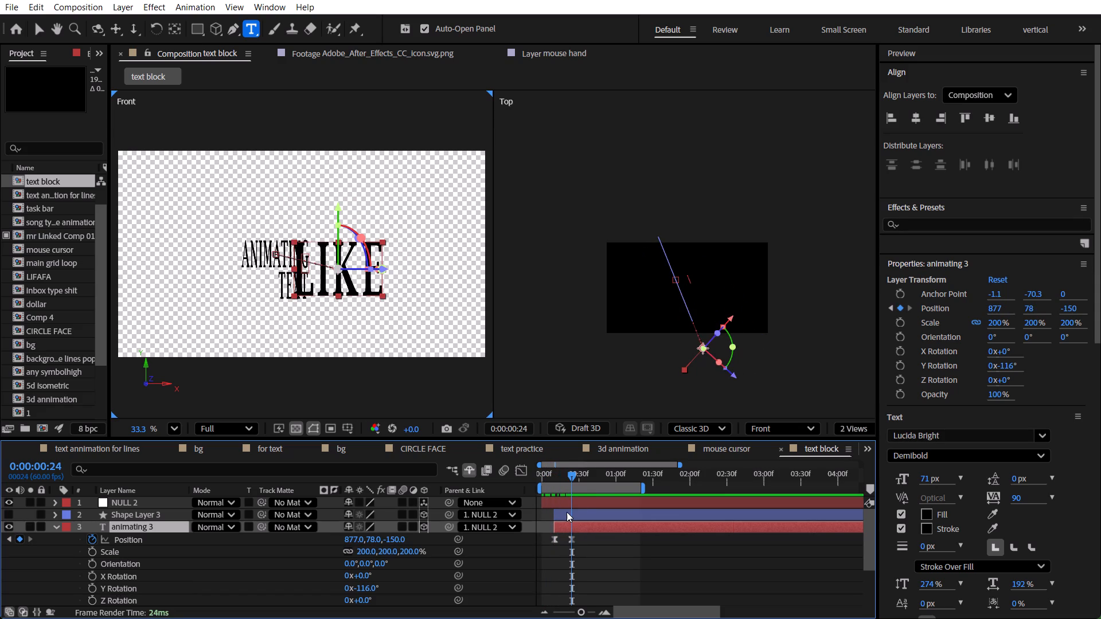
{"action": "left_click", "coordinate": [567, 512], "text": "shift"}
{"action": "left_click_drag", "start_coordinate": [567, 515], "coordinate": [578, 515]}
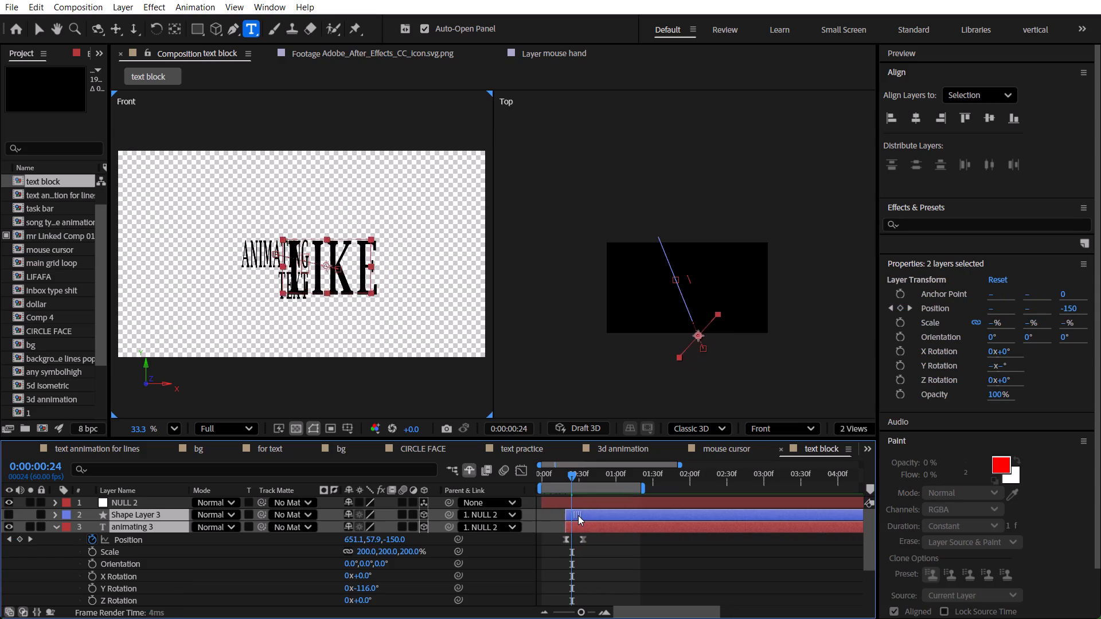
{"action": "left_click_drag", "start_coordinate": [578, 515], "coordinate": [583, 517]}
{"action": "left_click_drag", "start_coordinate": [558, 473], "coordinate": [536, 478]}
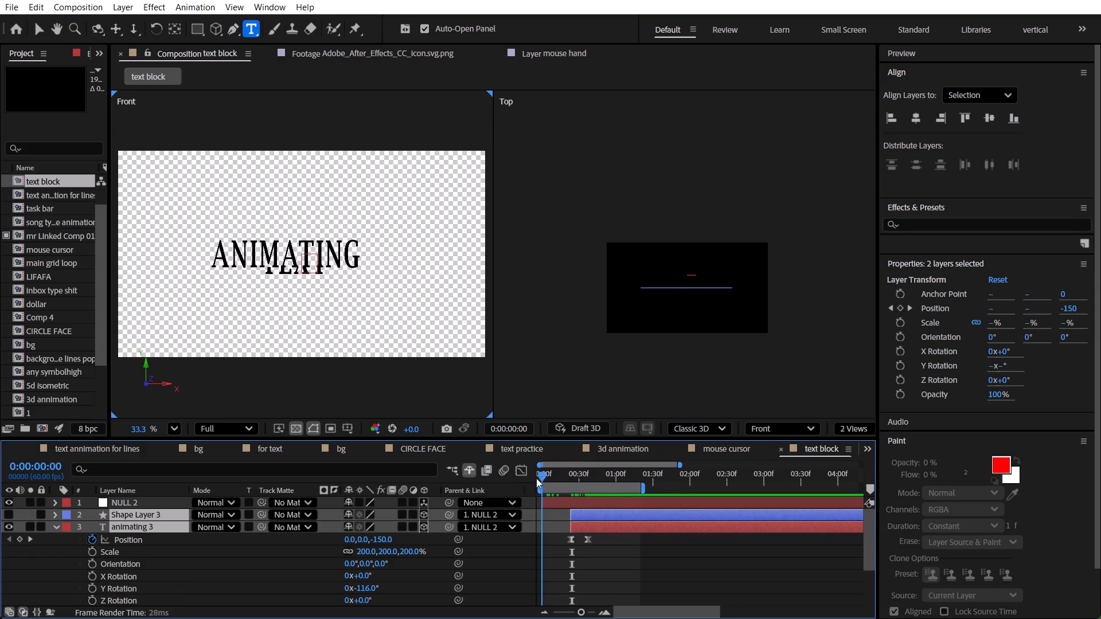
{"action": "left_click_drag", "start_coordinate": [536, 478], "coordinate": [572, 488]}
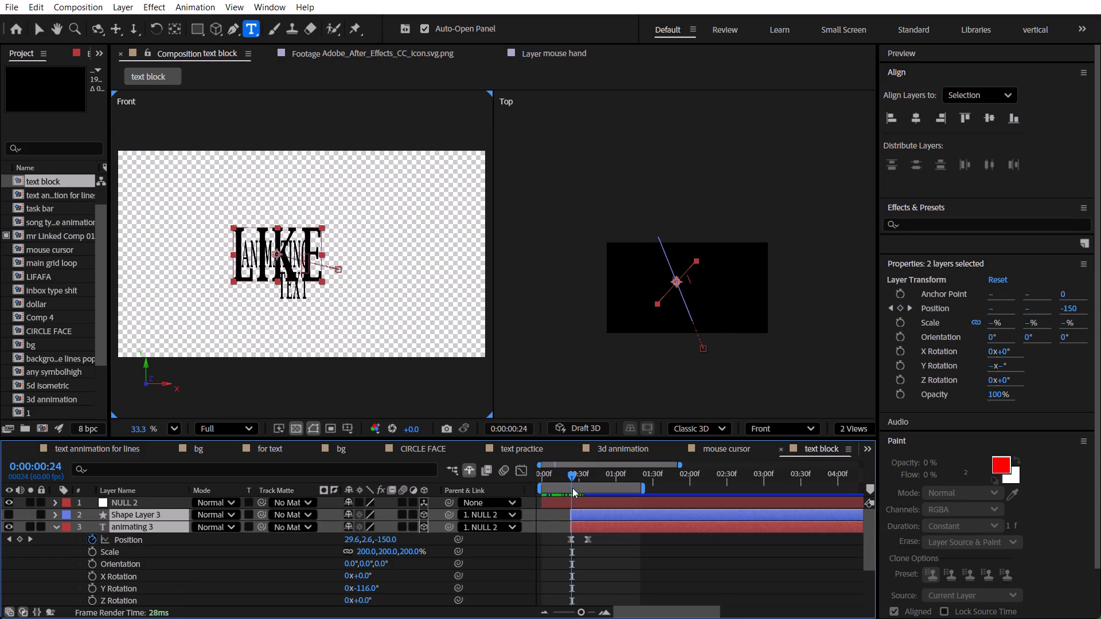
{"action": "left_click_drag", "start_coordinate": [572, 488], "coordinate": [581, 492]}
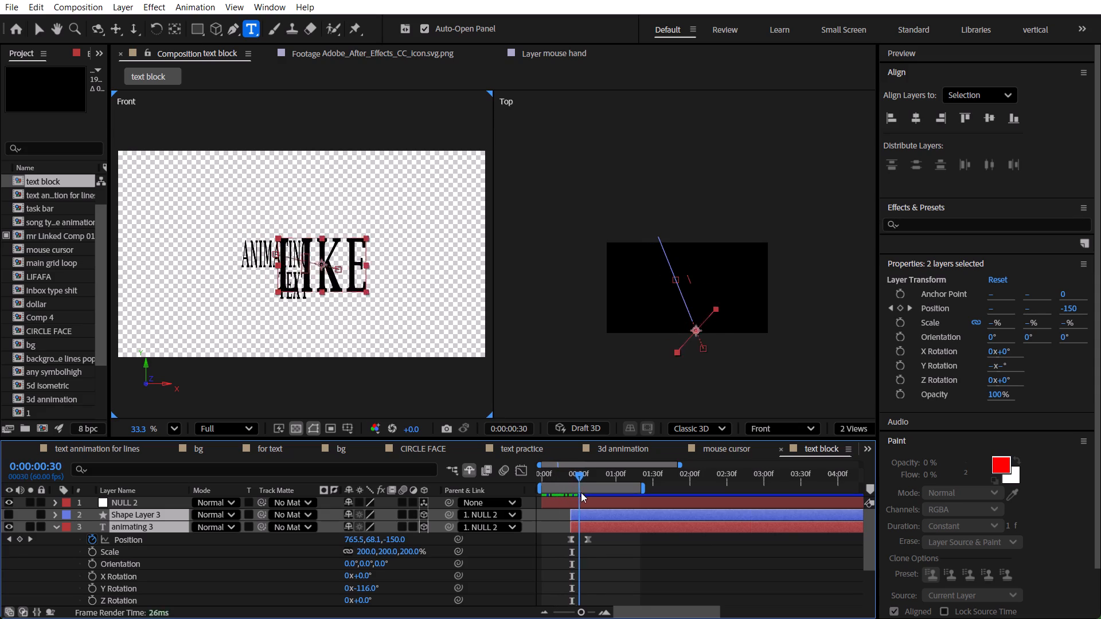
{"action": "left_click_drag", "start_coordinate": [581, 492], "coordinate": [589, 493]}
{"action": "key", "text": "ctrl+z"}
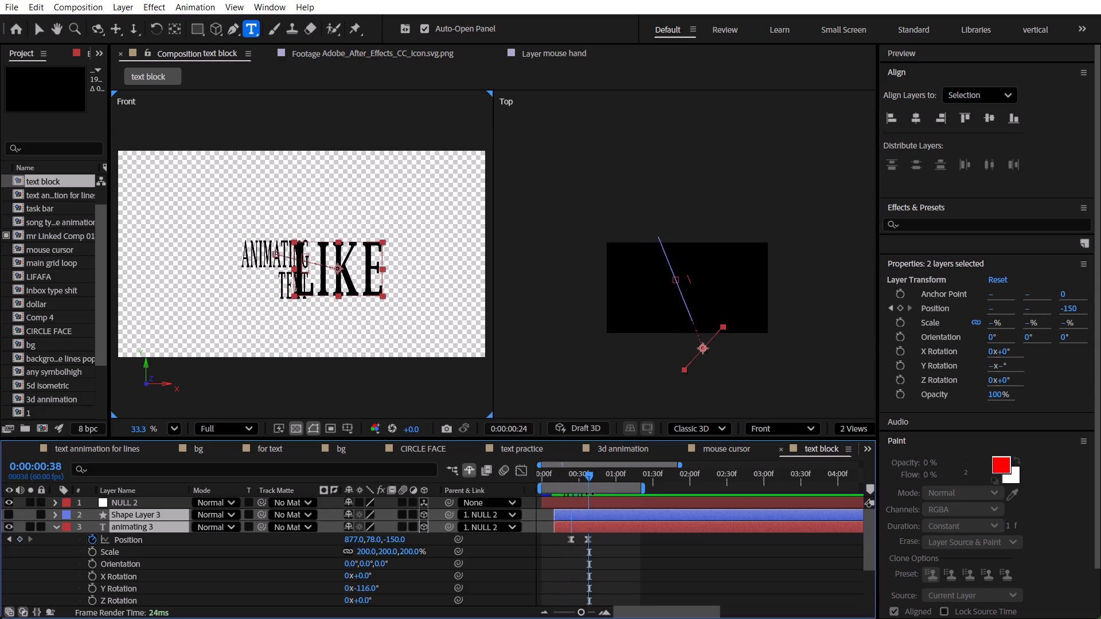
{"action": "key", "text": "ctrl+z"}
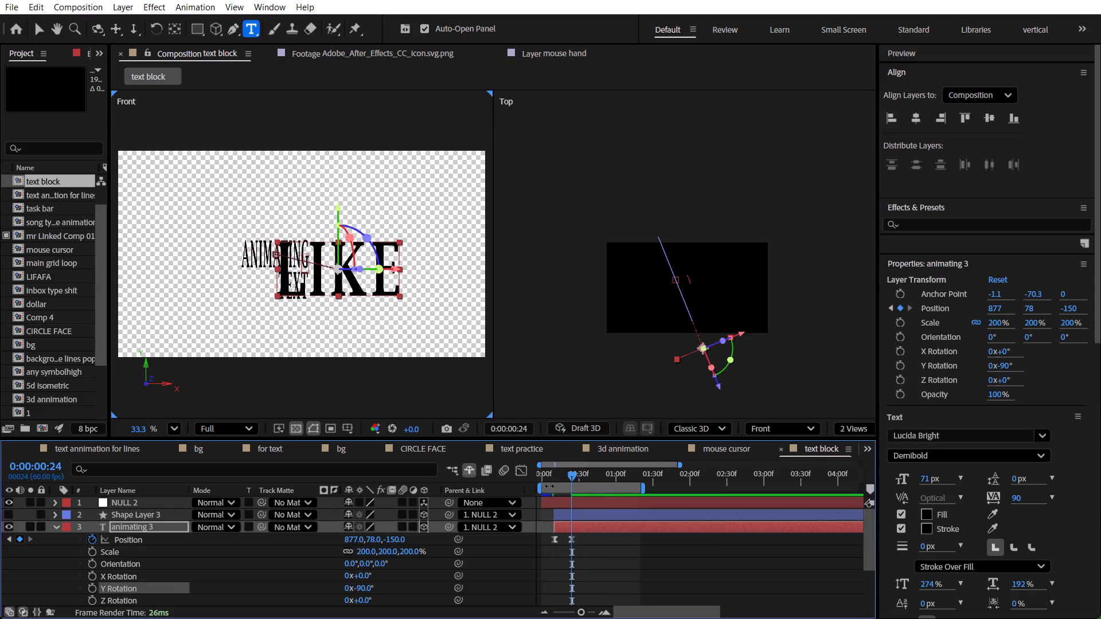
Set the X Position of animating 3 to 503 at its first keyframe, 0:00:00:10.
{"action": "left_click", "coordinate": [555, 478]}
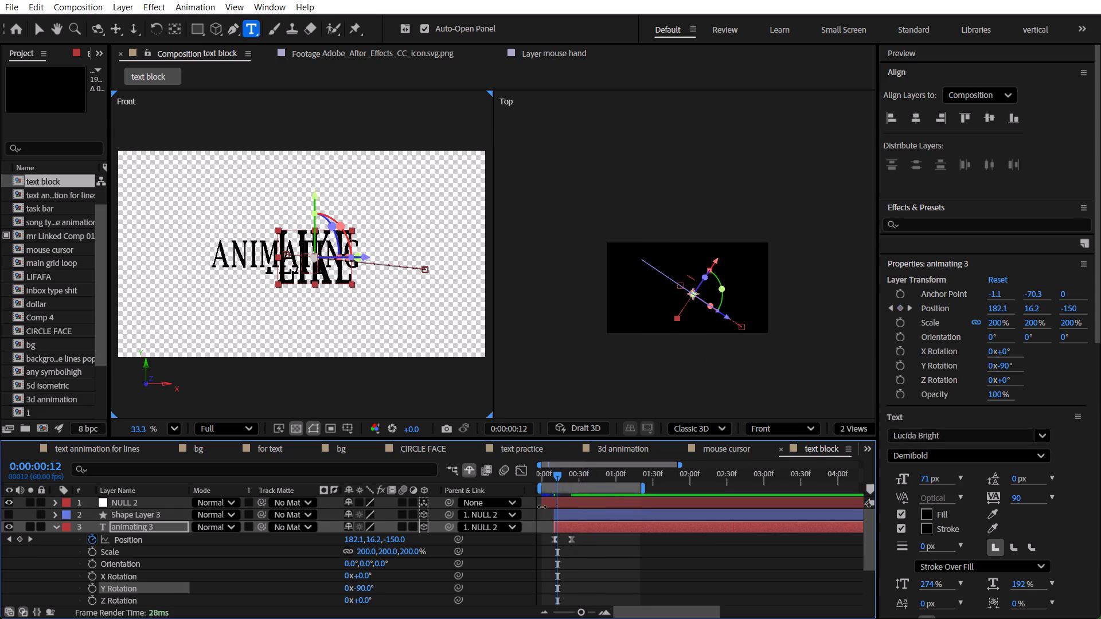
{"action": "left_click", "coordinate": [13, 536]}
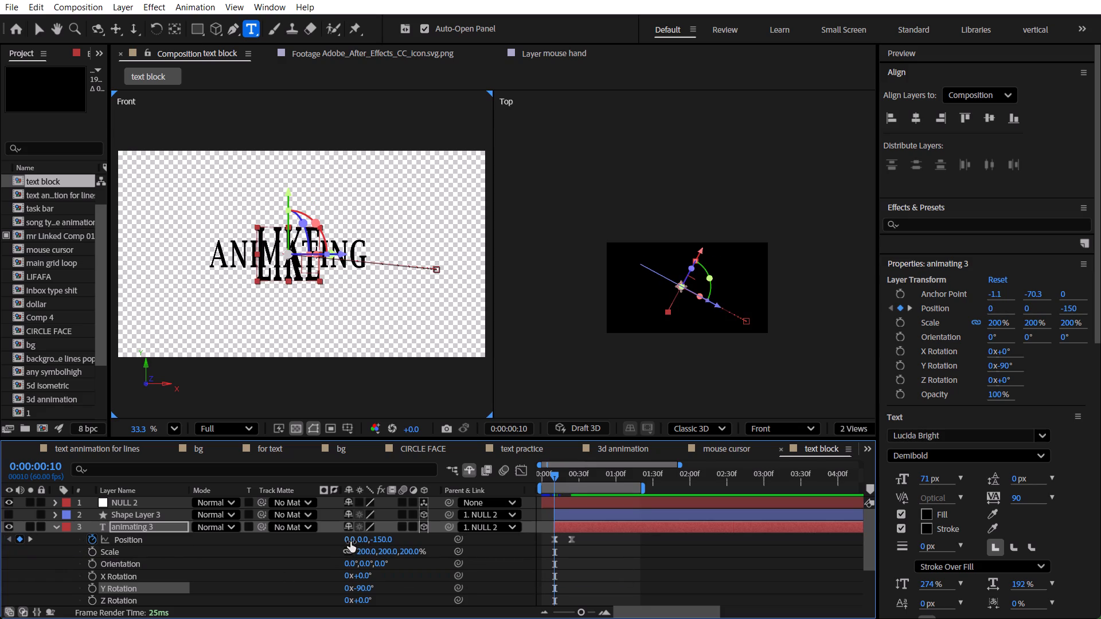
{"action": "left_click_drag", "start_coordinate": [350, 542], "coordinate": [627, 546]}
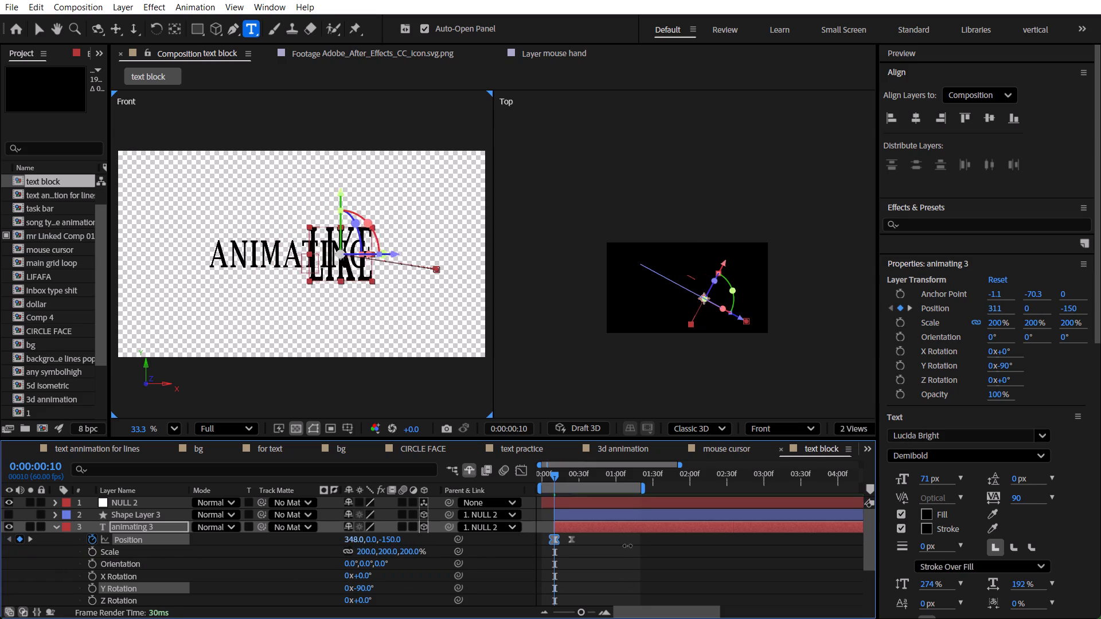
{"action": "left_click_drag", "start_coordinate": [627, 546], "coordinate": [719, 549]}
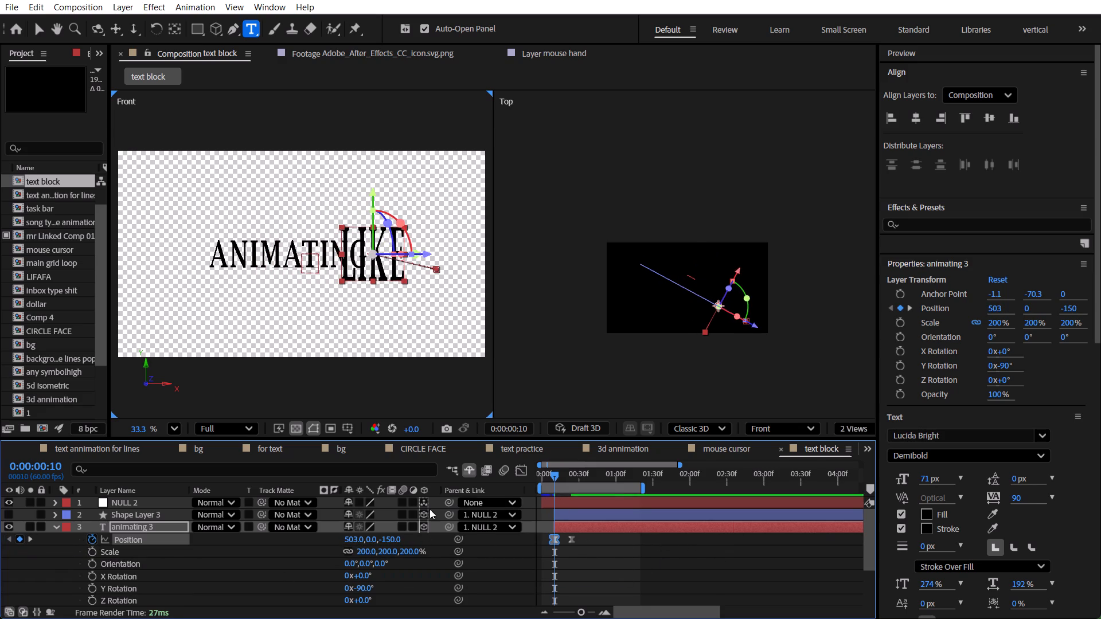
Remove all Position keyframes from animating 3, keeping the position it has at 0:00:00:24.
{"action": "left_click", "coordinate": [30, 533]}
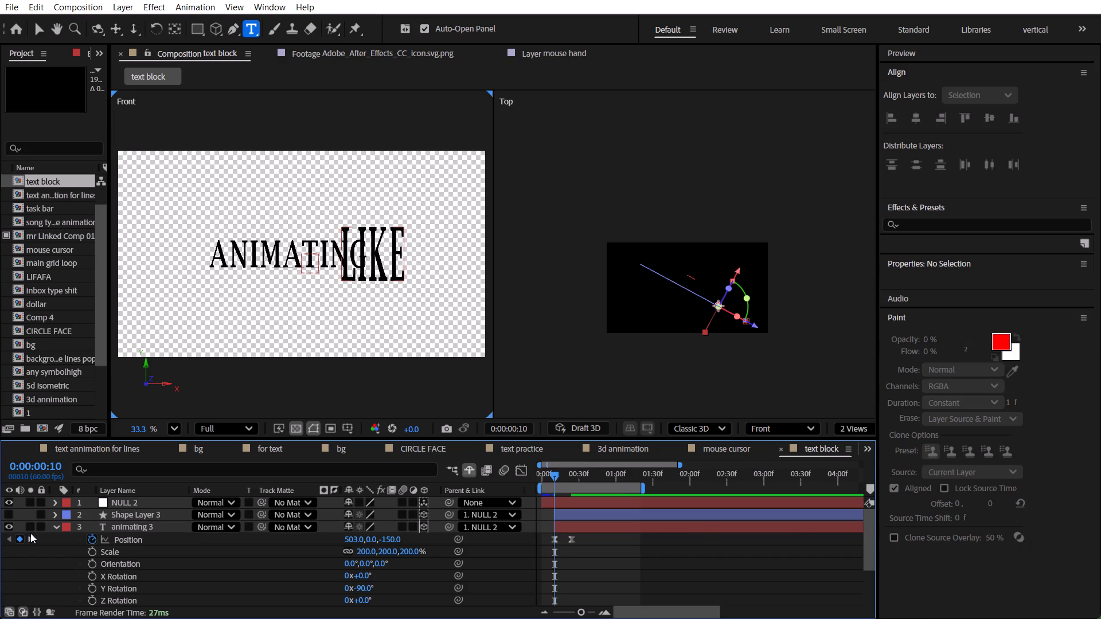
{"action": "left_click", "coordinate": [30, 536]}
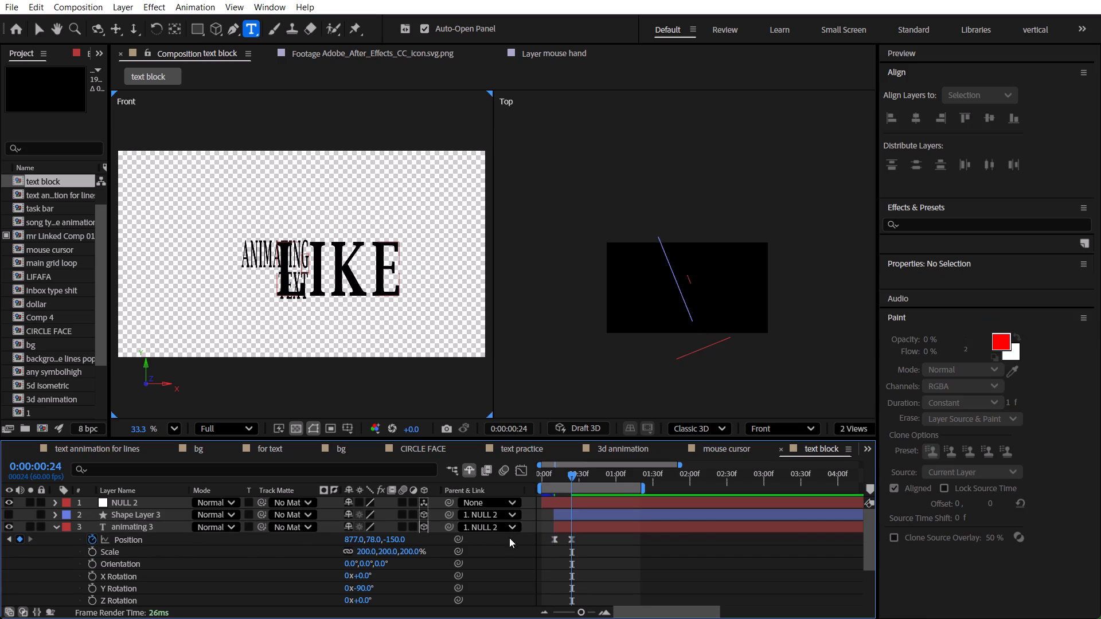
{"action": "left_click", "coordinate": [555, 540]}
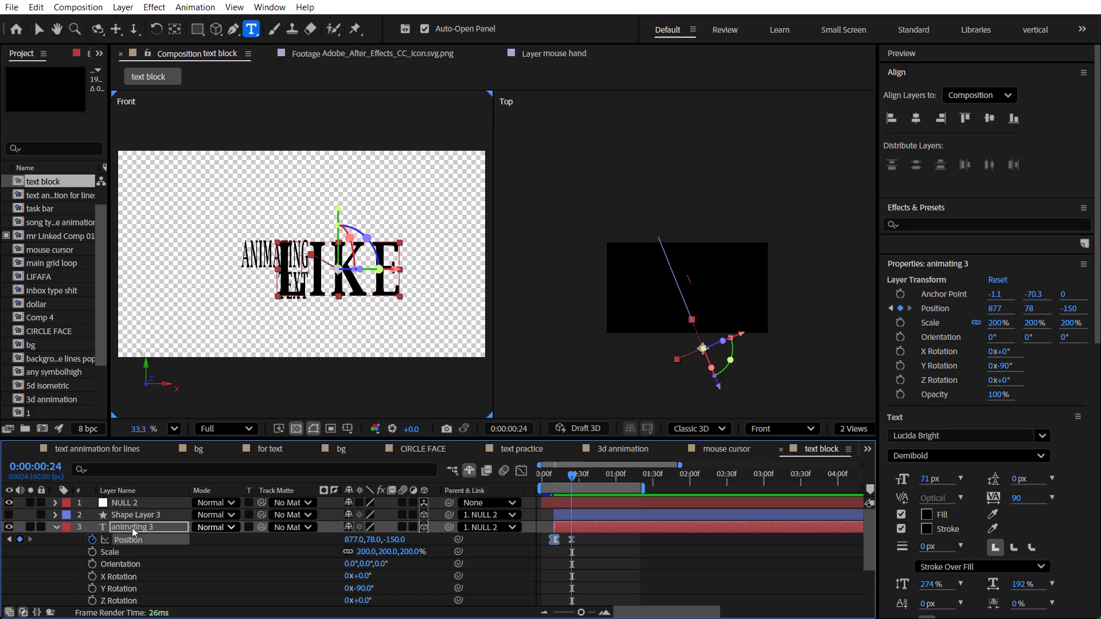
{"action": "left_click", "coordinate": [93, 545]}
{"action": "left_click", "coordinate": [91, 543]}
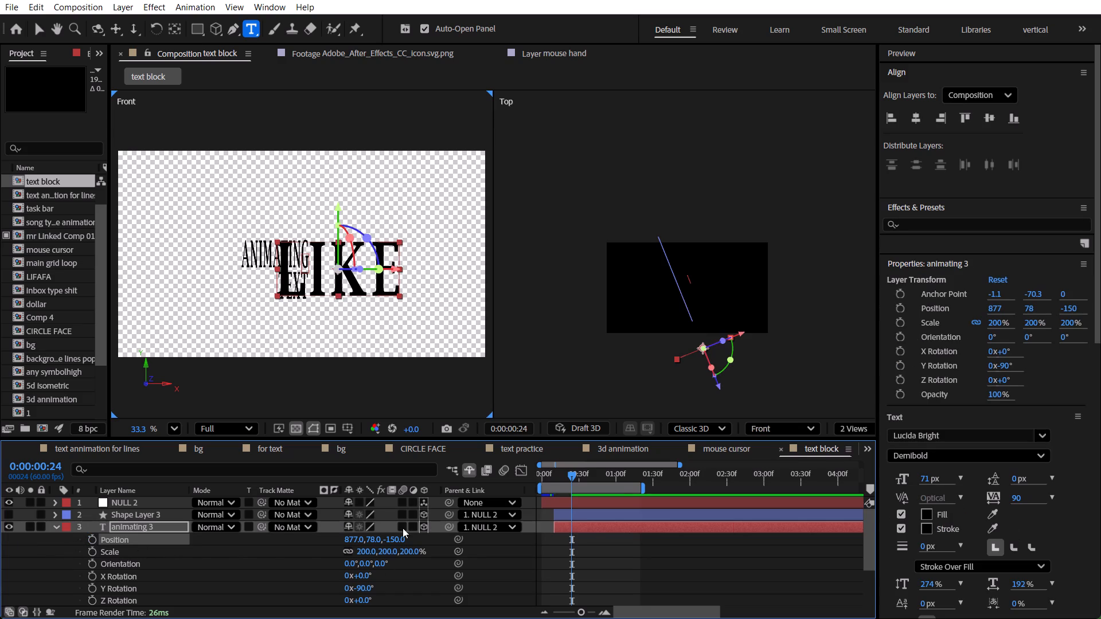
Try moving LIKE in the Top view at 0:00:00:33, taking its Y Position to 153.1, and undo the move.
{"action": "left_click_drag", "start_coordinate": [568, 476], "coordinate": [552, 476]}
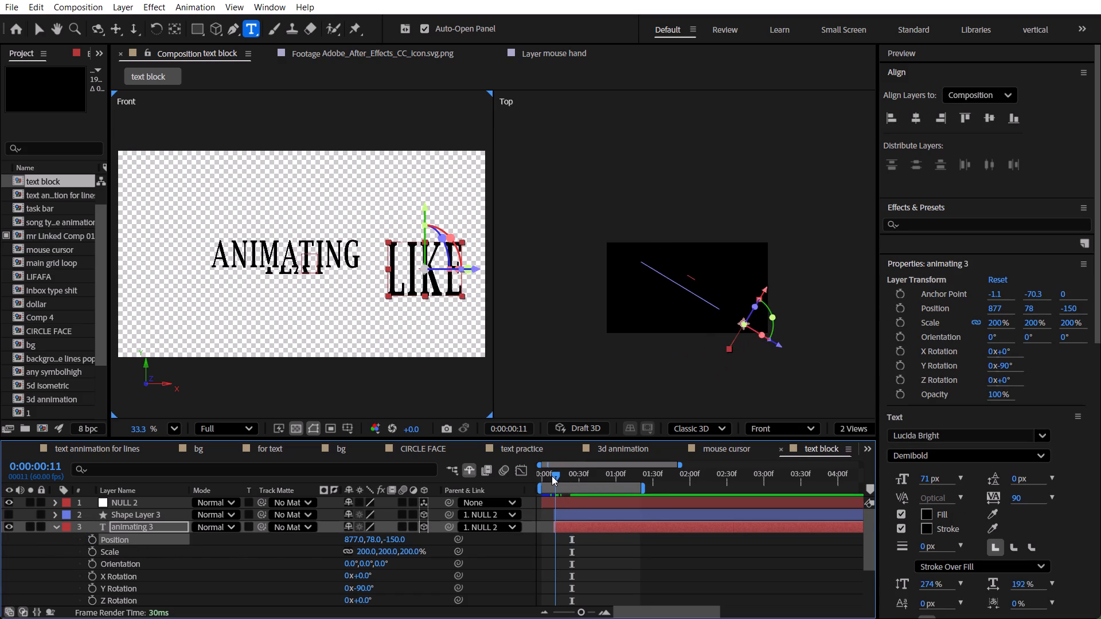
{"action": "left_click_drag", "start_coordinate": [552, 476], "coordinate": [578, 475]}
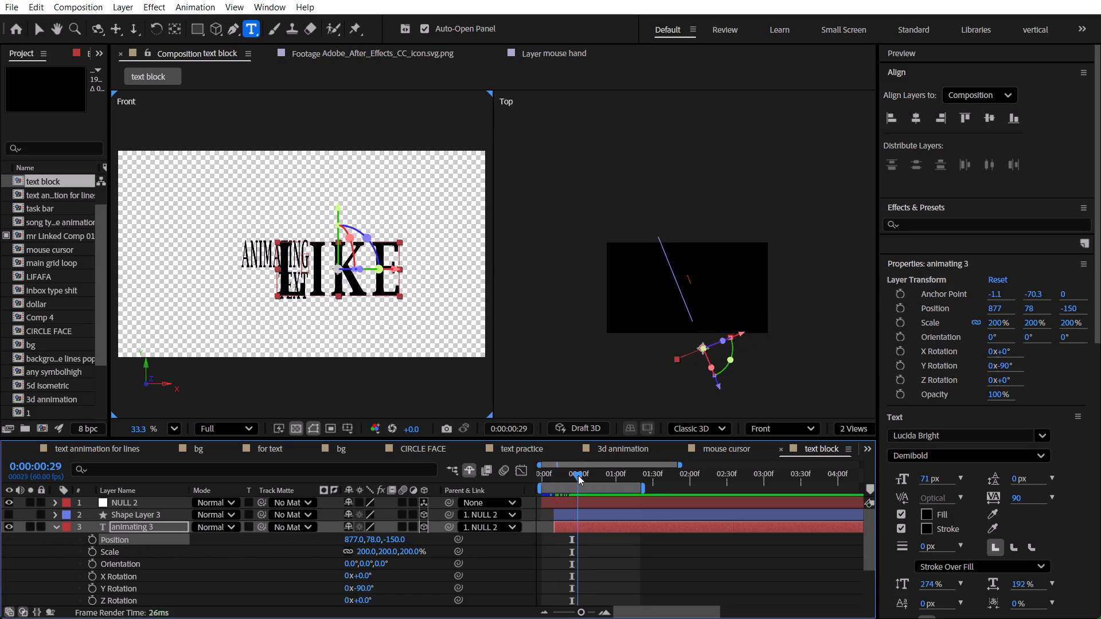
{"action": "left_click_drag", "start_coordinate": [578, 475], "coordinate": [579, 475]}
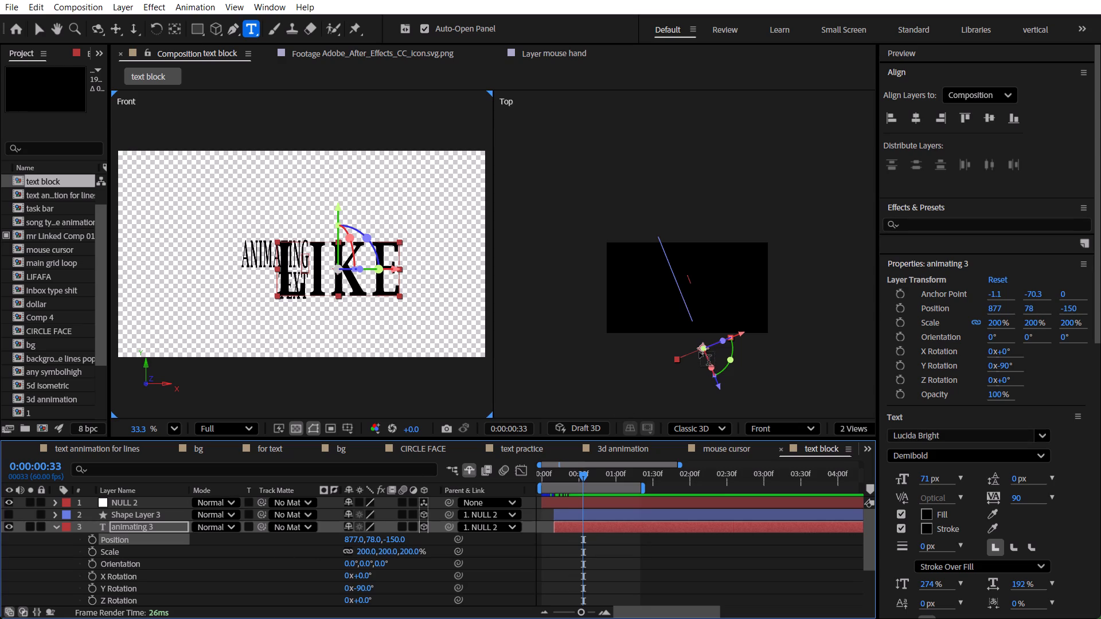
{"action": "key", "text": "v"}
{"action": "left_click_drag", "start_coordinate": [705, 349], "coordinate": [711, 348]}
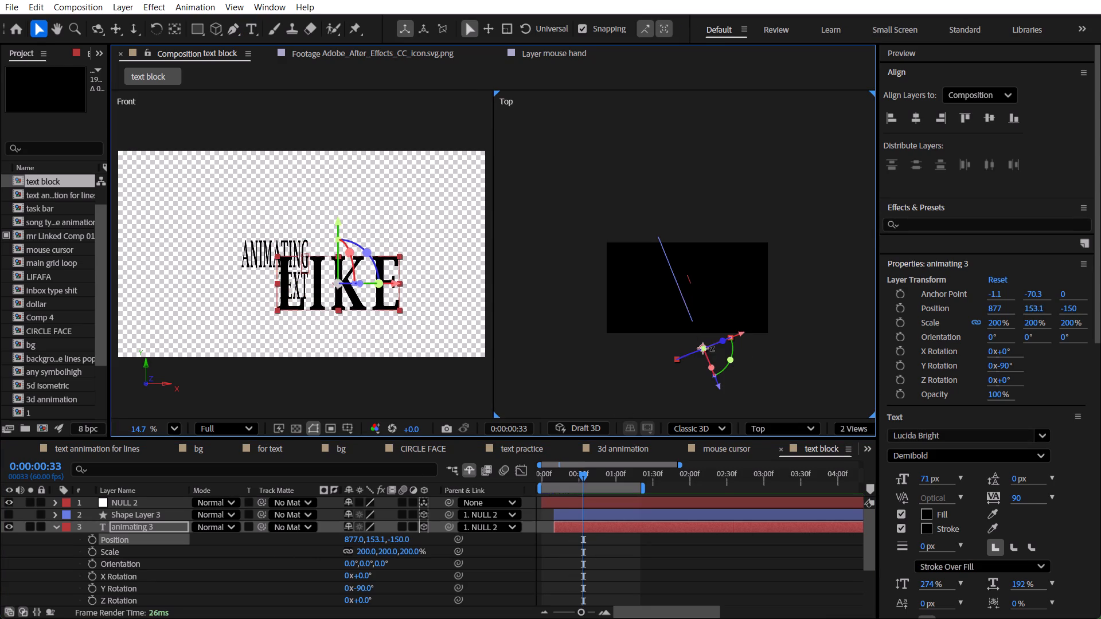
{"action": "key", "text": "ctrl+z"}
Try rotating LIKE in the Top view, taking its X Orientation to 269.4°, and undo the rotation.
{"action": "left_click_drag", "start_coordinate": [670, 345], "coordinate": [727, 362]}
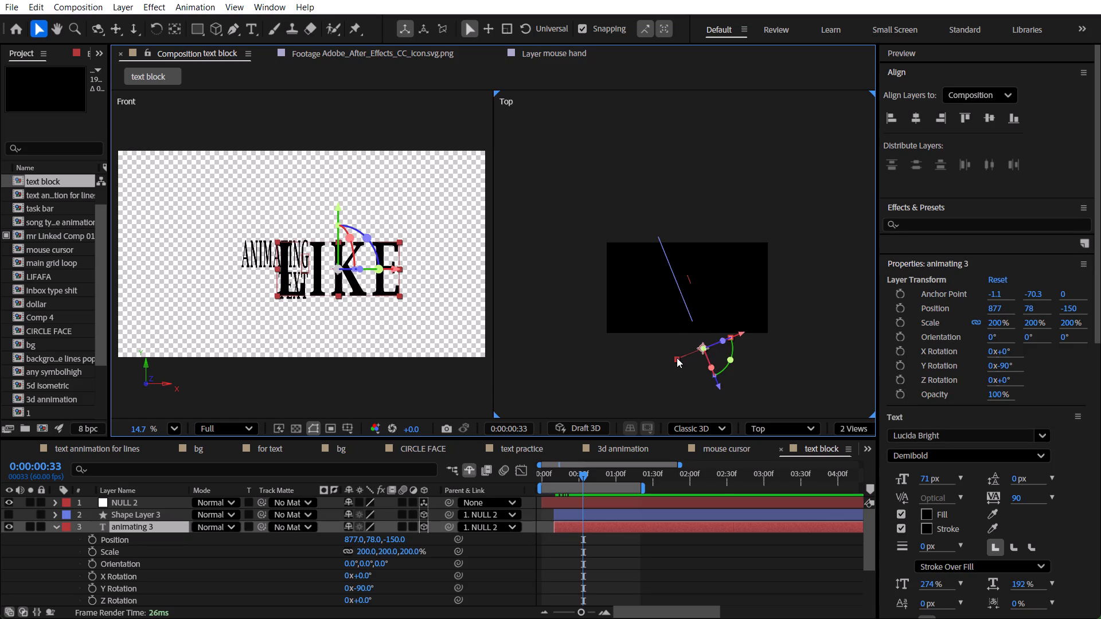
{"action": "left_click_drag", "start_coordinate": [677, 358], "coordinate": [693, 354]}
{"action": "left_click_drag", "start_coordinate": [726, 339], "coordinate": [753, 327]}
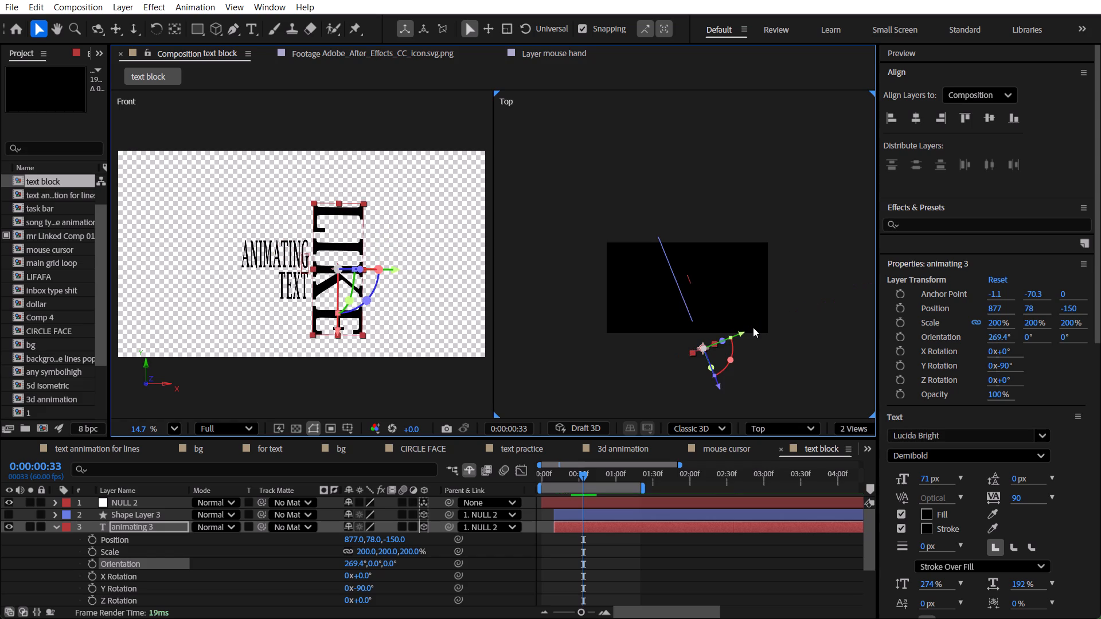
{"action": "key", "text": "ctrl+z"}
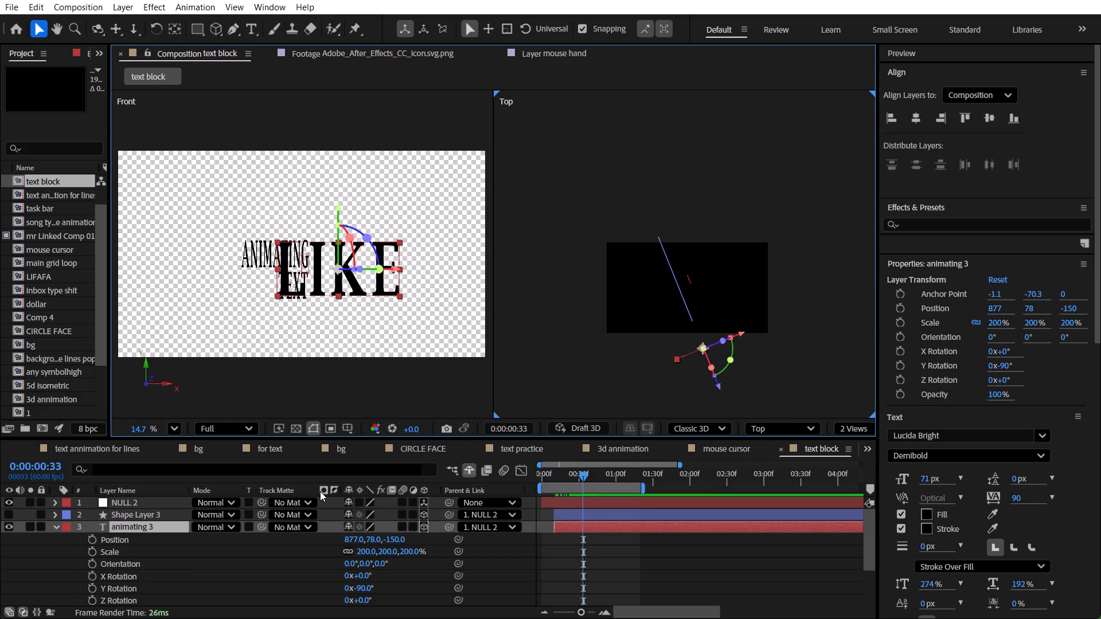
Move LIKE along its face direction in the Top view, to a Z Position of 93.8.
{"action": "left_click", "coordinate": [140, 540]}
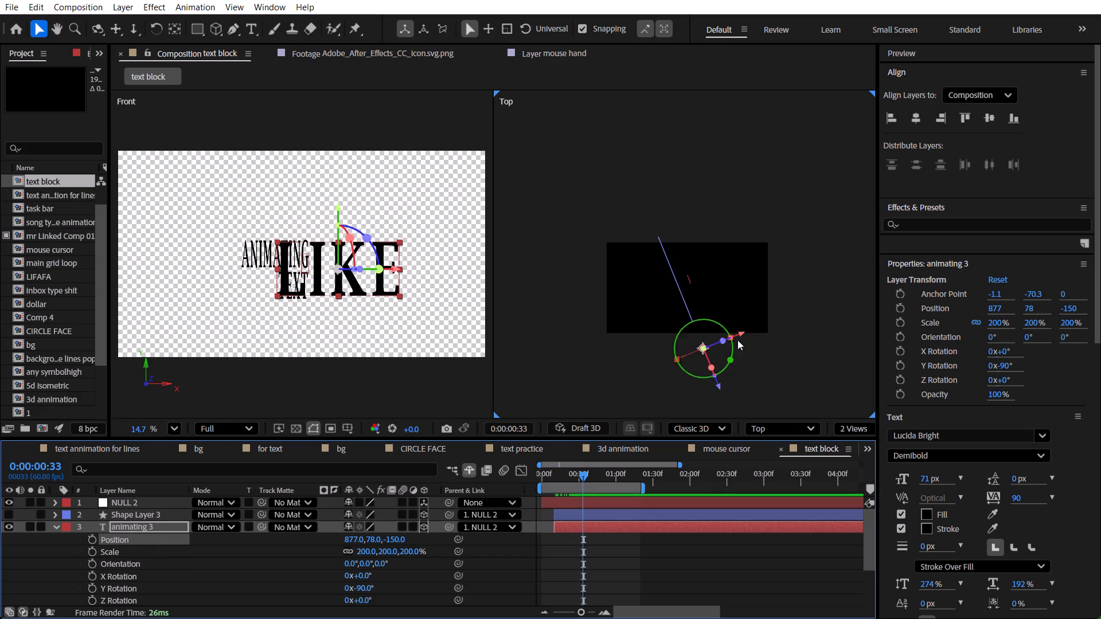
{"action": "left_click_drag", "start_coordinate": [742, 332], "coordinate": [770, 317]}
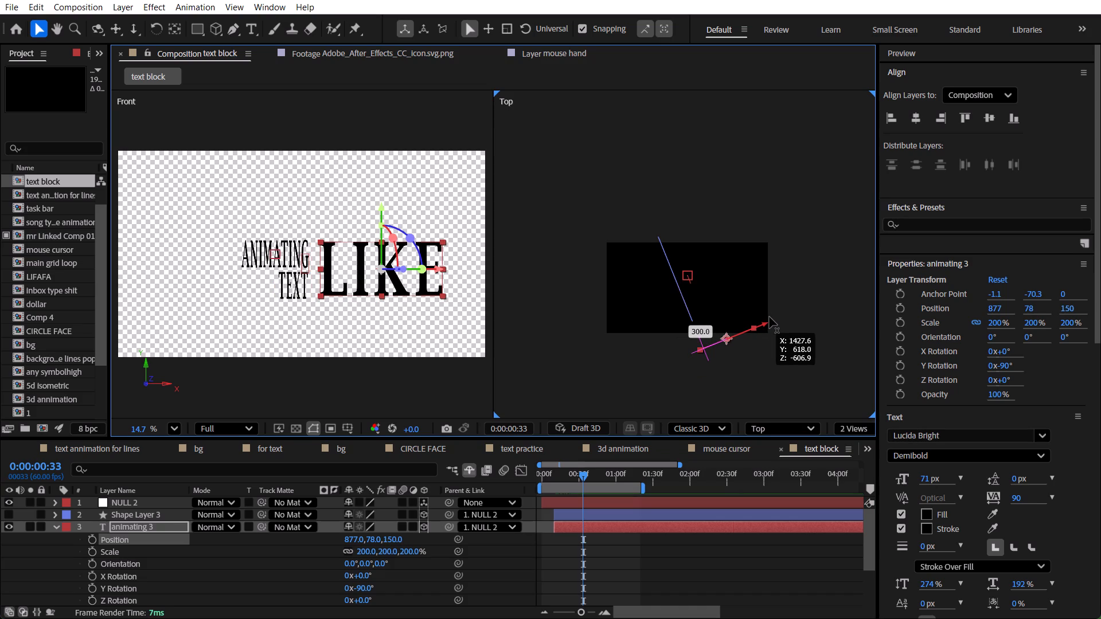
{"action": "left_click_drag", "start_coordinate": [770, 317], "coordinate": [762, 318]}
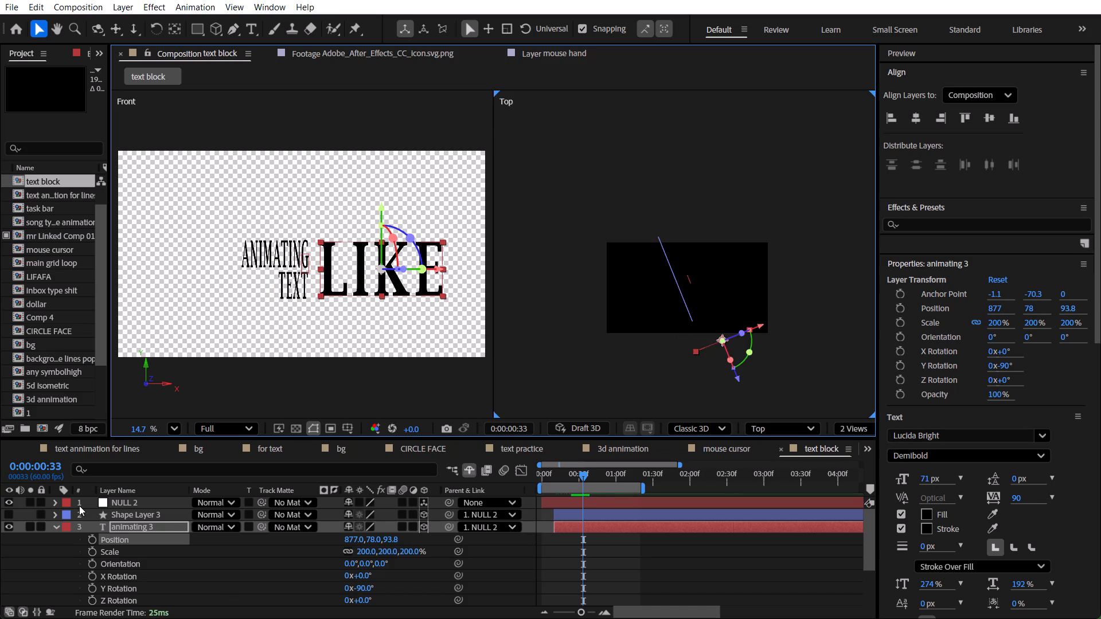
Reveal the keyframes of NULL and set its Y Rotation keyframe at 0:00:00:24 to 60°.
{"action": "scroll", "coordinate": [60, 520], "scroll_direction": "down", "scroll_amount": 3}
{"action": "scroll", "coordinate": [60, 524], "scroll_direction": "up", "scroll_amount": 4}
{"action": "scroll", "coordinate": [60, 524], "scroll_direction": "down", "scroll_amount": 4}
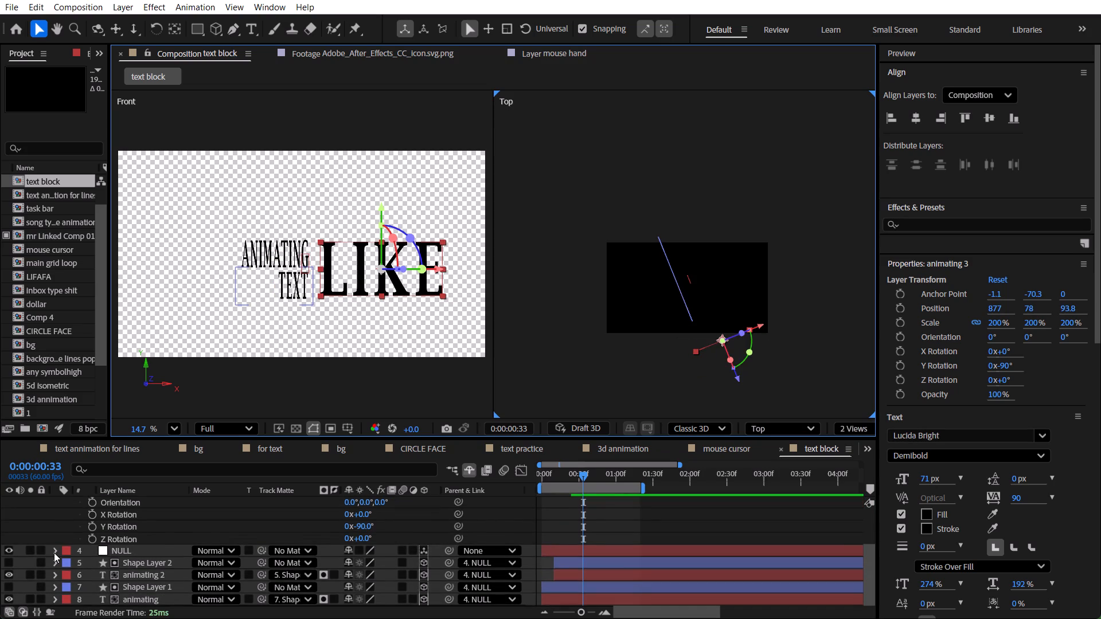
{"action": "left_click", "coordinate": [54, 553]}
{"action": "scroll", "coordinate": [194, 553], "scroll_direction": "down", "scroll_amount": 2}
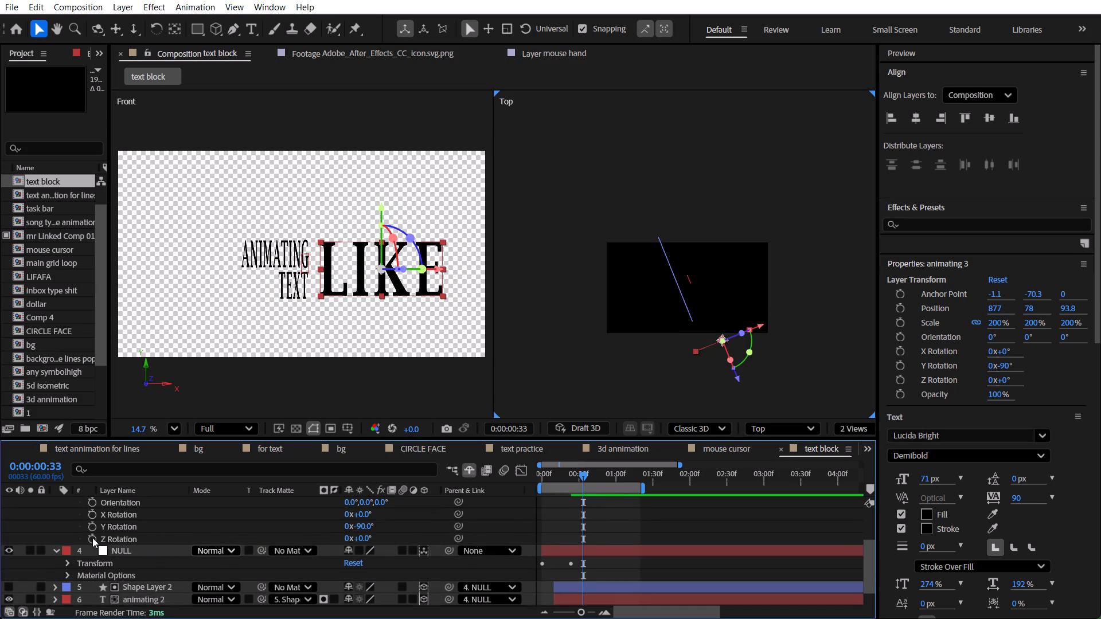
{"action": "left_click", "coordinate": [56, 526]}
{"action": "left_click", "coordinate": [127, 547]}
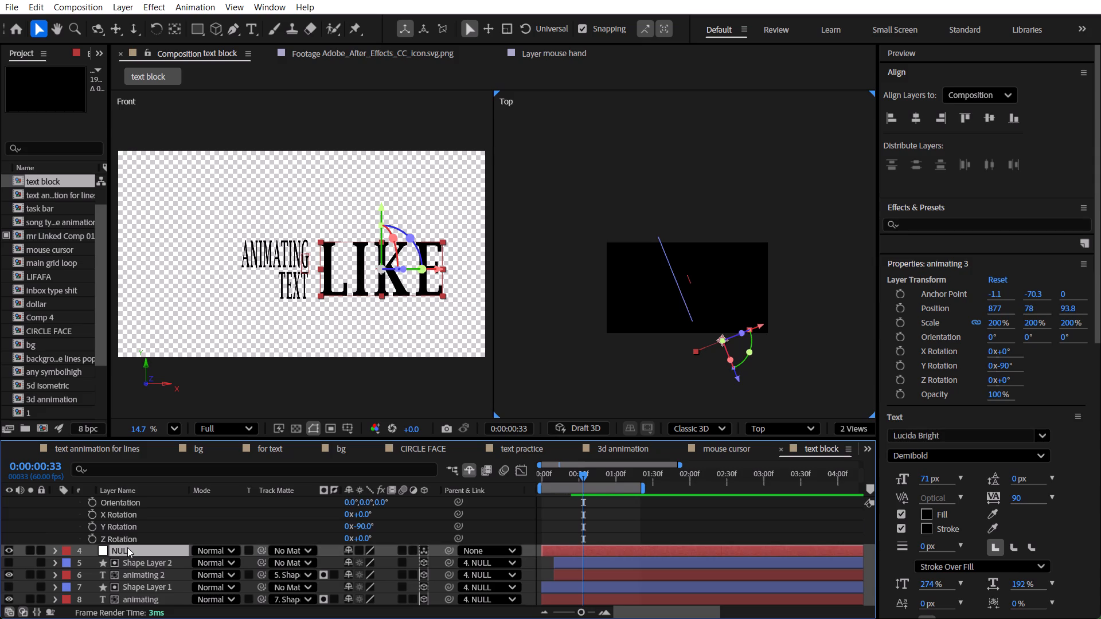
{"action": "key", "text": "u"}
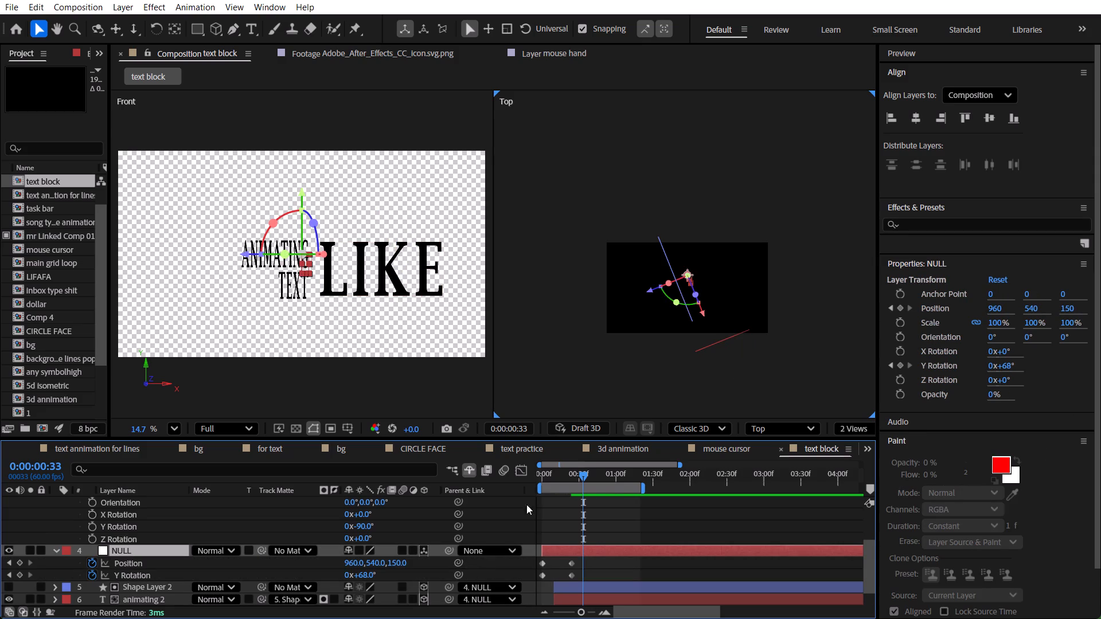
{"action": "left_click_drag", "start_coordinate": [575, 471], "coordinate": [569, 472]}
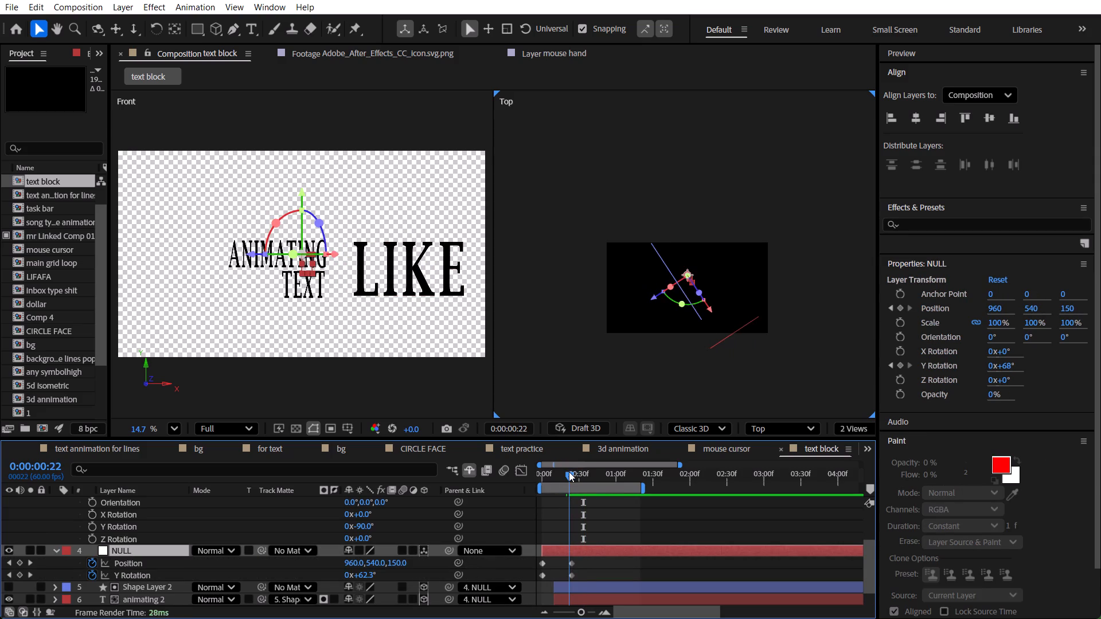
{"action": "left_click_drag", "start_coordinate": [569, 472], "coordinate": [570, 473]}
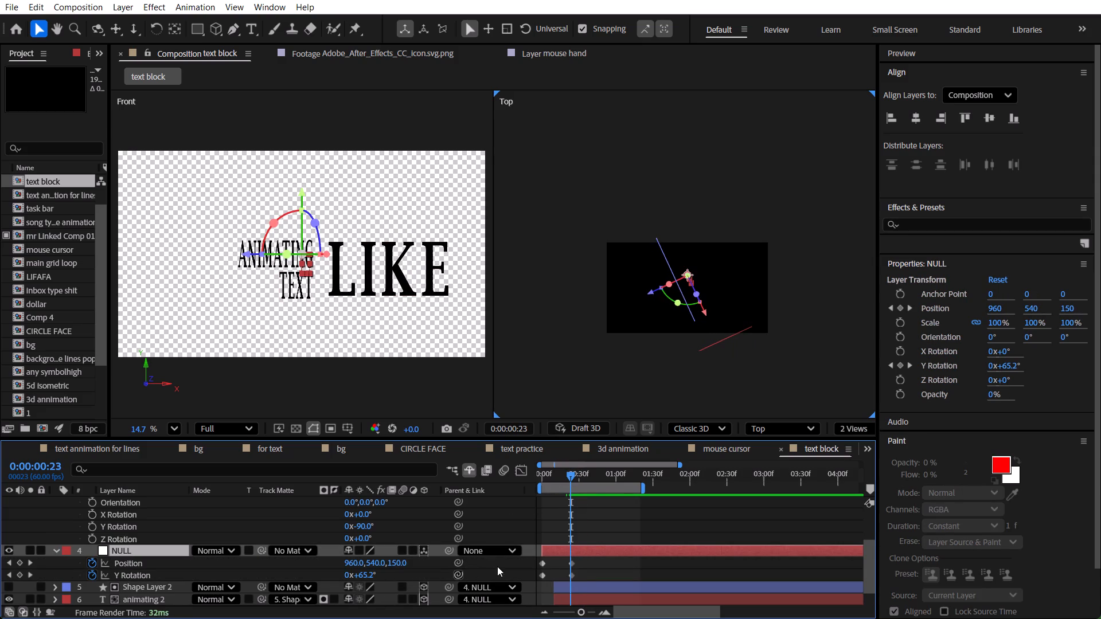
{"action": "left_click", "coordinate": [29, 574]}
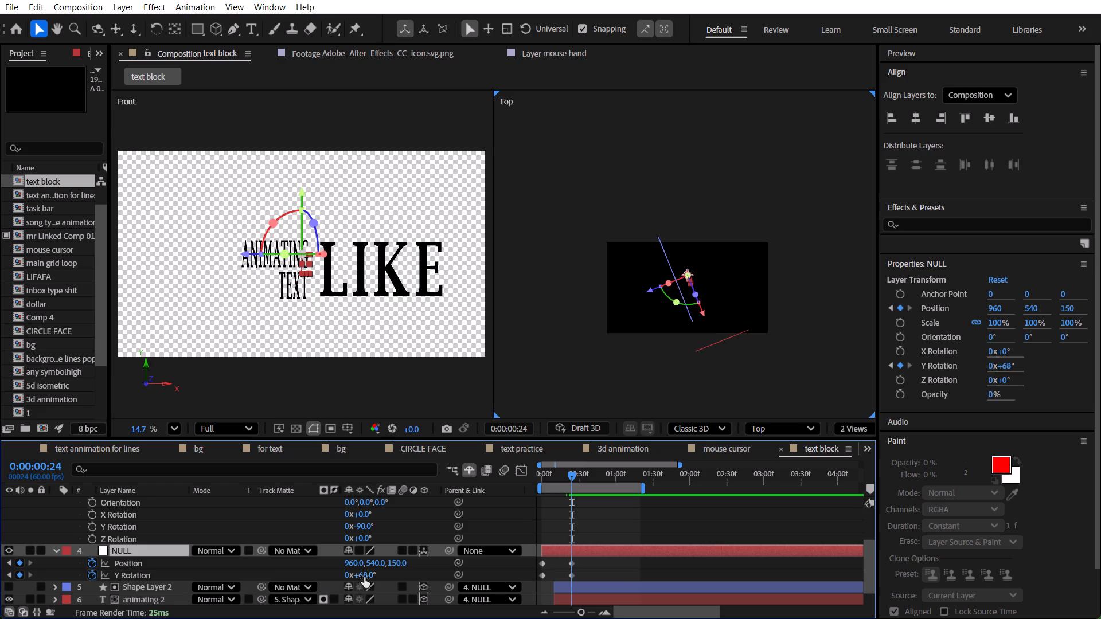
{"action": "left_click", "coordinate": [366, 576]}
{"action": "type", "text": "60"}
{"action": "key", "text": "Return"}
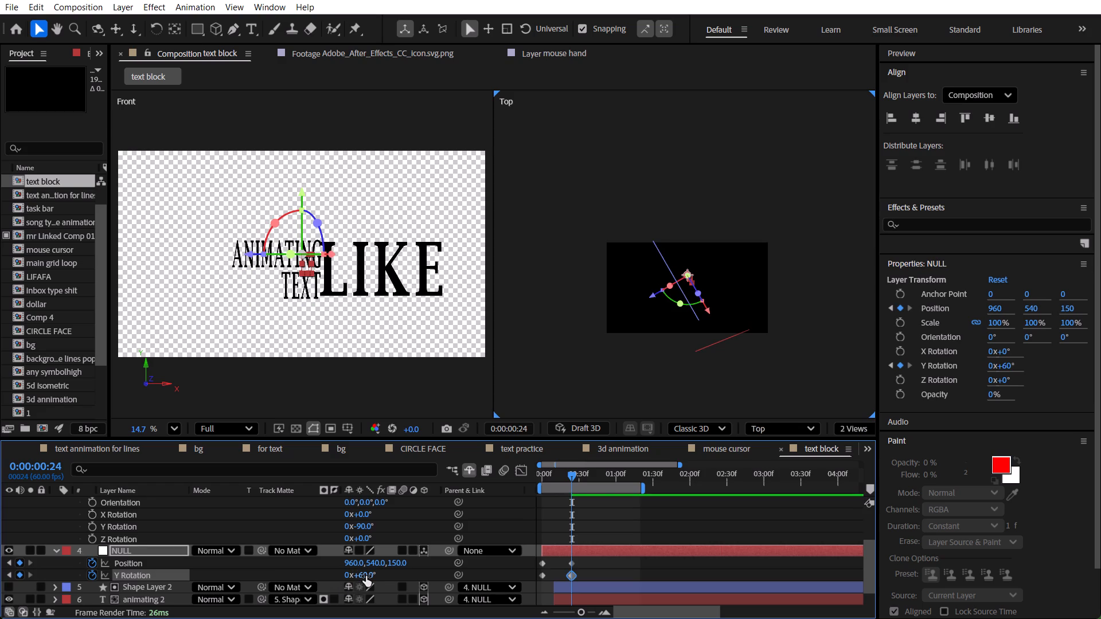
Set the Y Rotation of NULL at 0:00:00:24 to 85°.
{"action": "left_click", "coordinate": [366, 576]}
{"action": "key", "text": "9"}
{"action": "key", "text": "BackSpace"}
{"action": "type", "text": "85"}
{"action": "key", "text": "Return"}
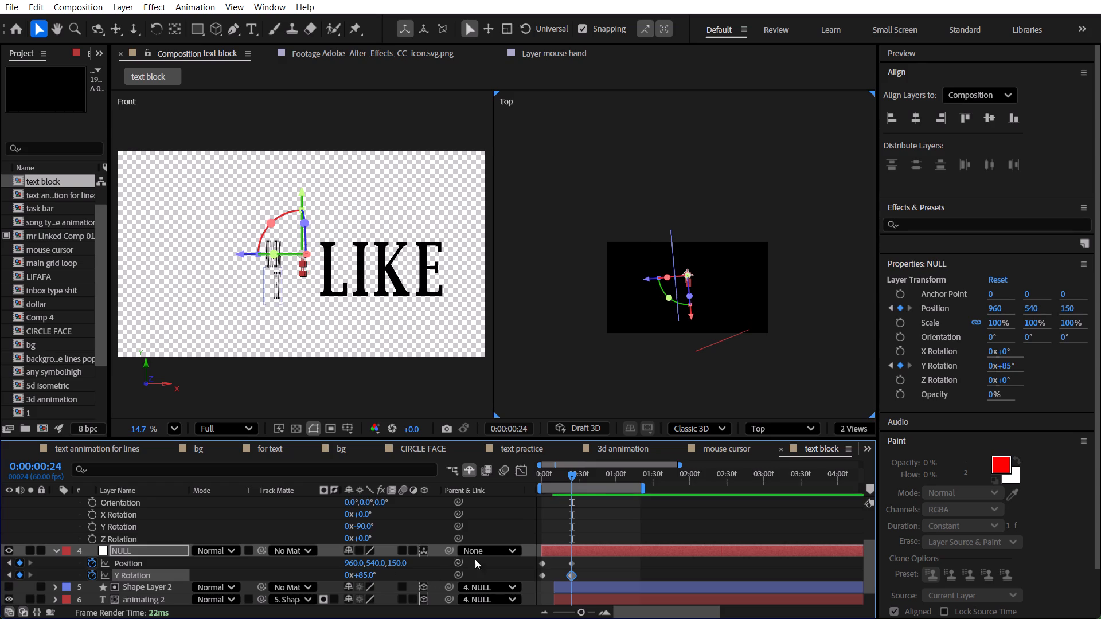
Move NULL's last Position and Y Rotation keyframes a few frames later, and paste copies of its first pair at 0:00:00:22.
{"action": "left_click_drag", "start_coordinate": [559, 474], "coordinate": [557, 483]}
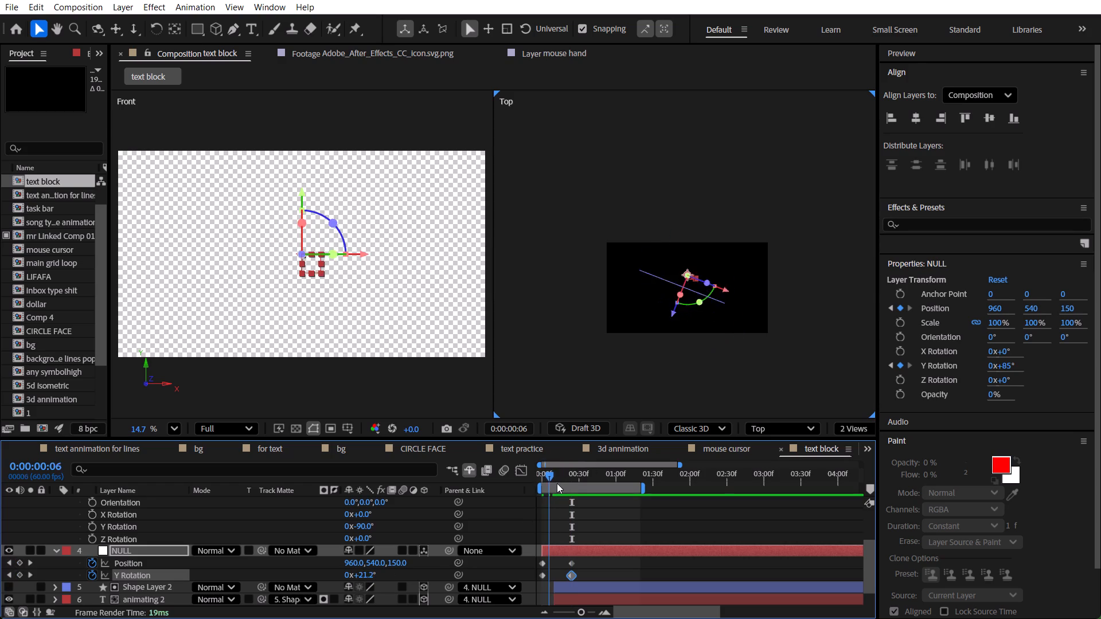
{"action": "left_click_drag", "start_coordinate": [557, 483], "coordinate": [541, 488]}
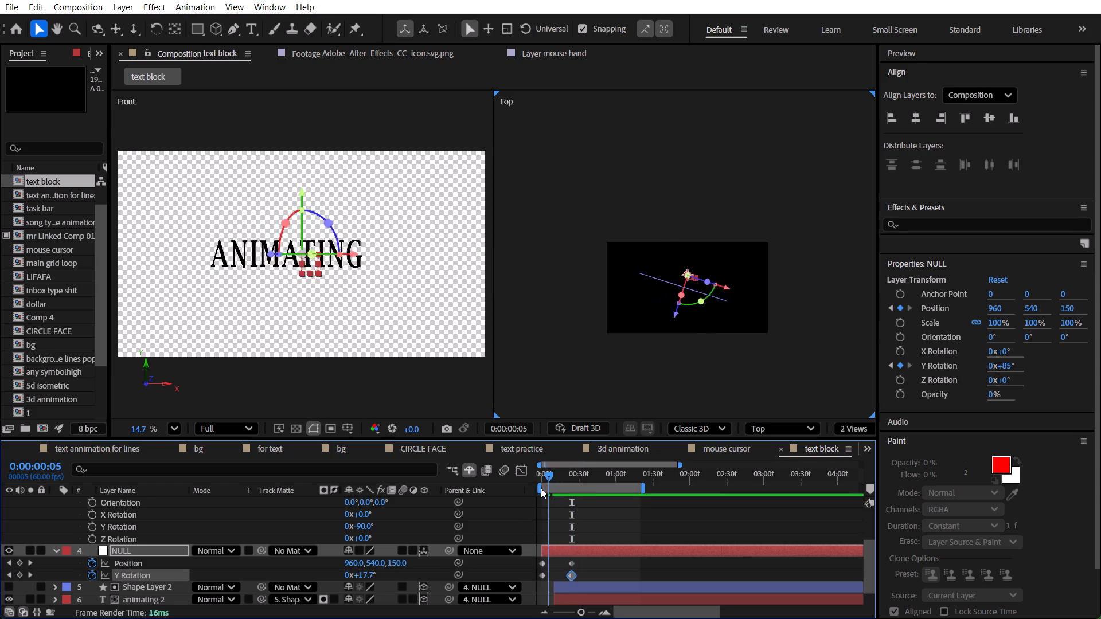
{"action": "left_click_drag", "start_coordinate": [541, 488], "coordinate": [516, 499]}
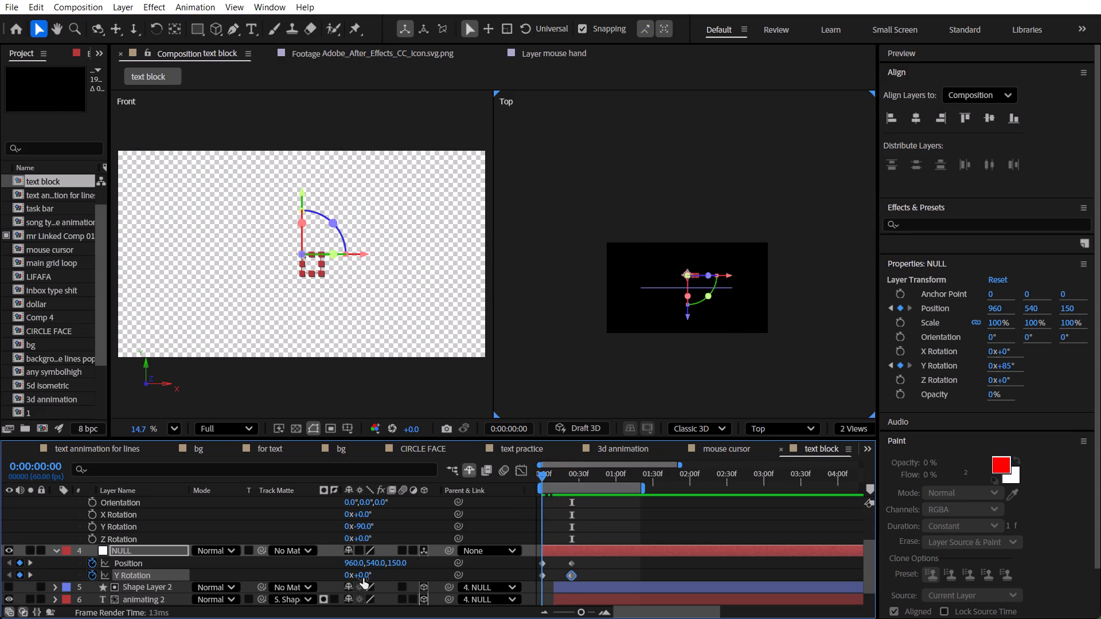
{"action": "left_click_drag", "start_coordinate": [555, 573], "coordinate": [529, 560]}
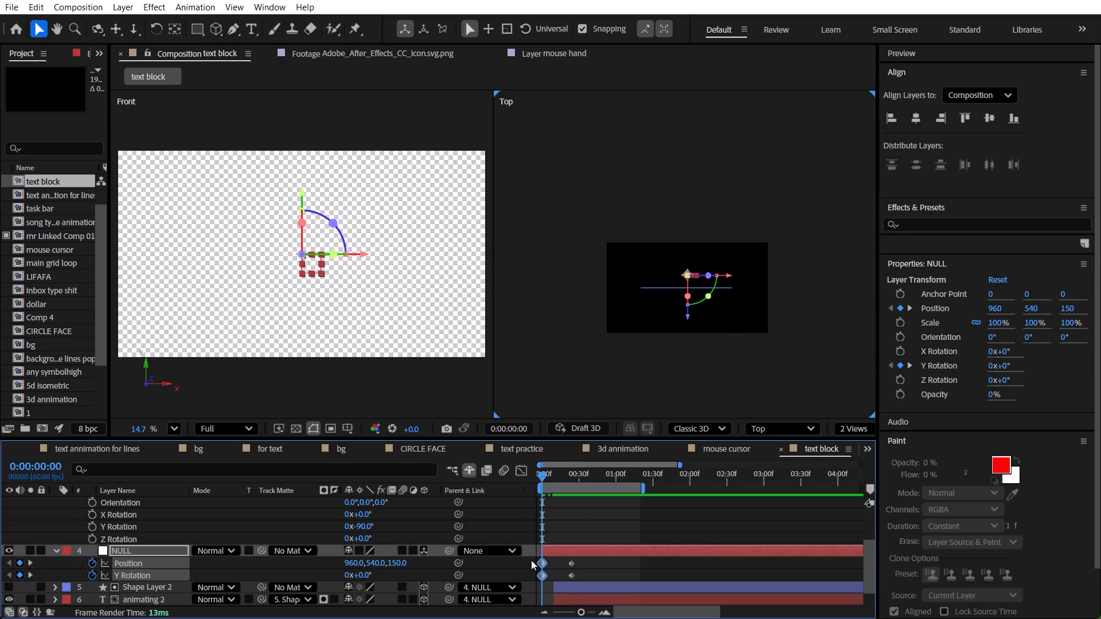
{"action": "key", "text": "ctrl+c"}
{"action": "left_click_drag", "start_coordinate": [560, 562], "coordinate": [592, 582]}
{"action": "left_click_drag", "start_coordinate": [574, 561], "coordinate": [580, 563]}
{"action": "left_click", "coordinate": [567, 475]}
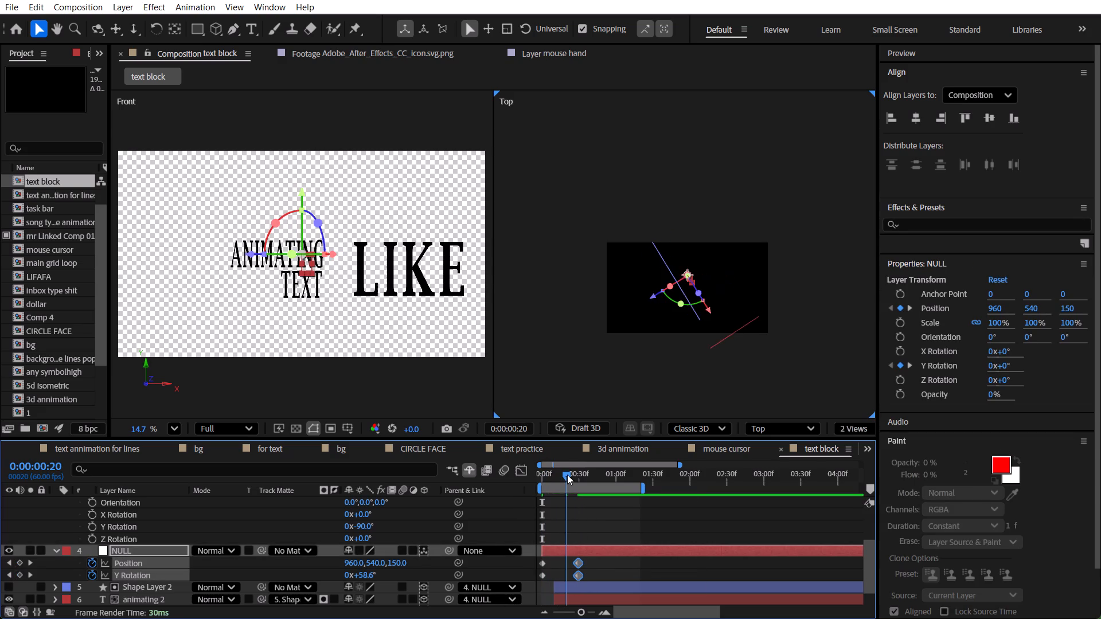
{"action": "key", "text": "ctrl+v"}
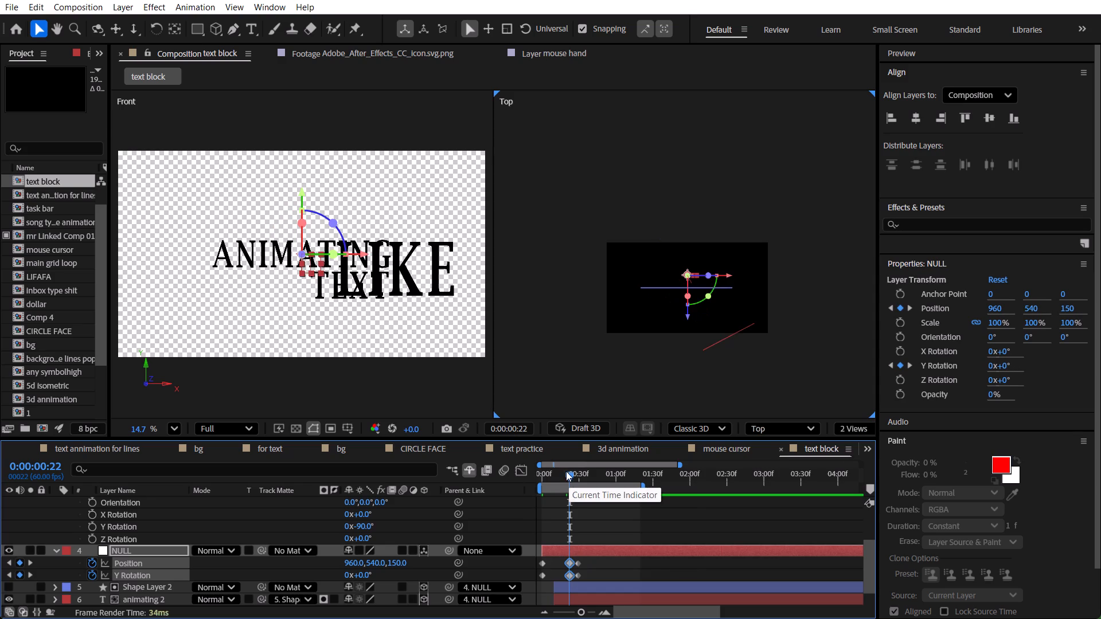
Scrub between about 0:00:00:17 and 0:00:00:28 to examine the turn, and check animating 3 for keyframes.
{"action": "left_click_drag", "start_coordinate": [564, 471], "coordinate": [565, 481]}
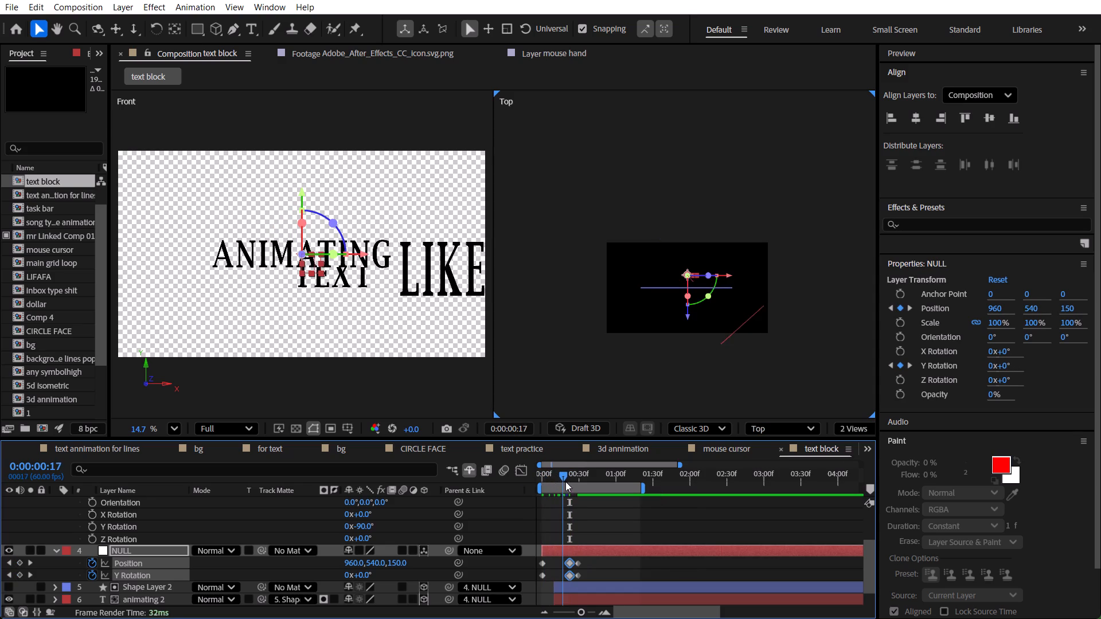
{"action": "left_click_drag", "start_coordinate": [565, 481], "coordinate": [576, 484]}
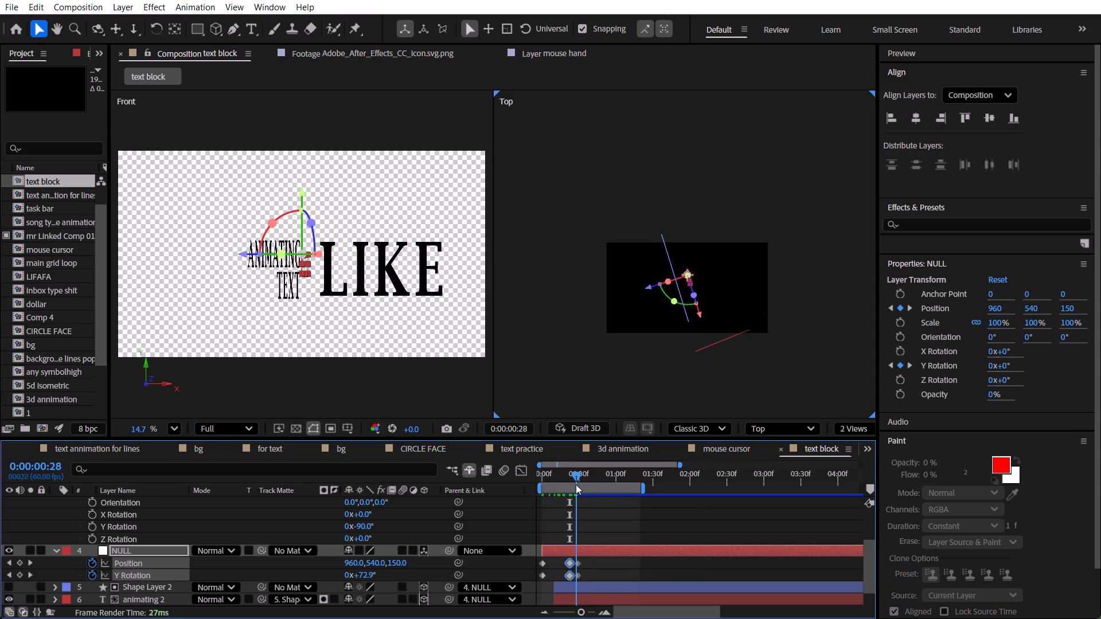
{"action": "left_click_drag", "start_coordinate": [576, 484], "coordinate": [571, 484]}
{"action": "scroll", "coordinate": [587, 527], "scroll_direction": "up", "scroll_amount": 3}
{"action": "scroll", "coordinate": [587, 528], "scroll_direction": "down", "scroll_amount": 3}
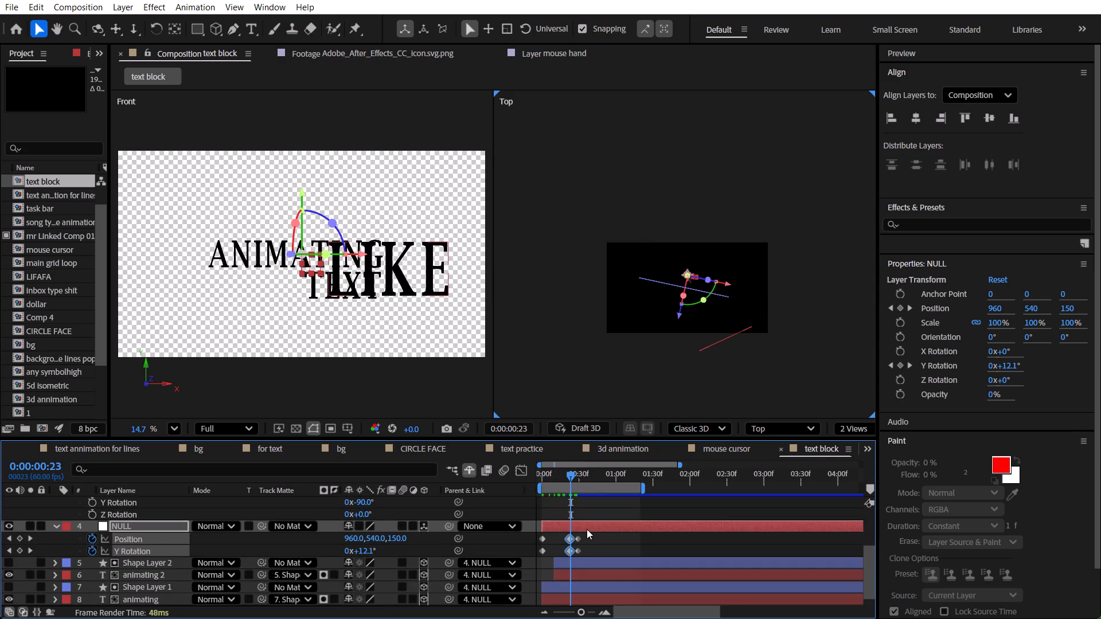
{"action": "scroll", "coordinate": [585, 535], "scroll_direction": "up", "scroll_amount": 2}
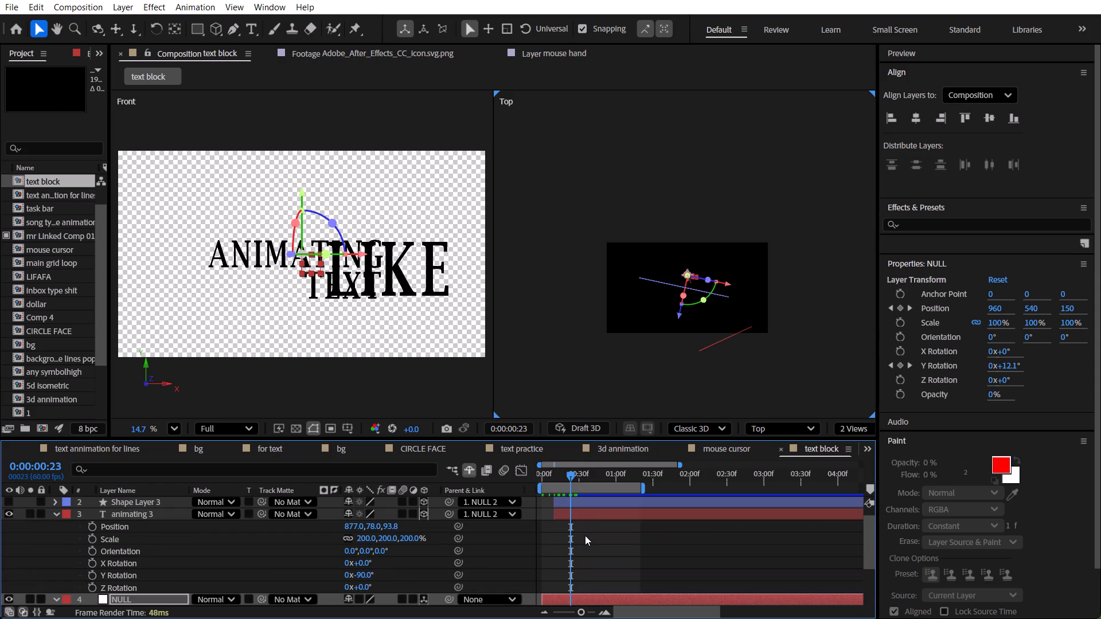
{"action": "left_click", "coordinate": [579, 517]}
{"action": "key", "text": "u"}
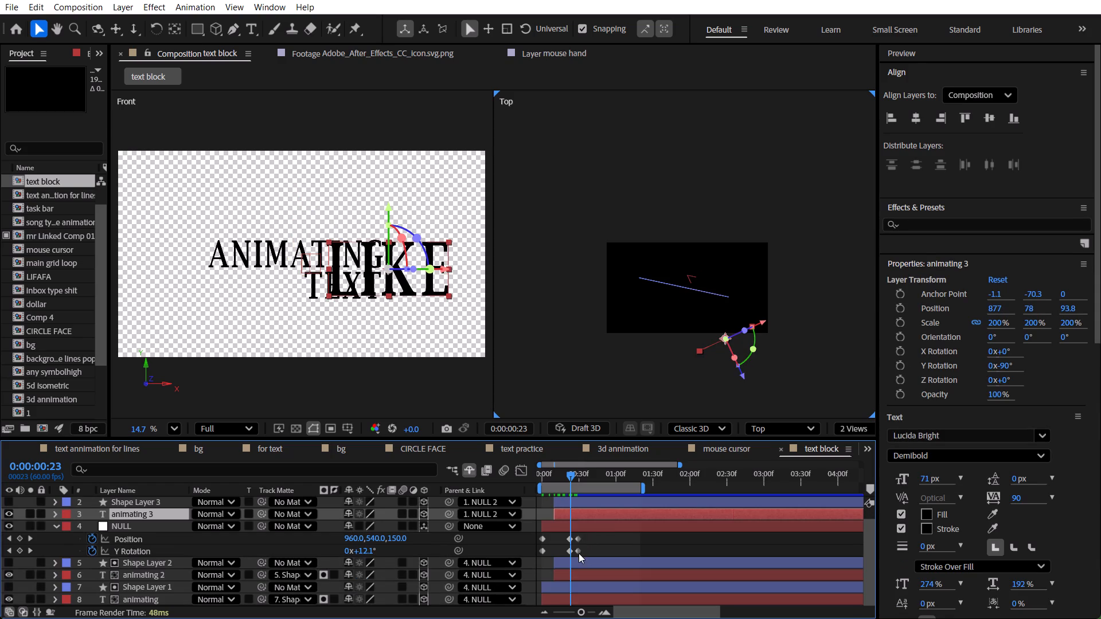
{"action": "key", "text": "u"}
{"action": "key", "text": "u"}
Shift NULL's last two pairs of keyframes so the earlier pair aligns with animating 2's Position keyframe at 0:00:00:24.
{"action": "left_click", "coordinate": [571, 472]}
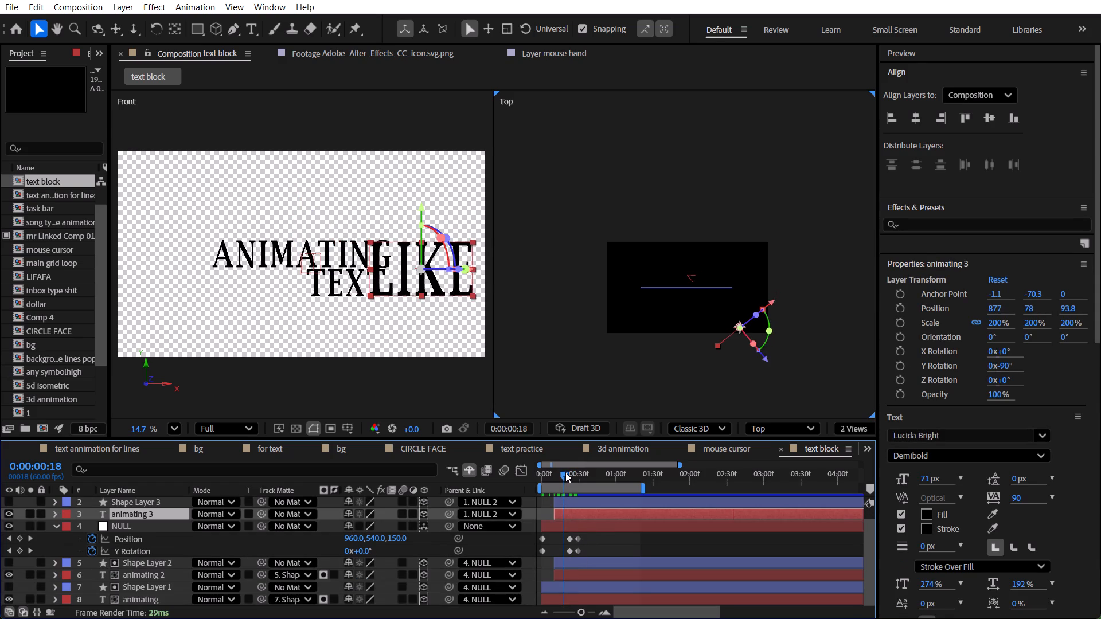
{"action": "left_click", "coordinate": [579, 571]}
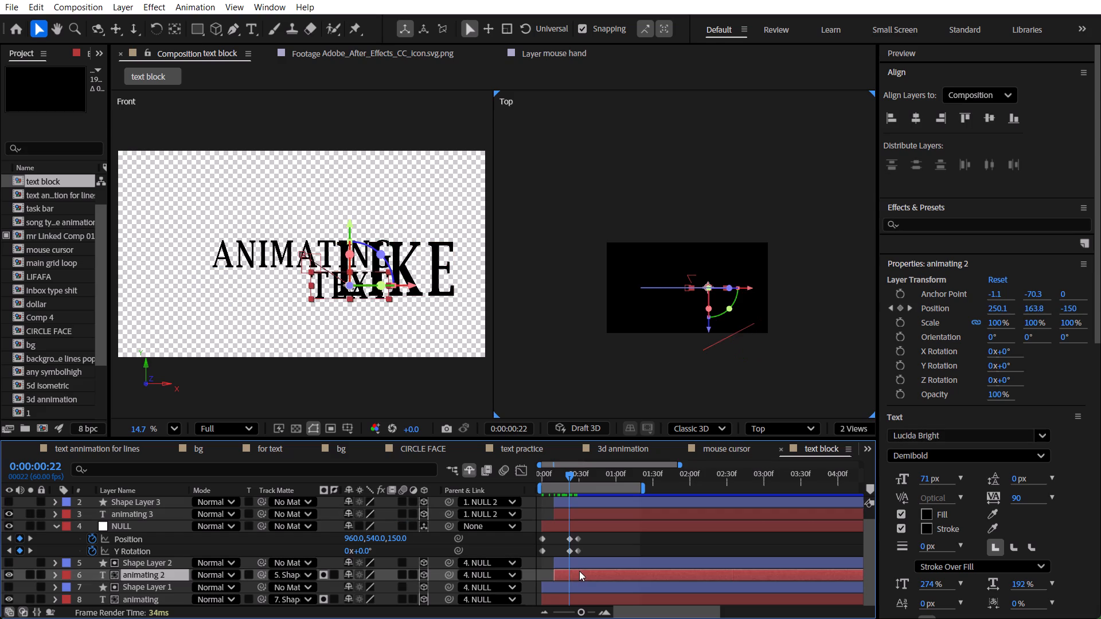
{"action": "key", "text": "u"}
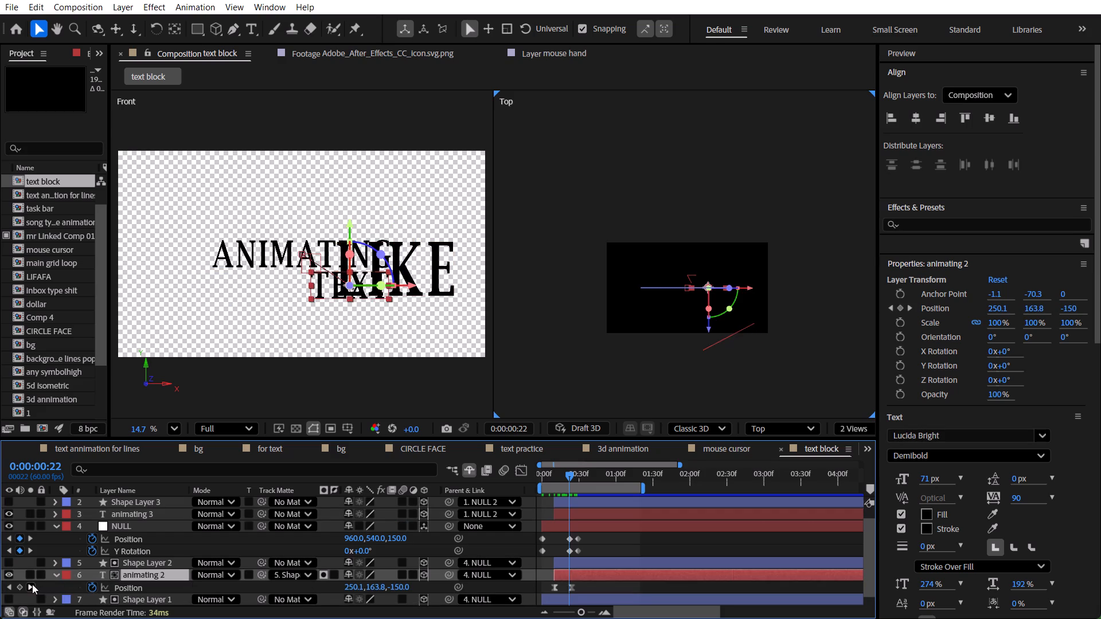
{"action": "left_click", "coordinate": [32, 584]}
{"action": "left_click_drag", "start_coordinate": [564, 532], "coordinate": [582, 552]}
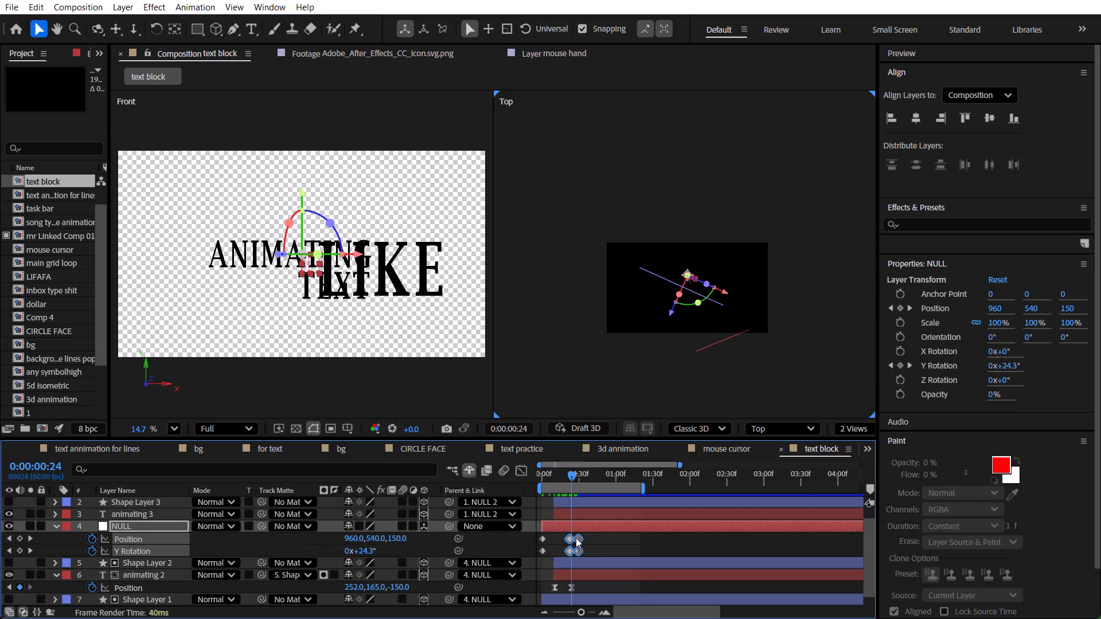
{"action": "left_click", "coordinate": [576, 538]}
{"action": "left_click", "coordinate": [603, 546]}
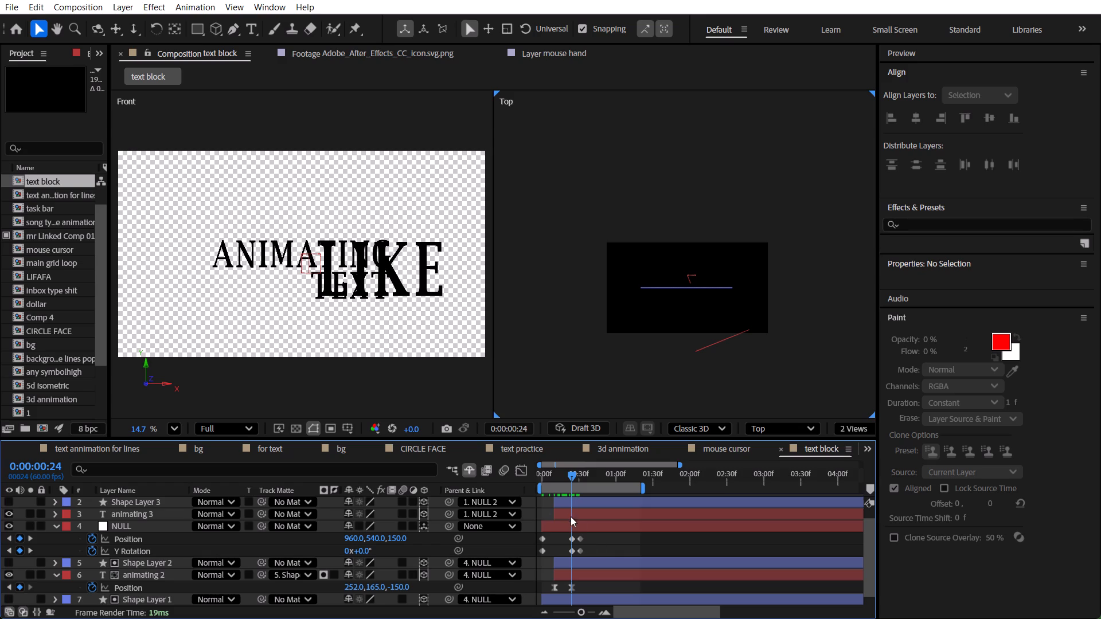
Collapse the revealed properties of all layers and select the animating 3 layer.
{"action": "left_click", "coordinate": [495, 543]}
{"action": "key", "text": "u"}
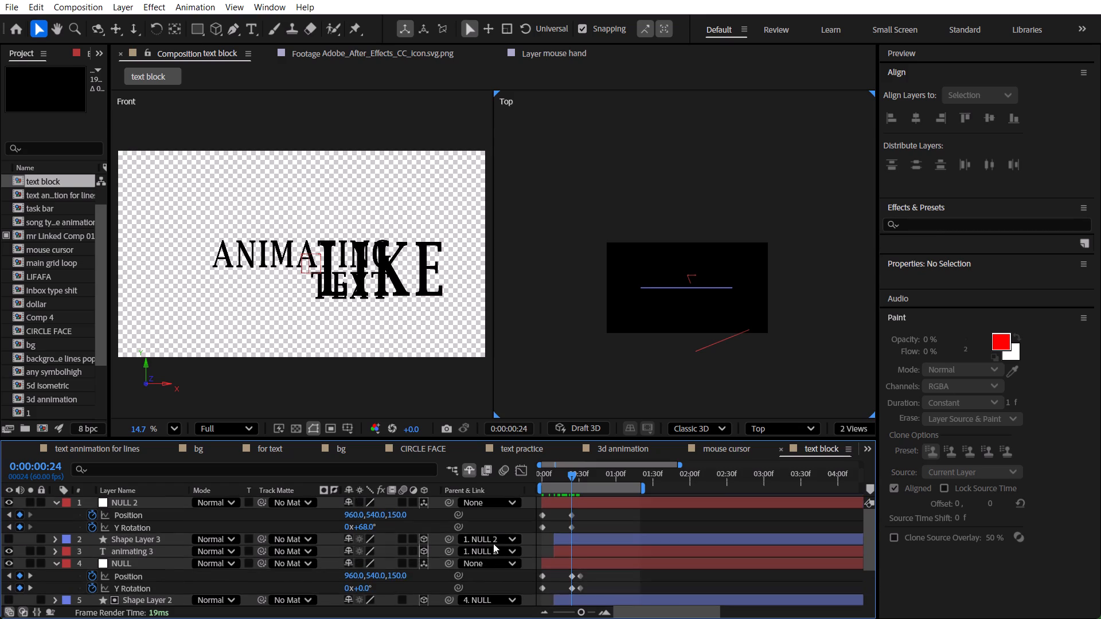
{"action": "key", "text": "u"}
{"action": "left_click", "coordinate": [259, 604]}
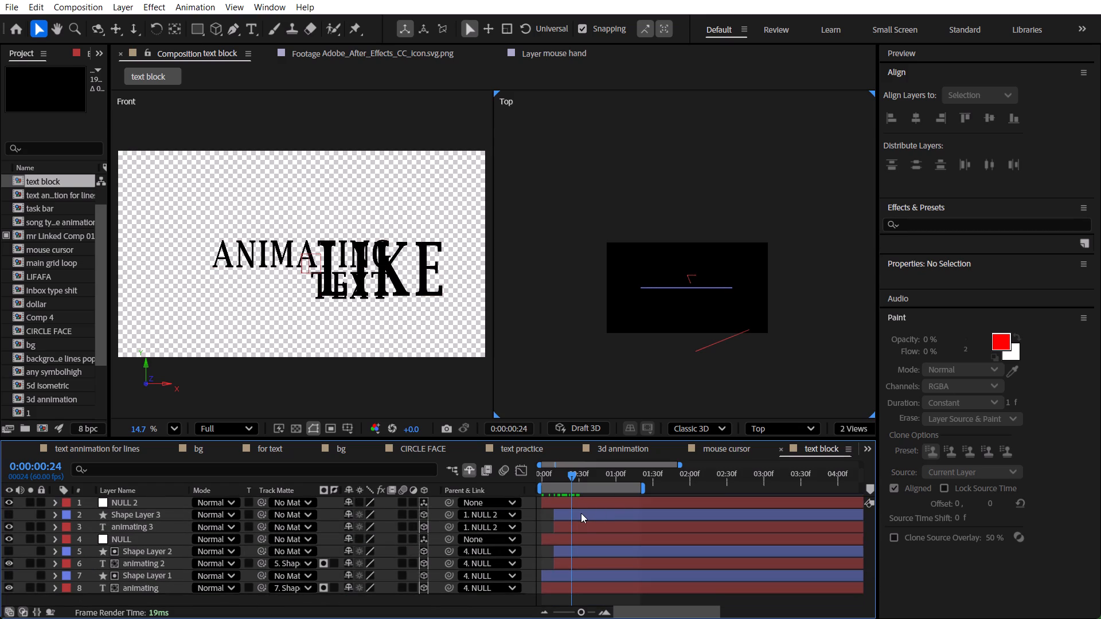
{"action": "left_click", "coordinate": [580, 526]}
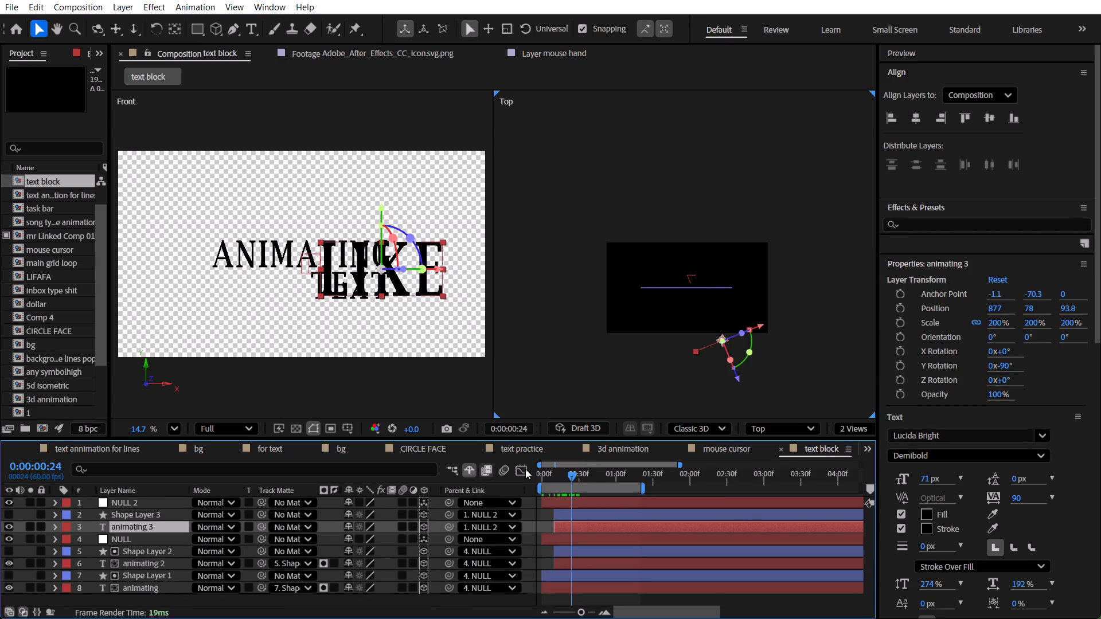
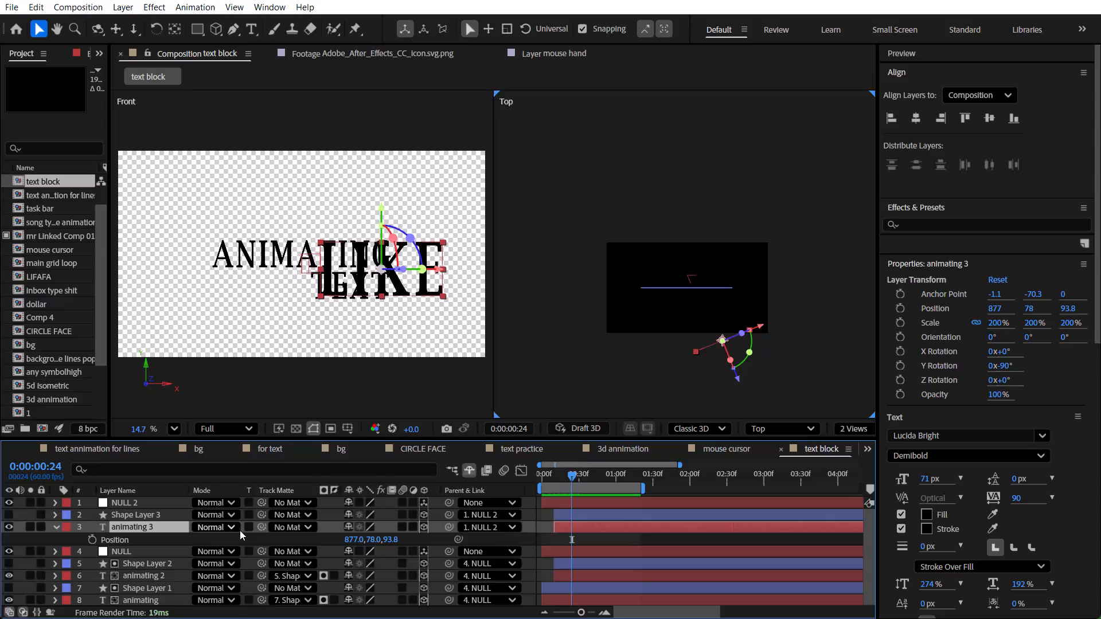
Reveal animating 3's Scale, Orientation and X, Y and Z Rotation properties alongside its Position.
{"action": "key", "text": "shift+s"}
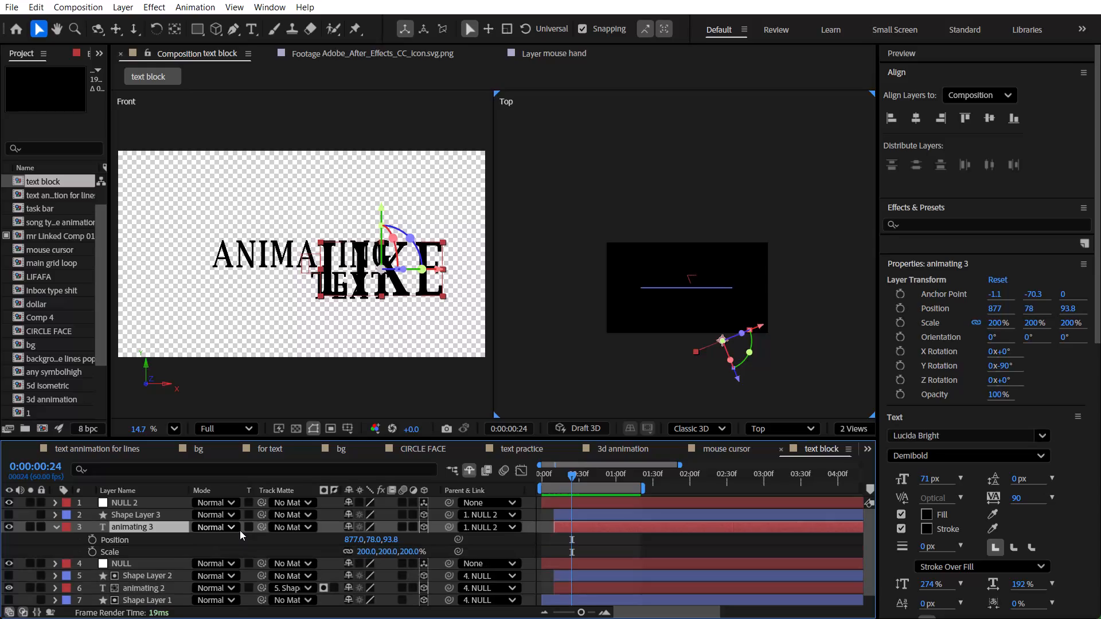
{"action": "key", "text": "shift+r"}
{"action": "scroll", "coordinate": [231, 555], "scroll_direction": "down", "scroll_amount": 1}
{"action": "scroll", "coordinate": [231, 555], "scroll_direction": "up", "scroll_amount": 1}
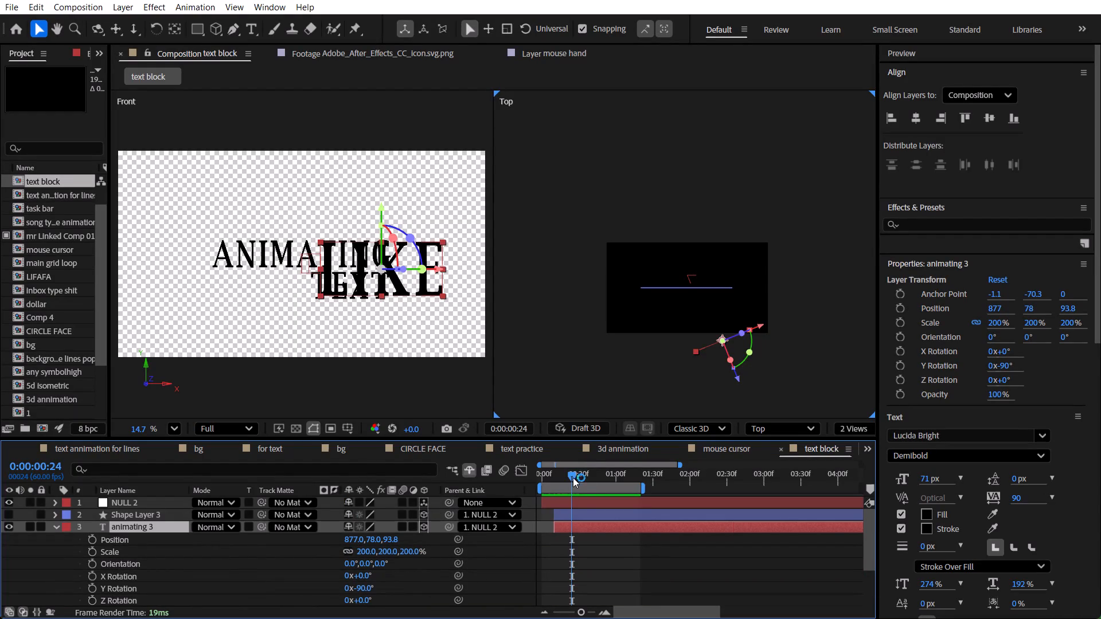
At 0:00:00:31, move animating 3 in the Top view to Position 451.5, 78, 43.1, bringing its end against the "animating" face's edge.
{"action": "left_click_drag", "start_coordinate": [573, 477], "coordinate": [581, 478]}
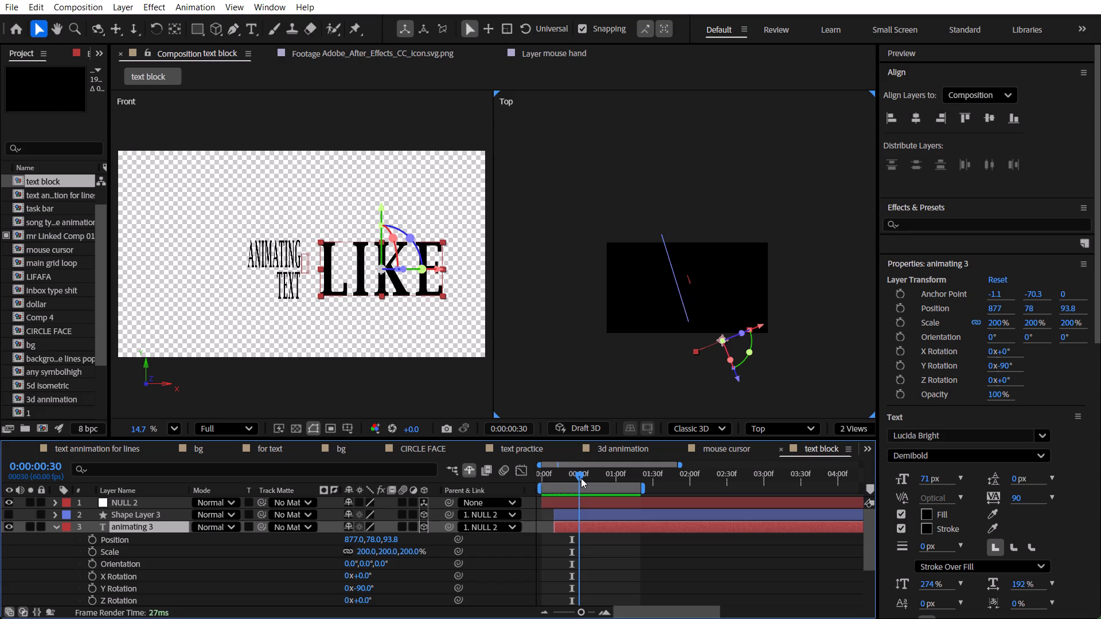
{"action": "left_click_drag", "start_coordinate": [581, 478], "coordinate": [582, 478]}
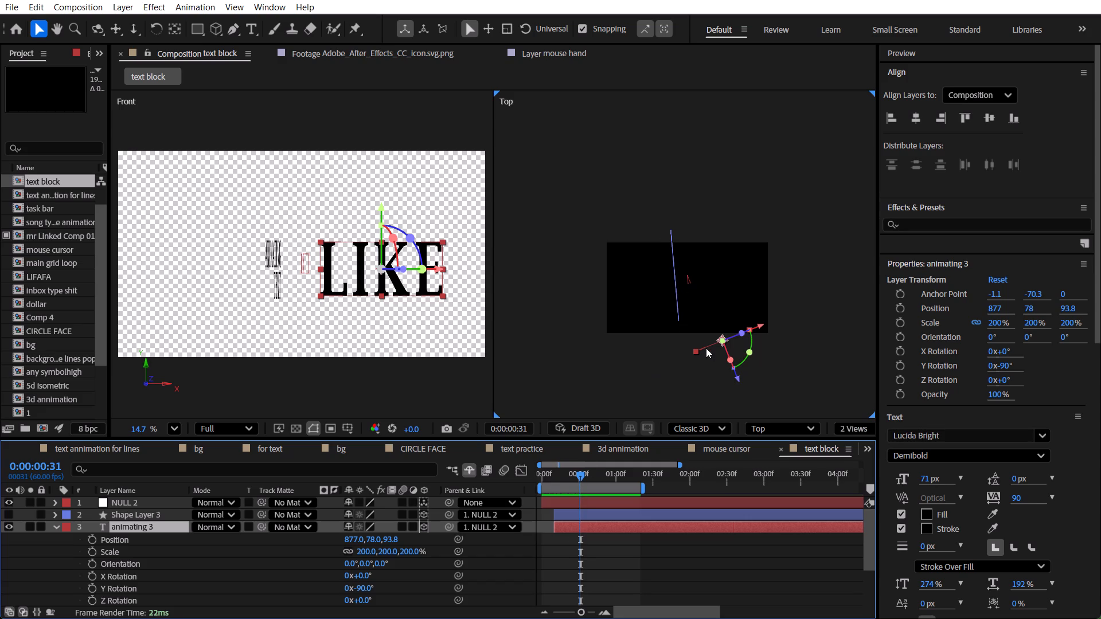
{"action": "left_click_drag", "start_coordinate": [739, 380], "coordinate": [730, 375]}
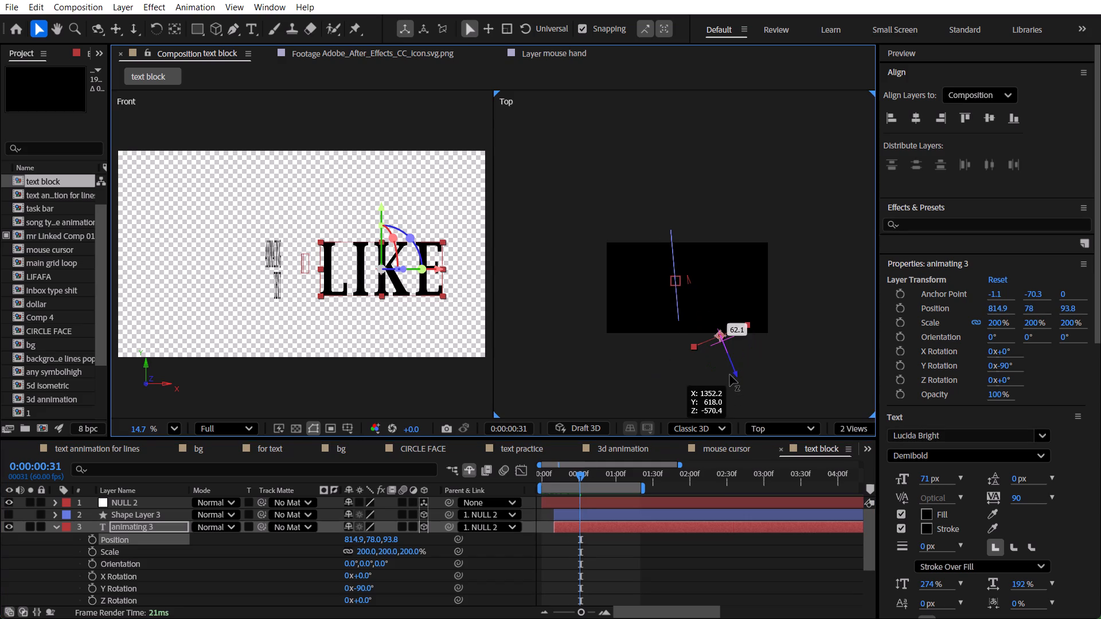
{"action": "left_click_drag", "start_coordinate": [730, 375], "coordinate": [706, 354]}
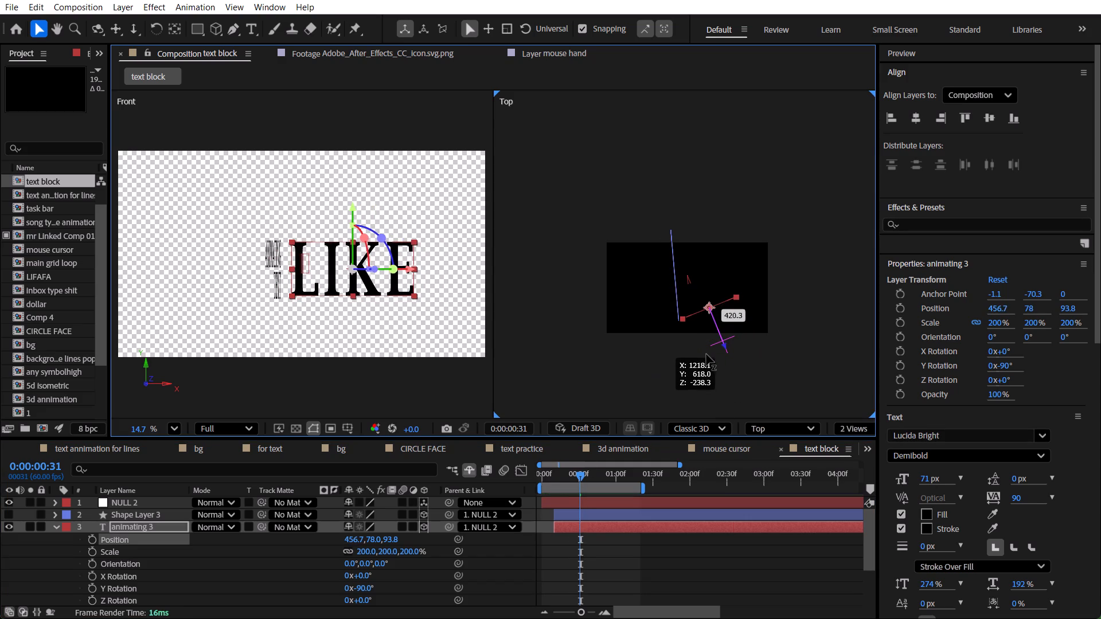
{"action": "left_click_drag", "start_coordinate": [706, 354], "coordinate": [705, 354]}
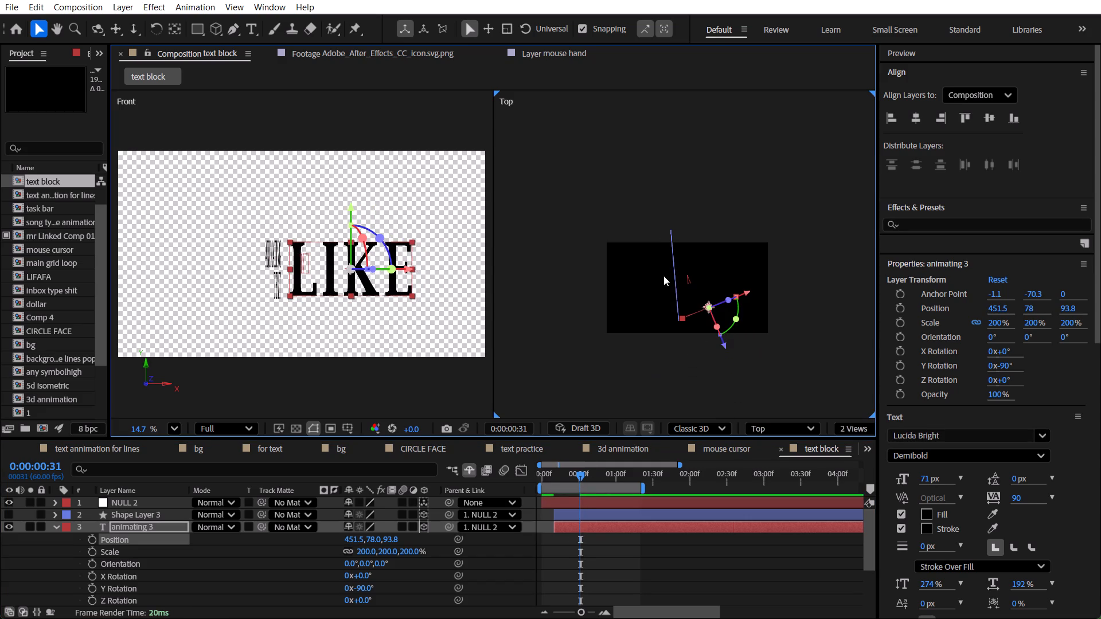
{"action": "left_click_drag", "start_coordinate": [649, 249], "coordinate": [692, 282]}
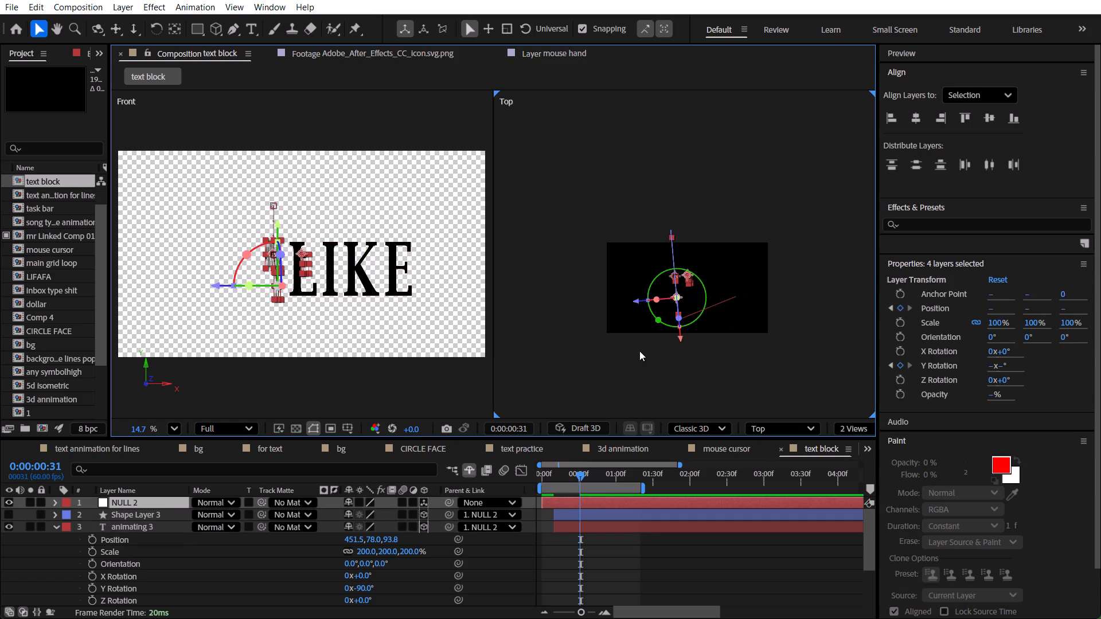
{"action": "left_click_drag", "start_coordinate": [717, 316], "coordinate": [694, 297]}
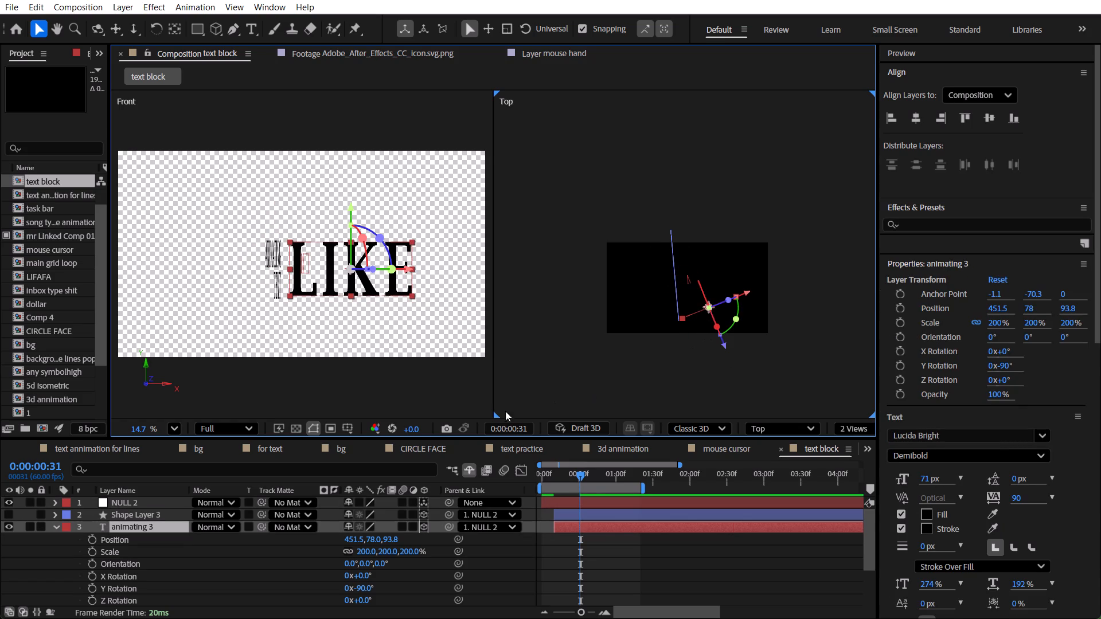
{"action": "left_click", "coordinate": [748, 293]}
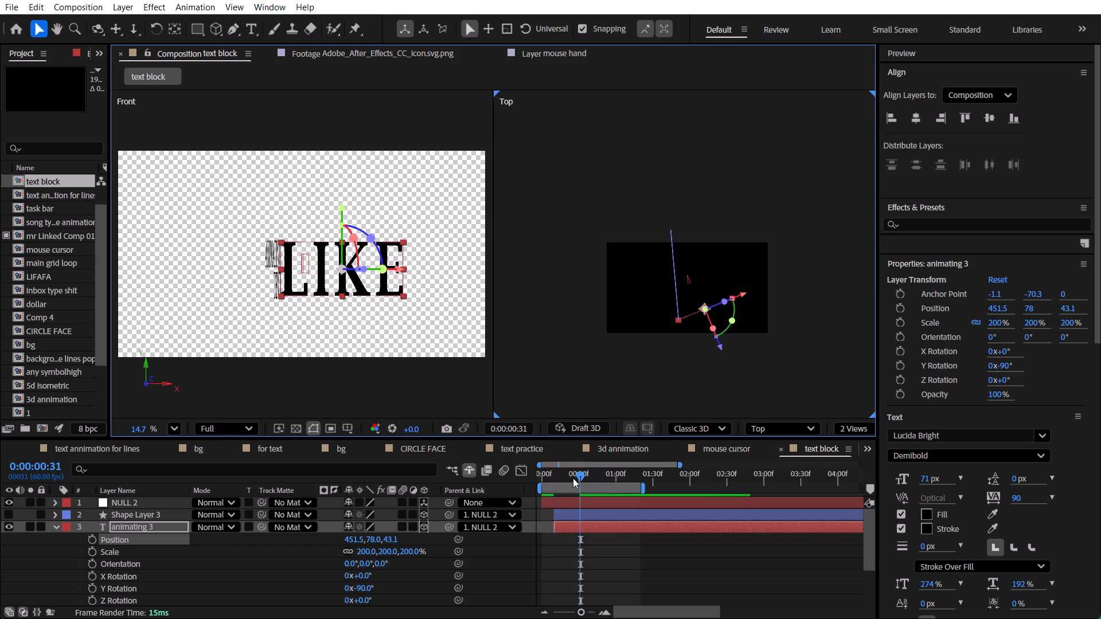
Scrub between about 0:00:00:05 and 0:00:00:40 to examine how the "like" face lines up with "animating" during the turn.
{"action": "left_click_drag", "start_coordinate": [573, 479], "coordinate": [548, 481]}
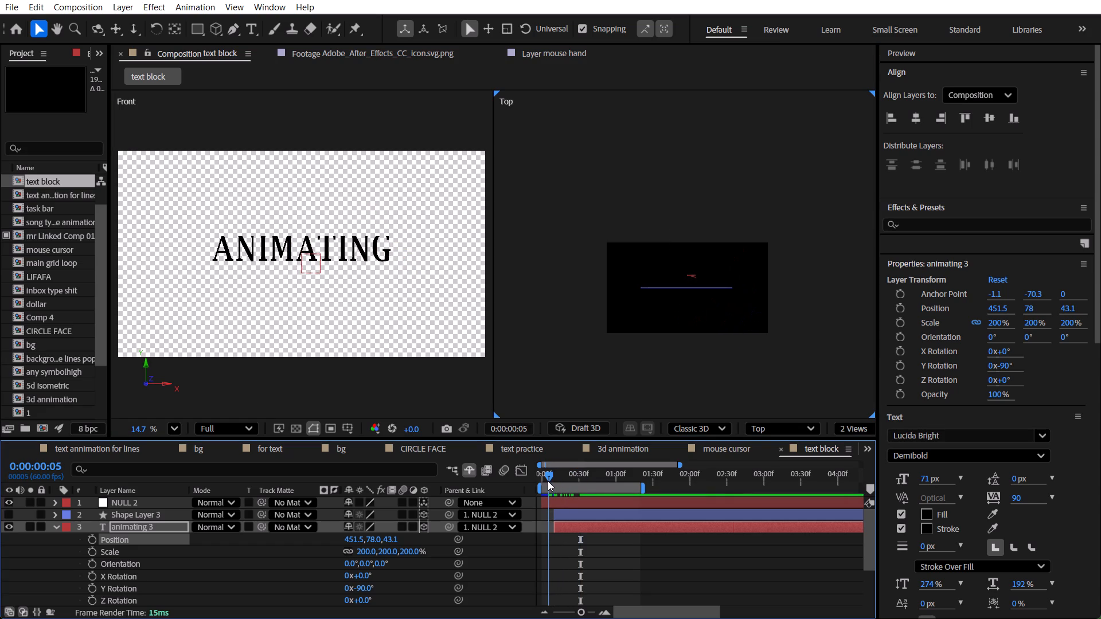
{"action": "left_click_drag", "start_coordinate": [548, 481], "coordinate": [581, 487]}
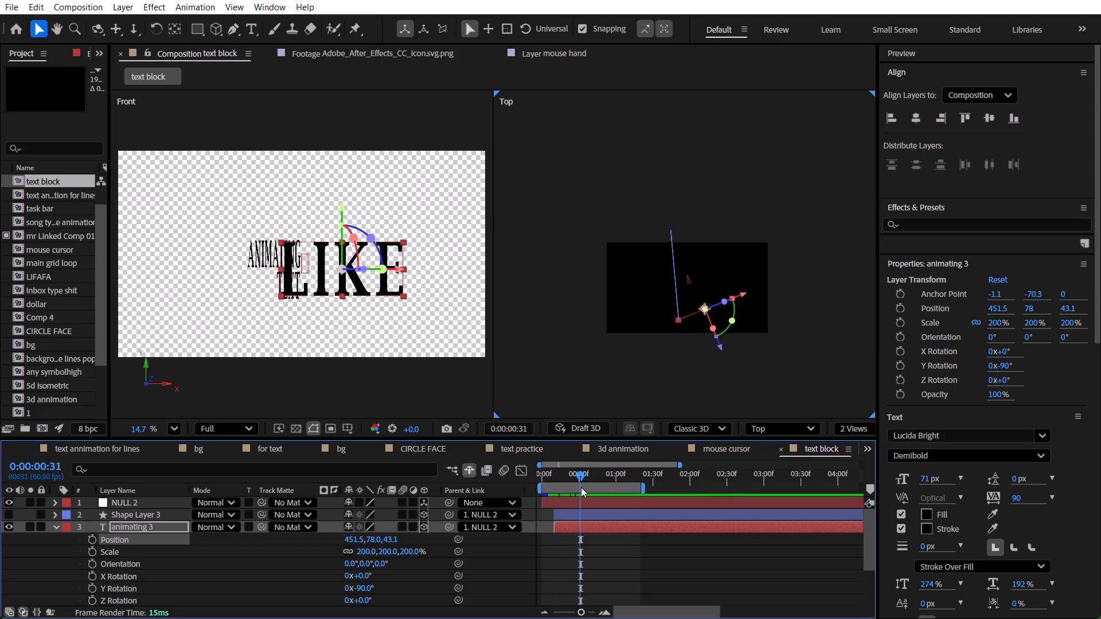
{"action": "left_click_drag", "start_coordinate": [581, 487], "coordinate": [582, 487]}
{"action": "scroll", "coordinate": [229, 578], "scroll_direction": "down", "scroll_amount": 1}
{"action": "scroll", "coordinate": [229, 578], "scroll_direction": "up", "scroll_amount": 1}
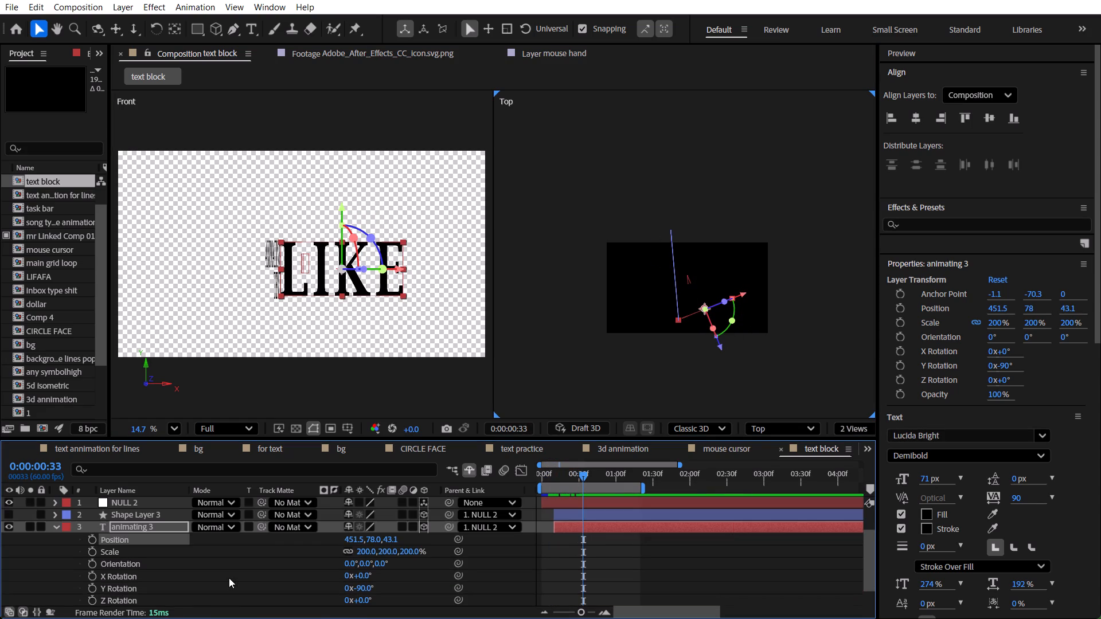
{"action": "left_click", "coordinate": [583, 475]}
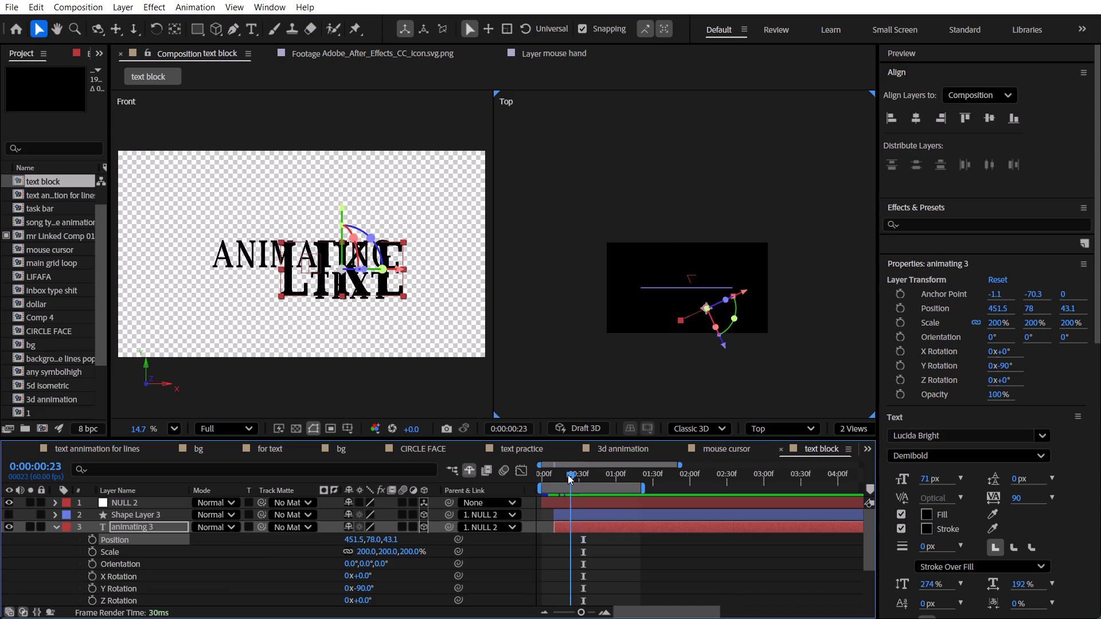
{"action": "scroll", "coordinate": [223, 598], "scroll_direction": "down", "scroll_amount": 1}
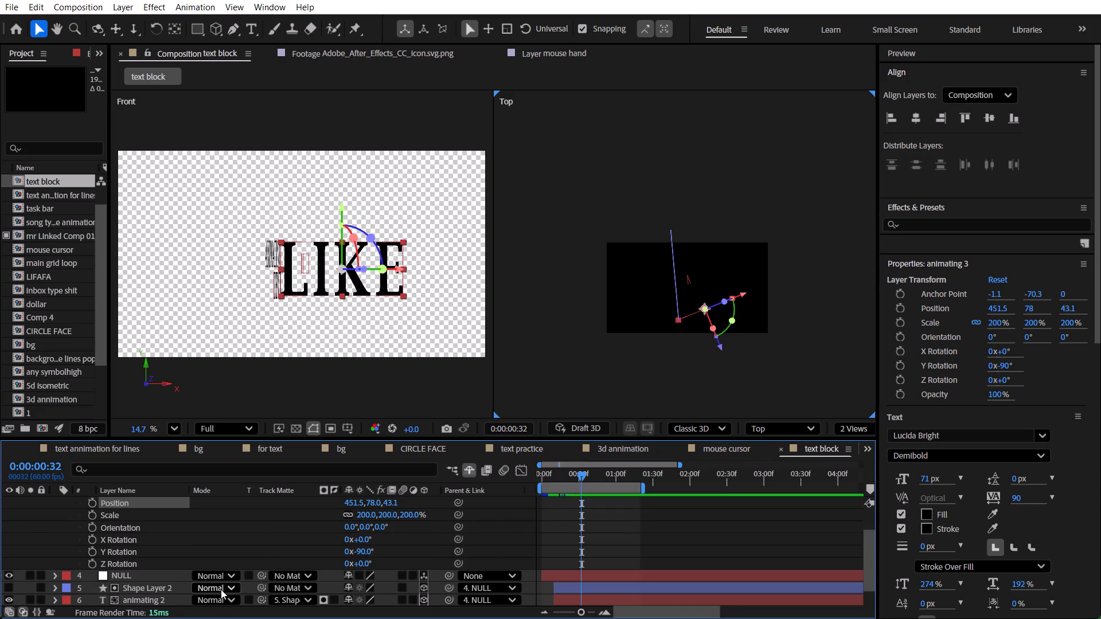
{"action": "scroll", "coordinate": [270, 531], "scroll_direction": "up", "scroll_amount": 1}
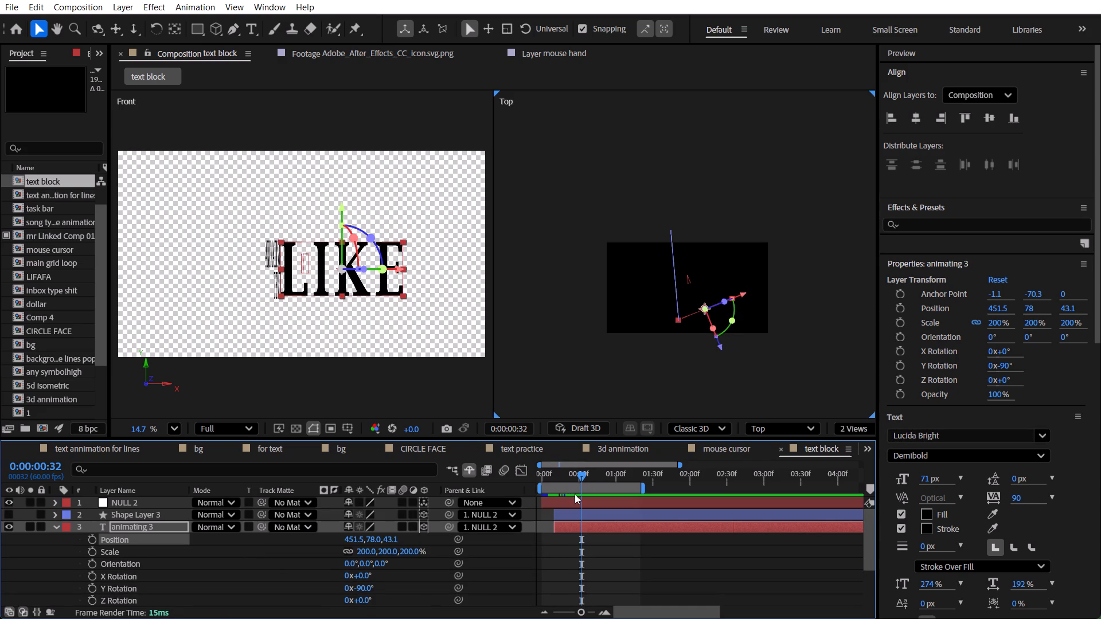
{"action": "left_click_drag", "start_coordinate": [584, 468], "coordinate": [588, 468]}
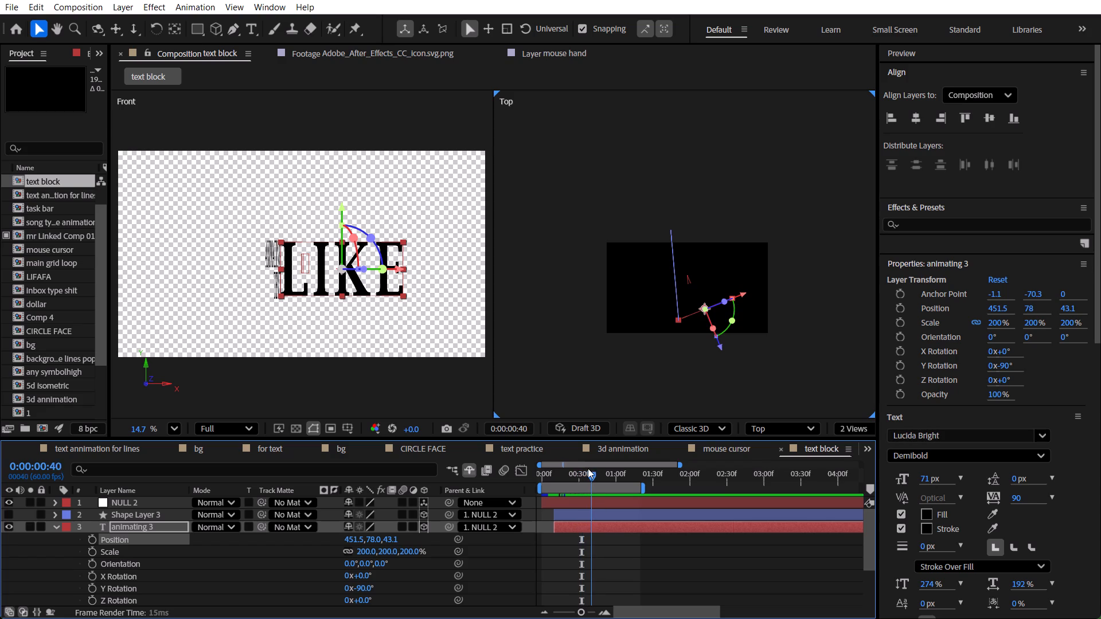
{"action": "left_click_drag", "start_coordinate": [588, 468], "coordinate": [557, 472]}
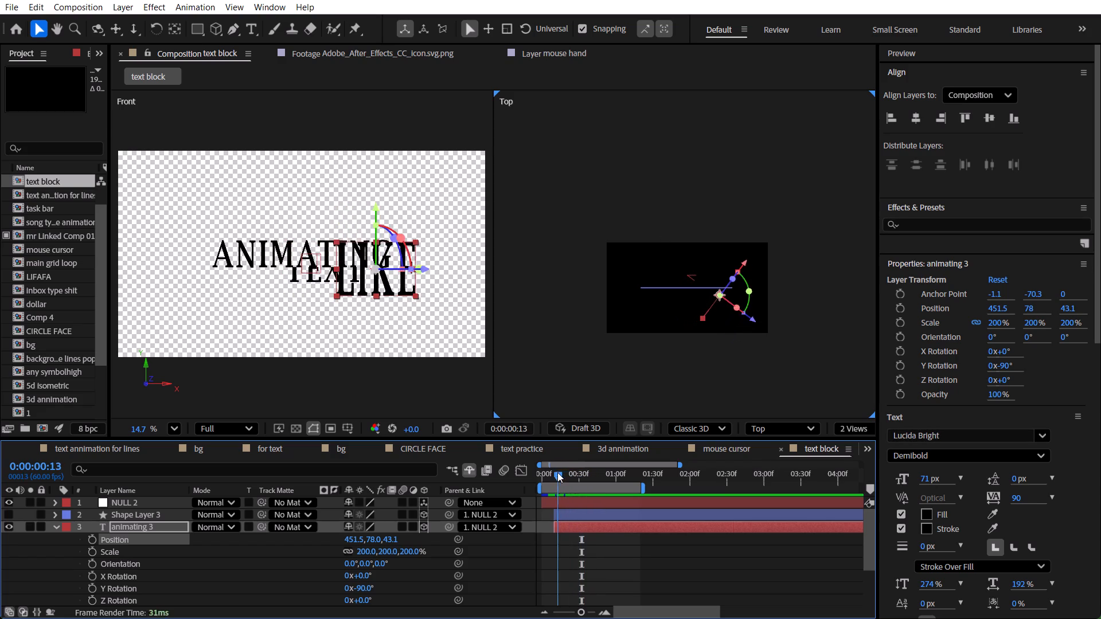
{"action": "left_click_drag", "start_coordinate": [557, 472], "coordinate": [557, 473]}
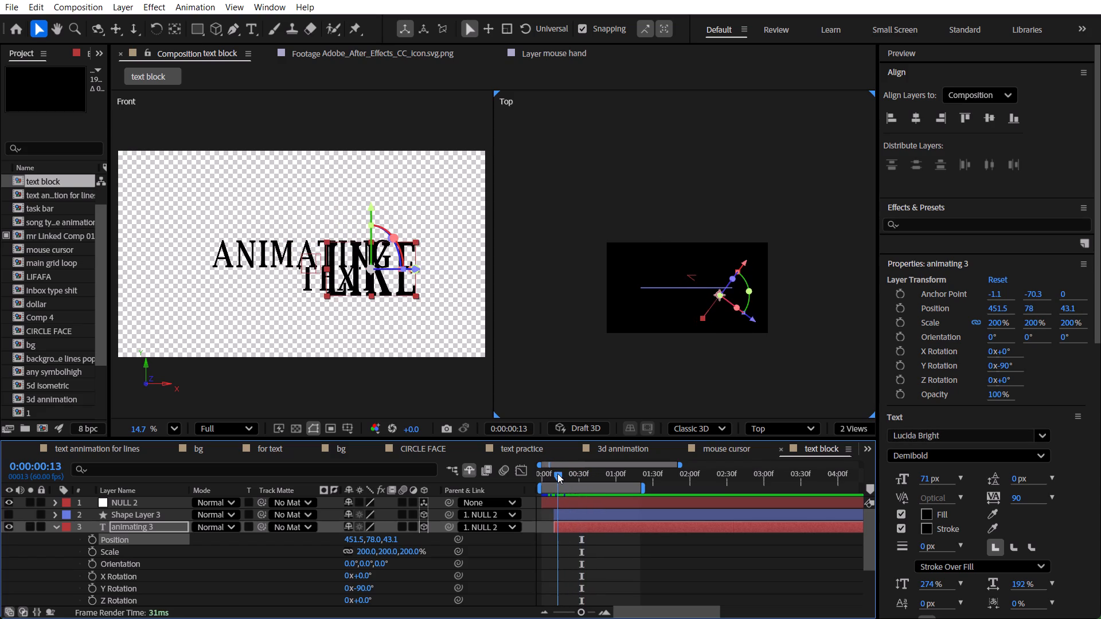
{"action": "left_click_drag", "start_coordinate": [557, 473], "coordinate": [558, 476]}
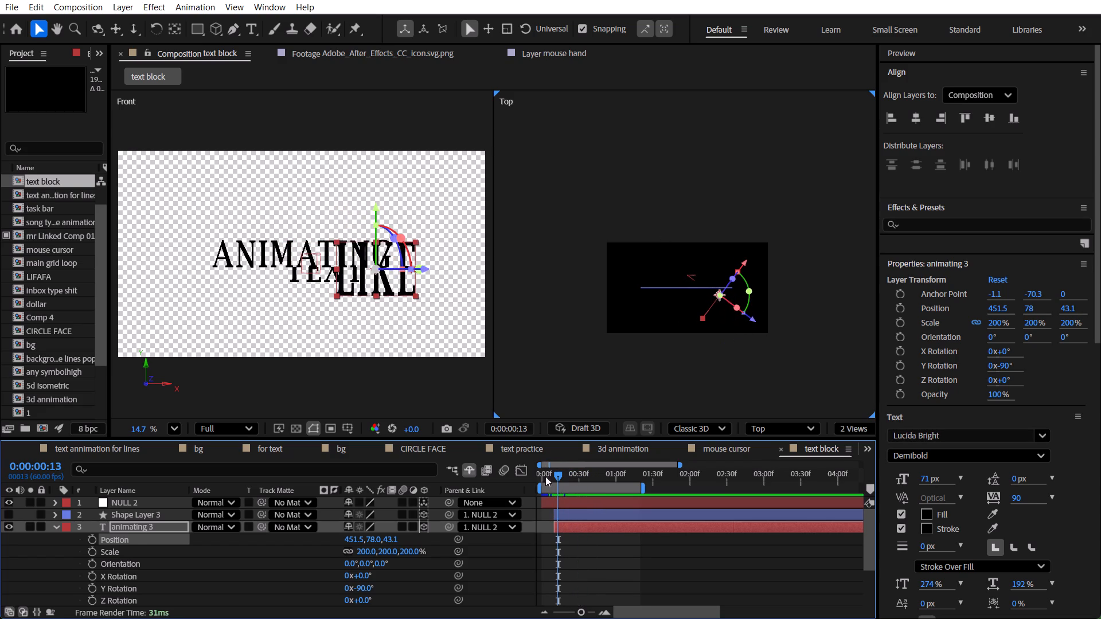
Set animating 3's Y Rotation to 0°.
{"action": "scroll", "coordinate": [404, 557], "scroll_direction": "down", "scroll_amount": 1}
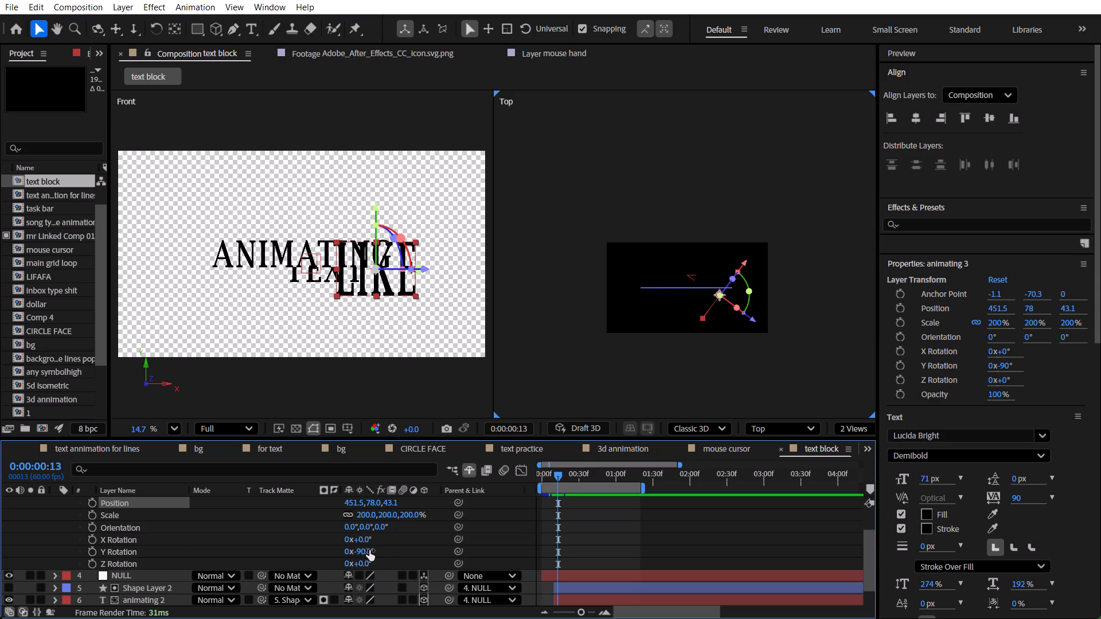
{"action": "left_click", "coordinate": [369, 550]}
{"action": "key", "text": "0"}
{"action": "key", "text": "Return"}
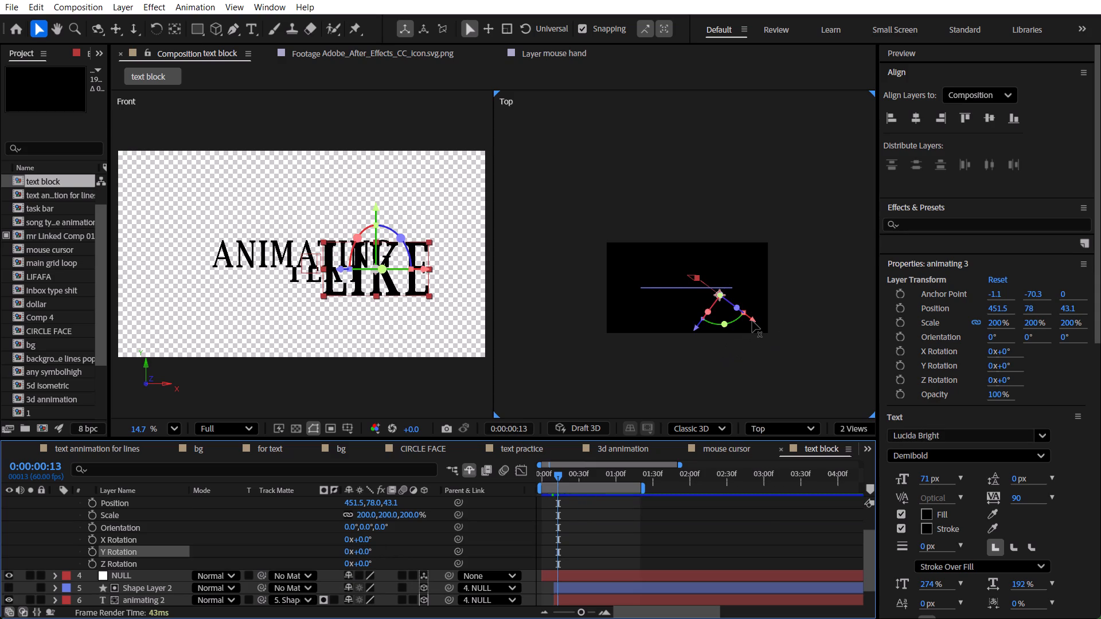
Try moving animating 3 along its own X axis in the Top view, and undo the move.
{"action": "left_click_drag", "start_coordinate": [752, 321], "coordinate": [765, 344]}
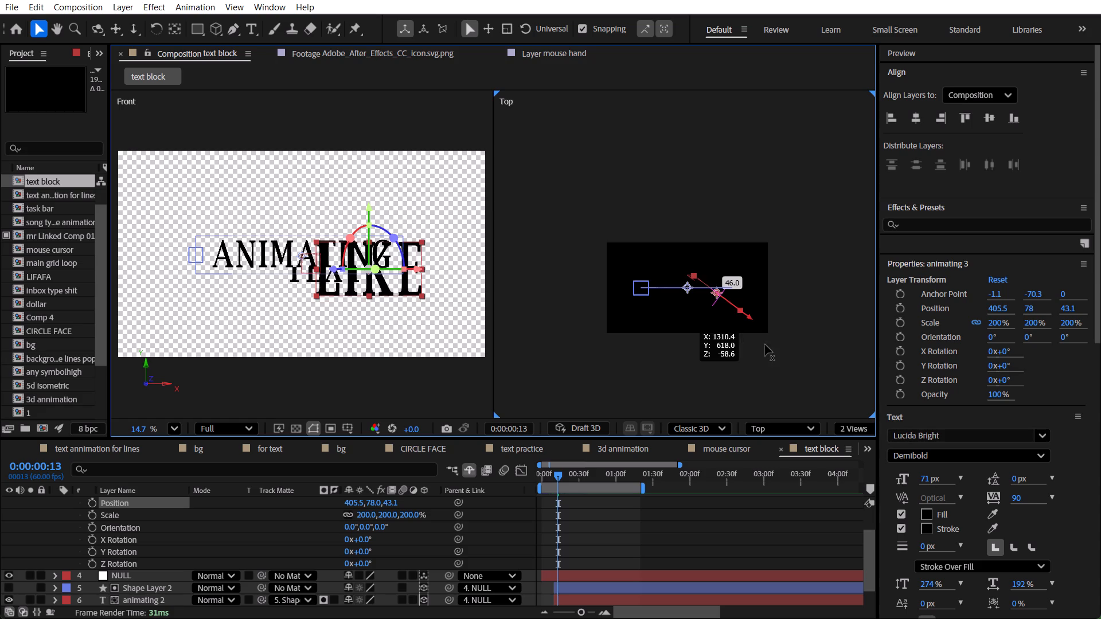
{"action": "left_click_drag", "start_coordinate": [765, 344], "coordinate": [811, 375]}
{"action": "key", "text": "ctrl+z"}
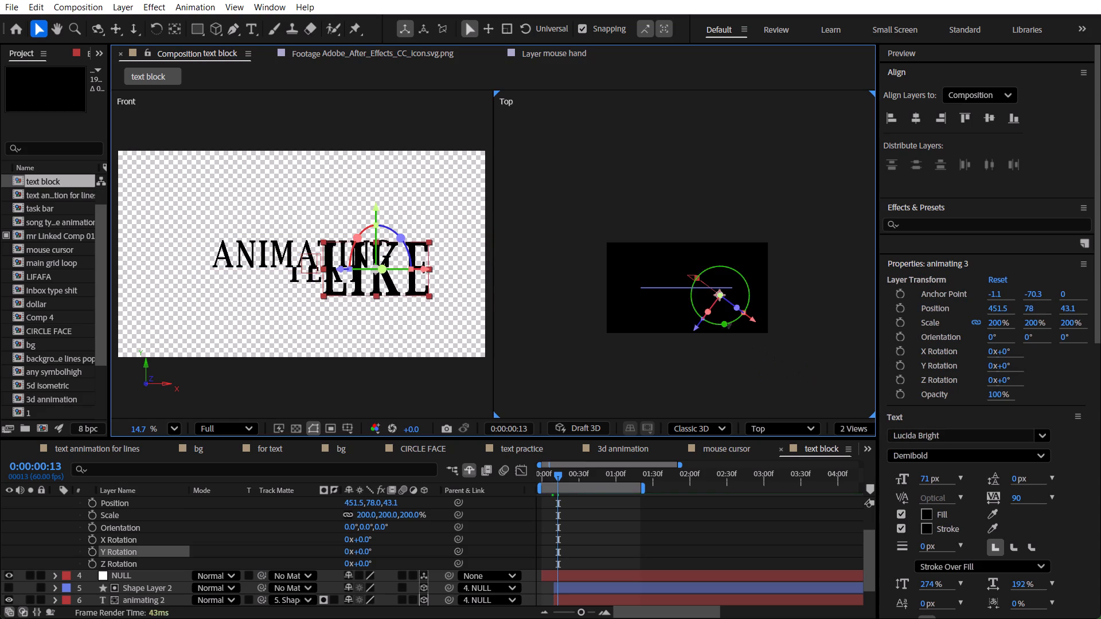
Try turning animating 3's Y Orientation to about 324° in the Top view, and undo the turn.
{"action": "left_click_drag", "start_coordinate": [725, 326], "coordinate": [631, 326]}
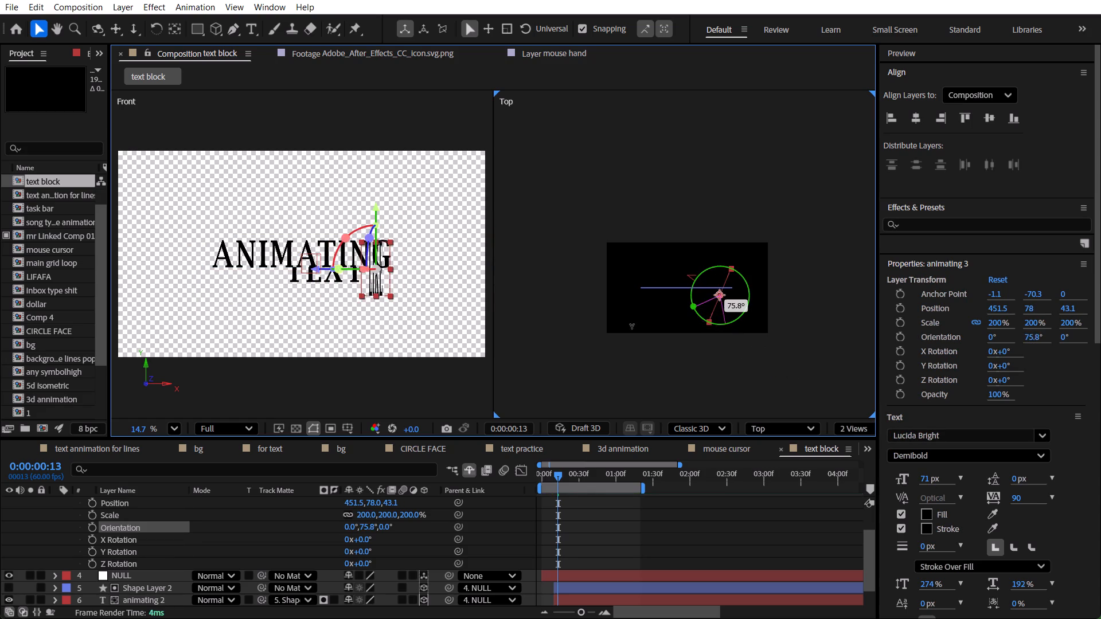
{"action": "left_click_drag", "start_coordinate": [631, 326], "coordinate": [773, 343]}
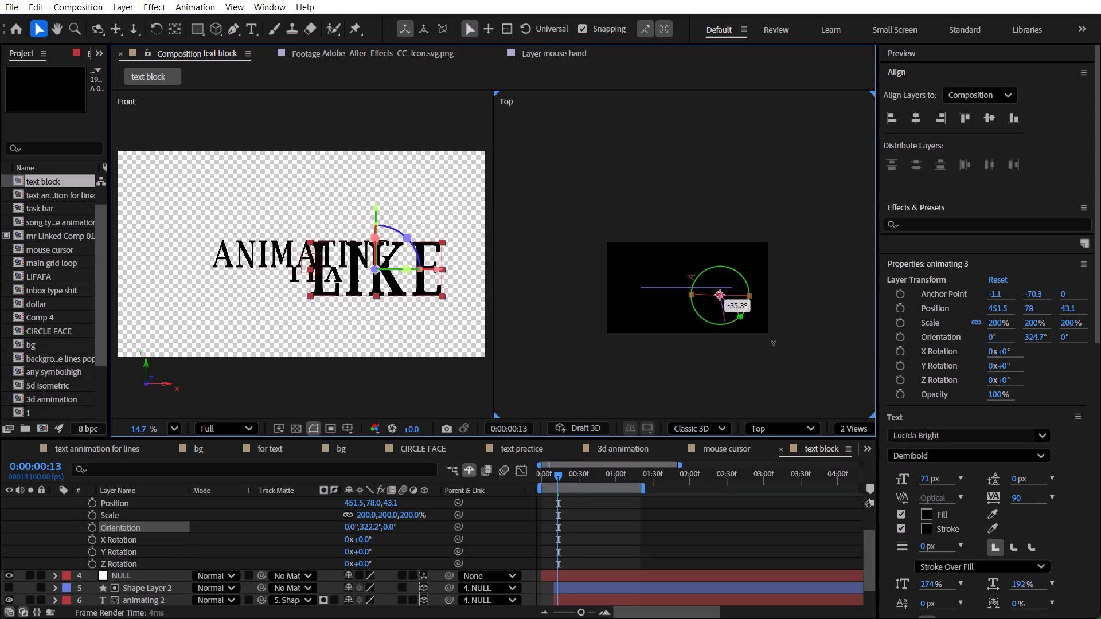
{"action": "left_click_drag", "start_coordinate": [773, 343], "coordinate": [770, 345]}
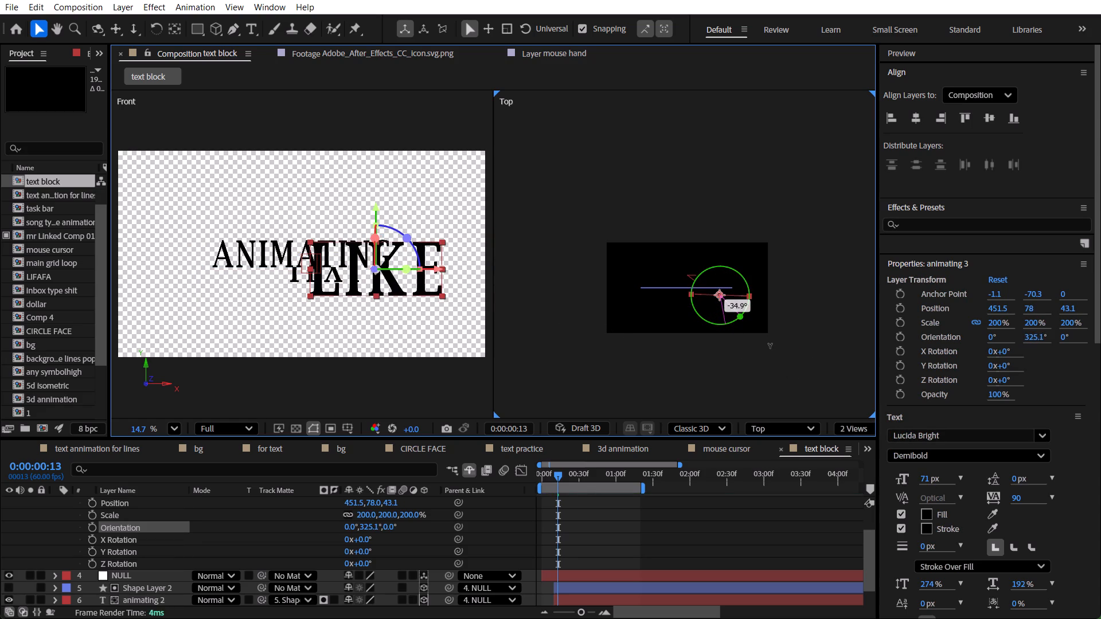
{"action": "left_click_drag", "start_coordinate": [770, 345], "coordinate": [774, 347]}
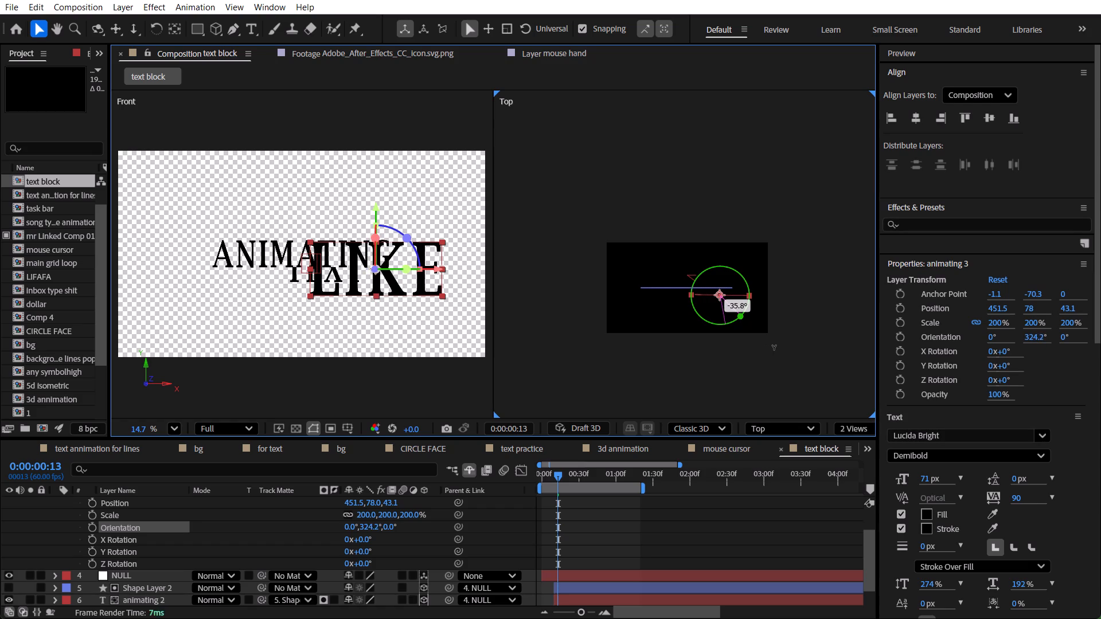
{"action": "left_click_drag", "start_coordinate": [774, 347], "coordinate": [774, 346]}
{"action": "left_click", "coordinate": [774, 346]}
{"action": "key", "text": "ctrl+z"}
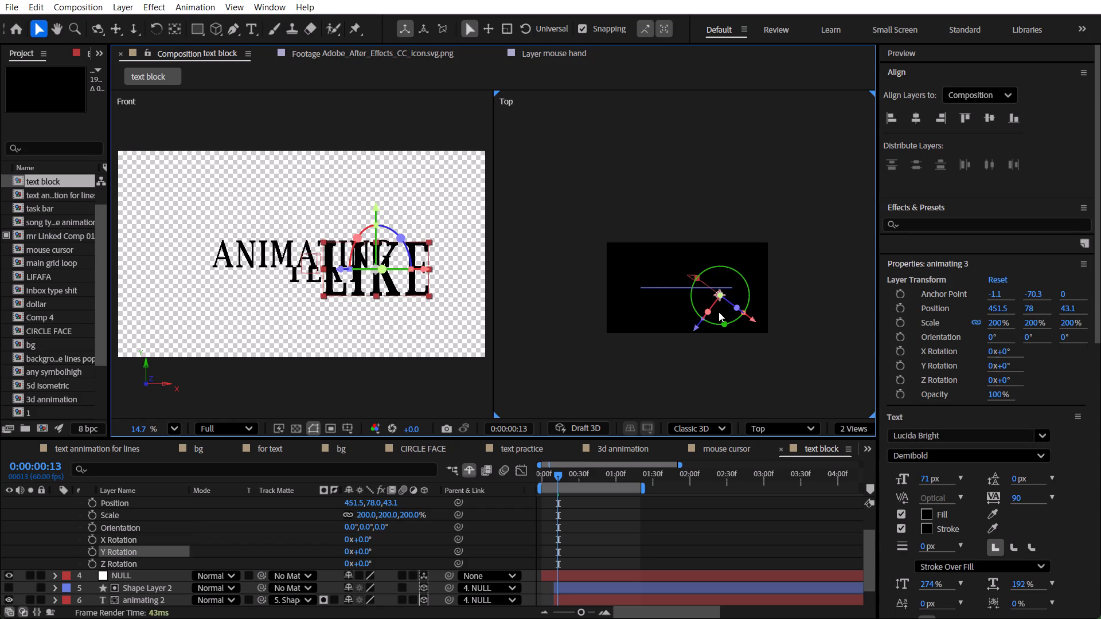
Examine how the "like" face lines up with "animating" in the Top view between 0:00:00:13 and about 0:00:01:02.
{"action": "left_click", "coordinate": [730, 347]}
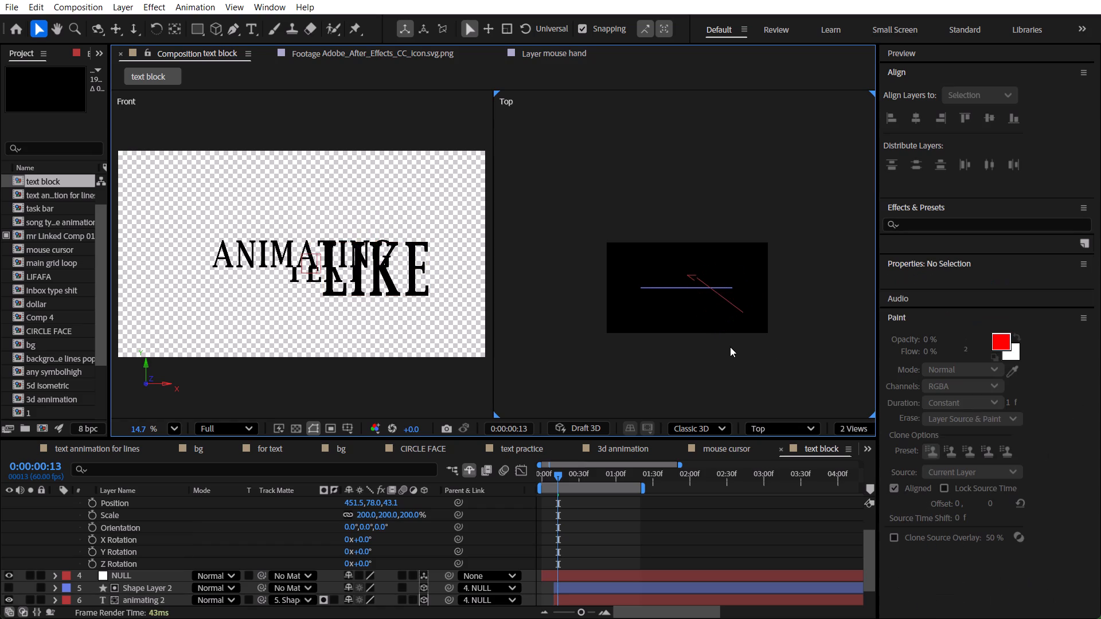
{"action": "left_click", "coordinate": [735, 304]}
{"action": "left_click_drag", "start_coordinate": [700, 323], "coordinate": [736, 306]}
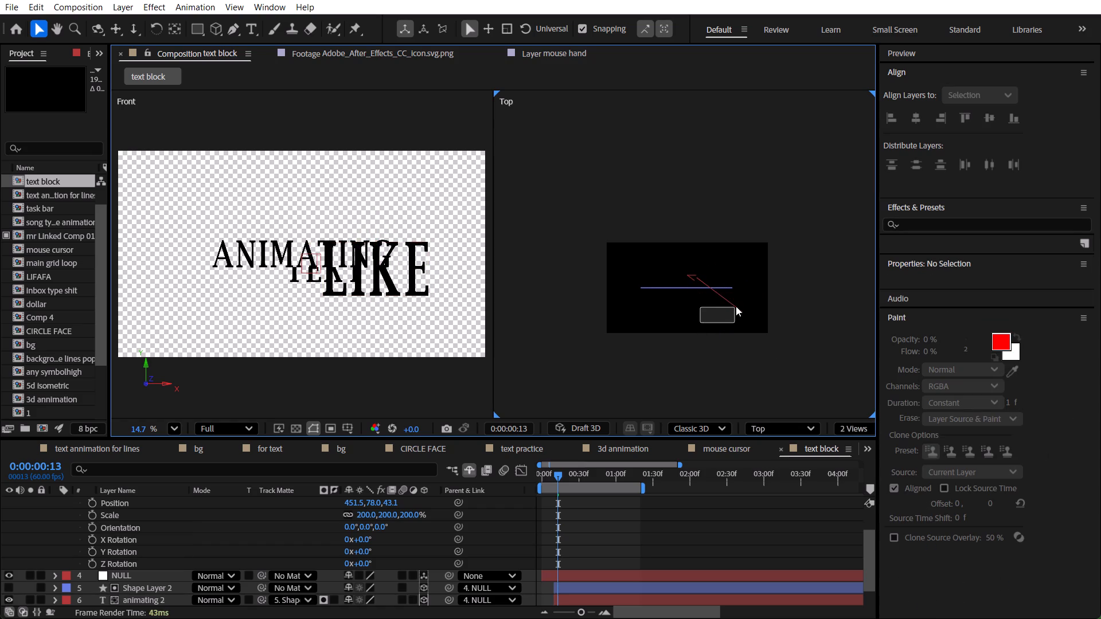
{"action": "left_click_drag", "start_coordinate": [736, 306], "coordinate": [745, 300]}
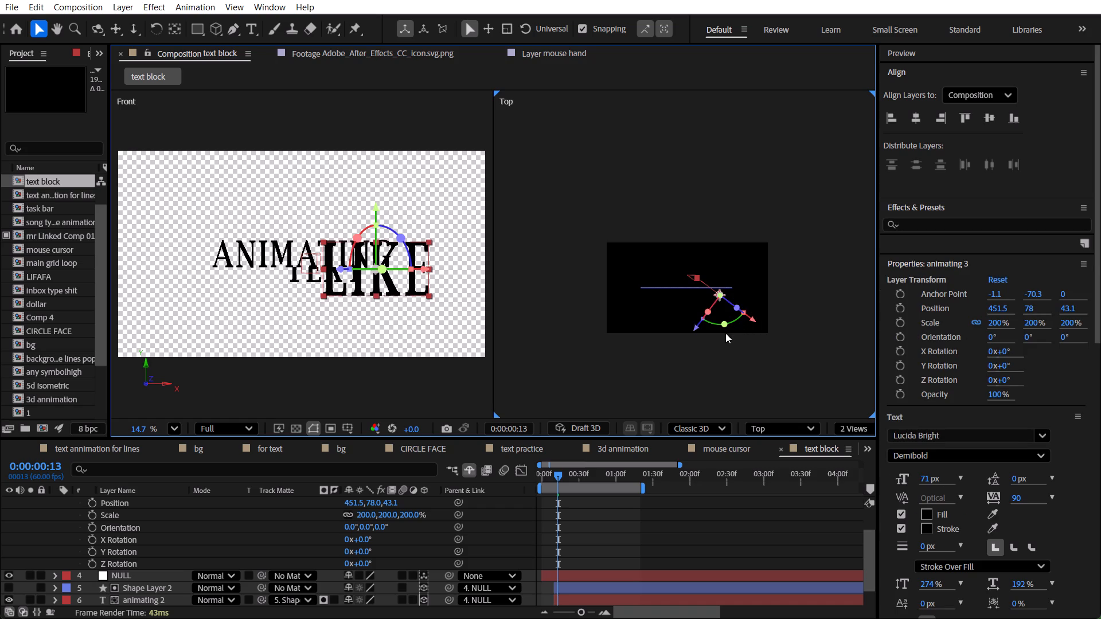
{"action": "left_click_drag", "start_coordinate": [592, 475], "coordinate": [618, 476]}
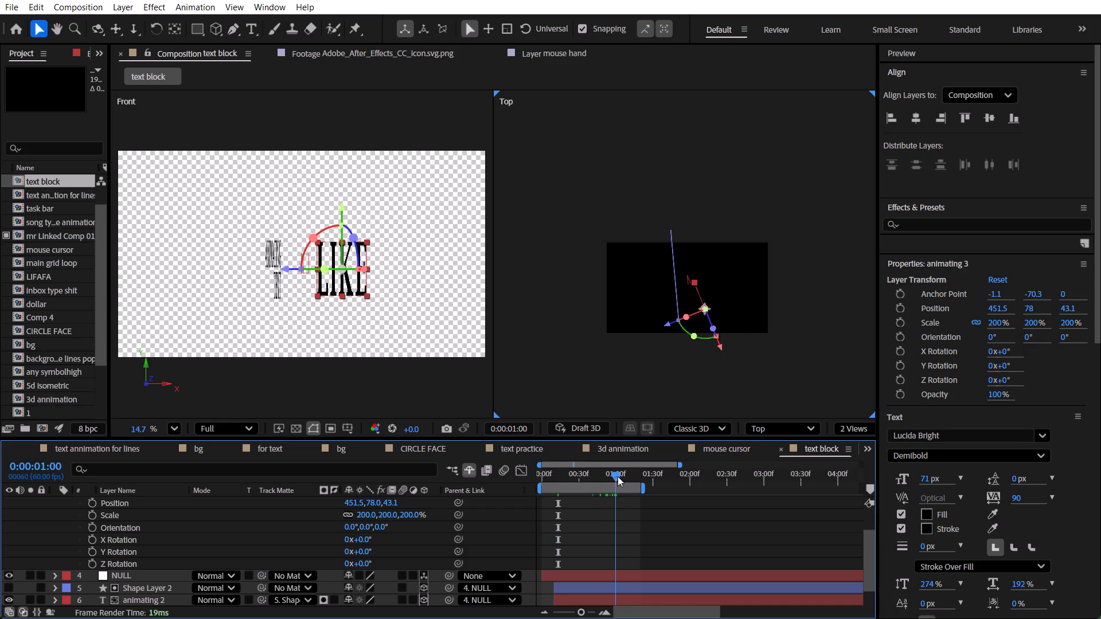
{"action": "left_click", "coordinate": [770, 373]}
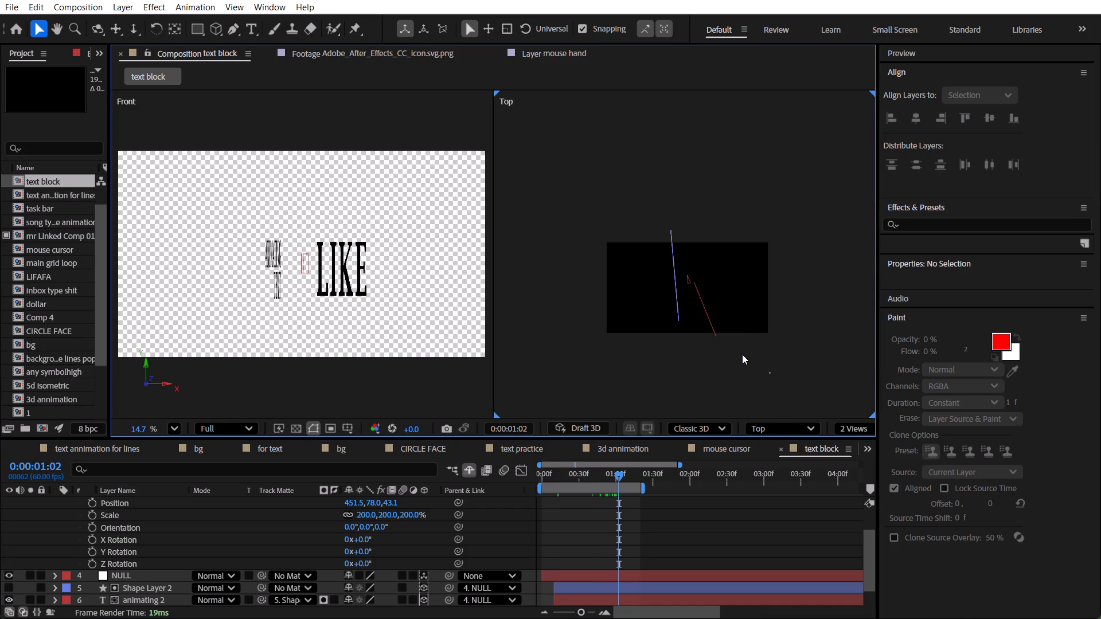
{"action": "left_click_drag", "start_coordinate": [736, 352], "coordinate": [700, 301]}
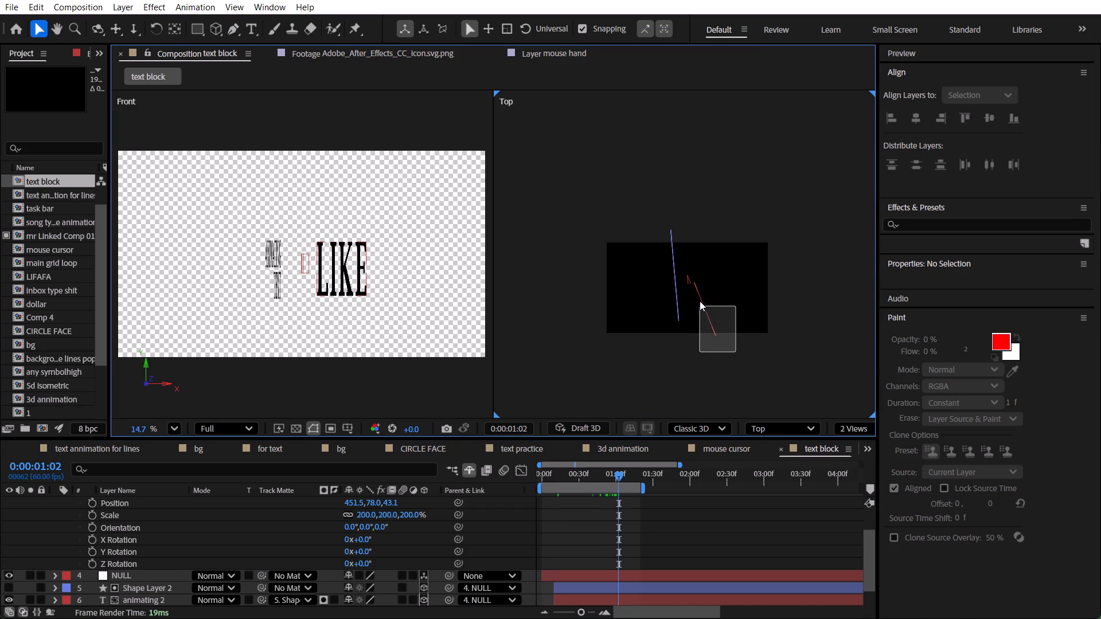
{"action": "left_click_drag", "start_coordinate": [700, 301], "coordinate": [723, 336]}
Undo the last Y Rotation and Position changes on animating 3.
{"action": "key", "text": "ctrl+z"}
{"action": "left_click", "coordinate": [728, 359]}
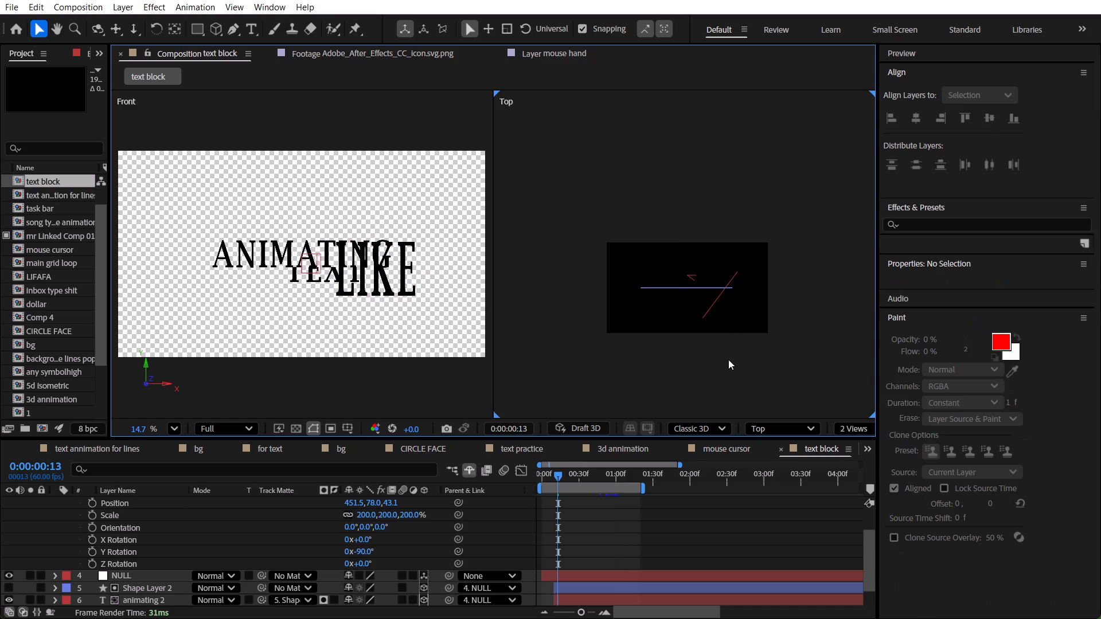
{"action": "key", "text": "ctrl+z"}
{"action": "left_click", "coordinate": [728, 362]}
{"action": "left_click_drag", "start_coordinate": [723, 344], "coordinate": [704, 291]}
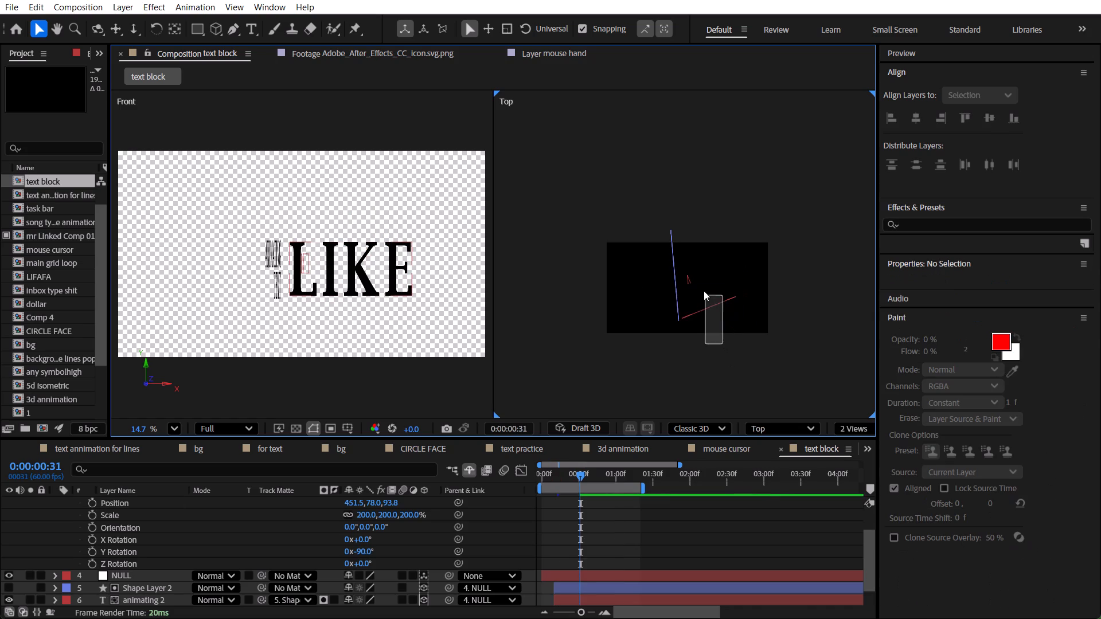
{"action": "left_click_drag", "start_coordinate": [704, 291], "coordinate": [704, 290]}
{"action": "left_click", "coordinate": [720, 379]}
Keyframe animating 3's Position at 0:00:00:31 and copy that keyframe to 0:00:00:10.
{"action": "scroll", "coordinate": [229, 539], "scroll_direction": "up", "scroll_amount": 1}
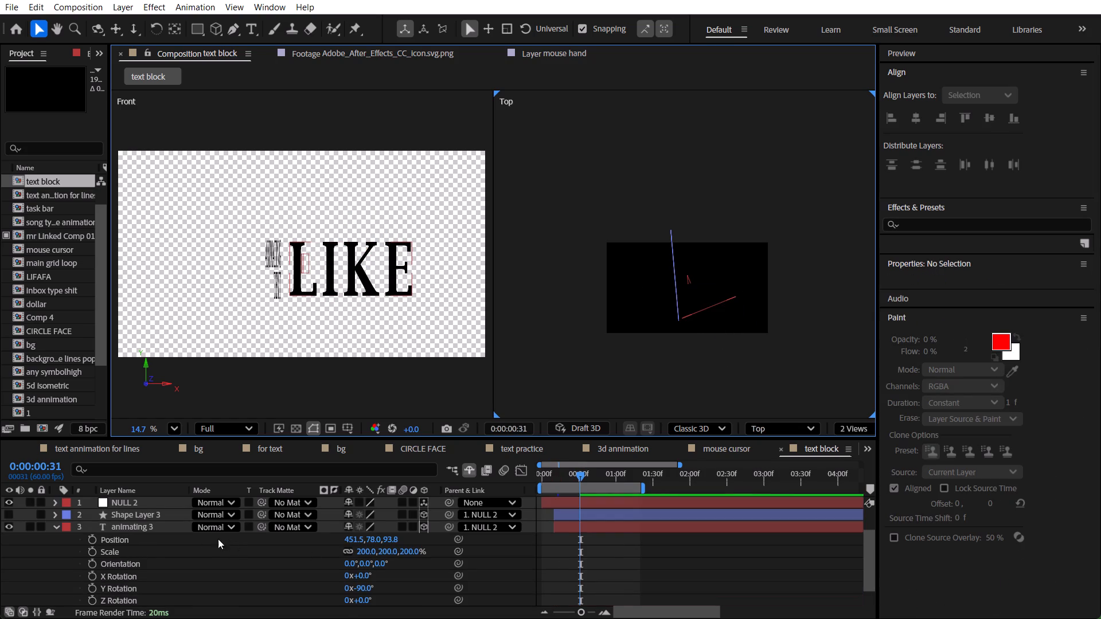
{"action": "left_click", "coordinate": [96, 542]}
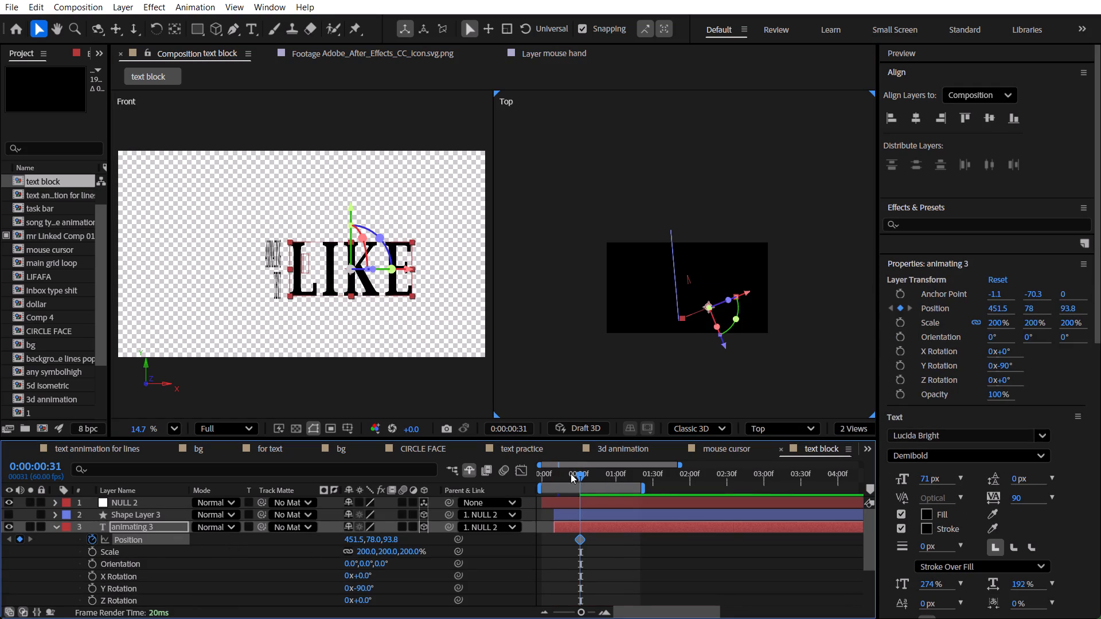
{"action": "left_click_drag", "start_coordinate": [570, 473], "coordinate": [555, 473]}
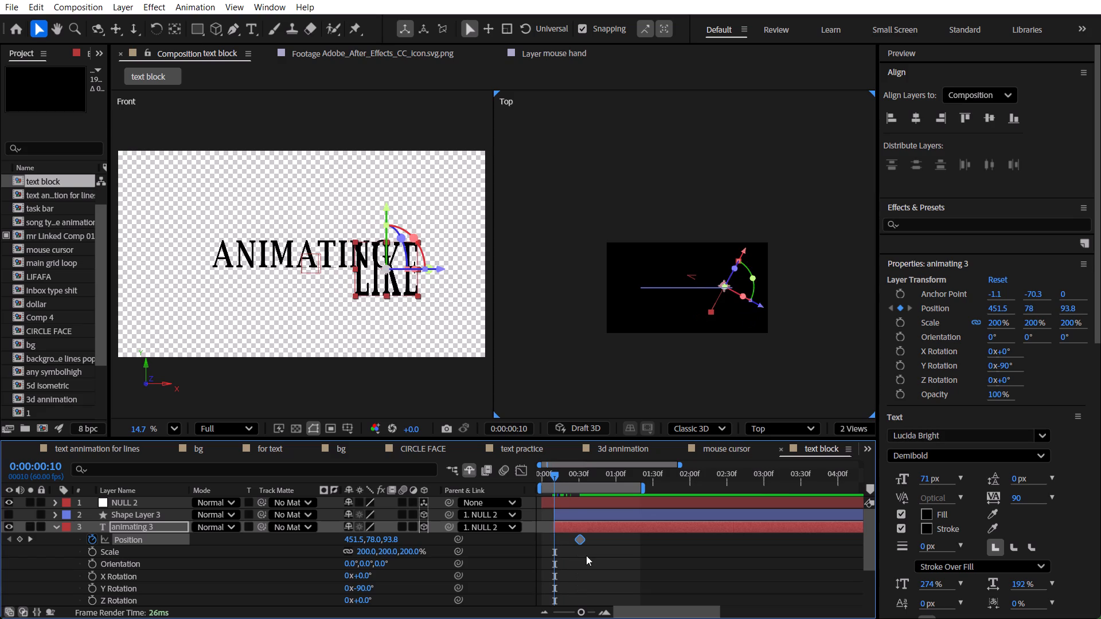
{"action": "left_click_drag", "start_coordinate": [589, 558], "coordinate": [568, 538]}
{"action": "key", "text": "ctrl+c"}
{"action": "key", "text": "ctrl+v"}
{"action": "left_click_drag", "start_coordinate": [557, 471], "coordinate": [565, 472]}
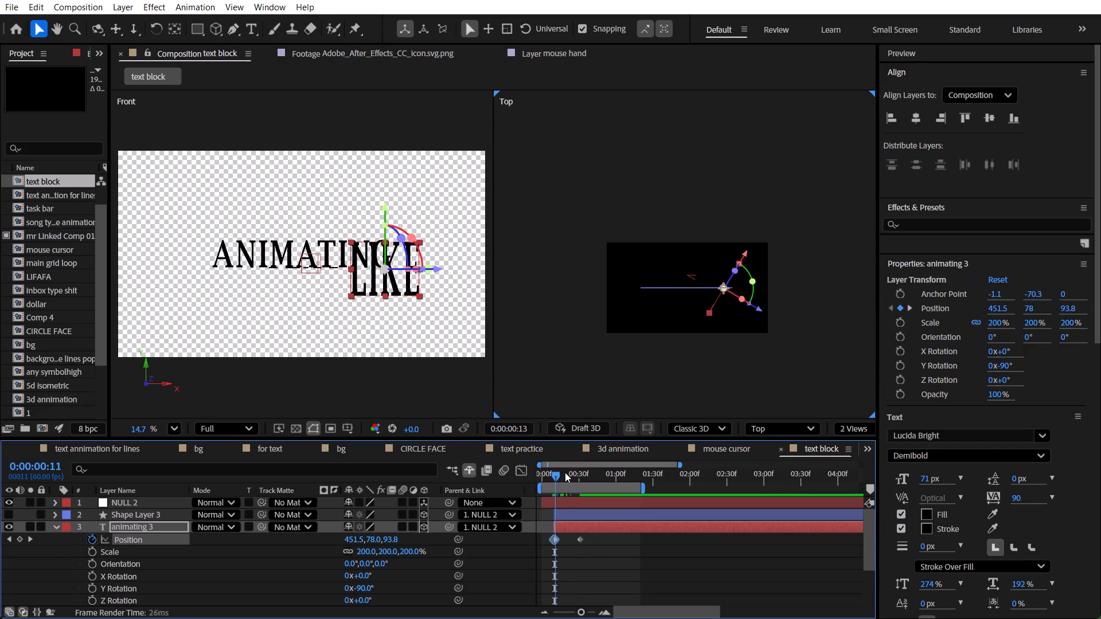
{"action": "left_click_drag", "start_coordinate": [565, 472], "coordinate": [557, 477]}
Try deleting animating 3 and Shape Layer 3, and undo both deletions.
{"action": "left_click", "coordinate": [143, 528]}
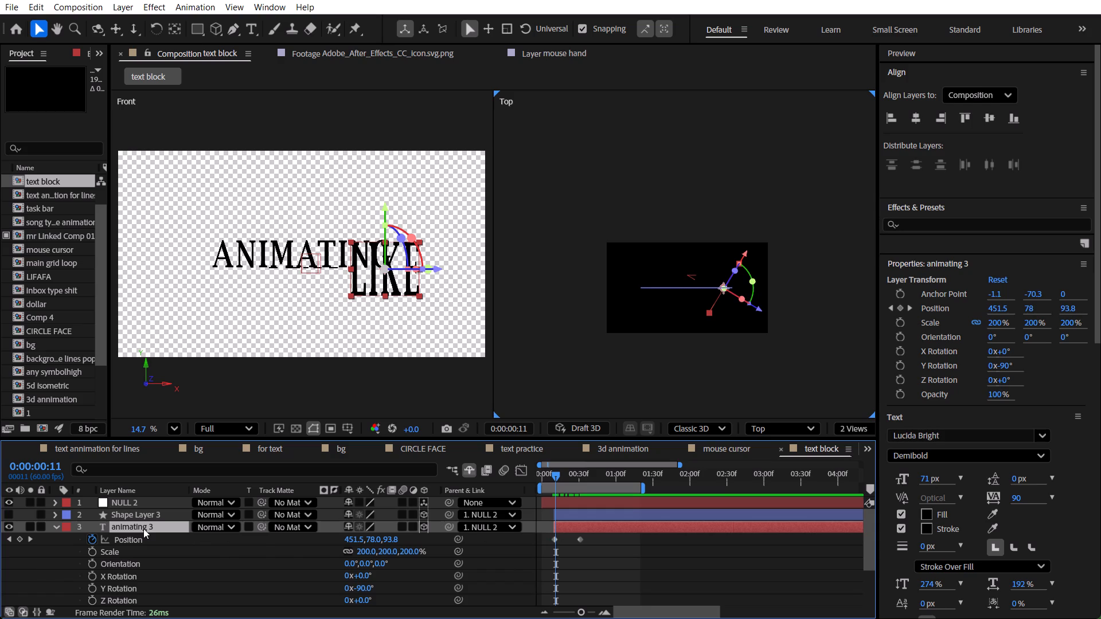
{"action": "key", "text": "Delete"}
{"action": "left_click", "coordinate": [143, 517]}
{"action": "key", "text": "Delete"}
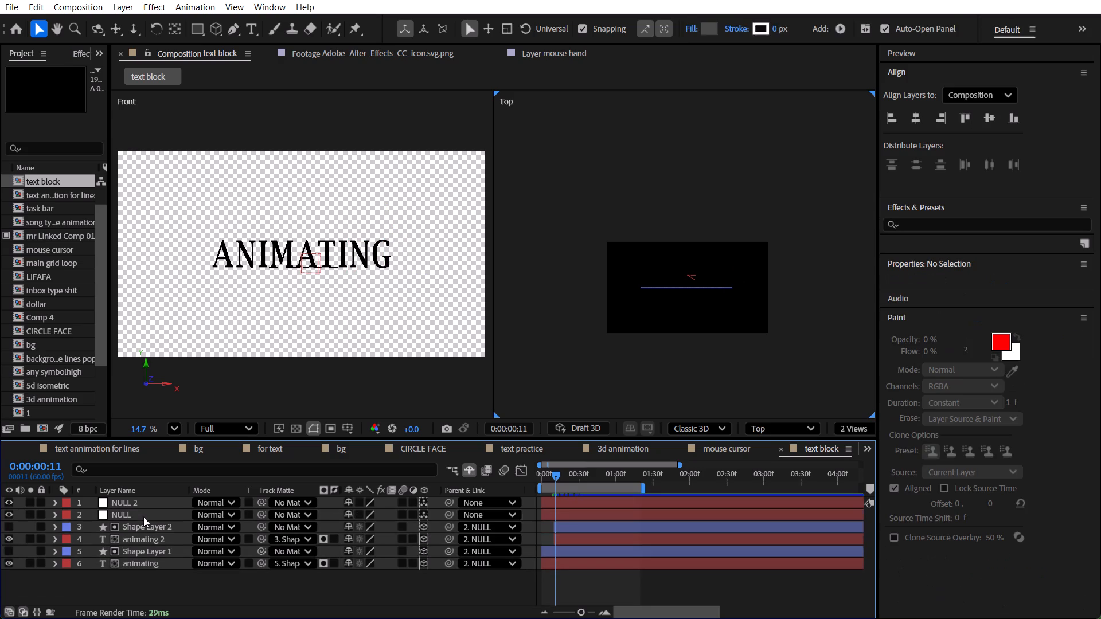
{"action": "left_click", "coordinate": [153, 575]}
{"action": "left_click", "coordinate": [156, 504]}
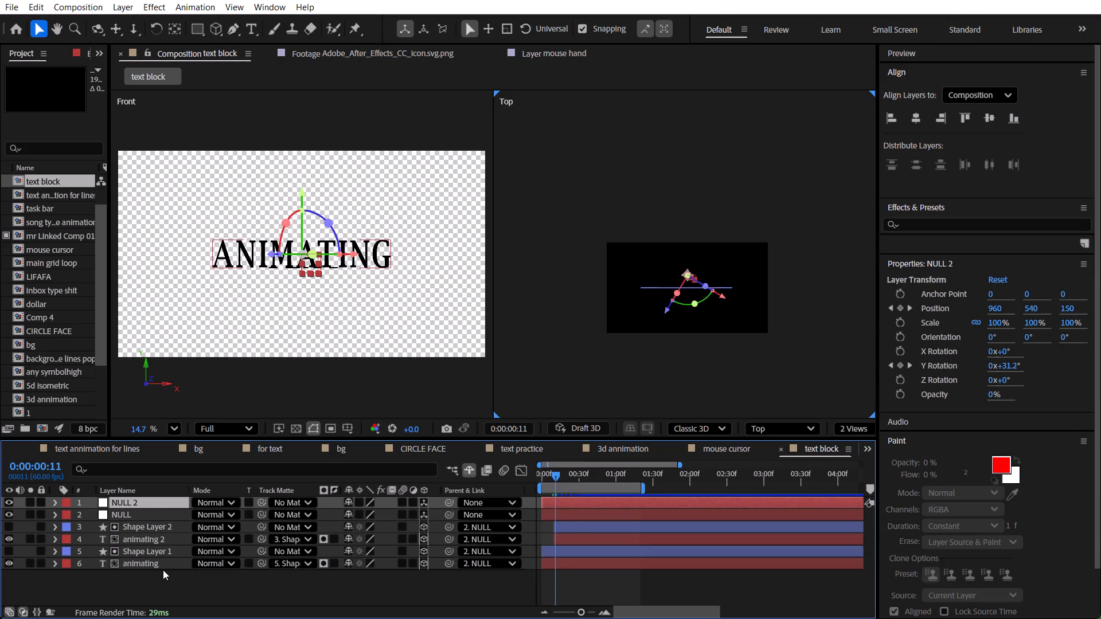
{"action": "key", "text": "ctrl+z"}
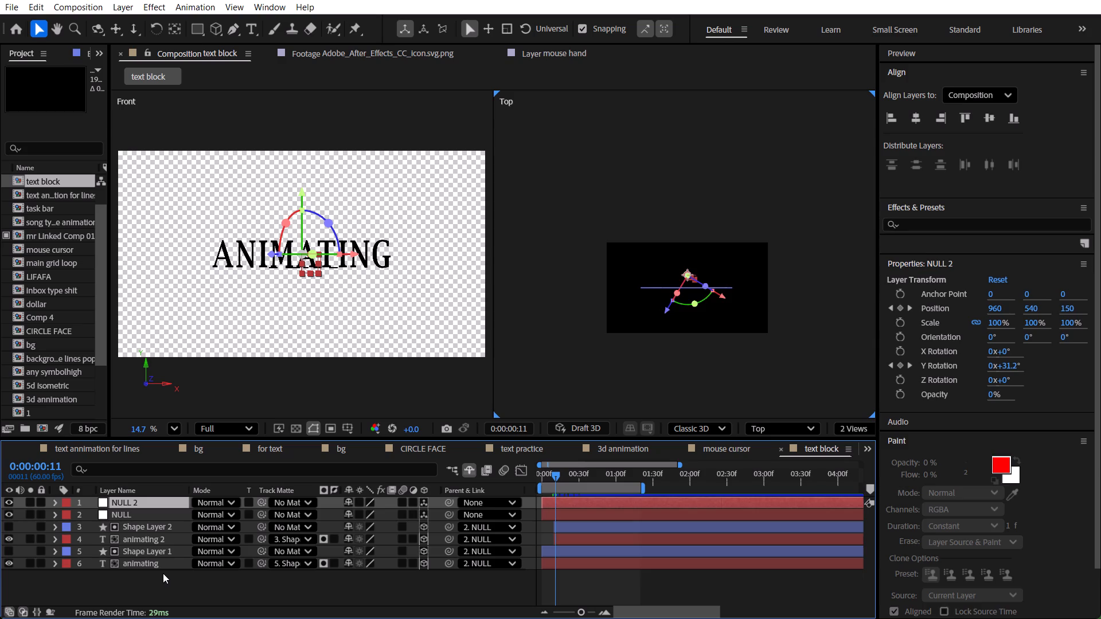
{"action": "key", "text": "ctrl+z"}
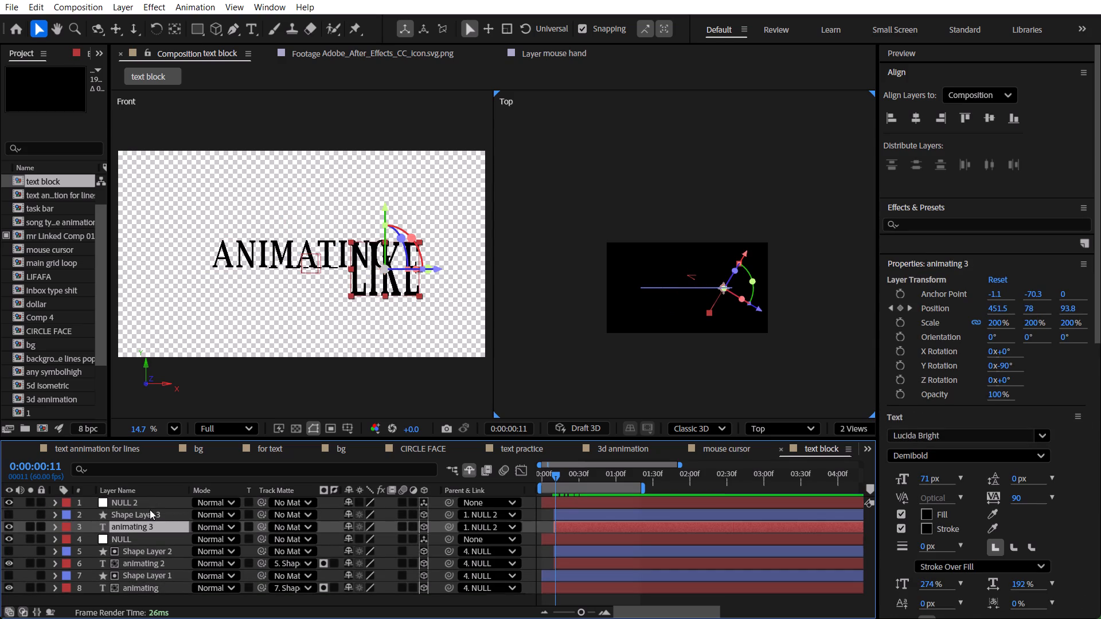
Show NULL 2's Position keyframes and inspect the faces at about 0:00:00:07.
{"action": "left_click", "coordinate": [151, 505]}
{"action": "key", "text": "p"}
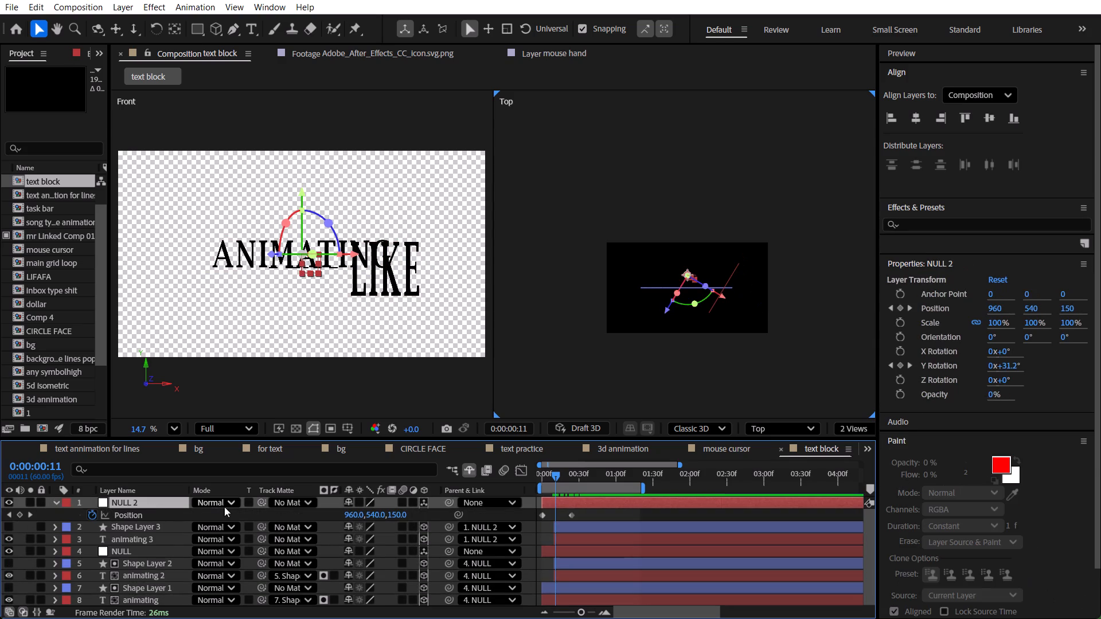
{"action": "left_click_drag", "start_coordinate": [553, 473], "coordinate": [555, 473]}
{"action": "left_click_drag", "start_coordinate": [555, 473], "coordinate": [548, 473]}
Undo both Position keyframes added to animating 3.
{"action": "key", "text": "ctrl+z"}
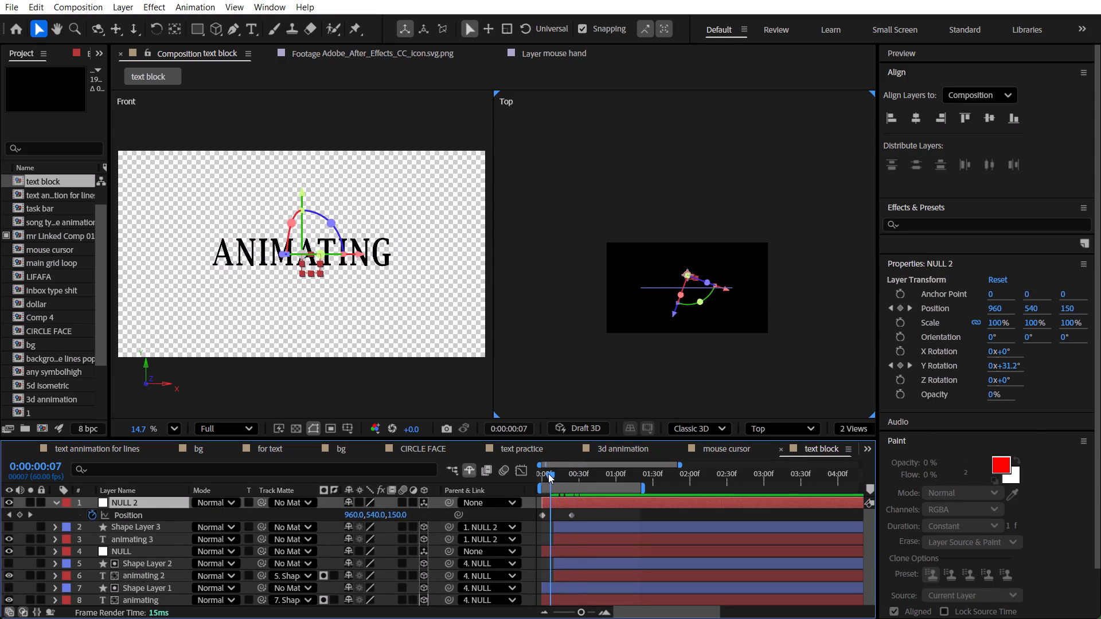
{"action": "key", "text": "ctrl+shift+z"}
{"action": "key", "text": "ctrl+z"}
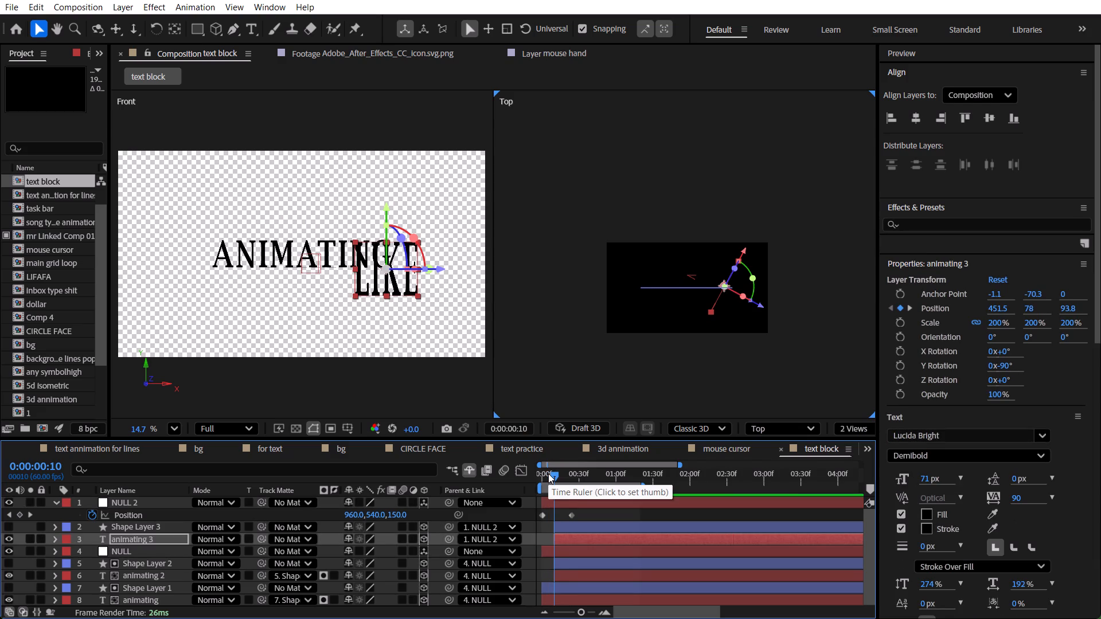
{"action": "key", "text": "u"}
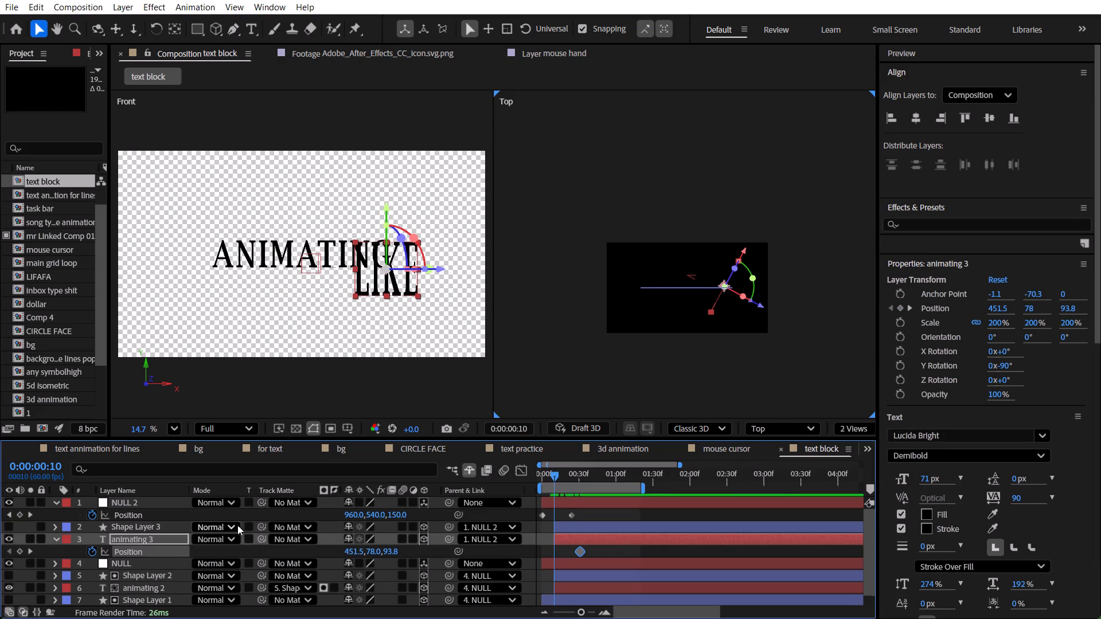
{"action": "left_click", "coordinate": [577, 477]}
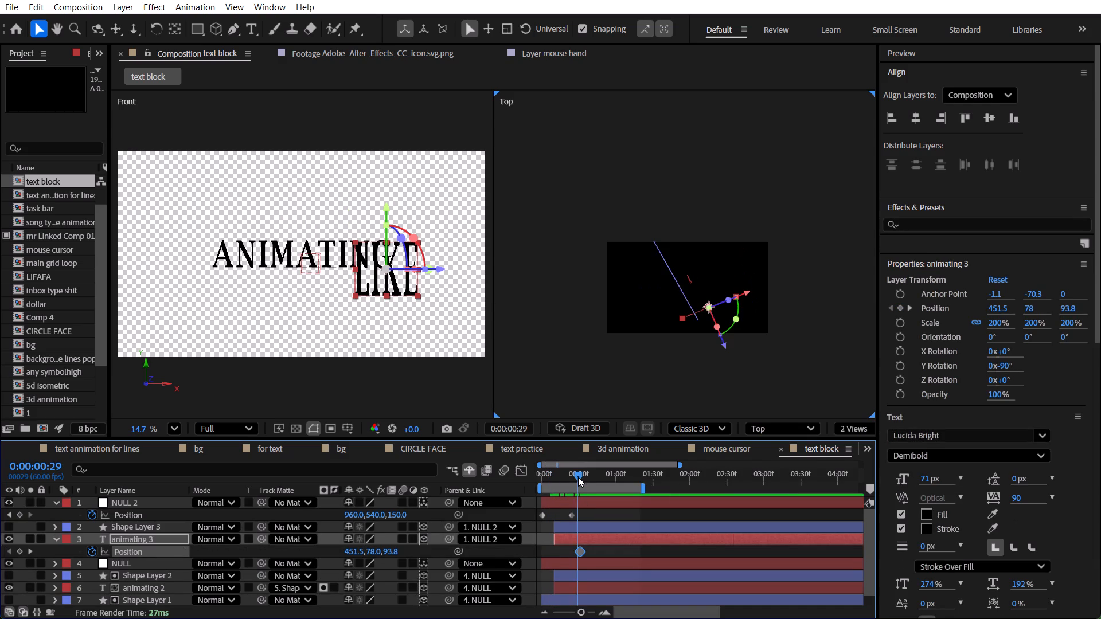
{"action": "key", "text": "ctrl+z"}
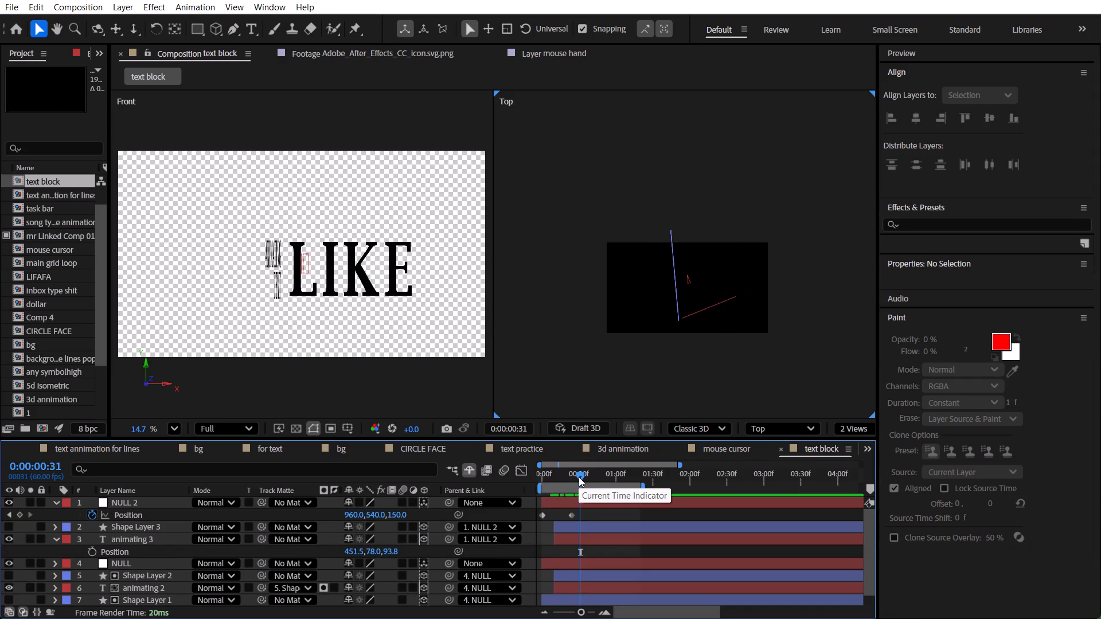
Shift the NULL 2 layer later so its second Position keyframe falls at 0:00:00:34, and scrub through the turn.
{"action": "left_click", "coordinate": [579, 477]}
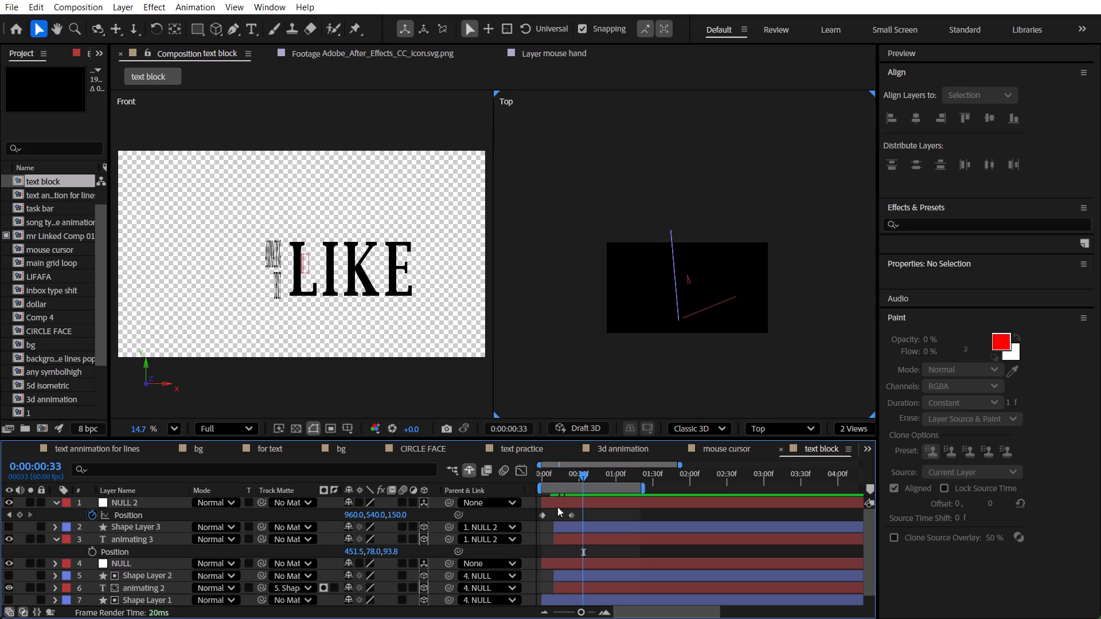
{"action": "left_click_drag", "start_coordinate": [560, 503], "coordinate": [580, 503]}
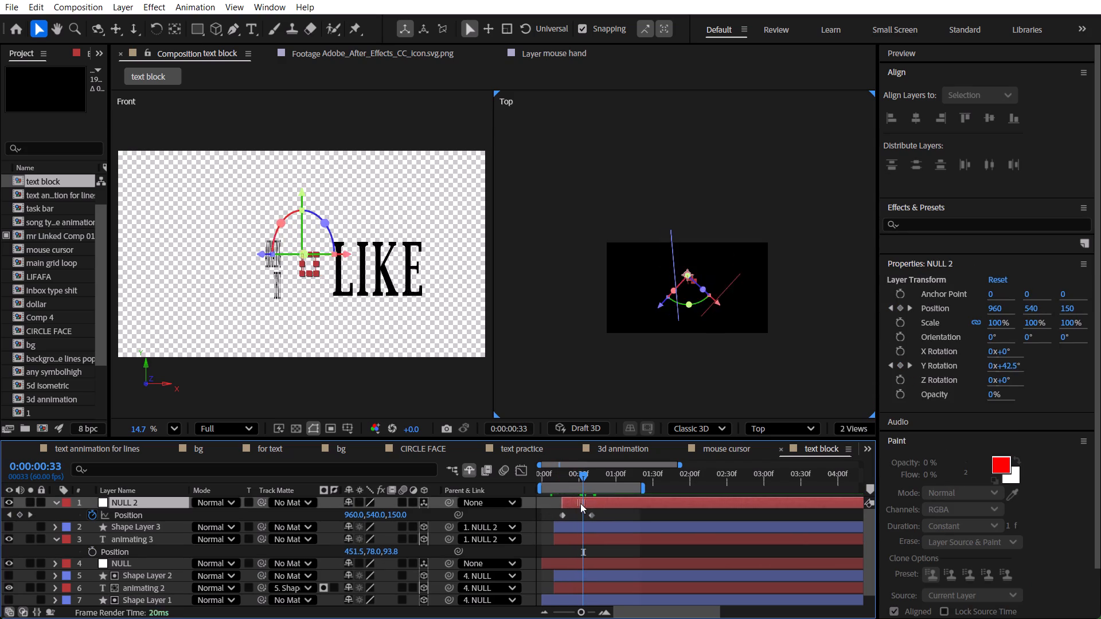
{"action": "left_click_drag", "start_coordinate": [580, 503], "coordinate": [573, 503]}
{"action": "left_click_drag", "start_coordinate": [568, 479], "coordinate": [563, 479]}
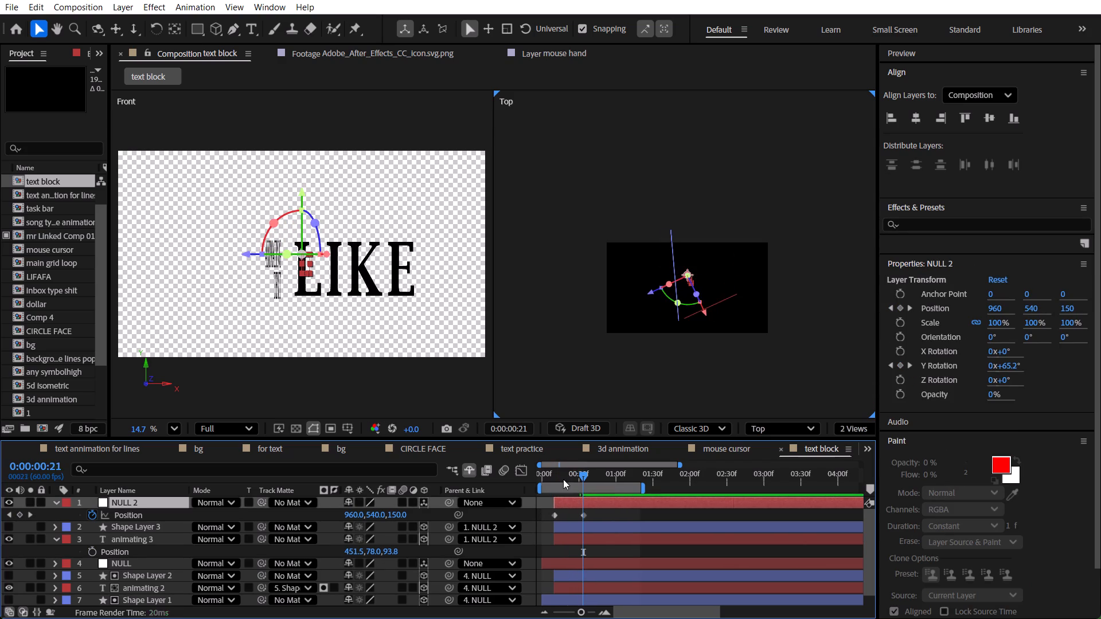
{"action": "left_click_drag", "start_coordinate": [563, 479], "coordinate": [564, 479]}
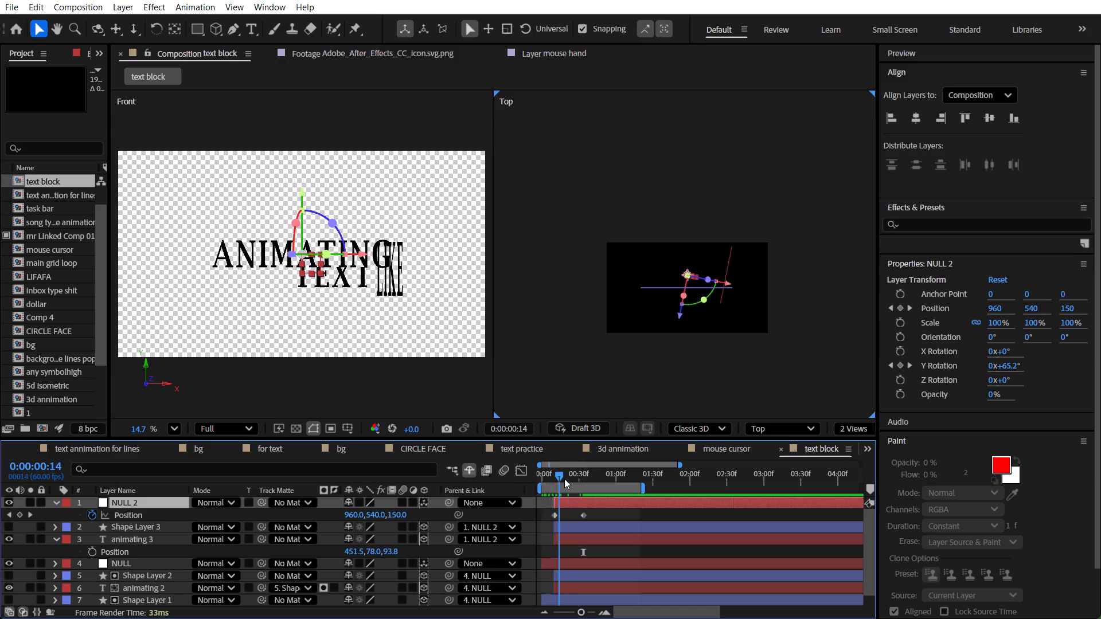
{"action": "left_click_drag", "start_coordinate": [564, 479], "coordinate": [584, 482]}
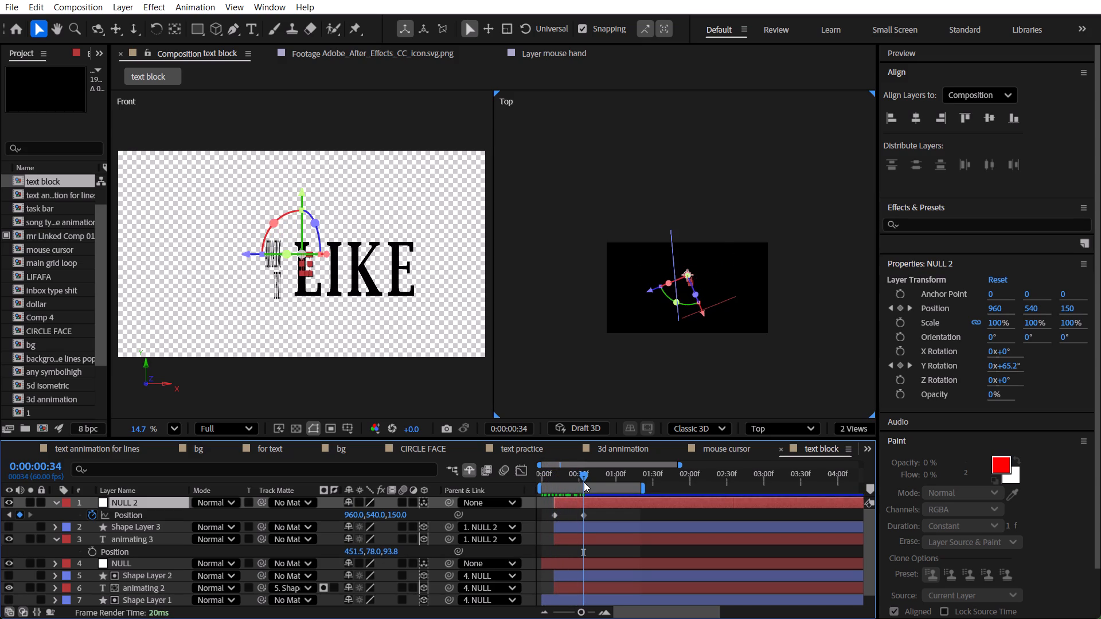
{"action": "left_click_drag", "start_coordinate": [584, 482], "coordinate": [575, 482]}
Reveal the keyframed properties of the layers, including NULL 2, NULL and animating 2.
{"action": "scroll", "coordinate": [601, 538], "scroll_direction": "down", "scroll_amount": 2}
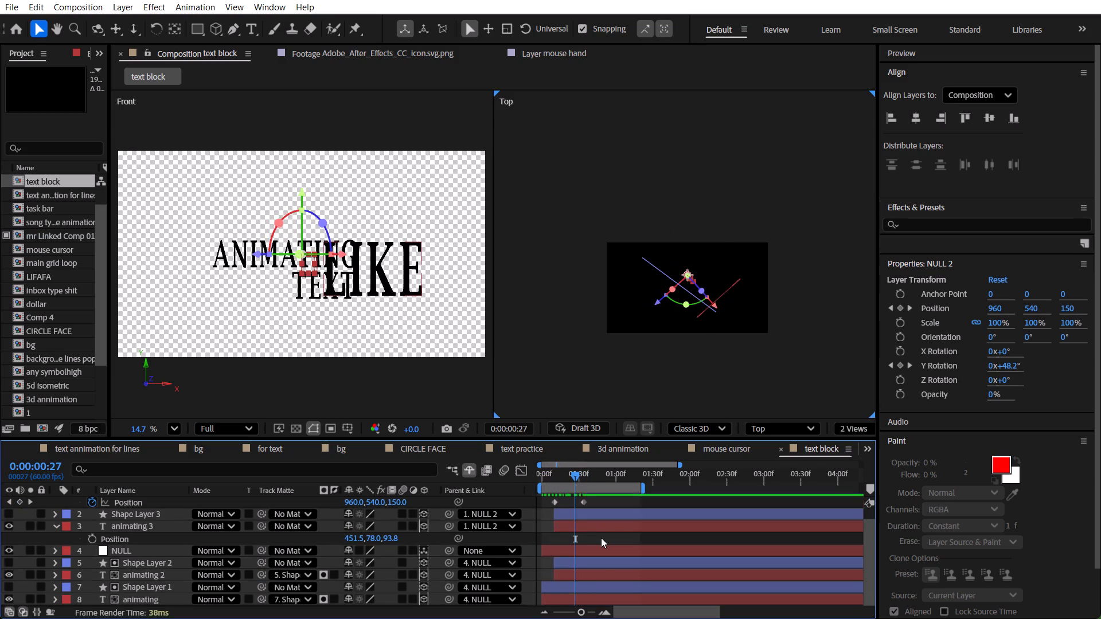
{"action": "key", "text": "u"}
{"action": "key", "text": "u"}
{"action": "scroll", "coordinate": [595, 548], "scroll_direction": "down", "scroll_amount": 7}
{"action": "key", "text": "u"}
{"action": "left_click", "coordinate": [594, 535]}
{"action": "key", "text": "u"}
{"action": "scroll", "coordinate": [596, 543], "scroll_direction": "down", "scroll_amount": 1}
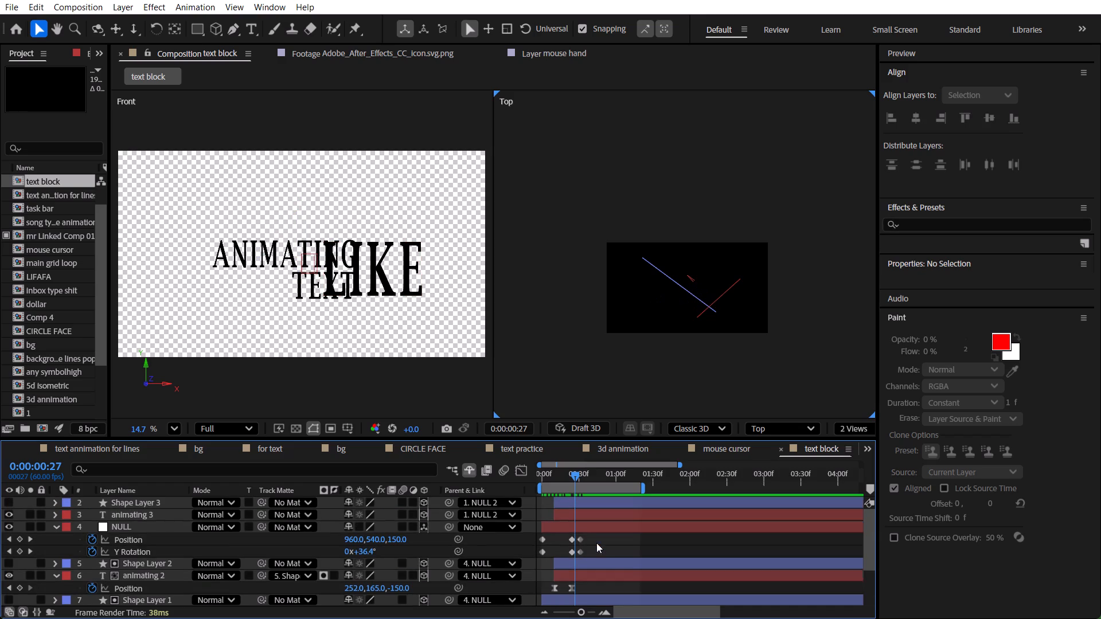
Shift the NULL 2 layer later so its first Position and Y Rotation keyframes fall at 0:00:00:24, matching NULL's second keyframes.
{"action": "left_click", "coordinate": [578, 479]}
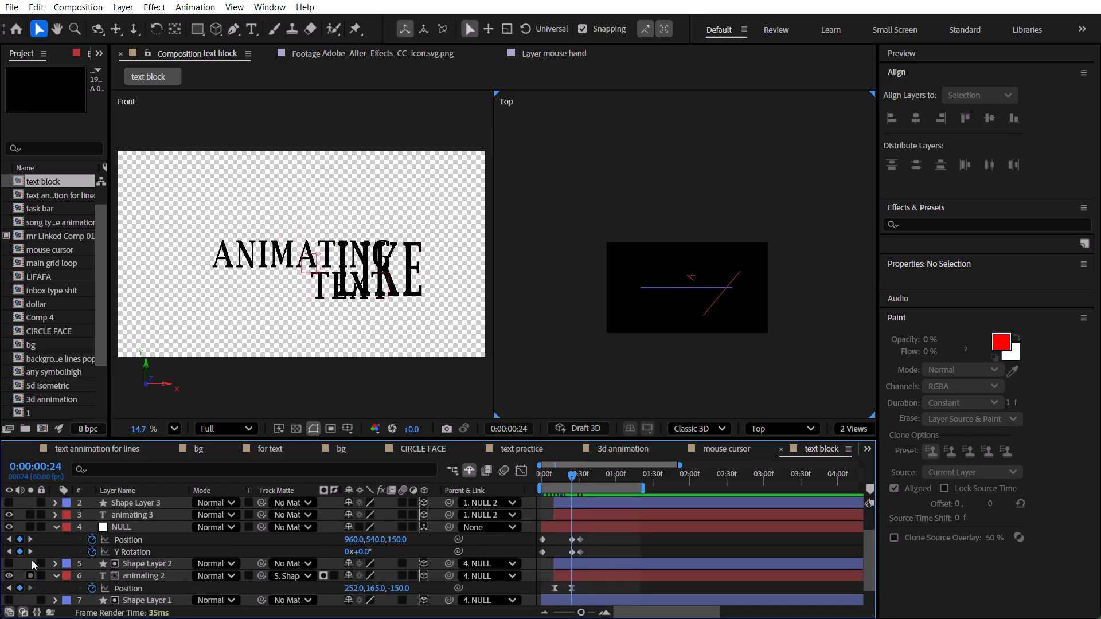
{"action": "left_click", "coordinate": [32, 542]}
{"action": "left_click", "coordinate": [12, 539]}
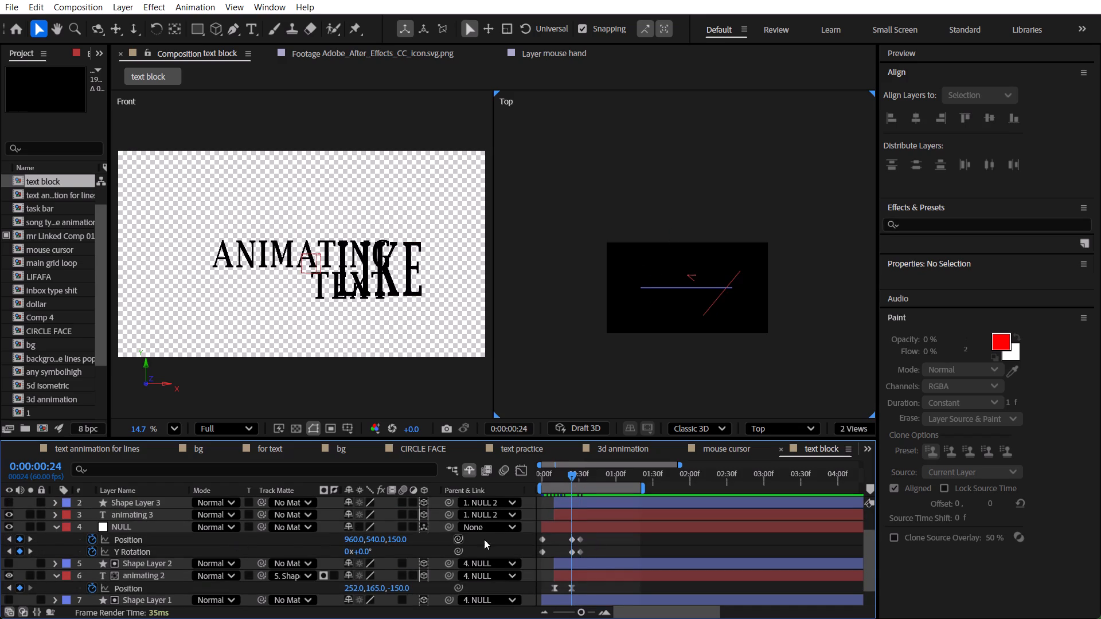
{"action": "scroll", "coordinate": [503, 542], "scroll_direction": "up", "scroll_amount": 3}
{"action": "left_click", "coordinate": [589, 502]}
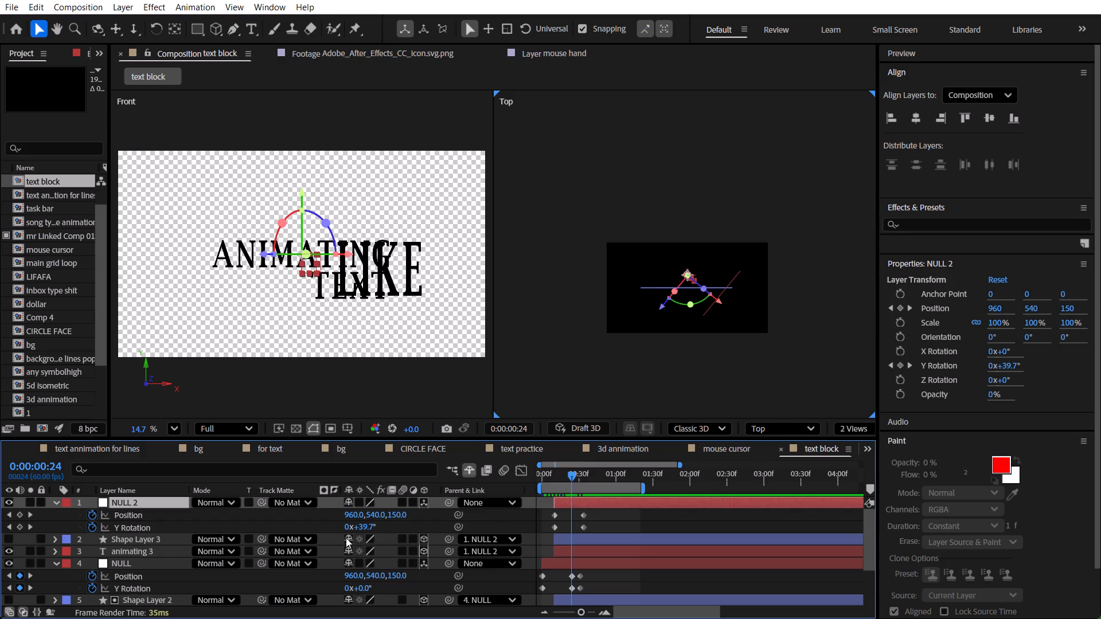
{"action": "left_click", "coordinate": [147, 552], "text": "shift"}
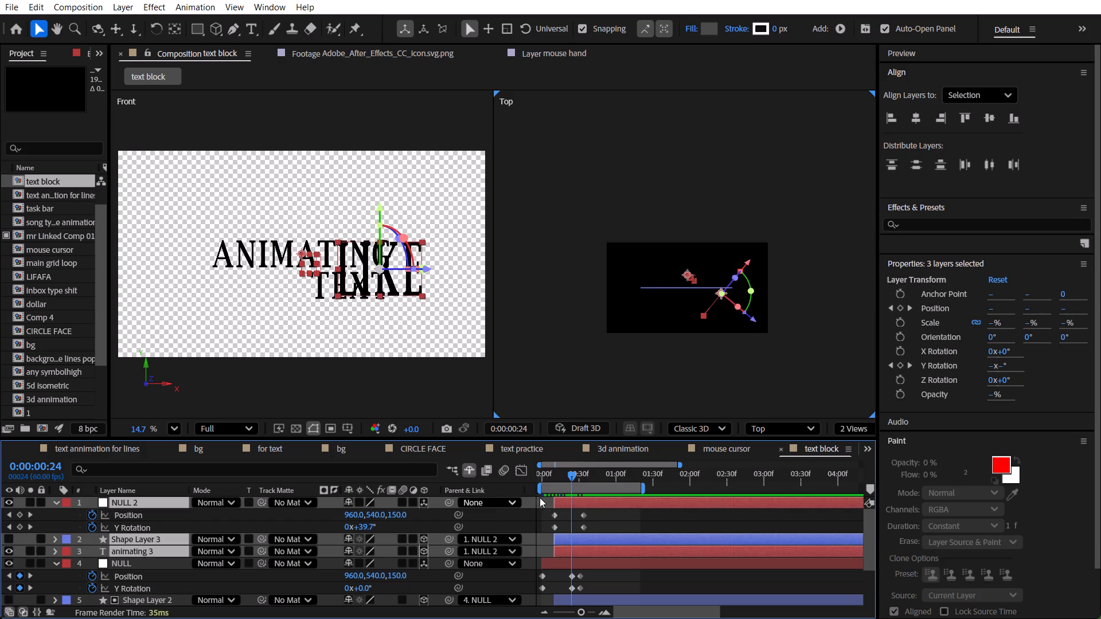
{"action": "left_click", "coordinate": [606, 522]}
{"action": "left_click_drag", "start_coordinate": [594, 505], "coordinate": [613, 505]}
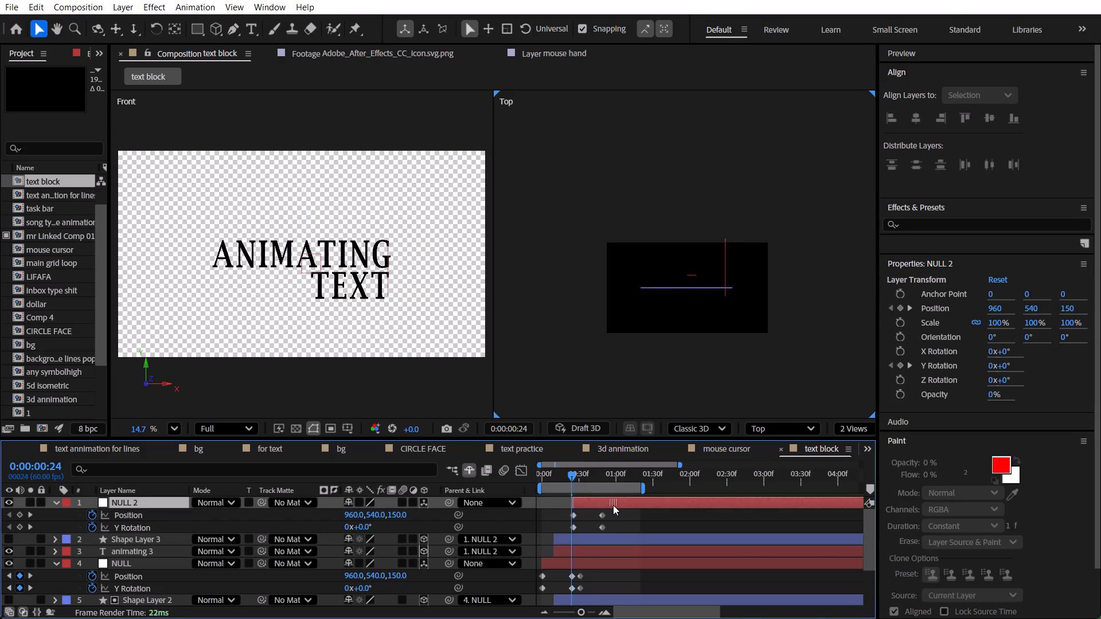
{"action": "left_click_drag", "start_coordinate": [613, 505], "coordinate": [611, 505]}
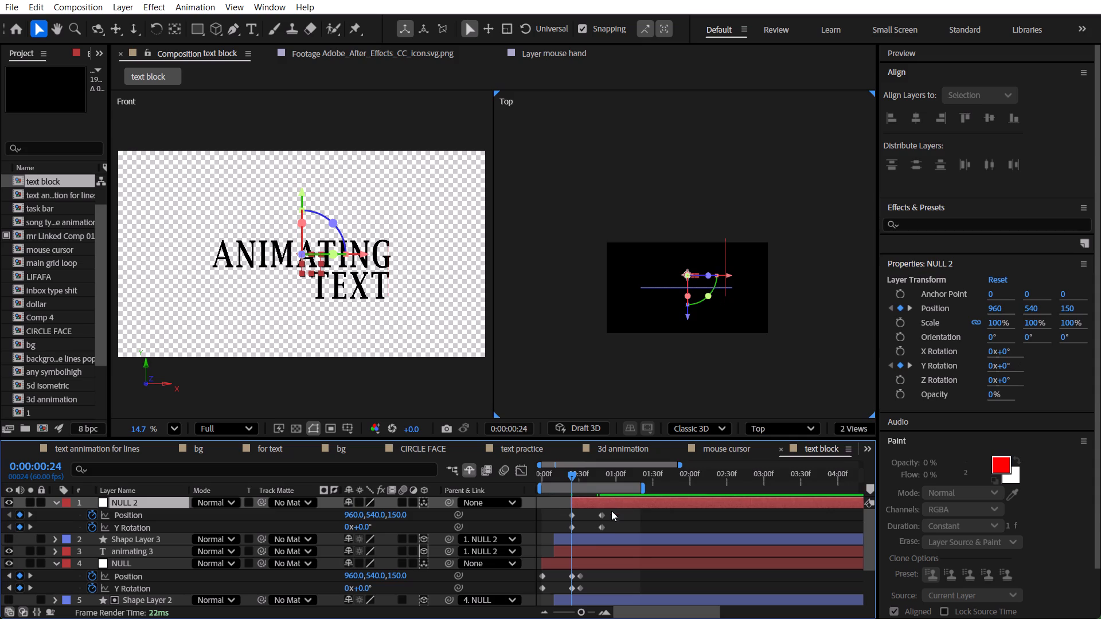
Move the animating 3 layer later so it starts together with the NULL 2 layer.
{"action": "left_click", "coordinate": [589, 550]}
{"action": "left_click_drag", "start_coordinate": [589, 550], "coordinate": [603, 550]}
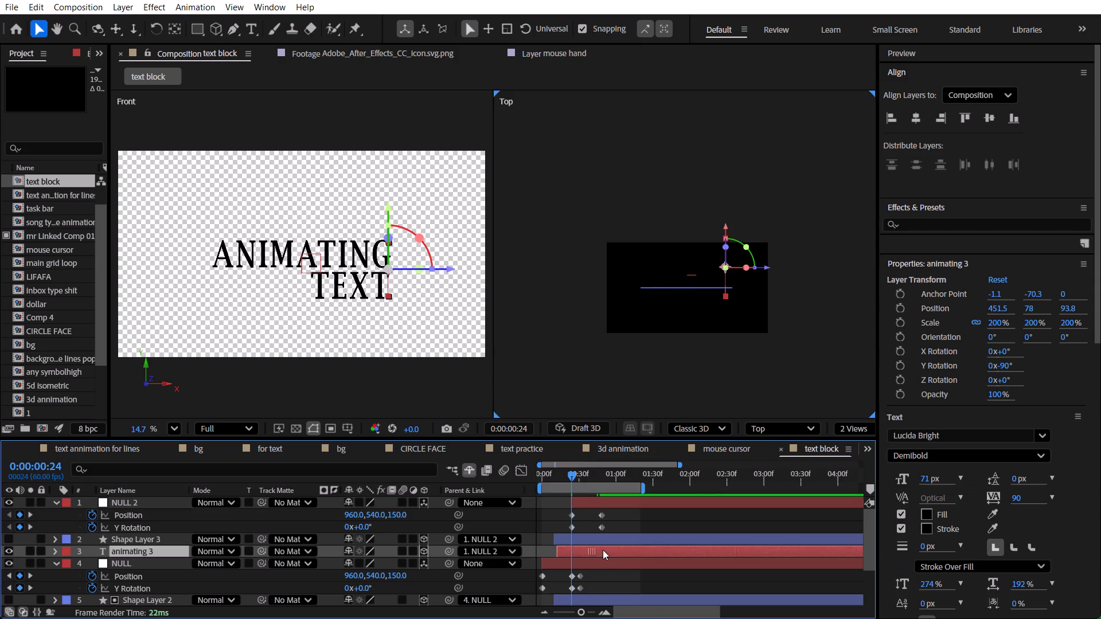
{"action": "left_click_drag", "start_coordinate": [603, 550], "coordinate": [606, 550]}
Scrub through the turn and move NULL 2's second Position and Y Rotation keyframes to 0:00:00:31, aligned with NULL's last keyframes.
{"action": "left_click_drag", "start_coordinate": [573, 477], "coordinate": [521, 471]}
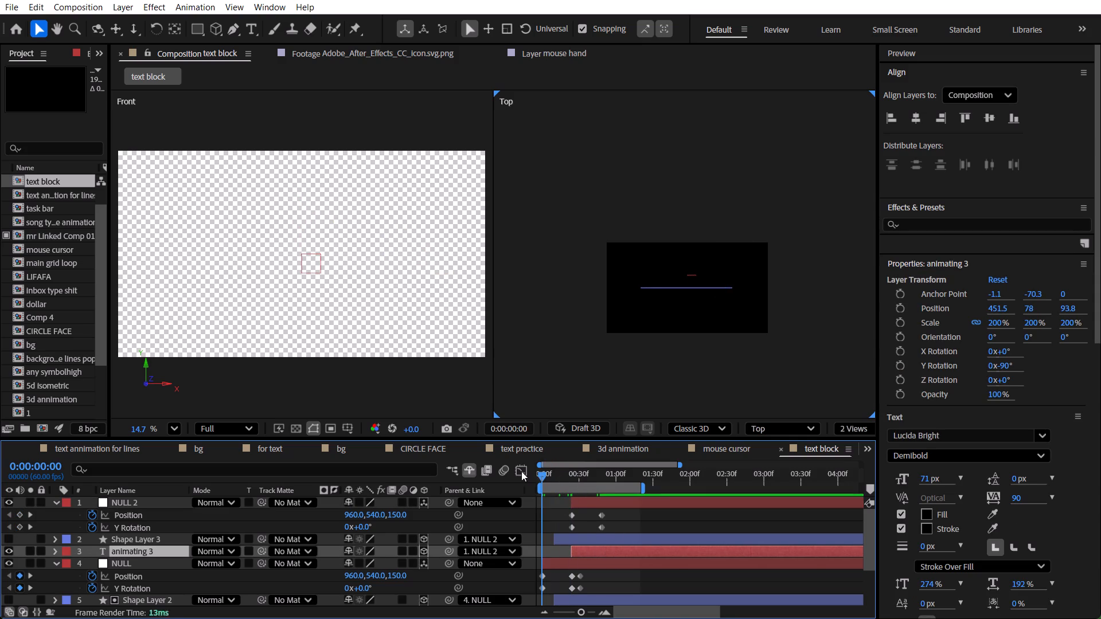
{"action": "left_click_drag", "start_coordinate": [521, 471], "coordinate": [581, 480]}
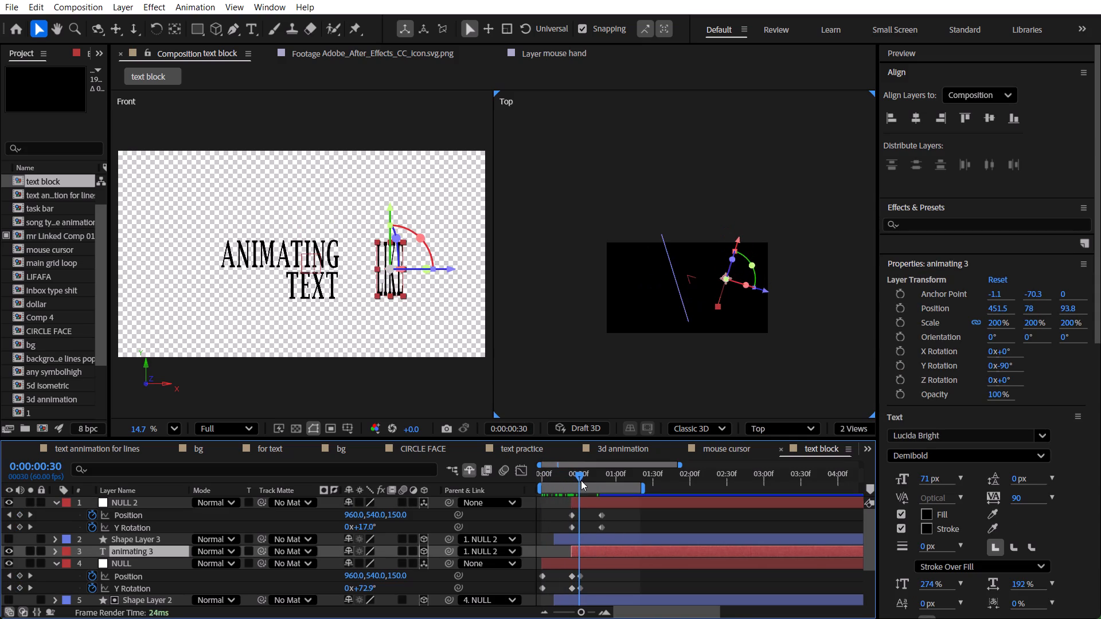
{"action": "left_click_drag", "start_coordinate": [581, 480], "coordinate": [602, 489]}
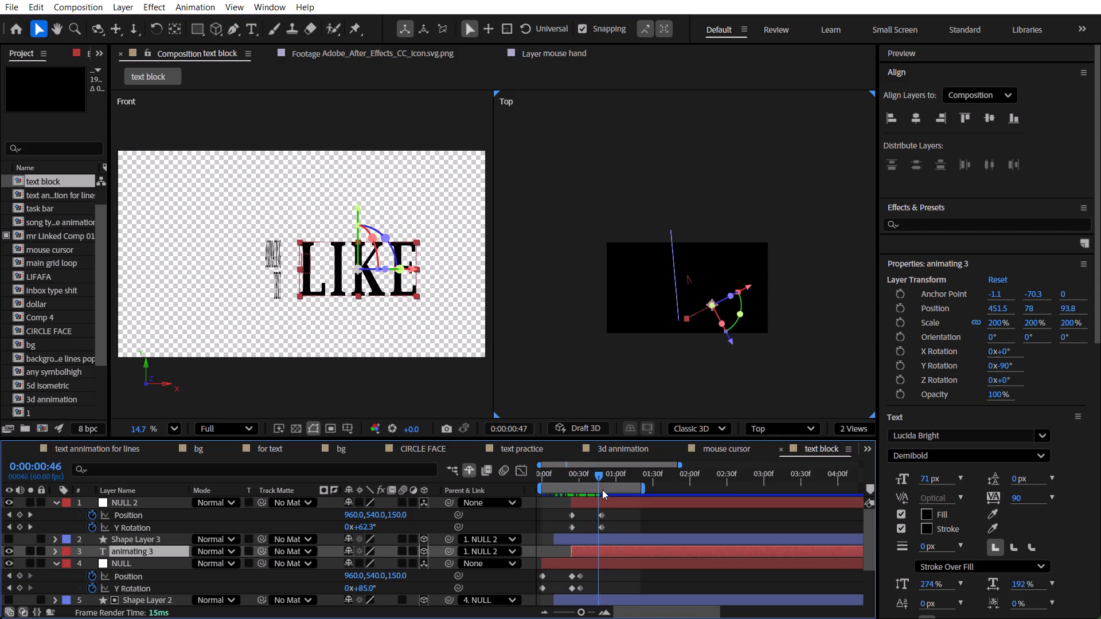
{"action": "left_click_drag", "start_coordinate": [602, 489], "coordinate": [604, 493]}
{"action": "left_click_drag", "start_coordinate": [614, 529], "coordinate": [595, 515]}
{"action": "left_click_drag", "start_coordinate": [603, 516], "coordinate": [586, 514]}
{"action": "left_click", "coordinate": [584, 472]}
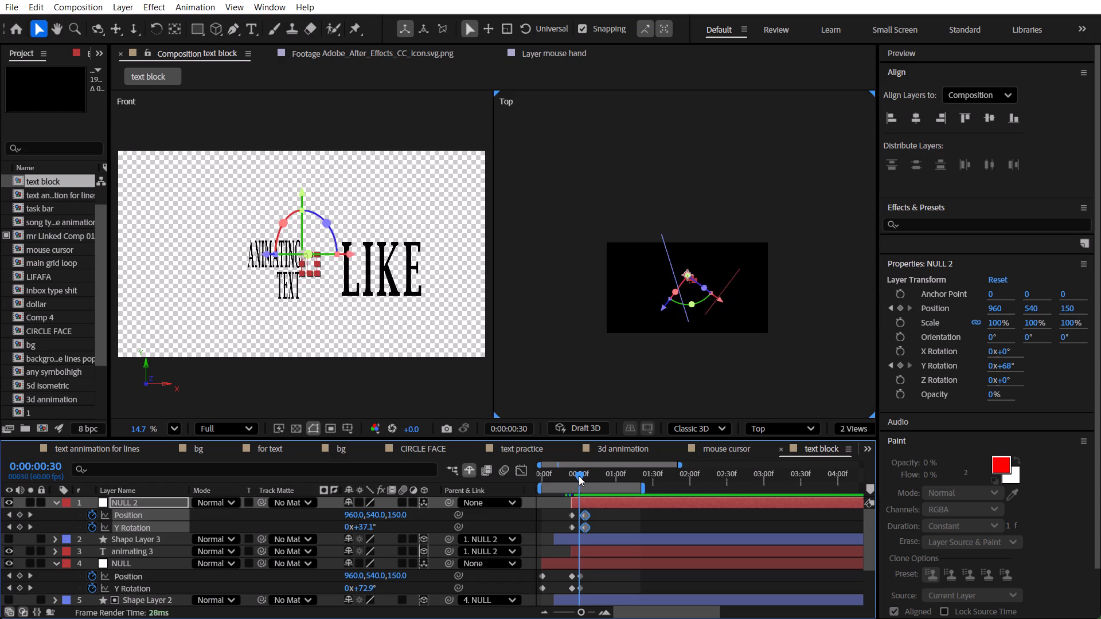
{"action": "left_click", "coordinate": [9, 576]}
{"action": "left_click", "coordinate": [586, 513]}
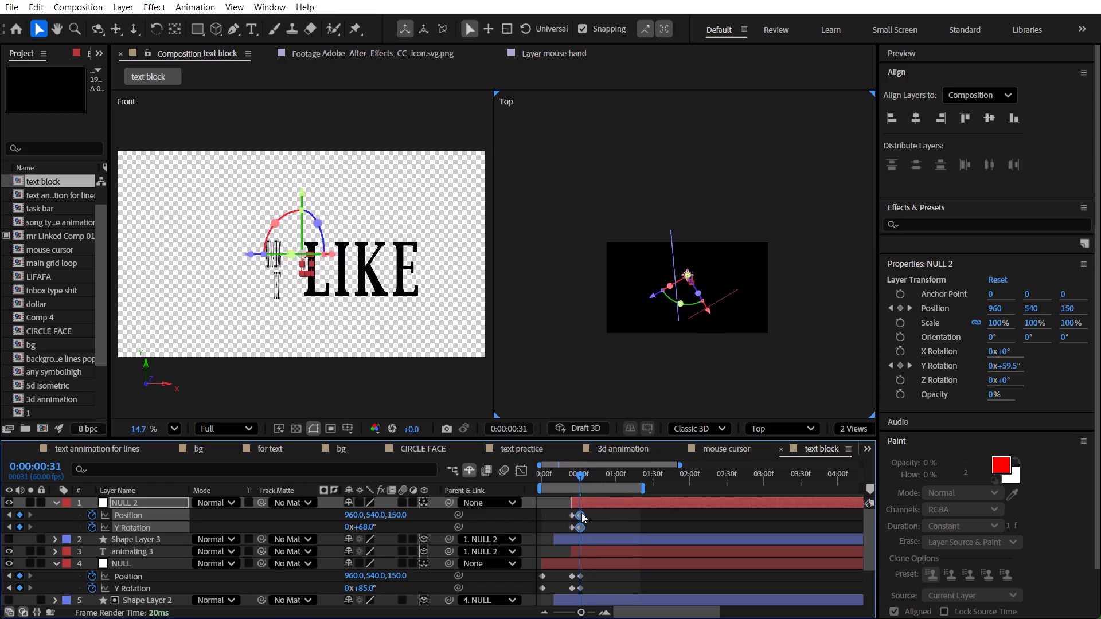
Preview the animation from the start and scrub through the turn from "animating text" to "like".
{"action": "left_click_drag", "start_coordinate": [580, 481], "coordinate": [545, 478]}
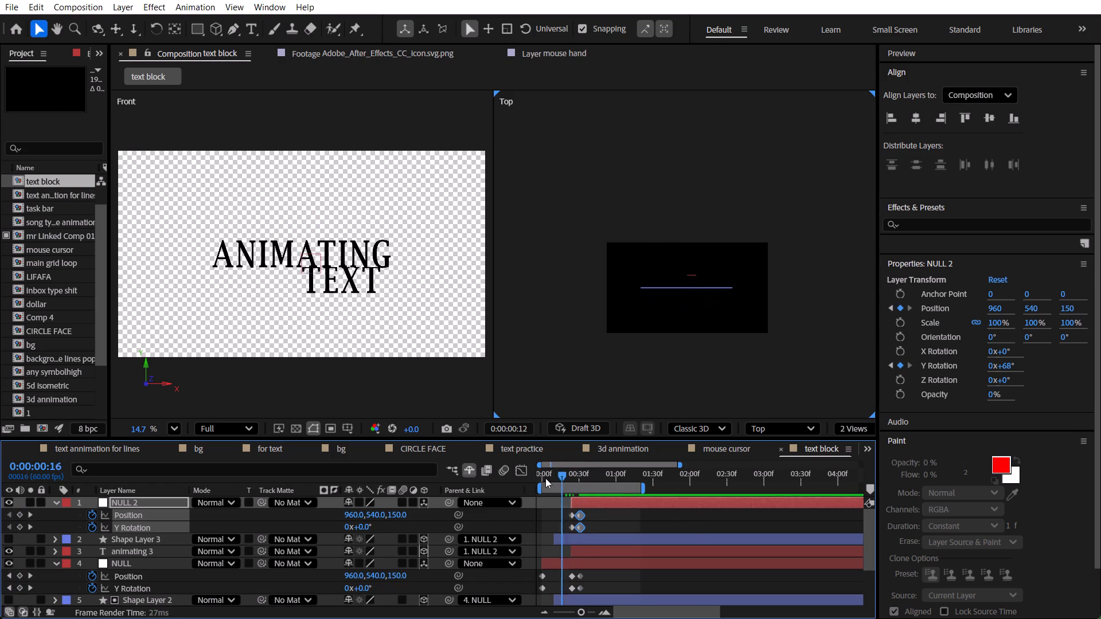
{"action": "left_click_drag", "start_coordinate": [545, 478], "coordinate": [516, 476]}
{"action": "key", "text": "space"}
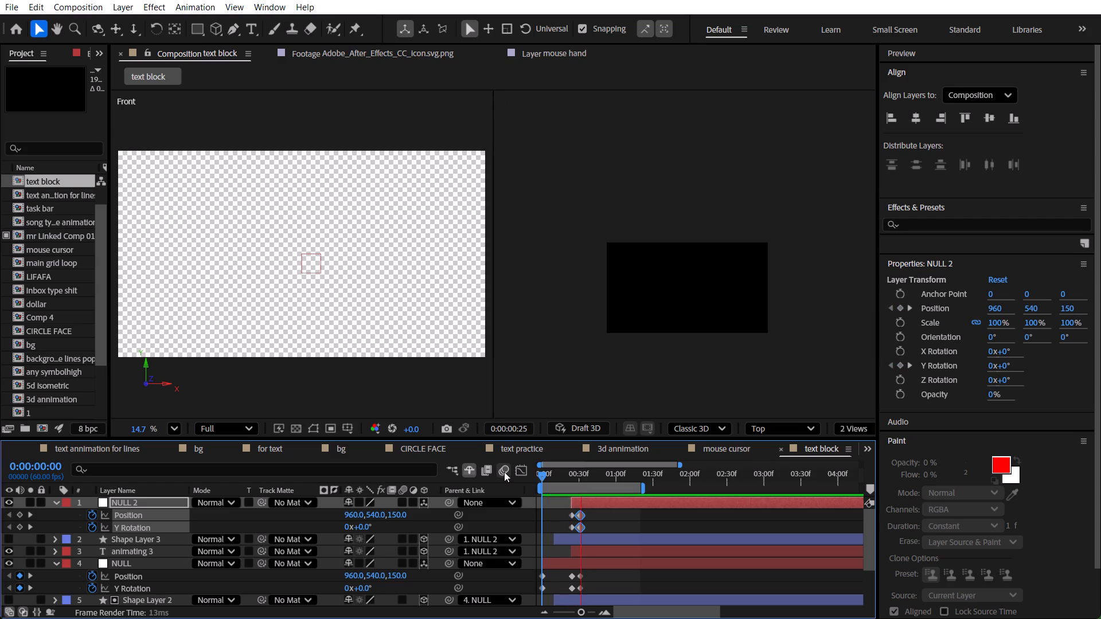
{"action": "left_click", "coordinate": [663, 526]}
{"action": "key", "text": "space"}
{"action": "left_click_drag", "start_coordinate": [567, 481], "coordinate": [536, 477]}
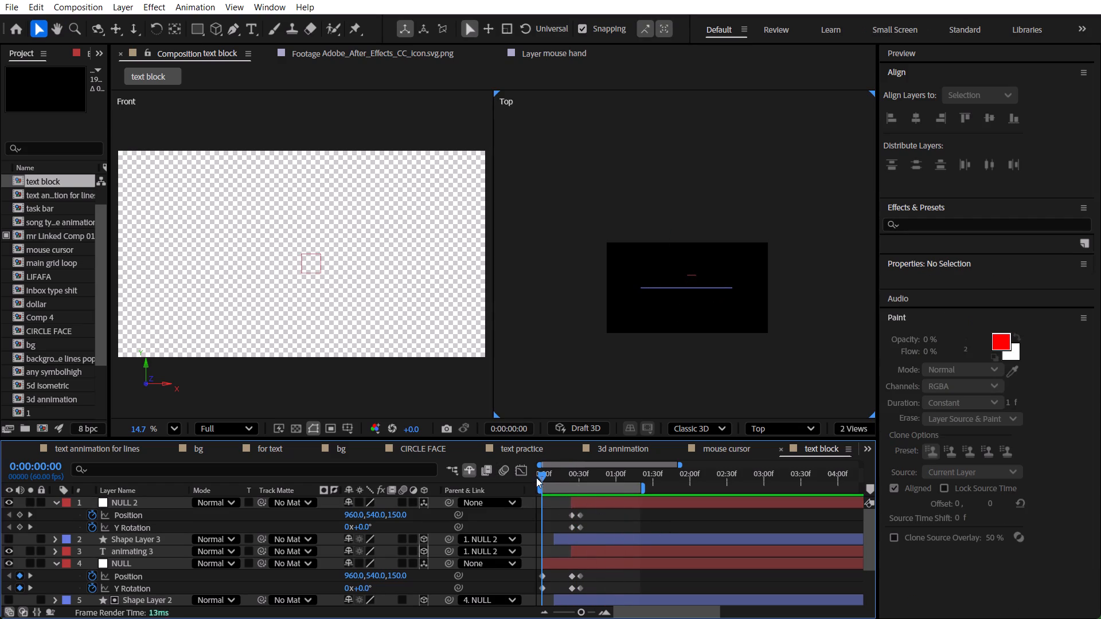
{"action": "left_click_drag", "start_coordinate": [536, 477], "coordinate": [579, 487]}
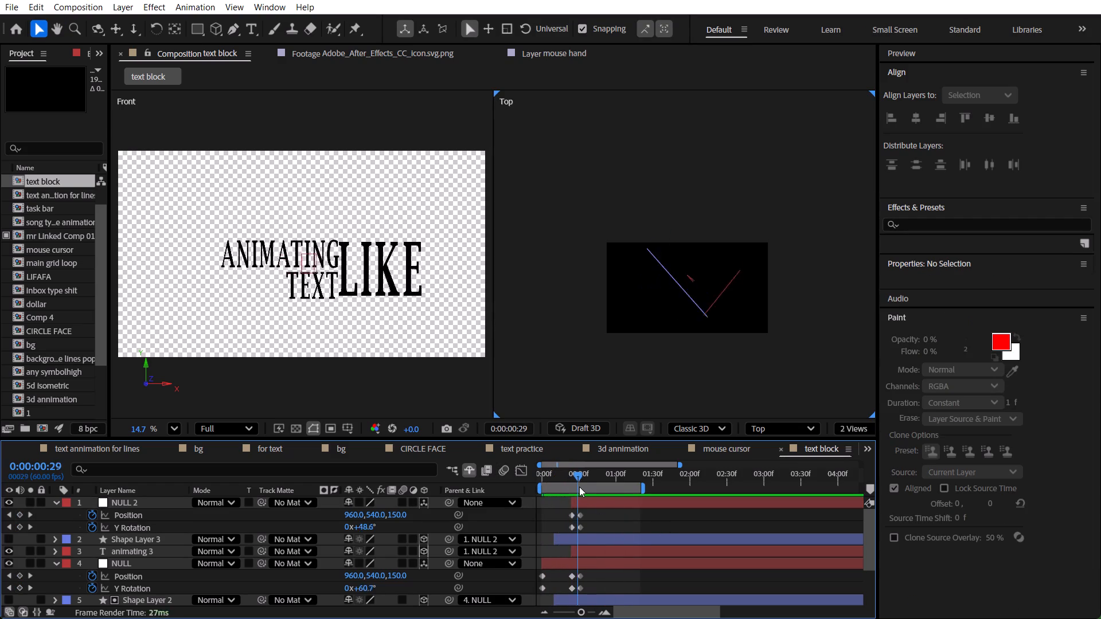
{"action": "left_click_drag", "start_coordinate": [579, 487], "coordinate": [583, 488]}
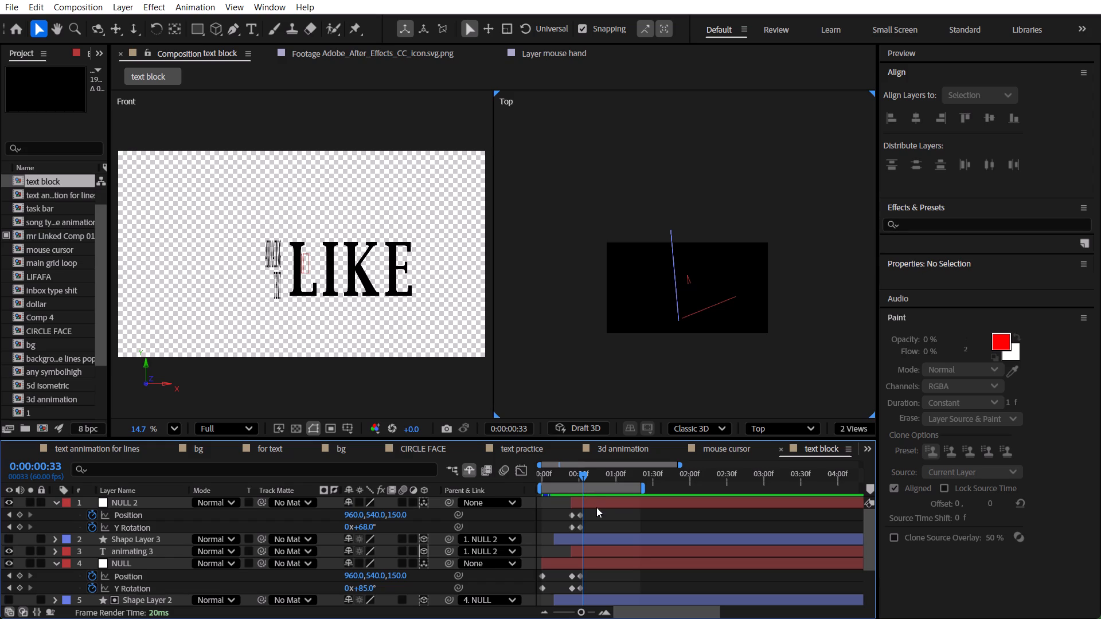
Collapse the revealed keyframed properties of all the layers in the timeline.
{"action": "scroll", "coordinate": [596, 509], "scroll_direction": "down", "scroll_amount": 1}
{"action": "scroll", "coordinate": [594, 509], "scroll_direction": "up", "scroll_amount": 3}
{"action": "scroll", "coordinate": [270, 518], "scroll_direction": "up", "scroll_amount": 3}
{"action": "key", "text": "u"}
{"action": "left_click", "coordinate": [186, 599]}
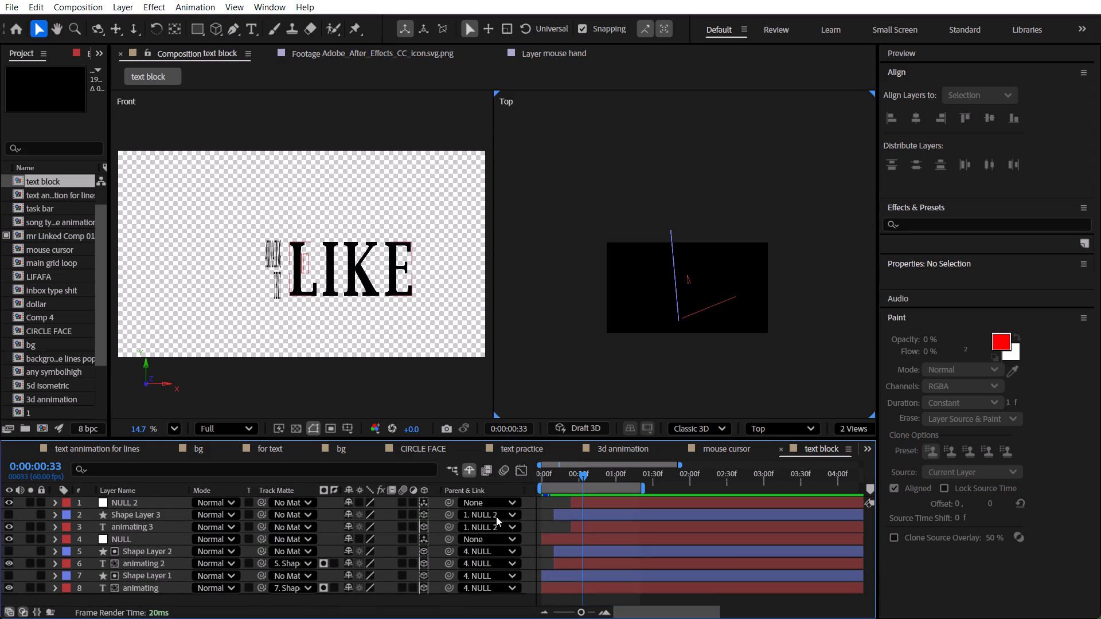
Set animating 3's Scale to 175% at 0:00:00:23 and add its first Scale keyframe there.
{"action": "left_click", "coordinate": [578, 476]}
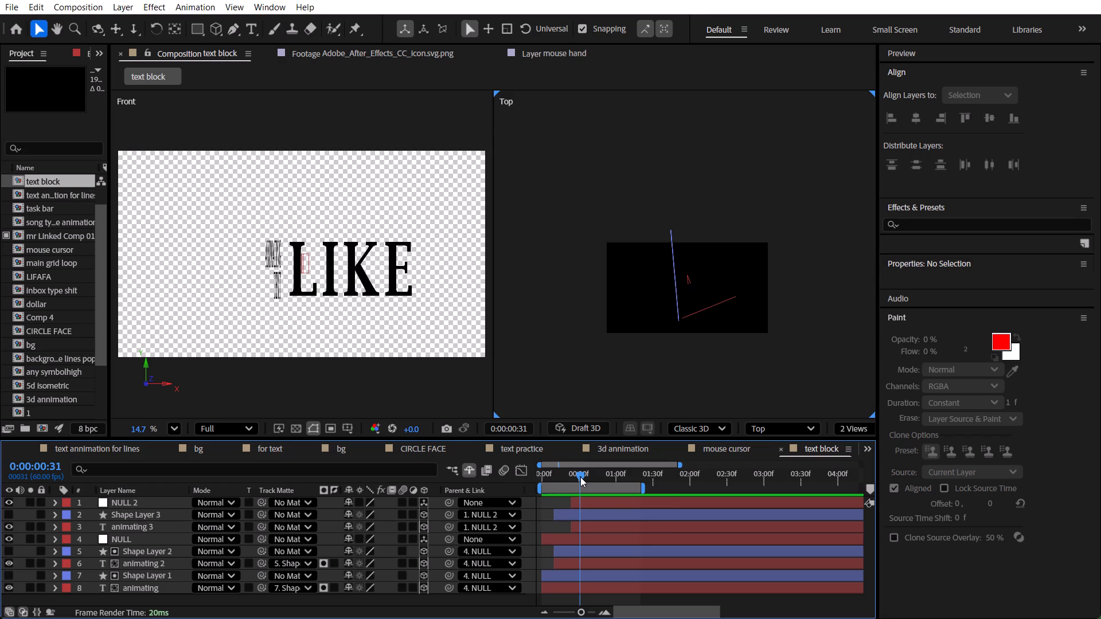
{"action": "left_click", "coordinate": [598, 523]}
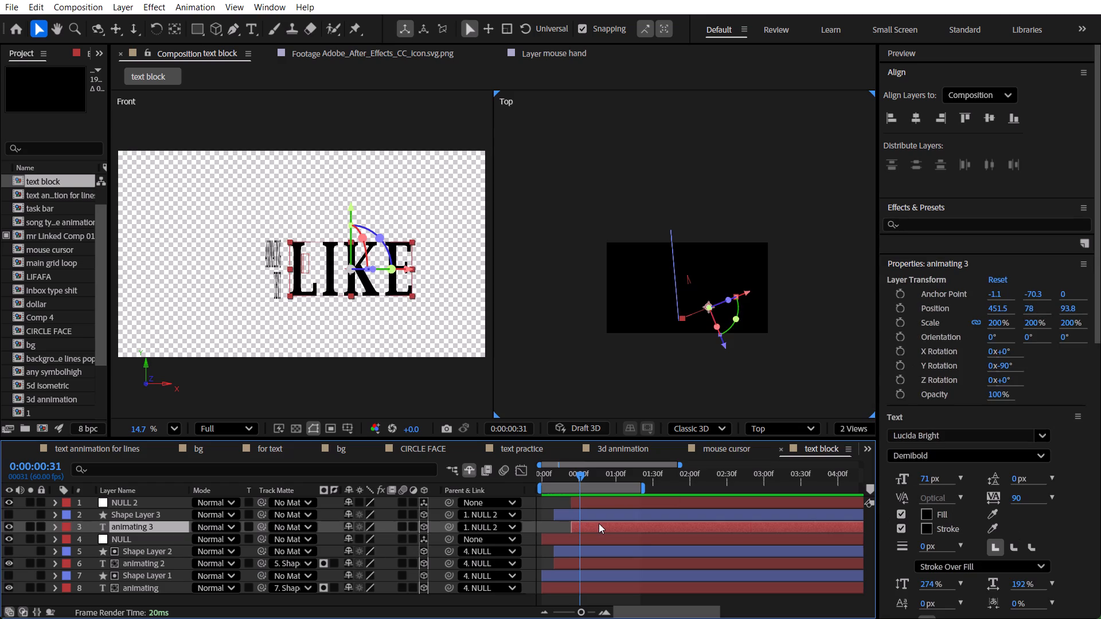
{"action": "key", "text": "u"}
{"action": "key", "text": "u"}
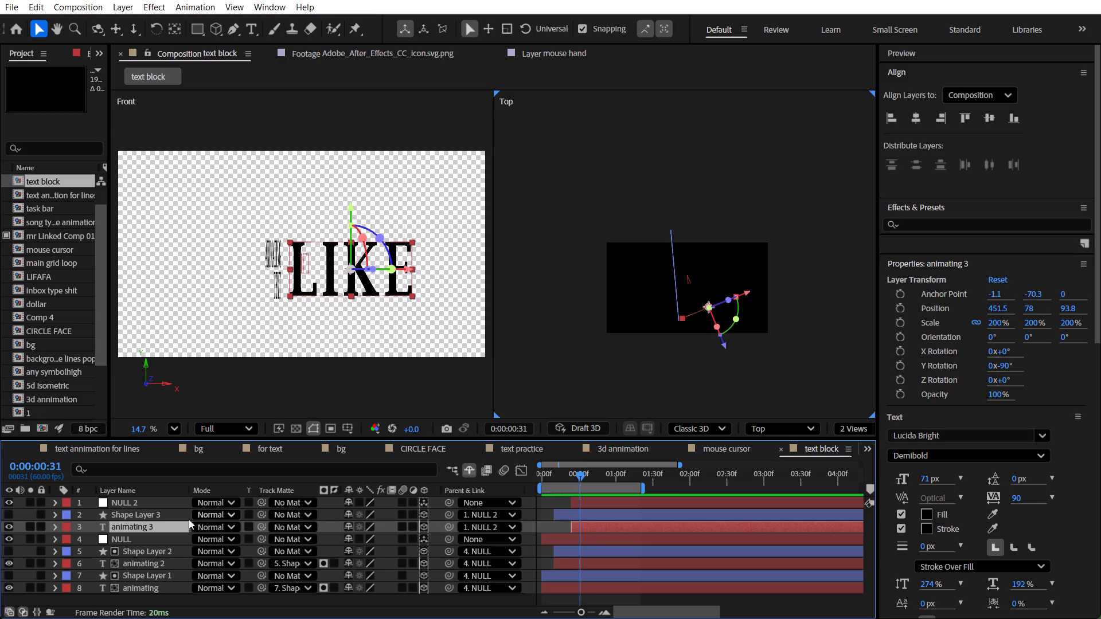
{"action": "key", "text": "s"}
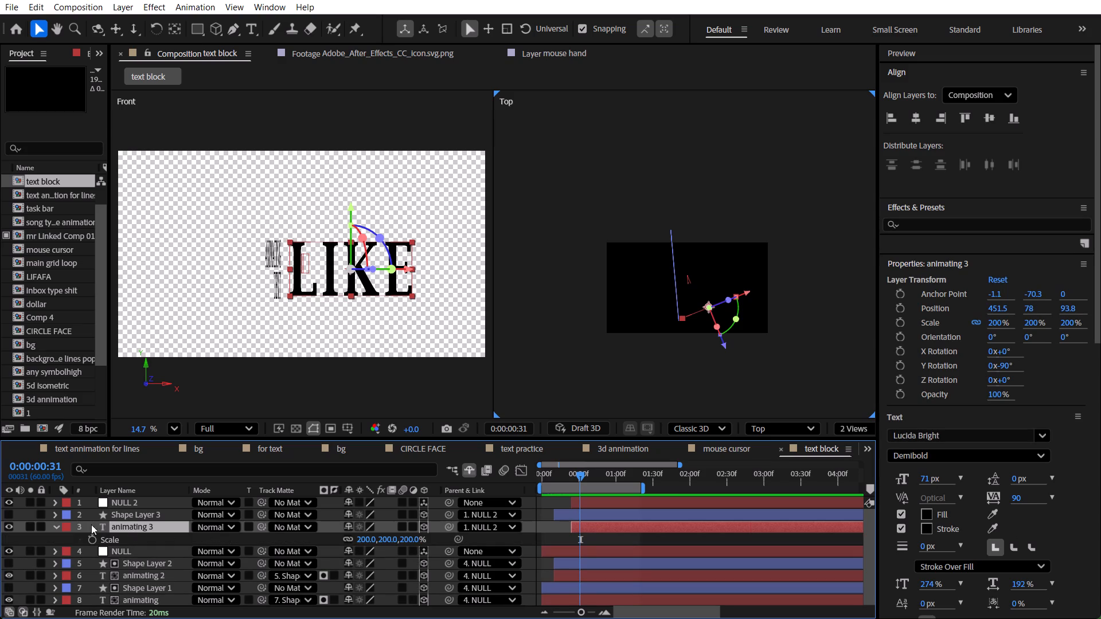
{"action": "left_click_drag", "start_coordinate": [579, 473], "coordinate": [572, 473]}
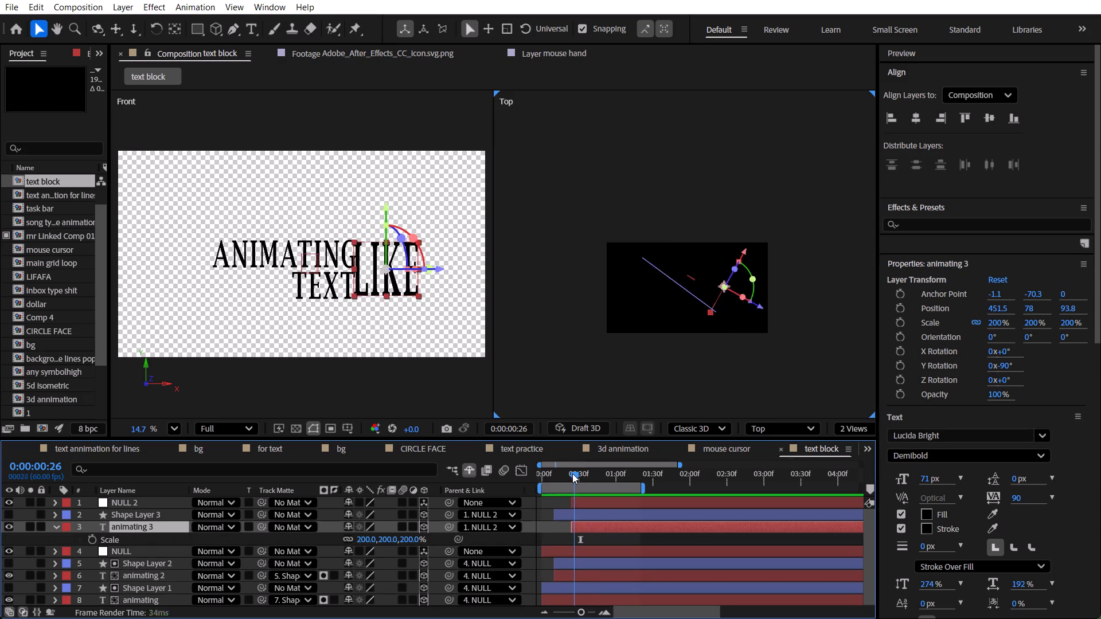
{"action": "left_click_drag", "start_coordinate": [572, 473], "coordinate": [569, 473]}
{"action": "left_click", "coordinate": [369, 540]}
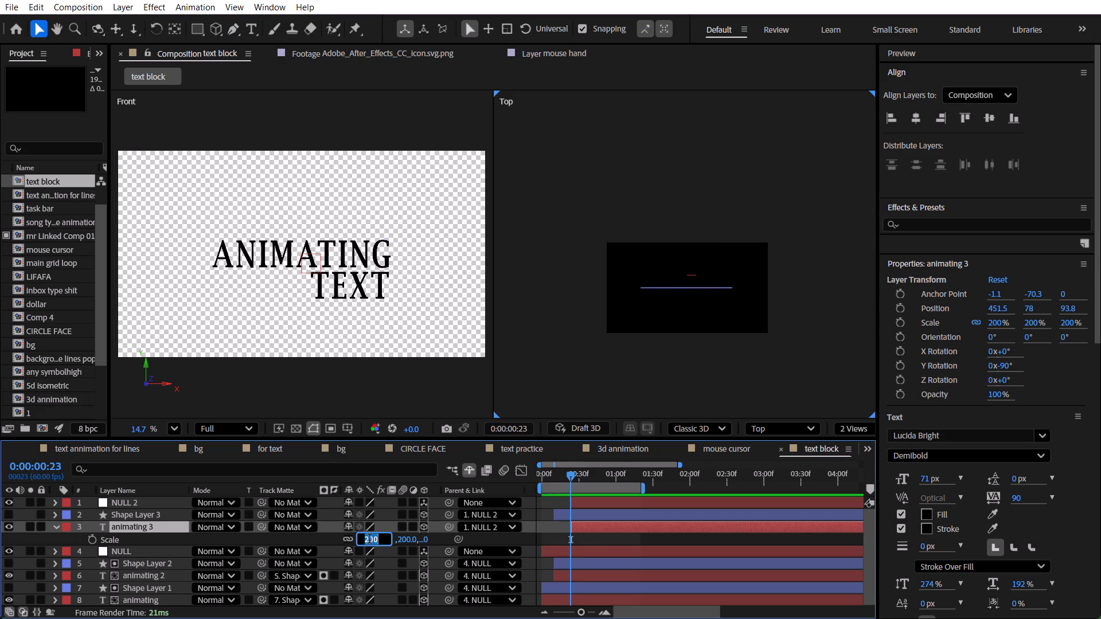
{"action": "type", "text": "175"}
{"action": "key", "text": "Return"}
{"action": "left_click", "coordinate": [93, 544]}
Add a 200% Scale keyframe to animating 3 at 0:00:00:31, in line with NULL 2's second keyframes.
{"action": "left_click", "coordinate": [588, 472]}
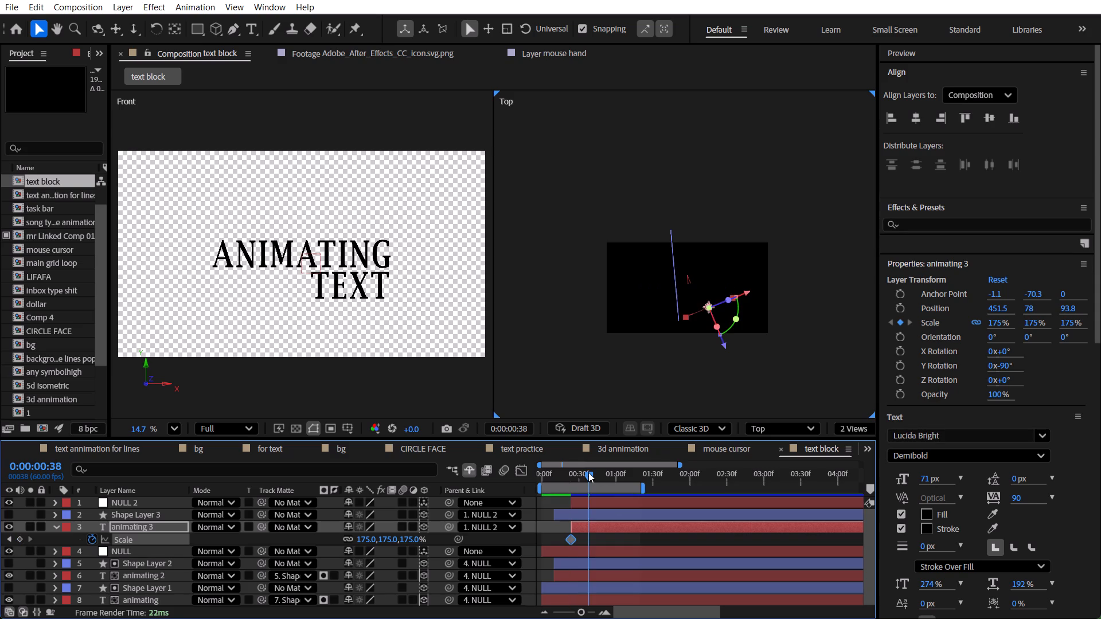
{"action": "left_click", "coordinate": [605, 499]}
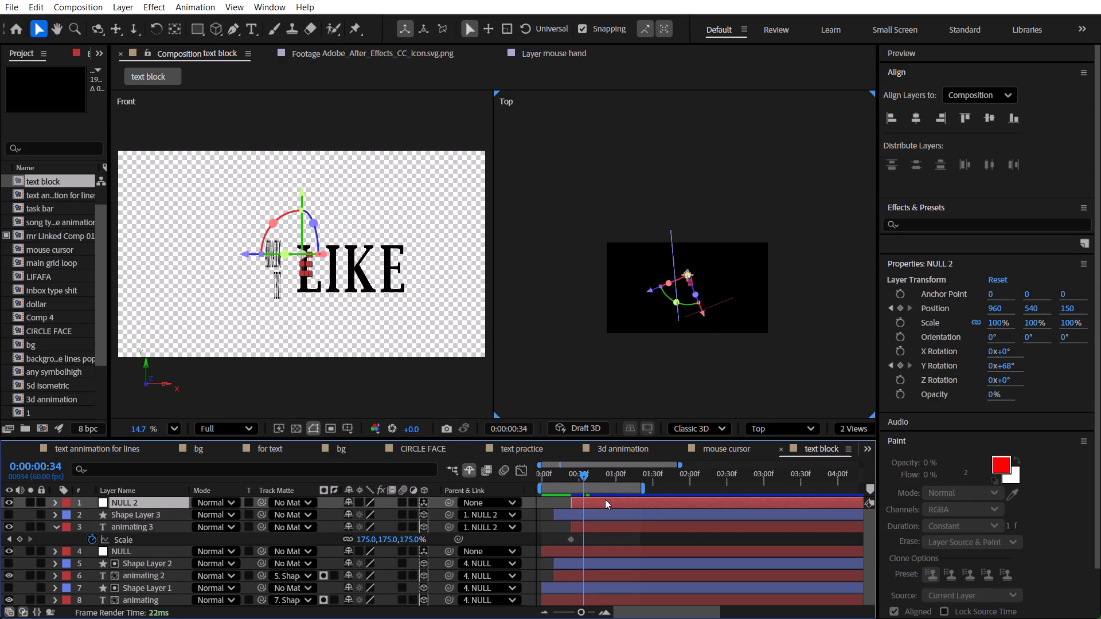
{"action": "key", "text": "u"}
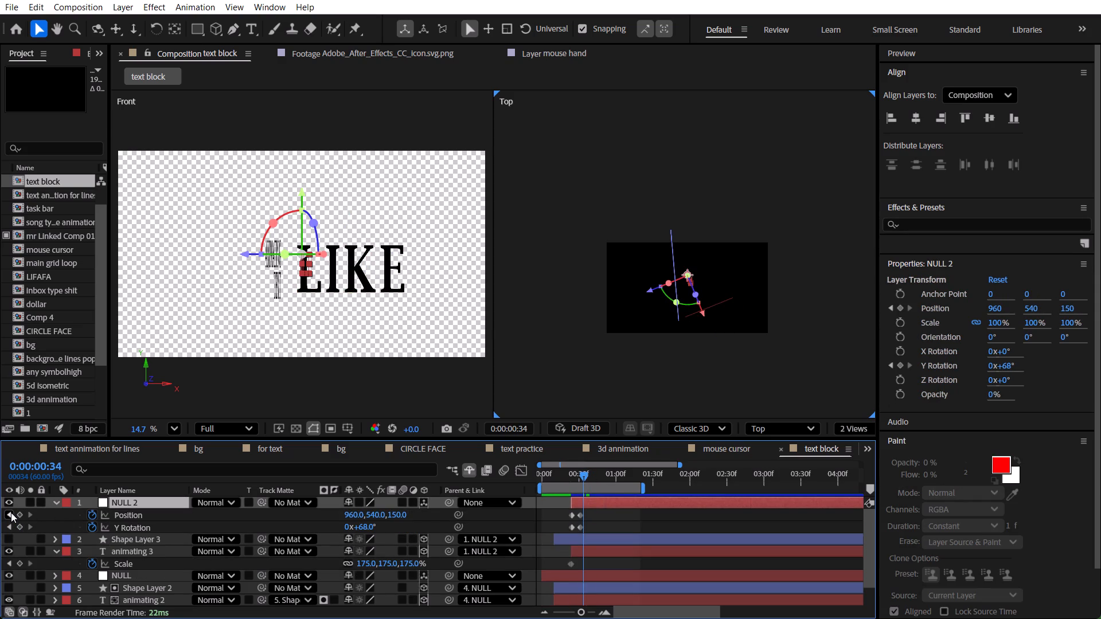
{"action": "left_click", "coordinate": [11, 512]}
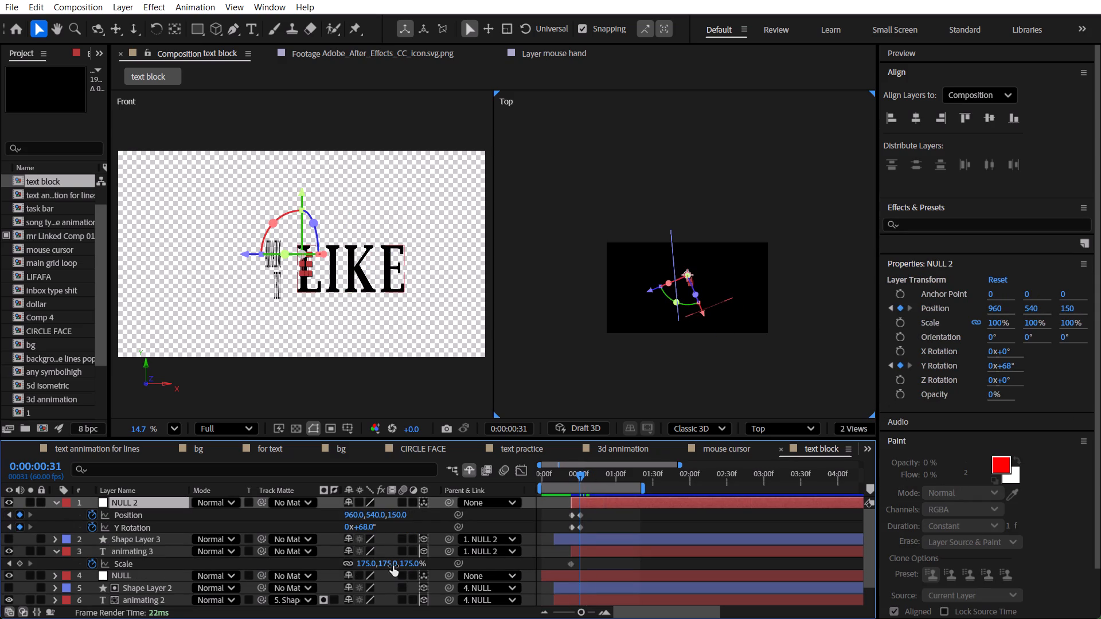
{"action": "left_click", "coordinate": [393, 566]}
{"action": "type", "text": "200"}
{"action": "key", "text": "Return"}
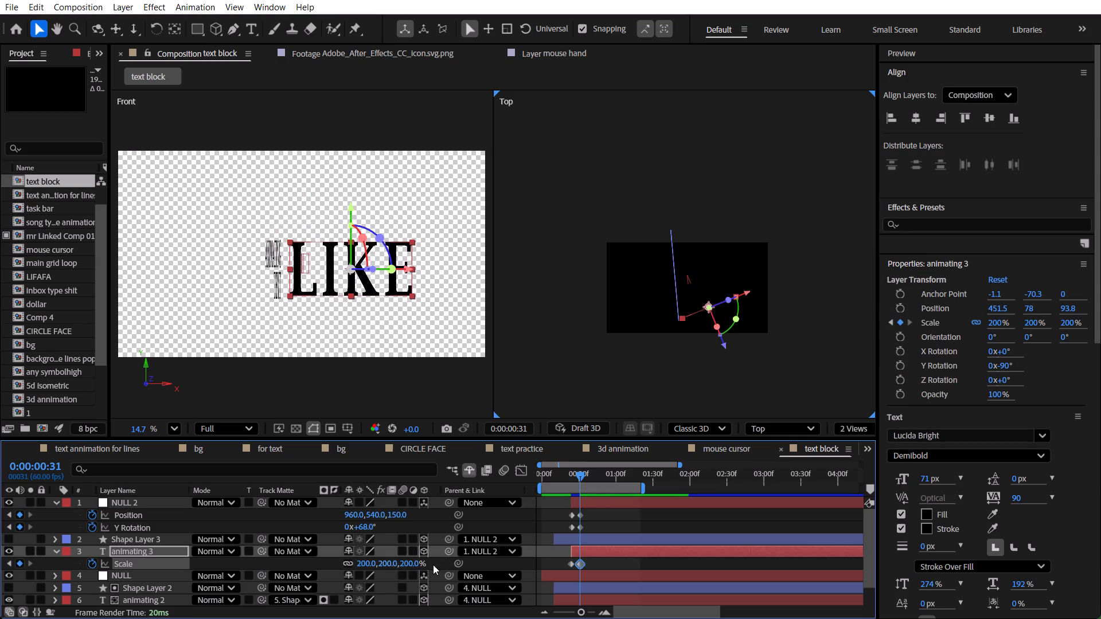
Enable motion blur on the animating 3, animating 2 and animating text layers.
{"action": "left_click", "coordinate": [404, 550]}
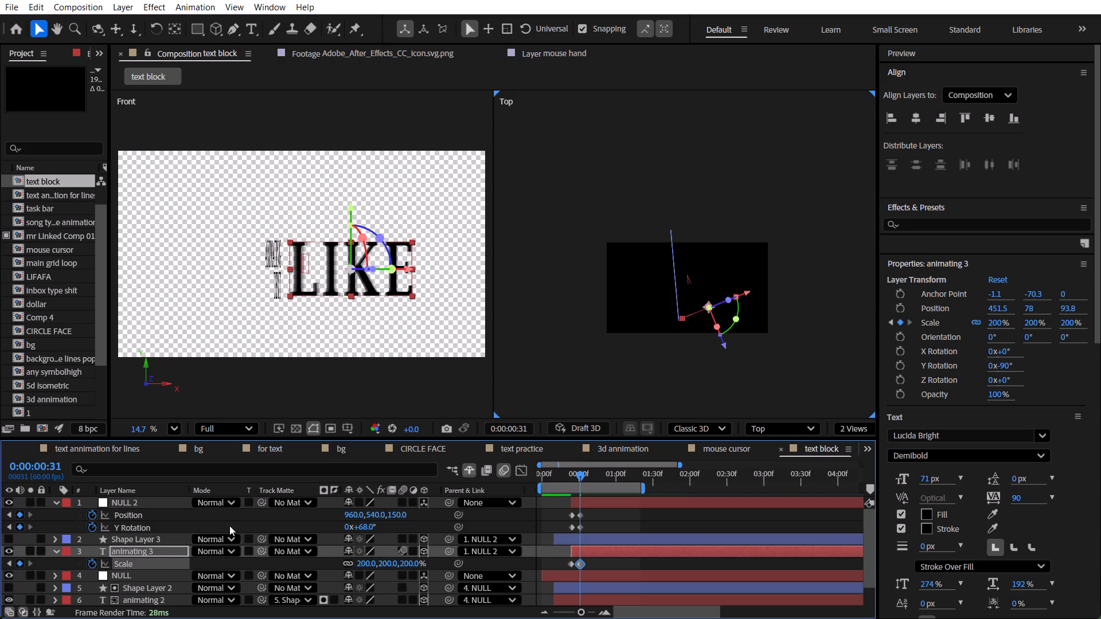
{"action": "left_click_drag", "start_coordinate": [576, 469], "coordinate": [532, 469]}
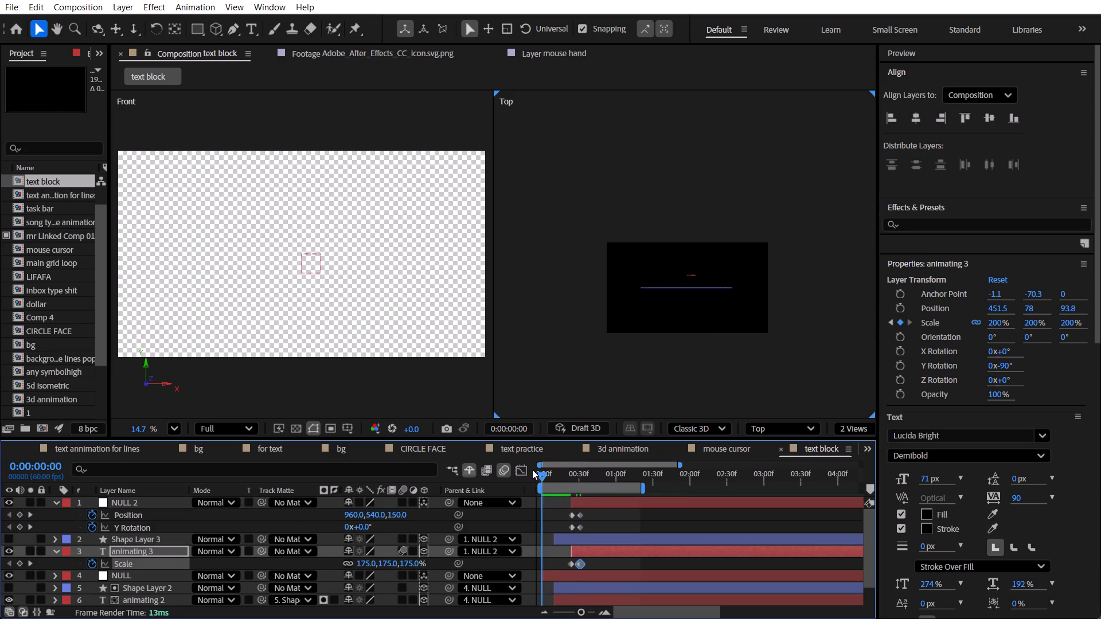
{"action": "left_click_drag", "start_coordinate": [532, 469], "coordinate": [520, 463]}
{"action": "scroll", "coordinate": [385, 542], "scroll_direction": "down", "scroll_amount": 3}
{"action": "left_click", "coordinate": [400, 564]}
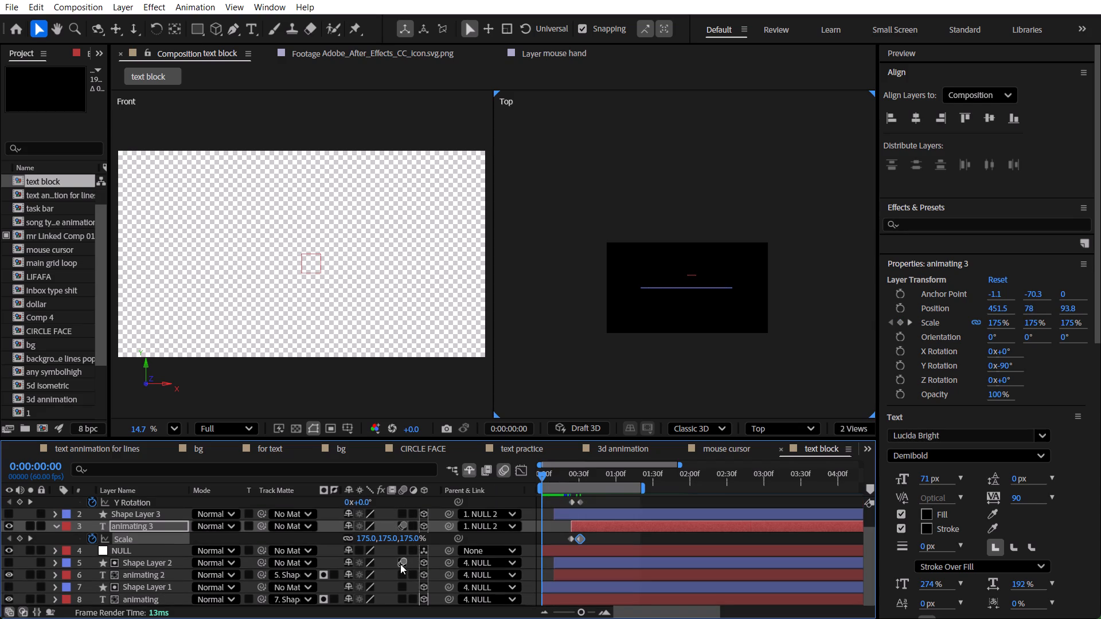
{"action": "left_click", "coordinate": [400, 564]}
{"action": "left_click", "coordinate": [403, 575]}
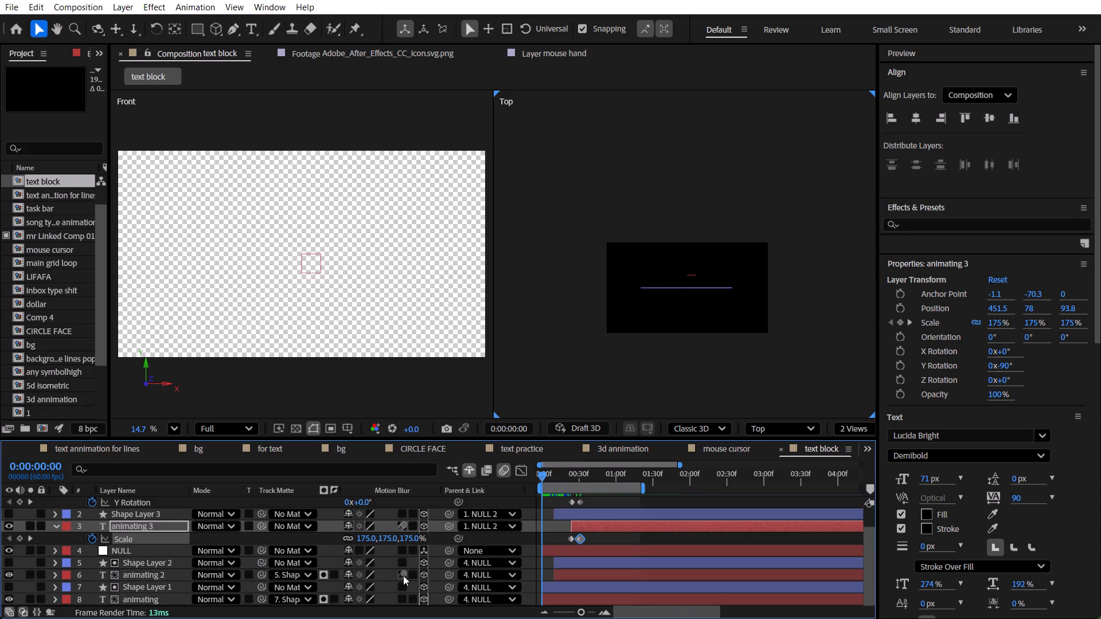
{"action": "left_click", "coordinate": [403, 601]}
Scrub through and play the animation from the start to check the motion blur on the turn from "animating text" to "like".
{"action": "left_click_drag", "start_coordinate": [545, 479], "coordinate": [555, 479]}
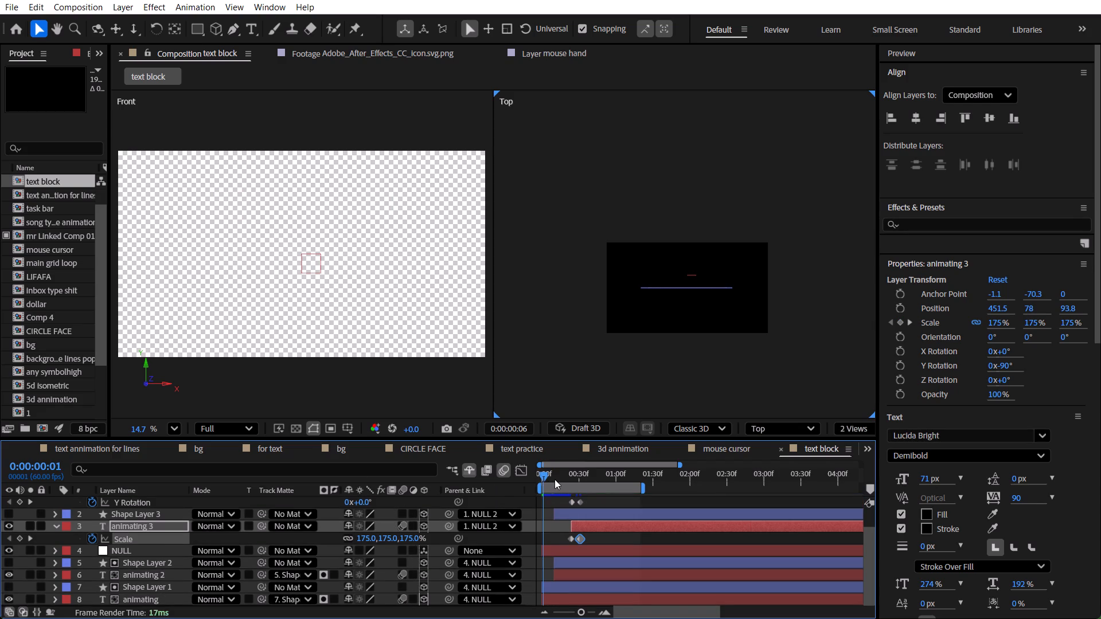
{"action": "left_click_drag", "start_coordinate": [555, 479], "coordinate": [584, 485]}
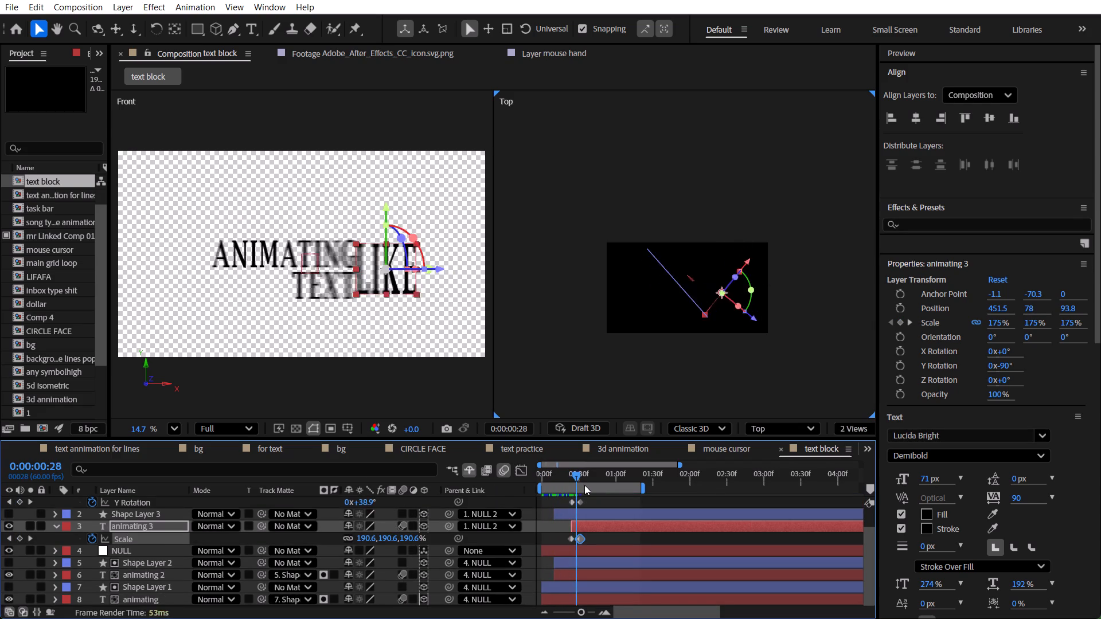
{"action": "left_click_drag", "start_coordinate": [584, 485], "coordinate": [606, 491]}
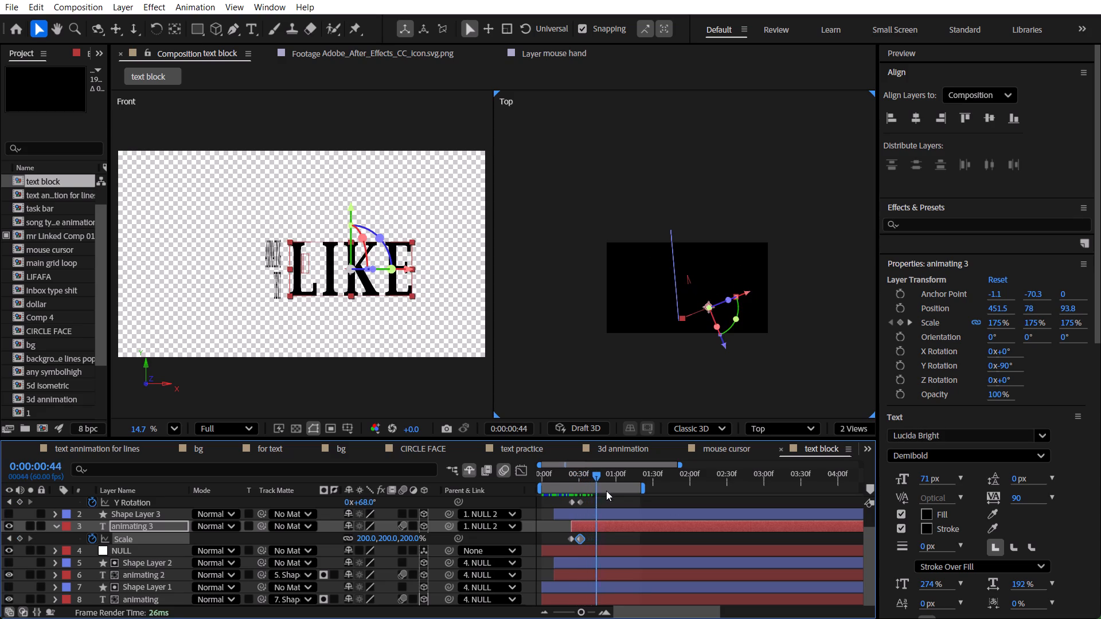
{"action": "left_click_drag", "start_coordinate": [606, 491], "coordinate": [520, 484]}
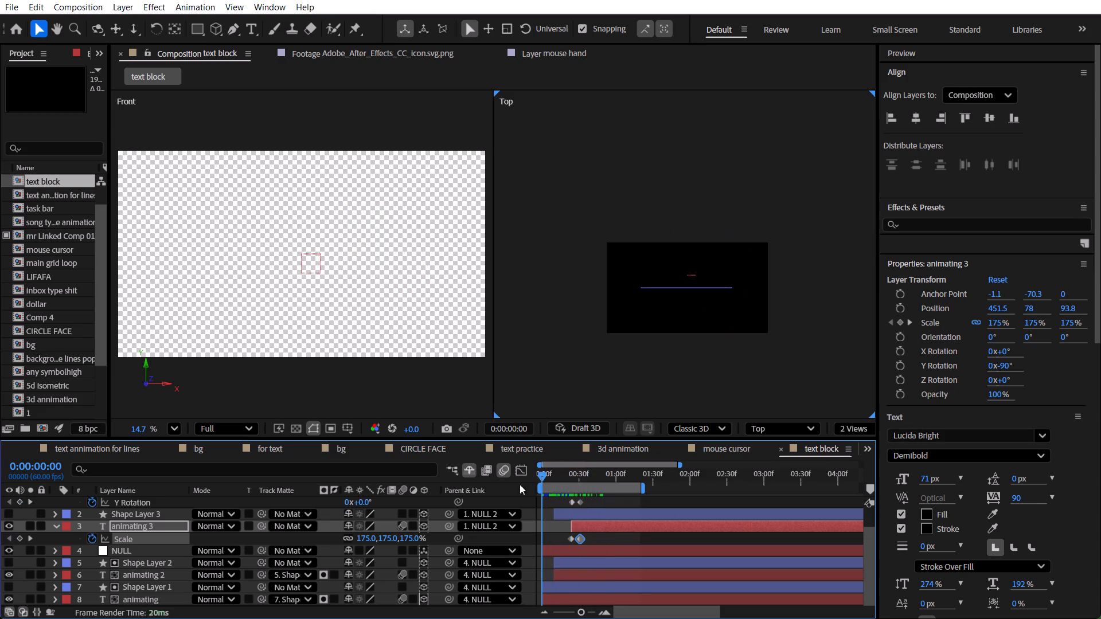
{"action": "left_click_drag", "start_coordinate": [520, 484], "coordinate": [510, 483]}
{"action": "key", "text": "space"}
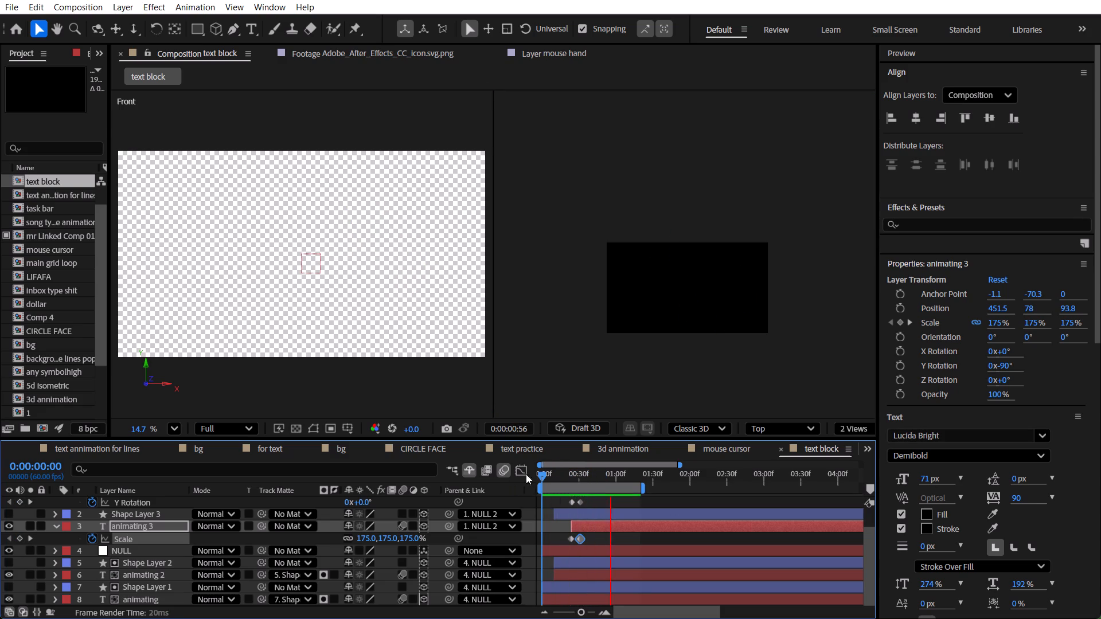
{"action": "key", "text": "space"}
{"action": "left_click", "coordinate": [392, 381]}
{"action": "left_click_drag", "start_coordinate": [624, 476], "coordinate": [509, 485]}
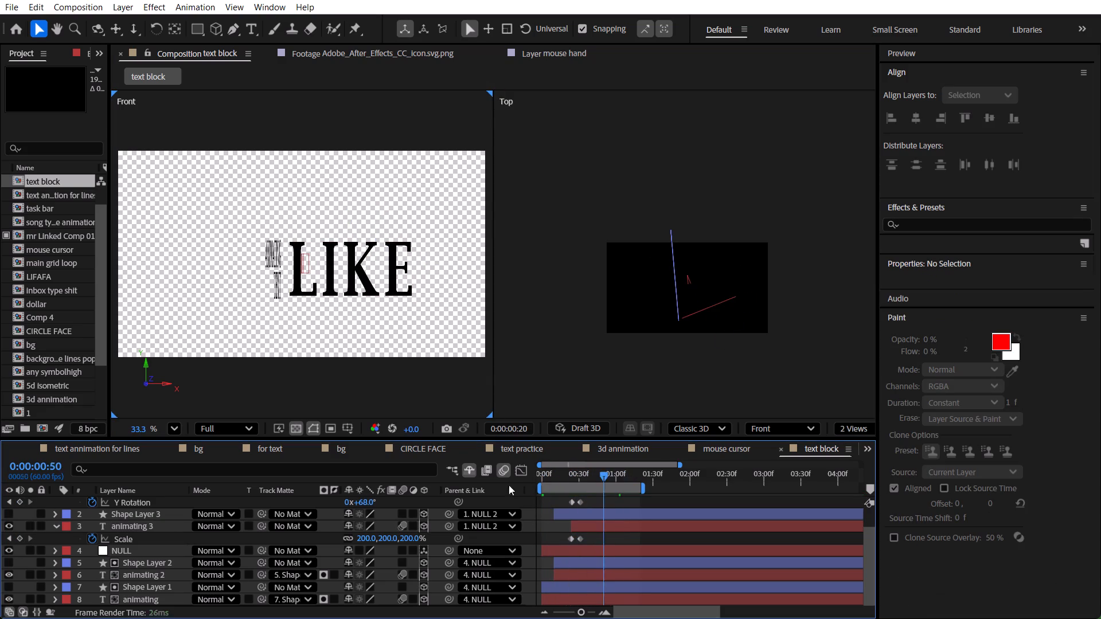
{"action": "left_click_drag", "start_coordinate": [509, 485], "coordinate": [474, 491]}
{"action": "key", "text": "space"}
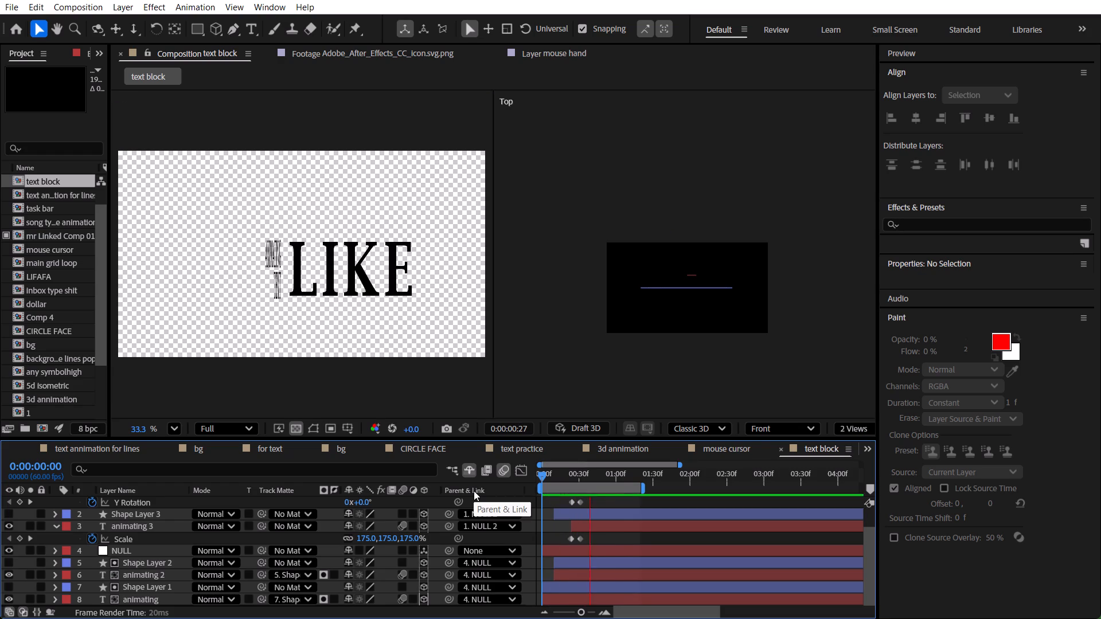
{"action": "key", "text": "space"}
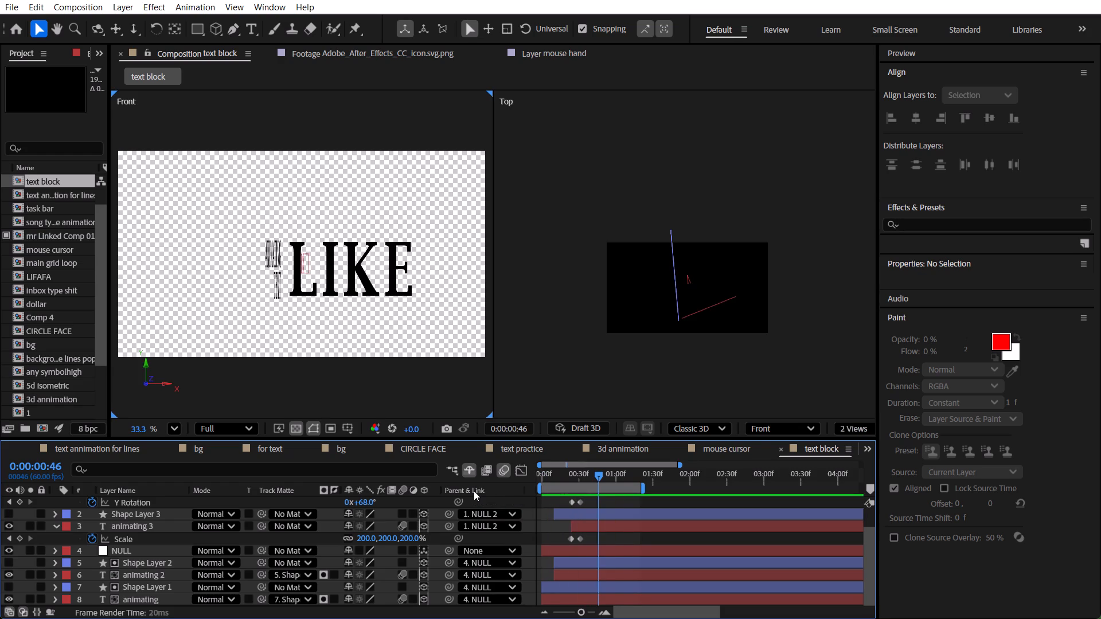
{"action": "left_click_drag", "start_coordinate": [591, 475], "coordinate": [565, 472]}
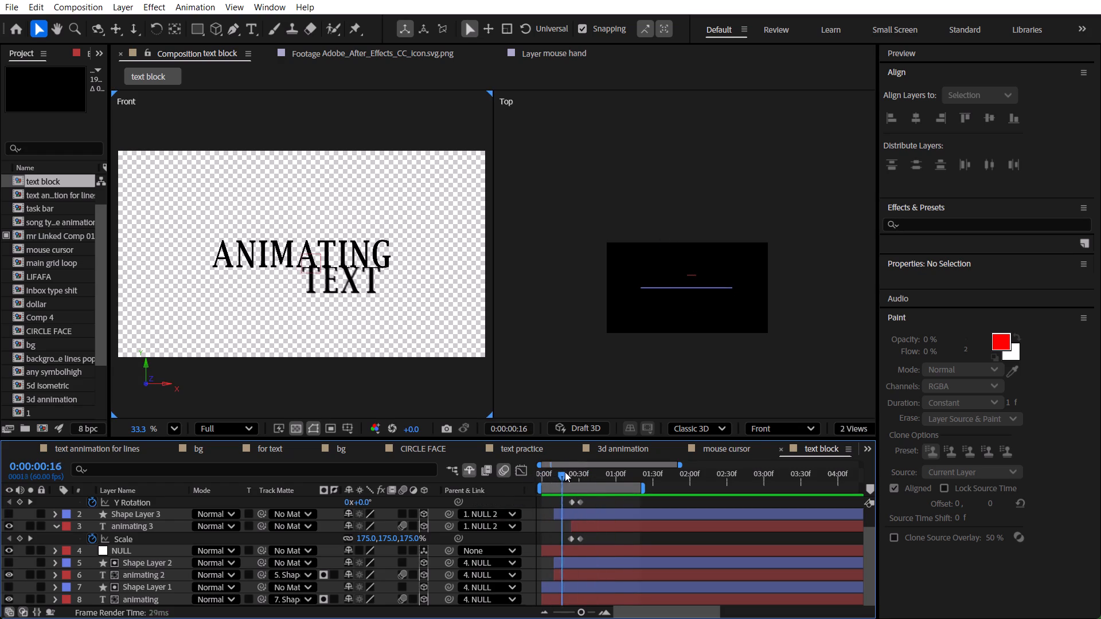
{"action": "left_click_drag", "start_coordinate": [565, 472], "coordinate": [582, 477]}
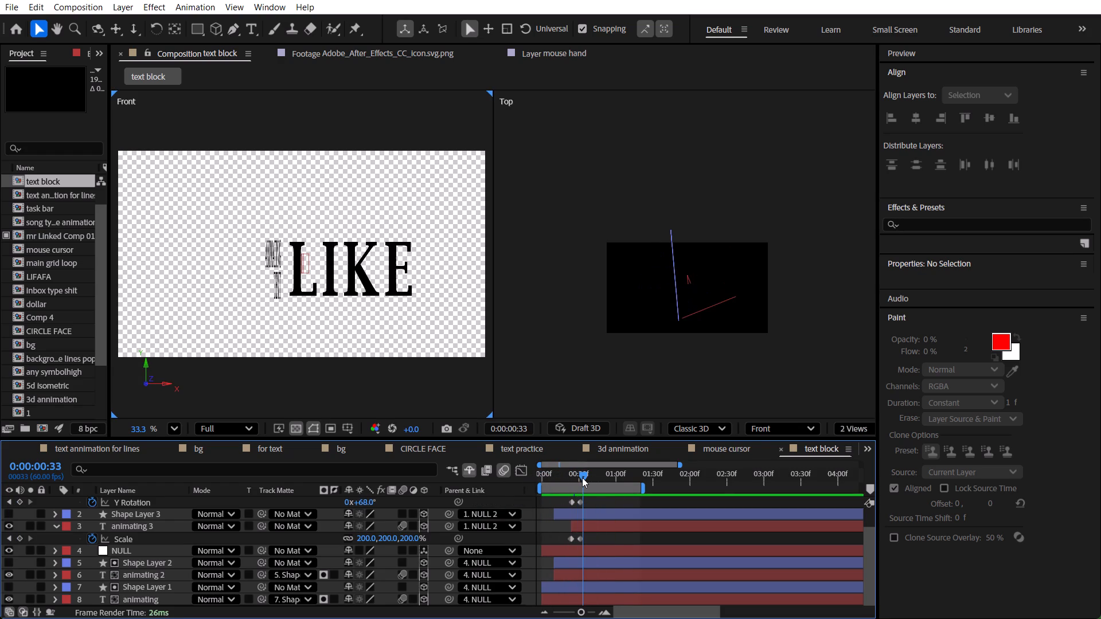
{"action": "left_click_drag", "start_coordinate": [582, 477], "coordinate": [580, 477]}
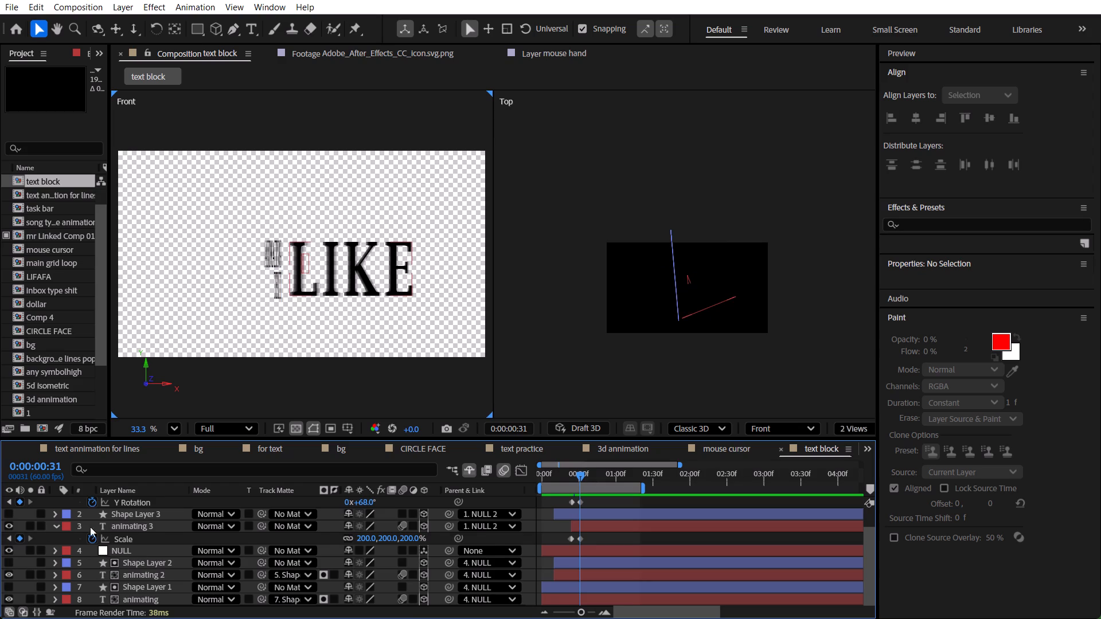
Collapse the revealed keyframed properties of all layers in the timeline.
{"action": "scroll", "coordinate": [100, 532], "scroll_direction": "up", "scroll_amount": 2}
{"action": "scroll", "coordinate": [150, 549], "scroll_direction": "up", "scroll_amount": 3}
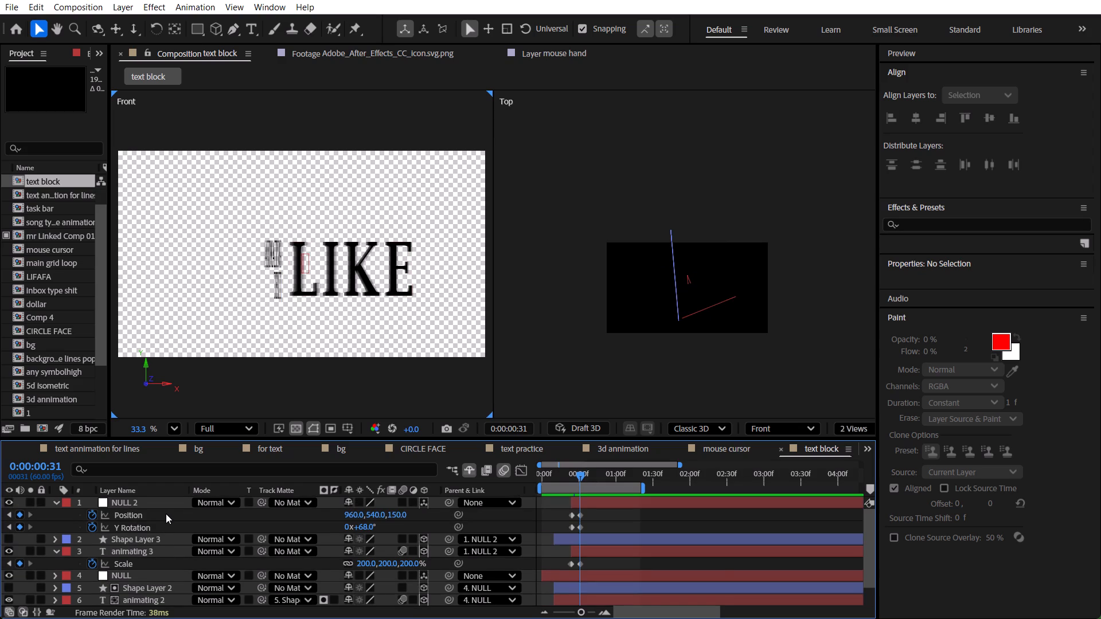
{"action": "key", "text": "u"}
{"action": "left_click", "coordinate": [210, 597]}
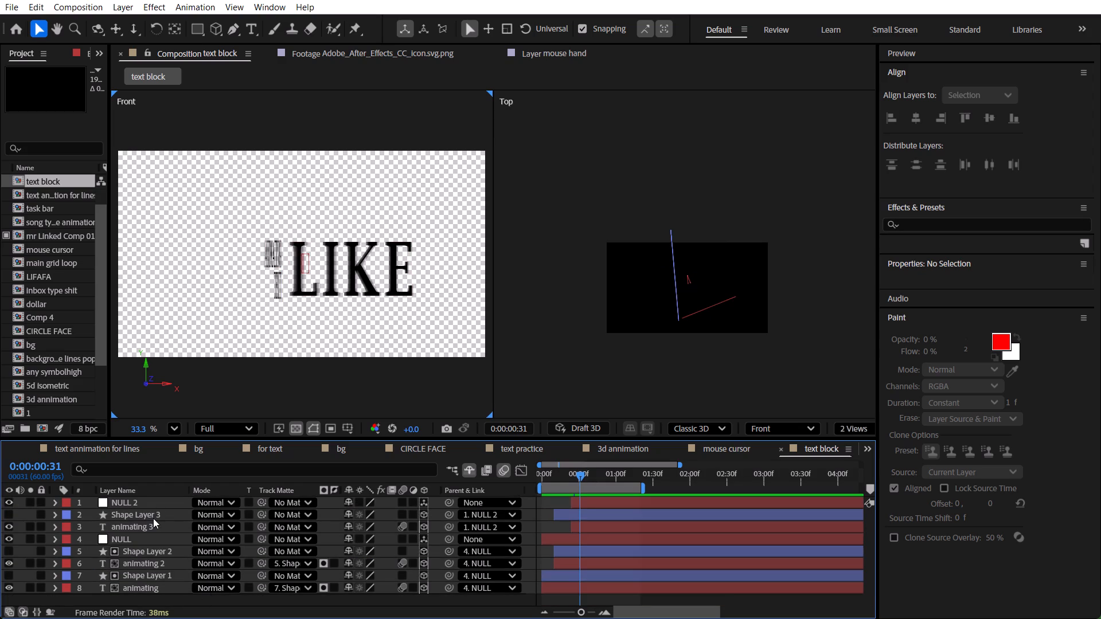
Delete the hidden Shape Layer 3 between NULL 2 and animating 3.
{"action": "left_click", "coordinate": [153, 525]}
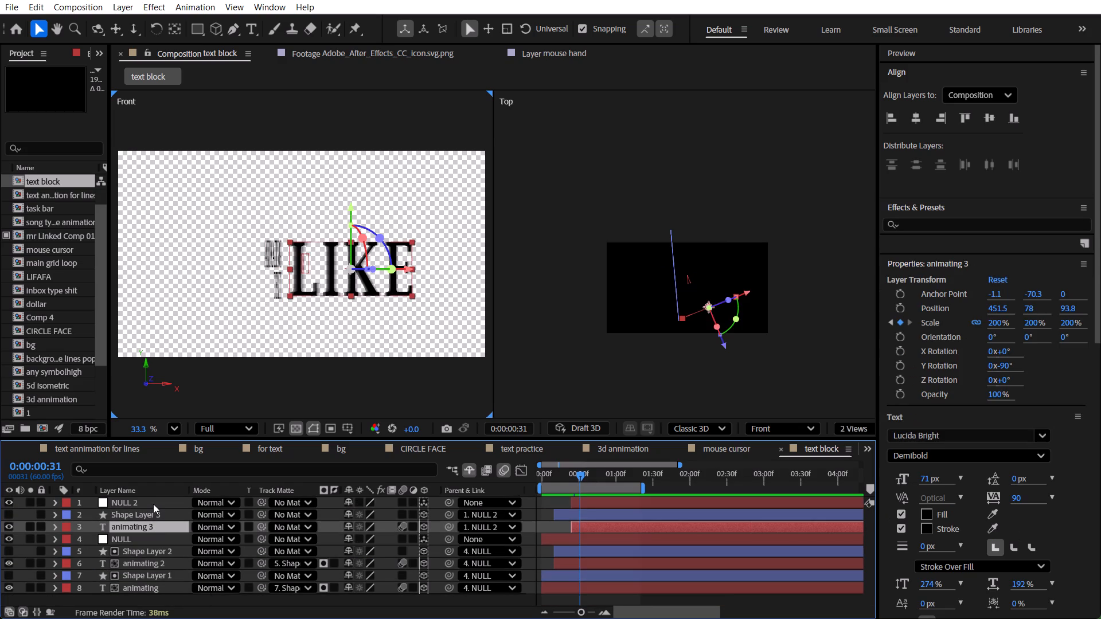
{"action": "left_click", "coordinate": [153, 504], "text": "ctrl"}
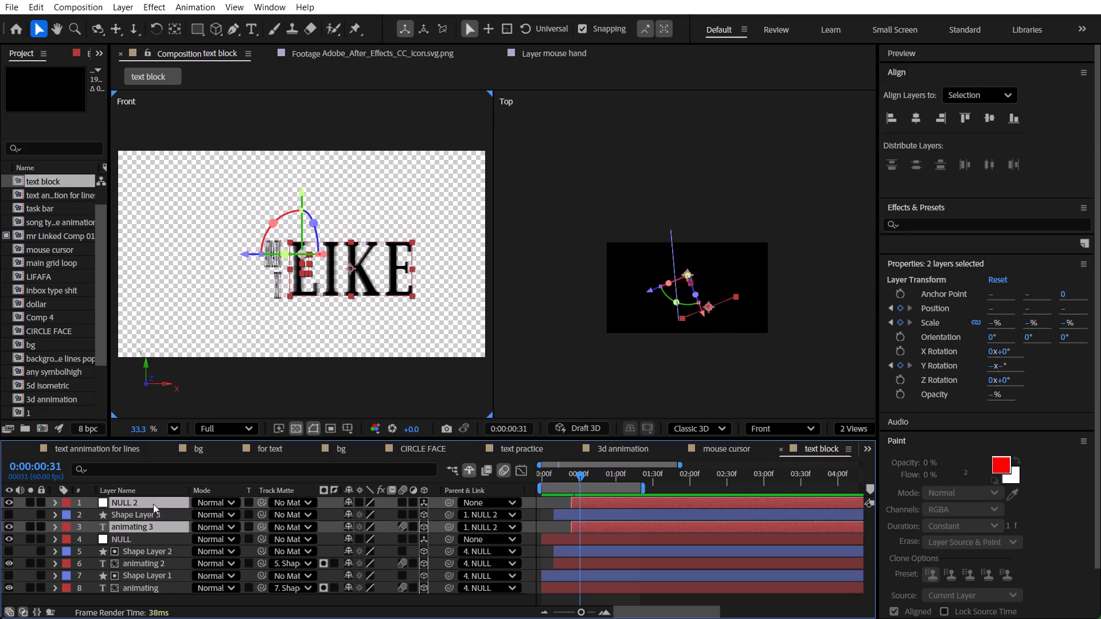
{"action": "left_click", "coordinate": [157, 515]}
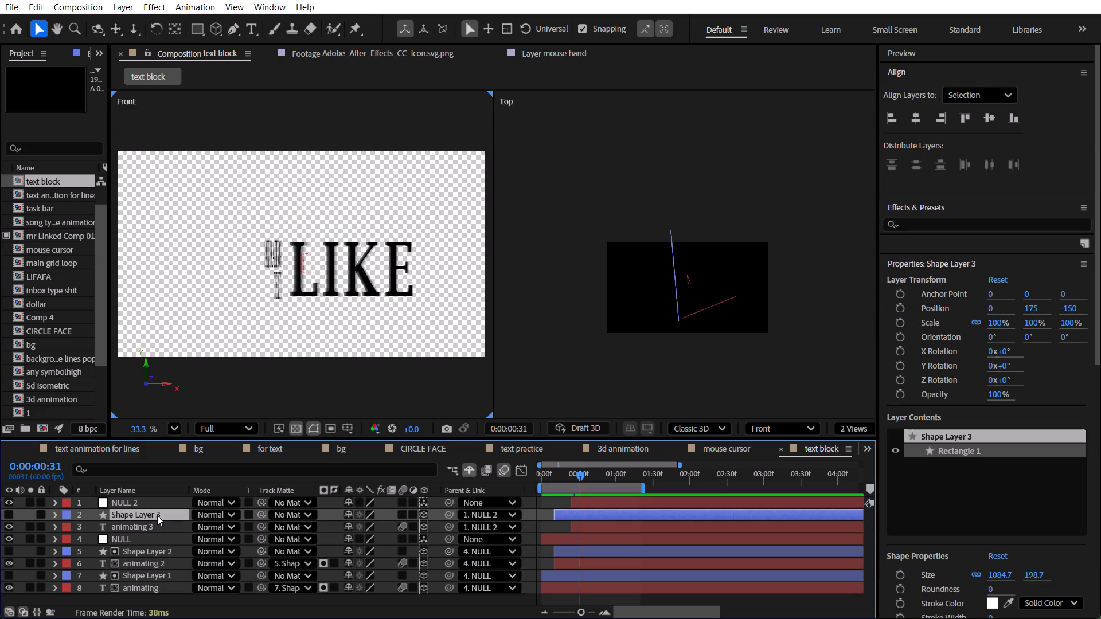
{"action": "key", "text": "Delete"}
Select the animating 3 text layer.
{"action": "left_click", "coordinate": [153, 510]}
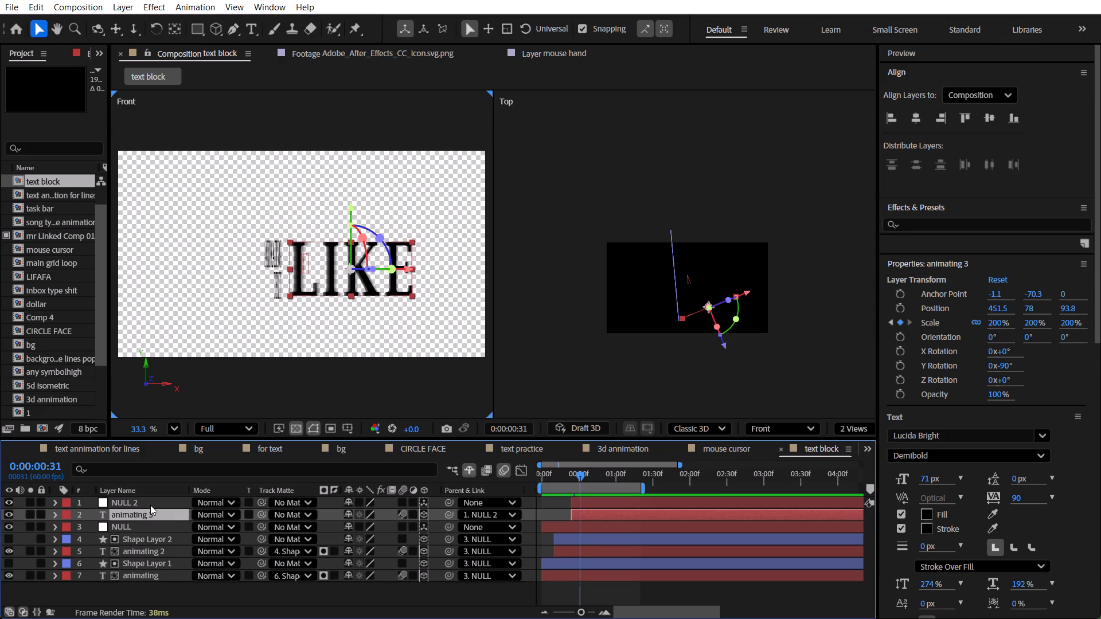
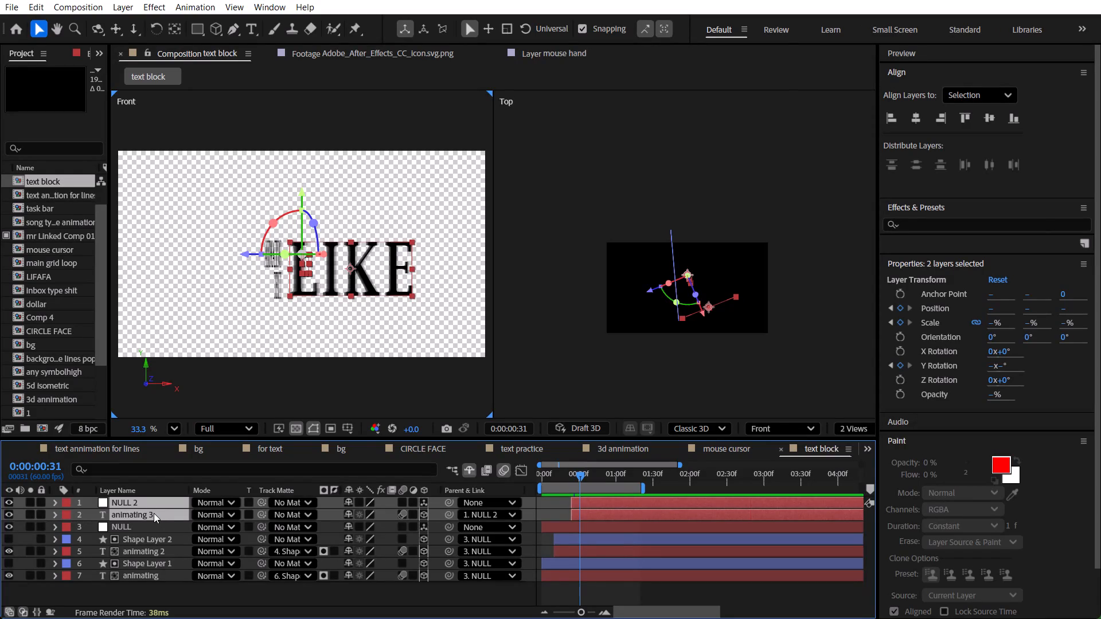
Save the project and duplicate the NULL 2 and animating 3 layers together.
{"action": "key", "text": "ctrl+s"}
{"action": "key", "text": "ctrl+d"}
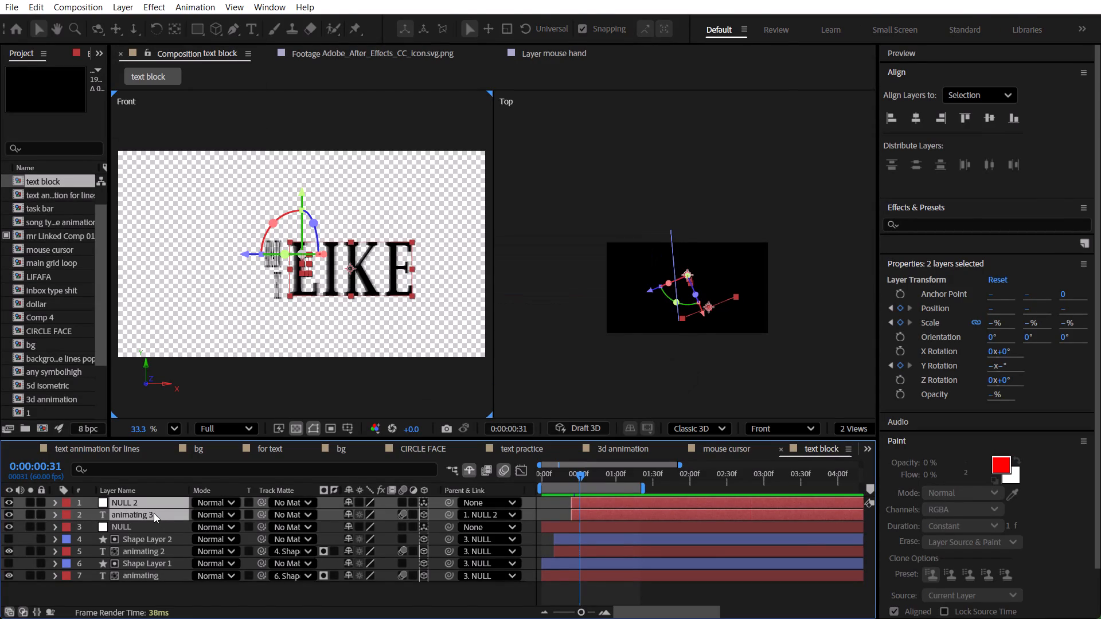
{"action": "left_click_drag", "start_coordinate": [154, 528], "coordinate": [151, 514]}
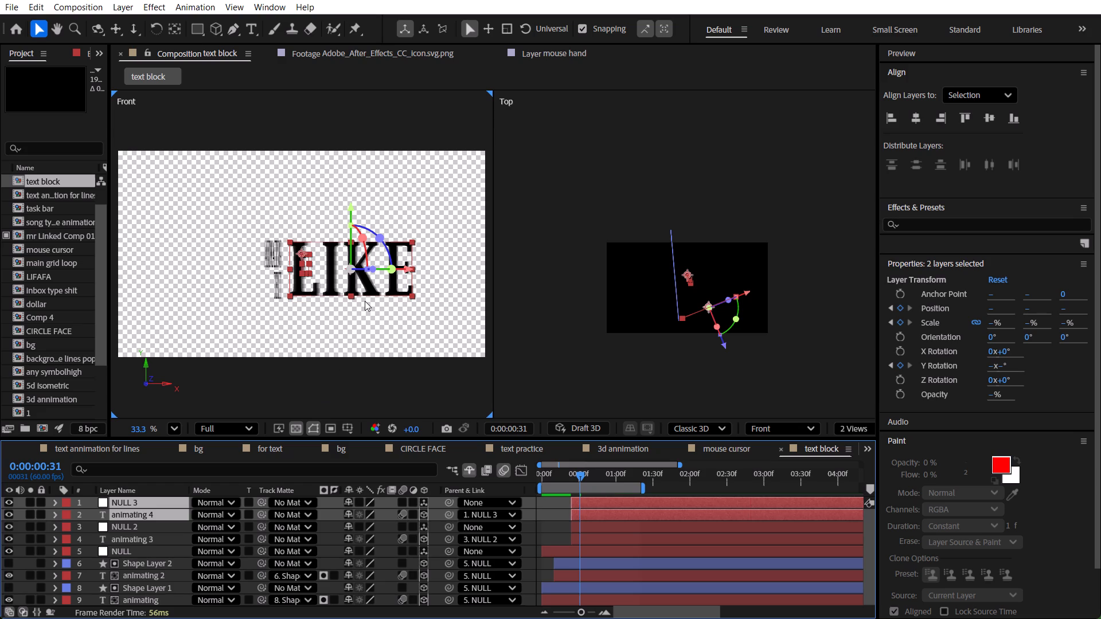
Move the duplicated null and "LIKE" text down together, to Y positions of 695 for NULL 3 and 233 for animating 4.
{"action": "key", "text": "p"}
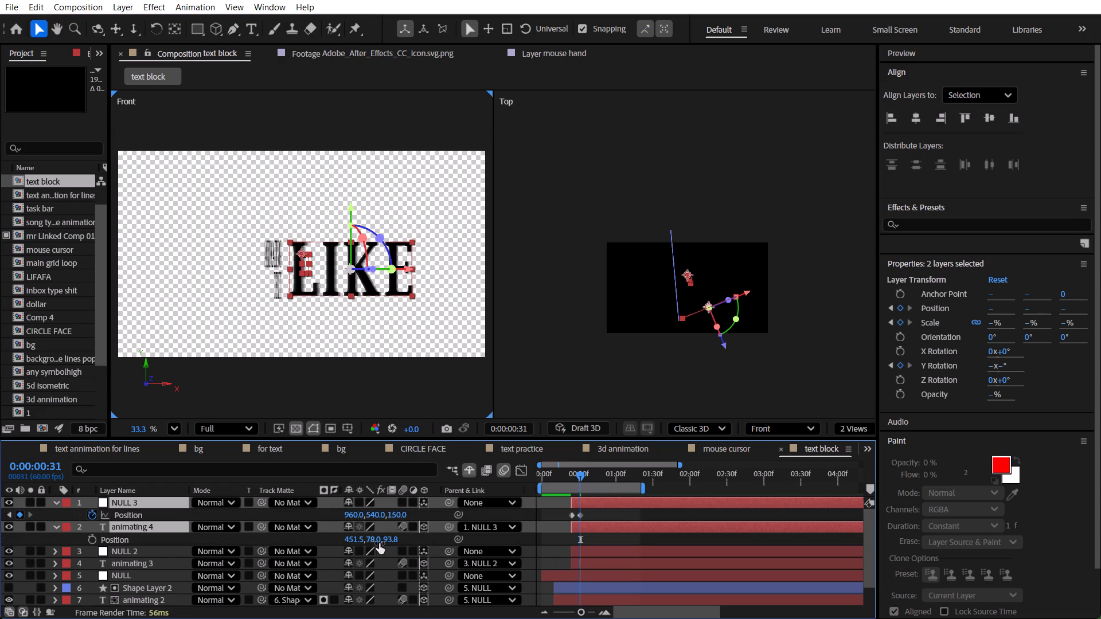
{"action": "left_click_drag", "start_coordinate": [373, 518], "coordinate": [443, 526]}
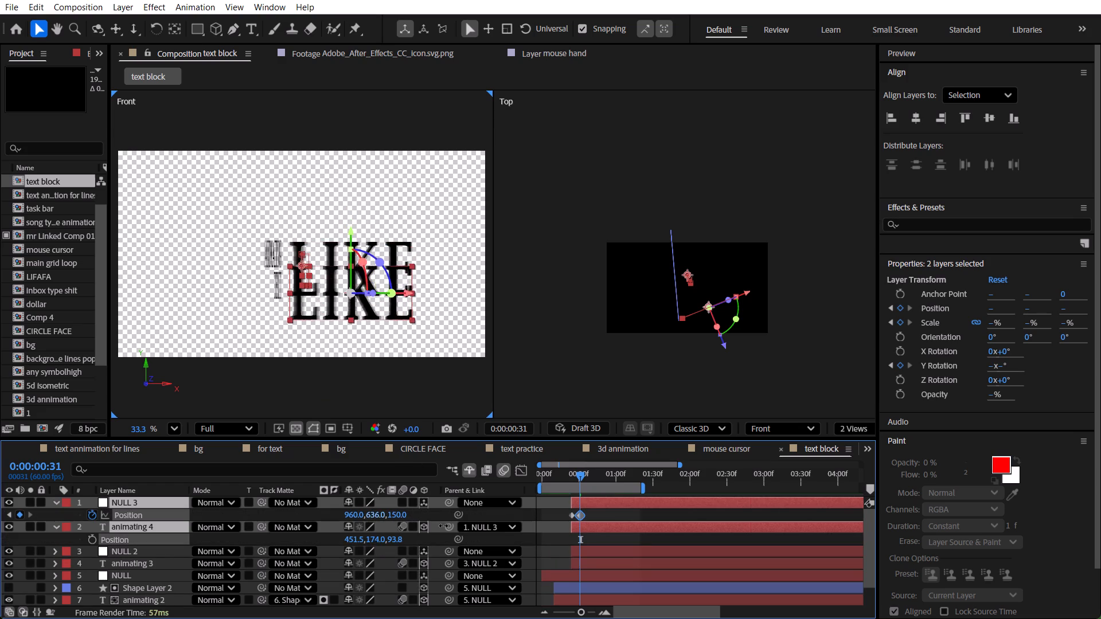
{"action": "left_click_drag", "start_coordinate": [443, 526], "coordinate": [468, 534]}
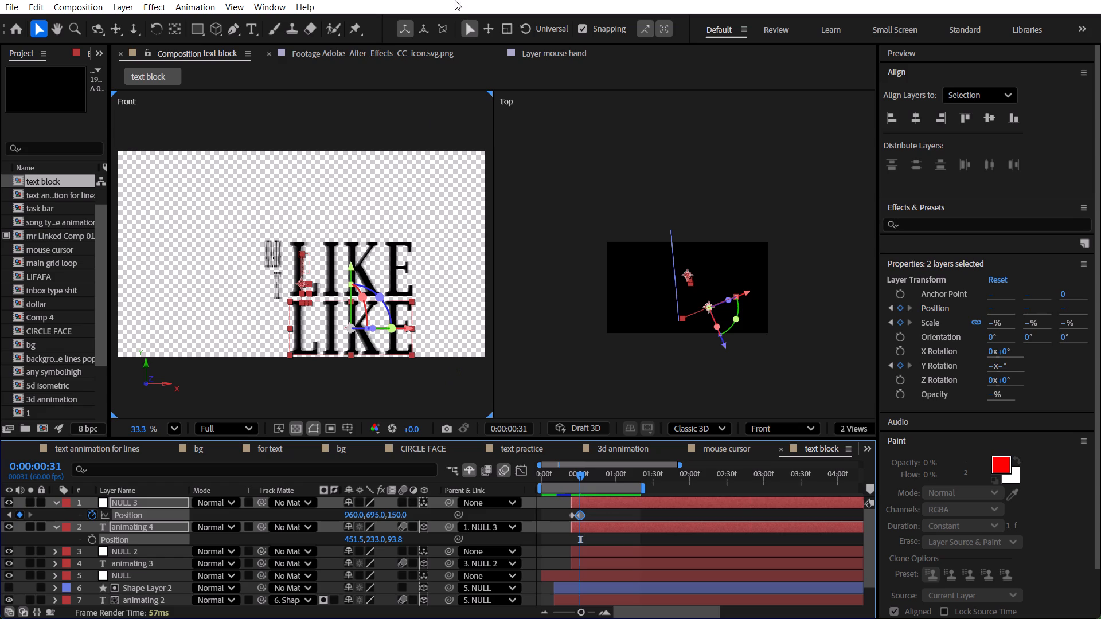
Replace the text of the lower "LIKE" copy with "this".
{"action": "left_click", "coordinate": [389, 335]}
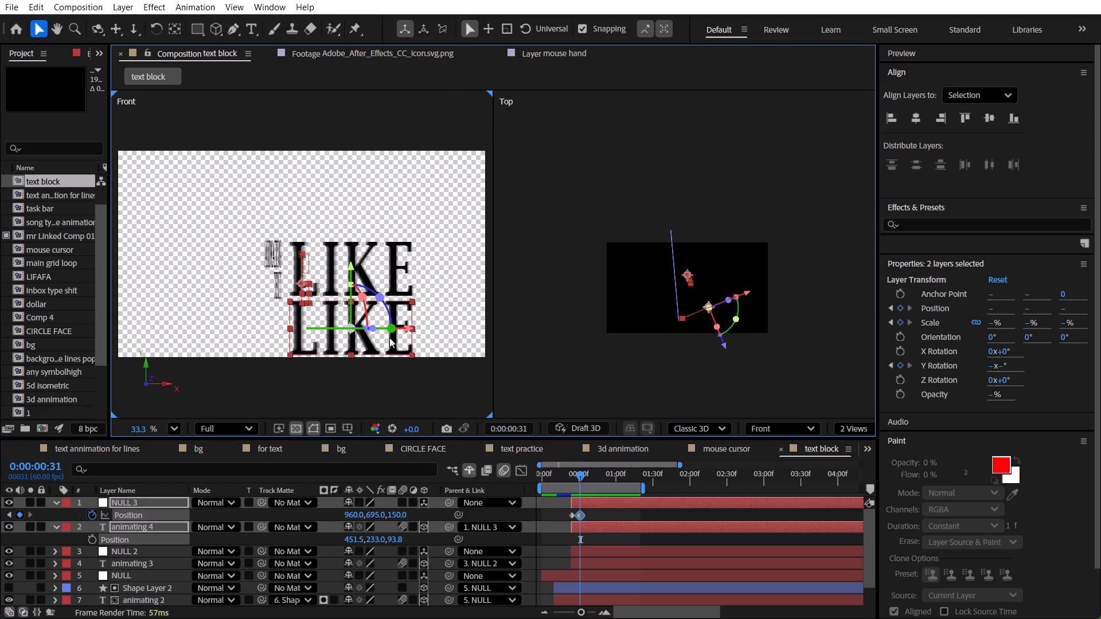
{"action": "left_click", "coordinate": [389, 344]}
{"action": "key", "text": "ctrl+t"}
{"action": "left_click", "coordinate": [380, 344]}
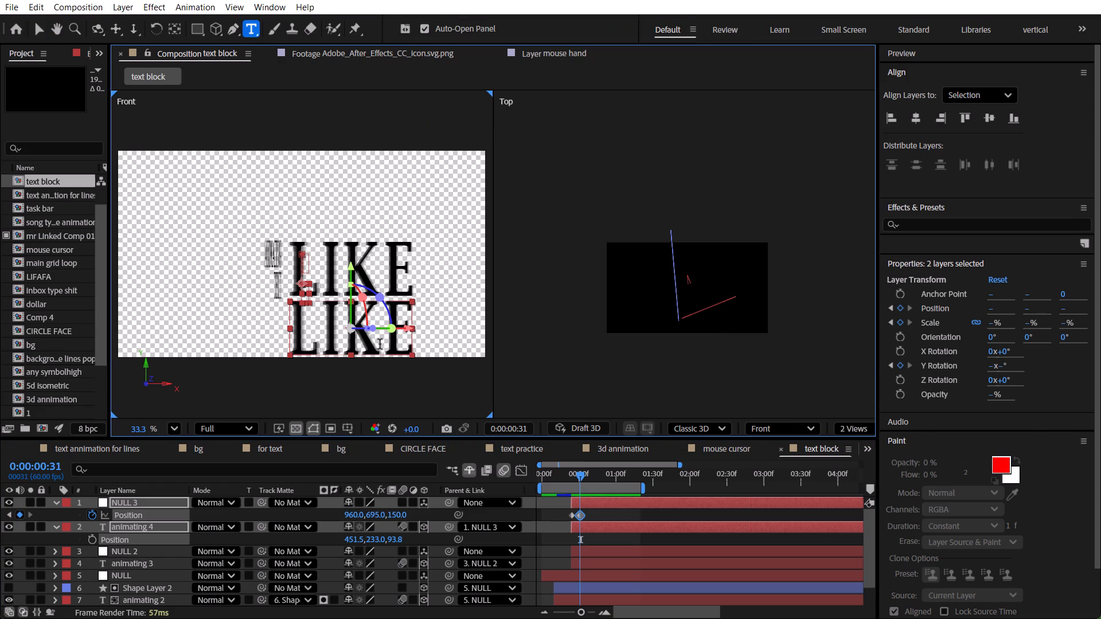
{"action": "key", "text": "ctrl+a"}
{"action": "key", "text": "BackSpace"}
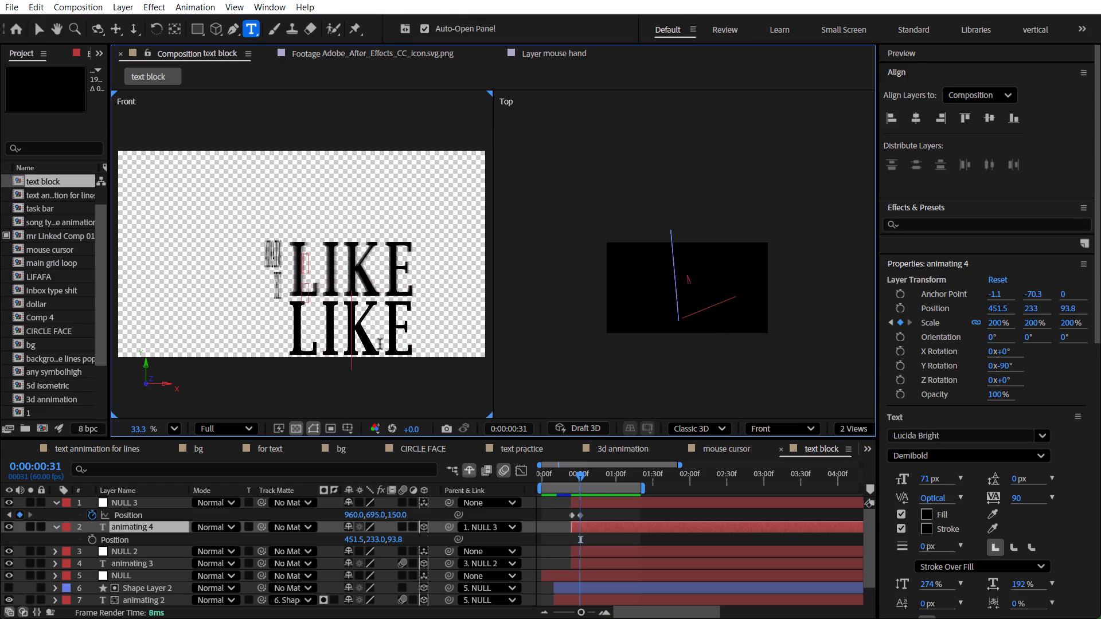
{"action": "type", "text": "this"}
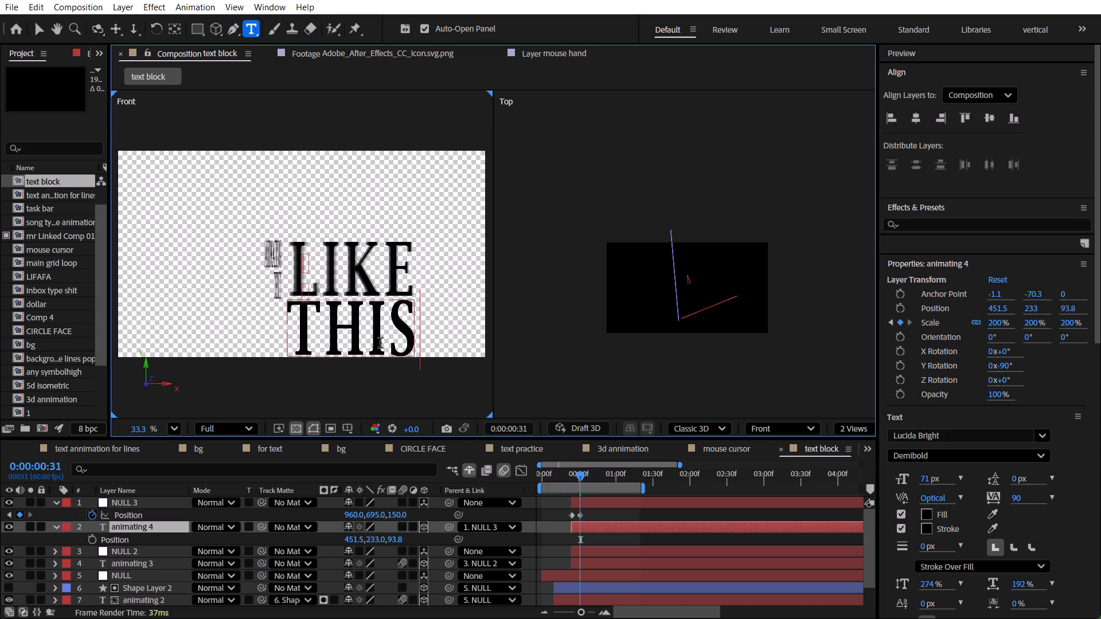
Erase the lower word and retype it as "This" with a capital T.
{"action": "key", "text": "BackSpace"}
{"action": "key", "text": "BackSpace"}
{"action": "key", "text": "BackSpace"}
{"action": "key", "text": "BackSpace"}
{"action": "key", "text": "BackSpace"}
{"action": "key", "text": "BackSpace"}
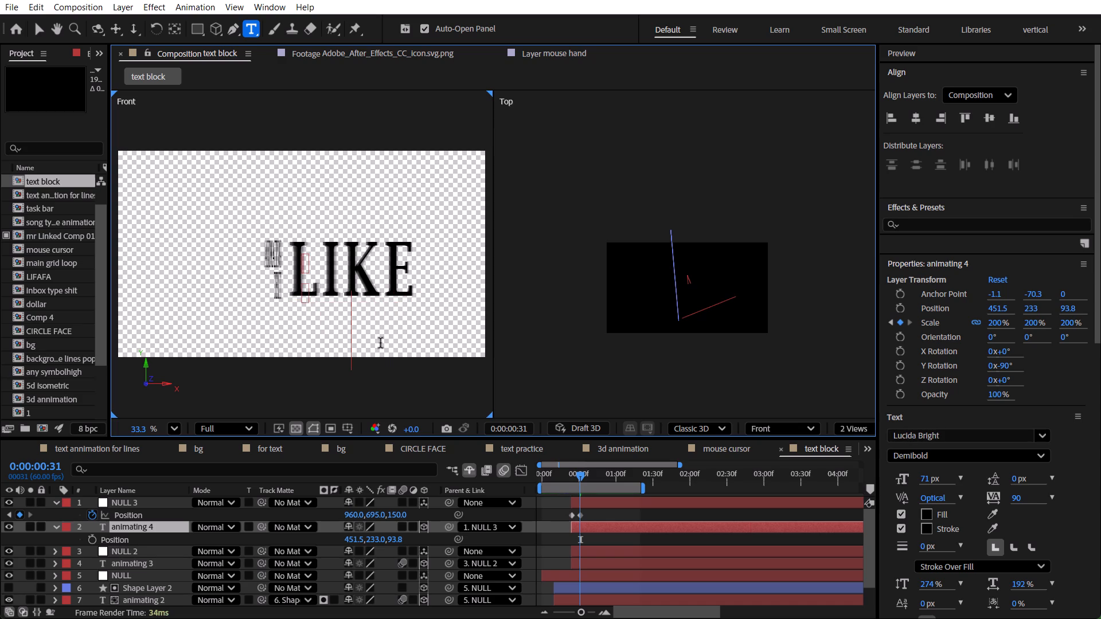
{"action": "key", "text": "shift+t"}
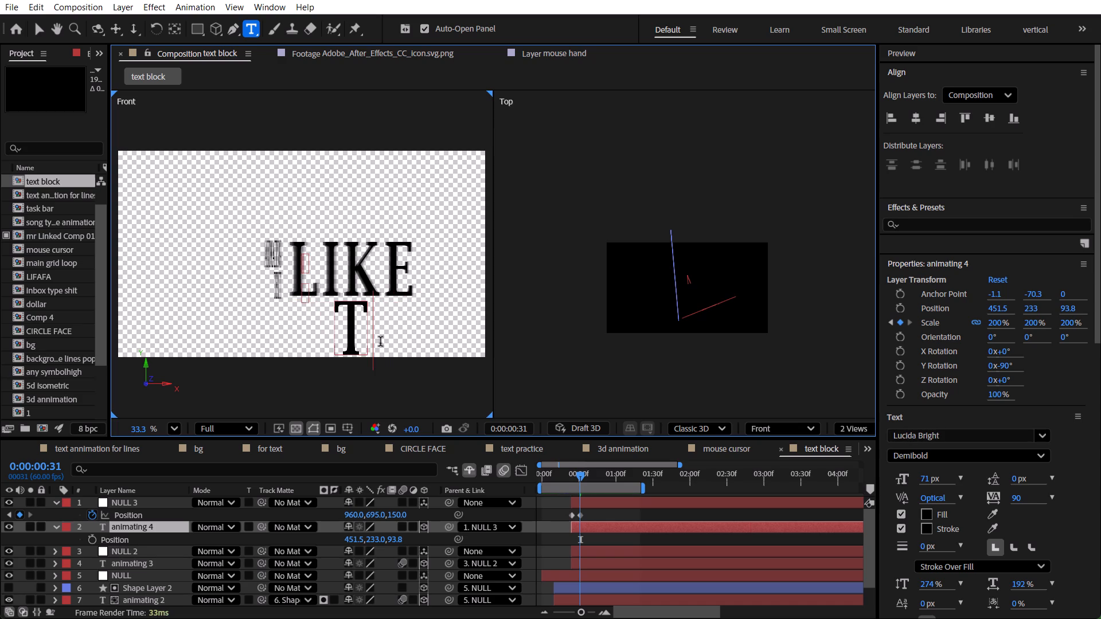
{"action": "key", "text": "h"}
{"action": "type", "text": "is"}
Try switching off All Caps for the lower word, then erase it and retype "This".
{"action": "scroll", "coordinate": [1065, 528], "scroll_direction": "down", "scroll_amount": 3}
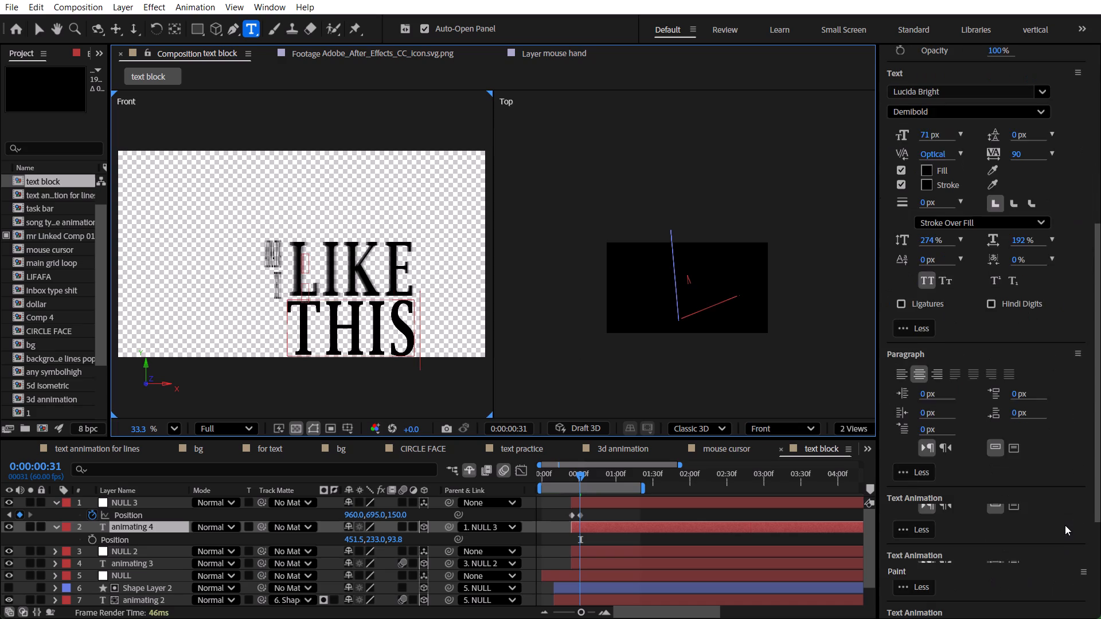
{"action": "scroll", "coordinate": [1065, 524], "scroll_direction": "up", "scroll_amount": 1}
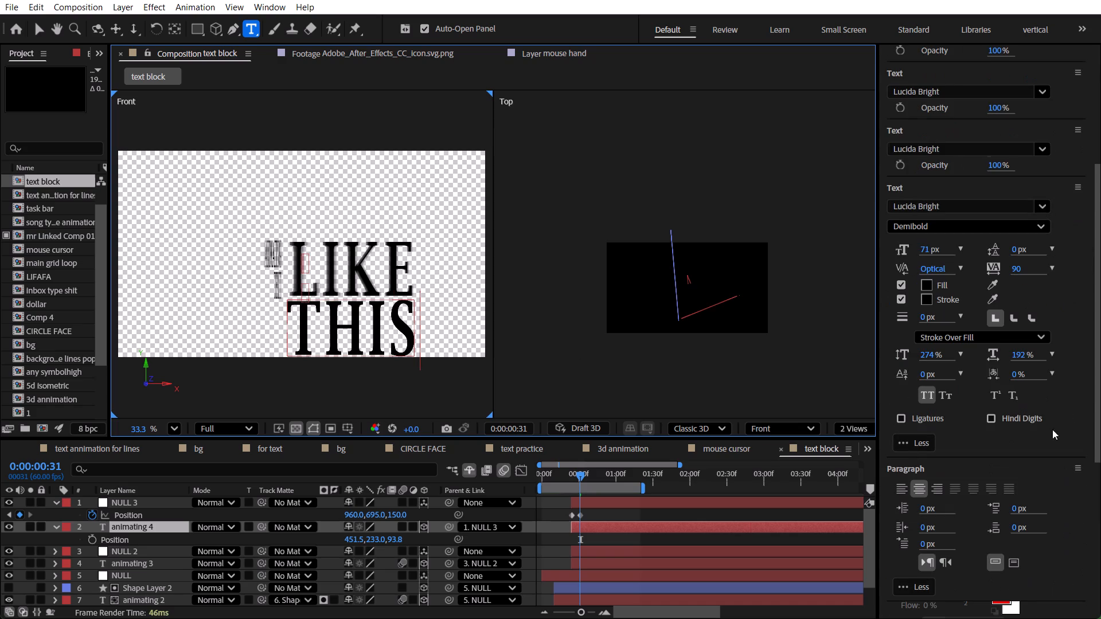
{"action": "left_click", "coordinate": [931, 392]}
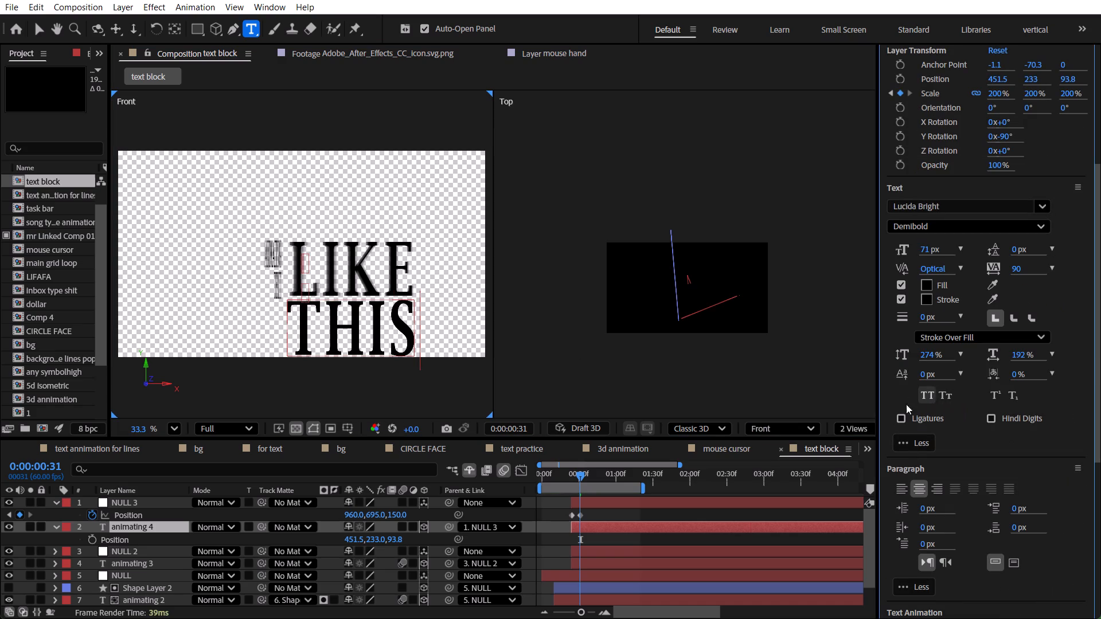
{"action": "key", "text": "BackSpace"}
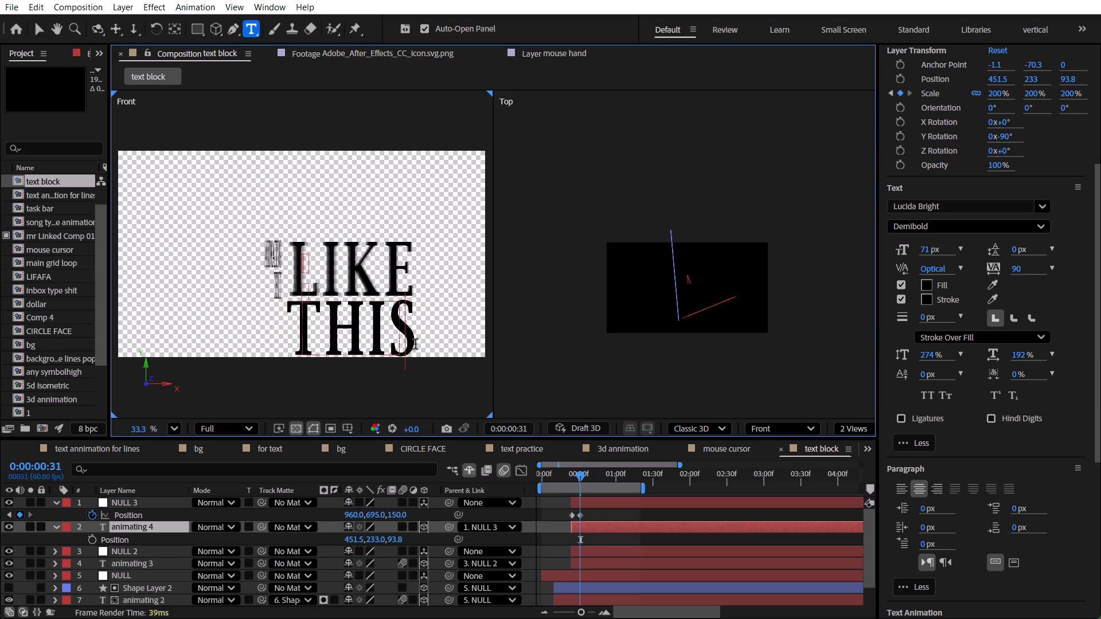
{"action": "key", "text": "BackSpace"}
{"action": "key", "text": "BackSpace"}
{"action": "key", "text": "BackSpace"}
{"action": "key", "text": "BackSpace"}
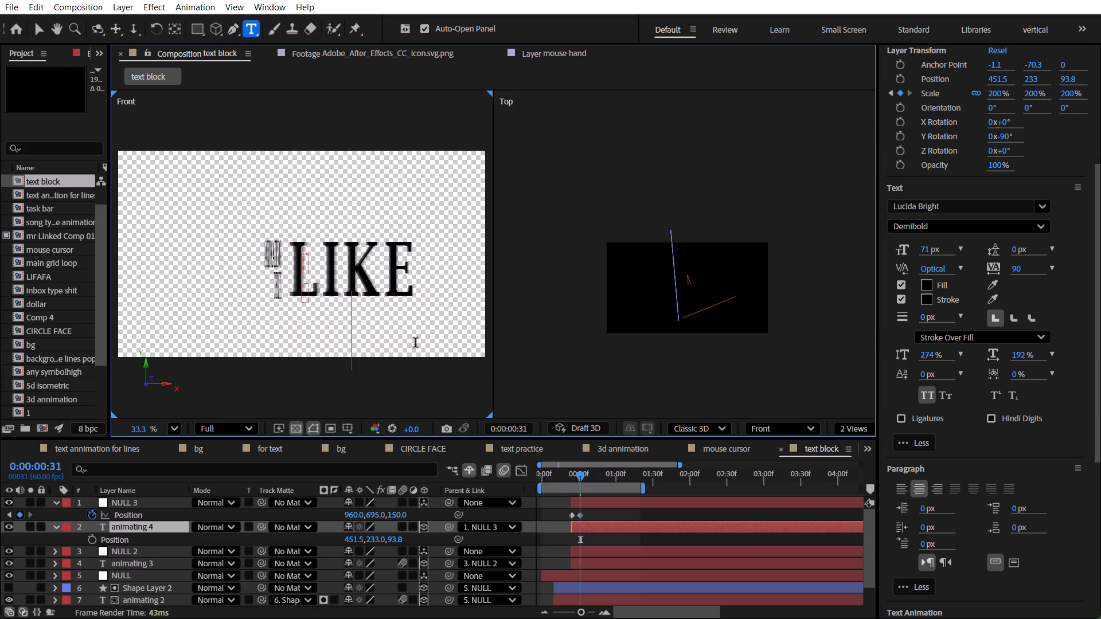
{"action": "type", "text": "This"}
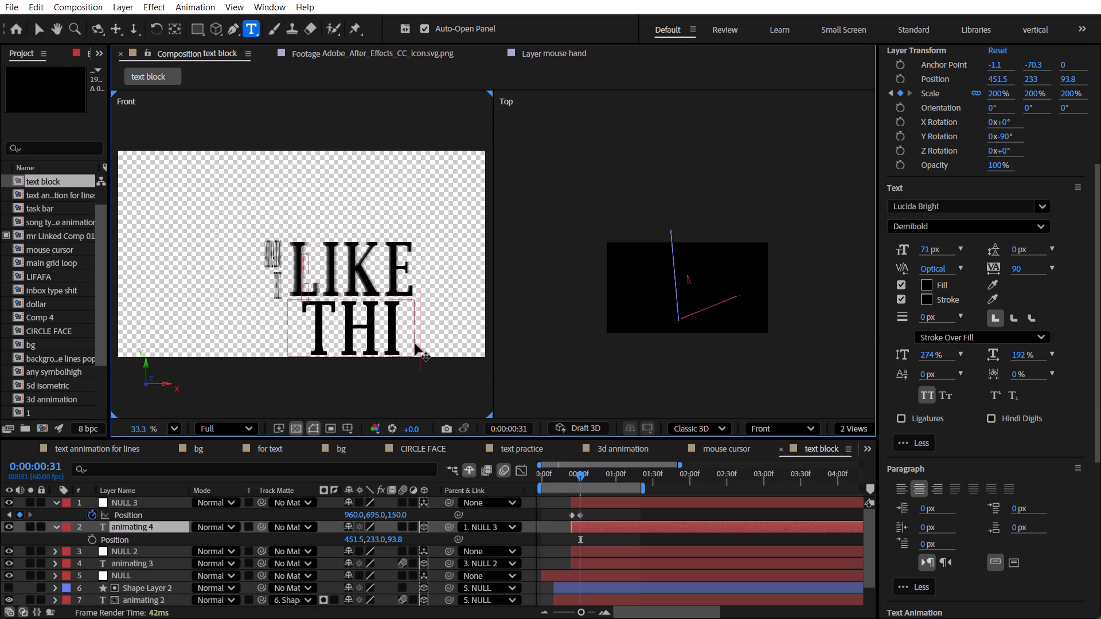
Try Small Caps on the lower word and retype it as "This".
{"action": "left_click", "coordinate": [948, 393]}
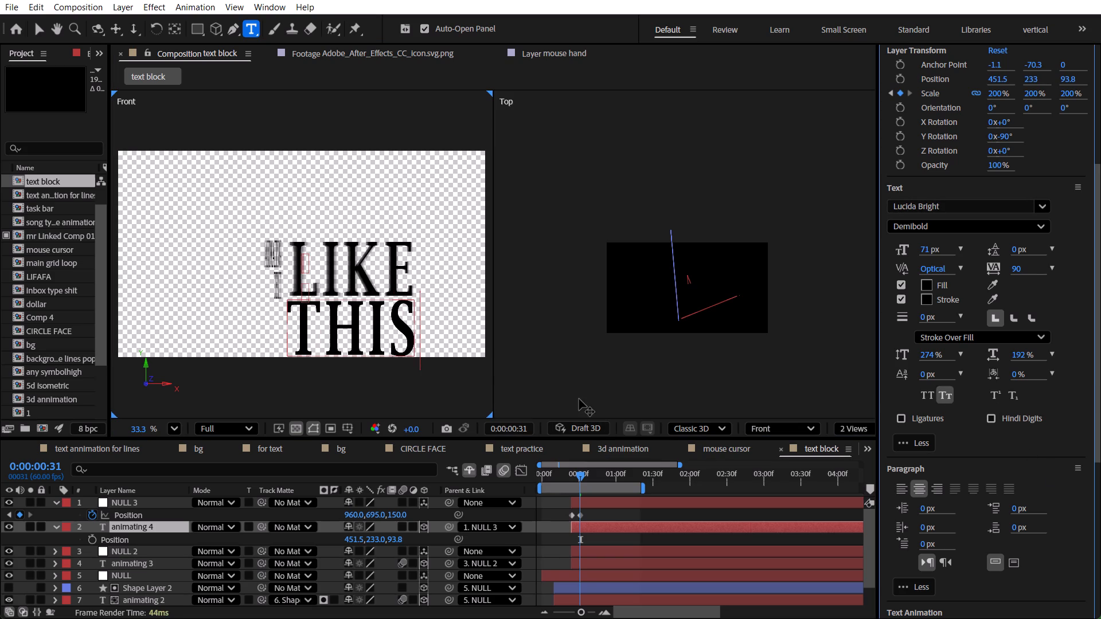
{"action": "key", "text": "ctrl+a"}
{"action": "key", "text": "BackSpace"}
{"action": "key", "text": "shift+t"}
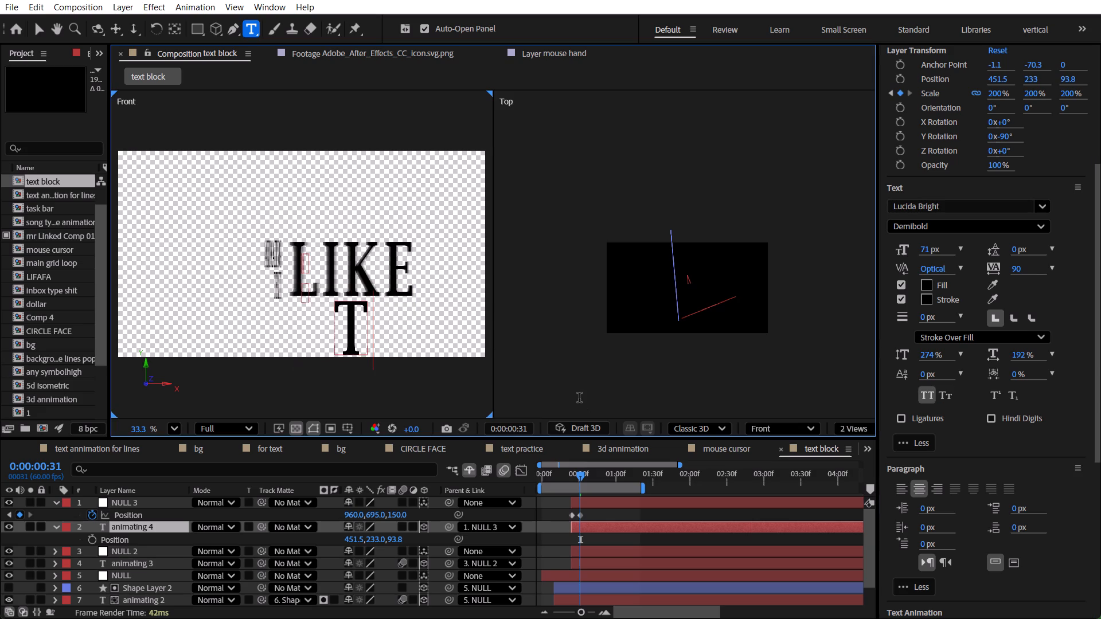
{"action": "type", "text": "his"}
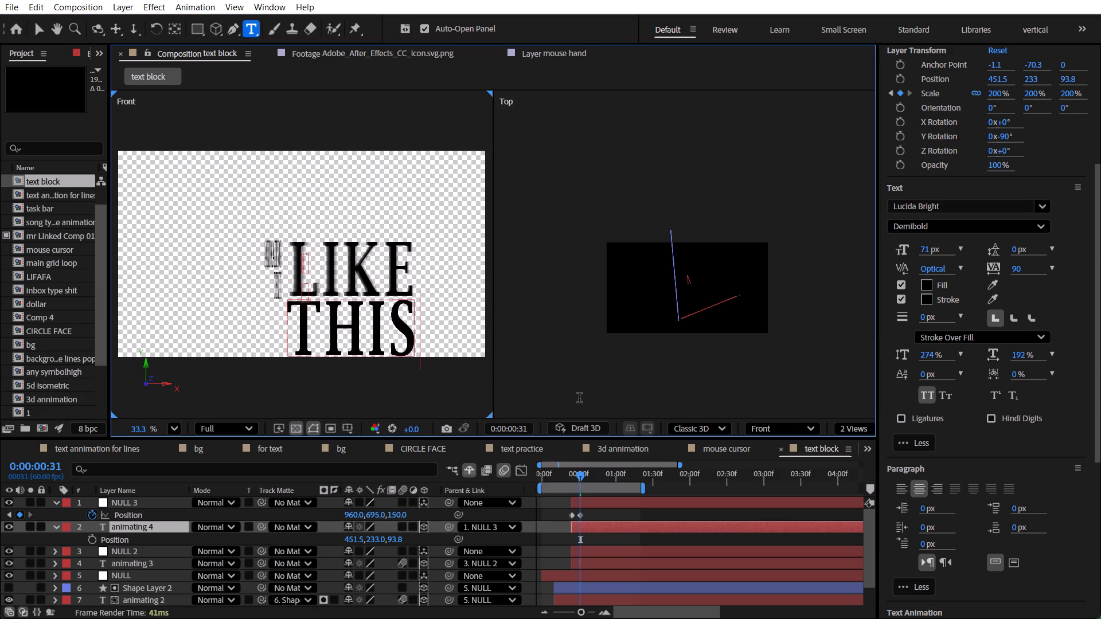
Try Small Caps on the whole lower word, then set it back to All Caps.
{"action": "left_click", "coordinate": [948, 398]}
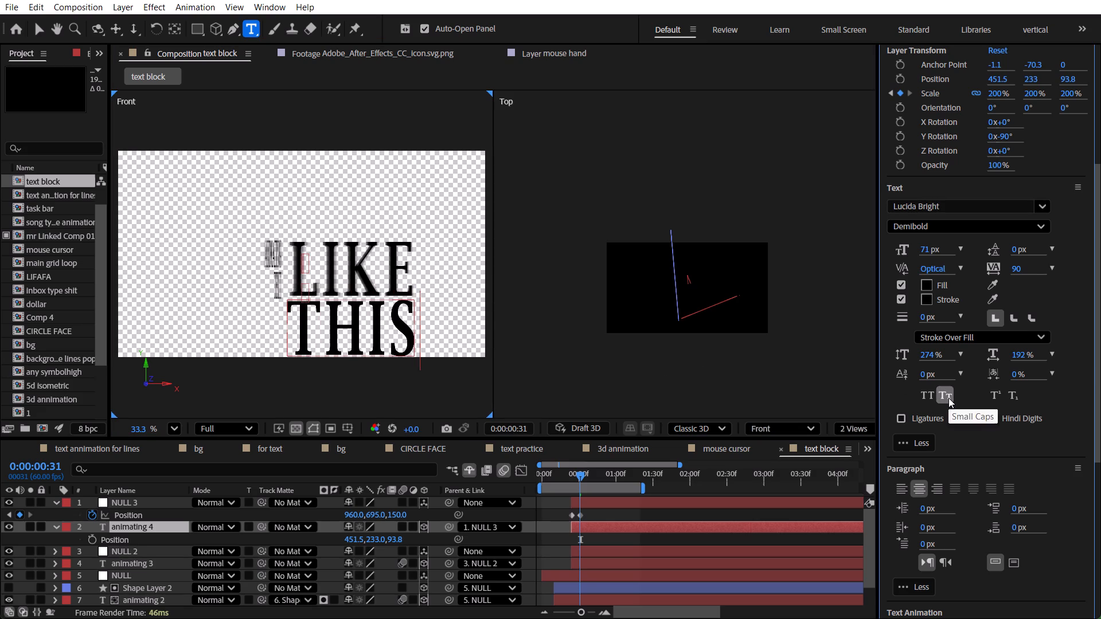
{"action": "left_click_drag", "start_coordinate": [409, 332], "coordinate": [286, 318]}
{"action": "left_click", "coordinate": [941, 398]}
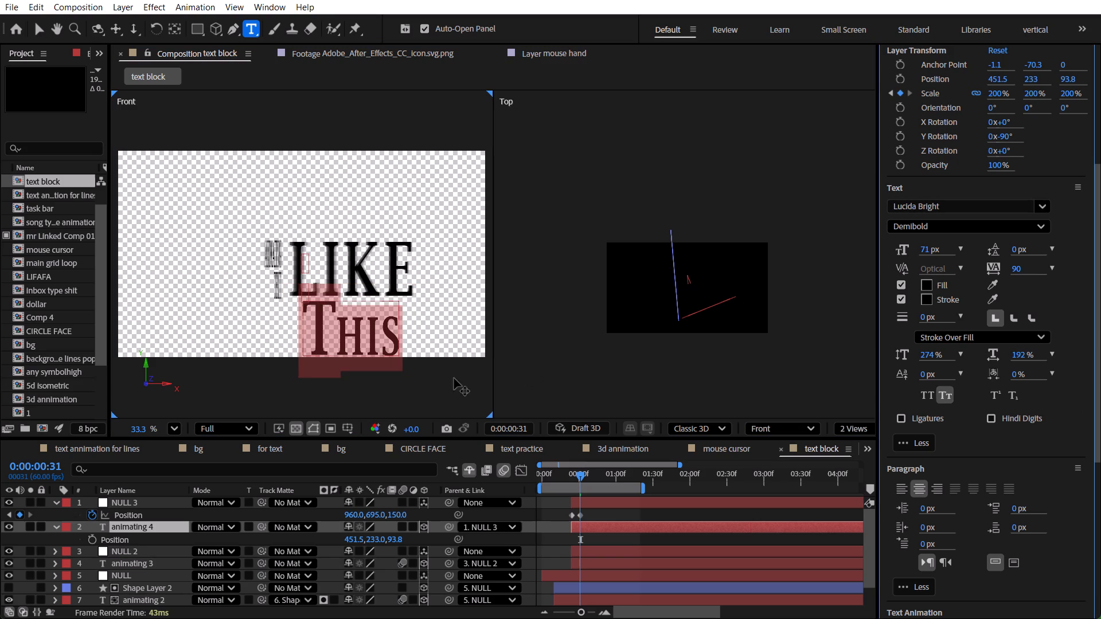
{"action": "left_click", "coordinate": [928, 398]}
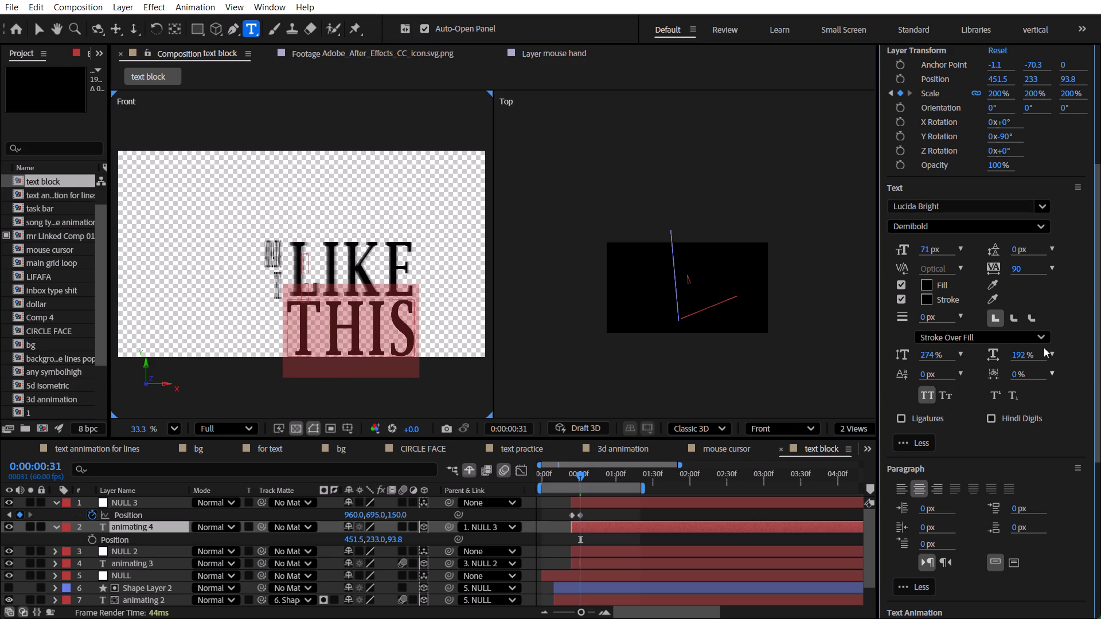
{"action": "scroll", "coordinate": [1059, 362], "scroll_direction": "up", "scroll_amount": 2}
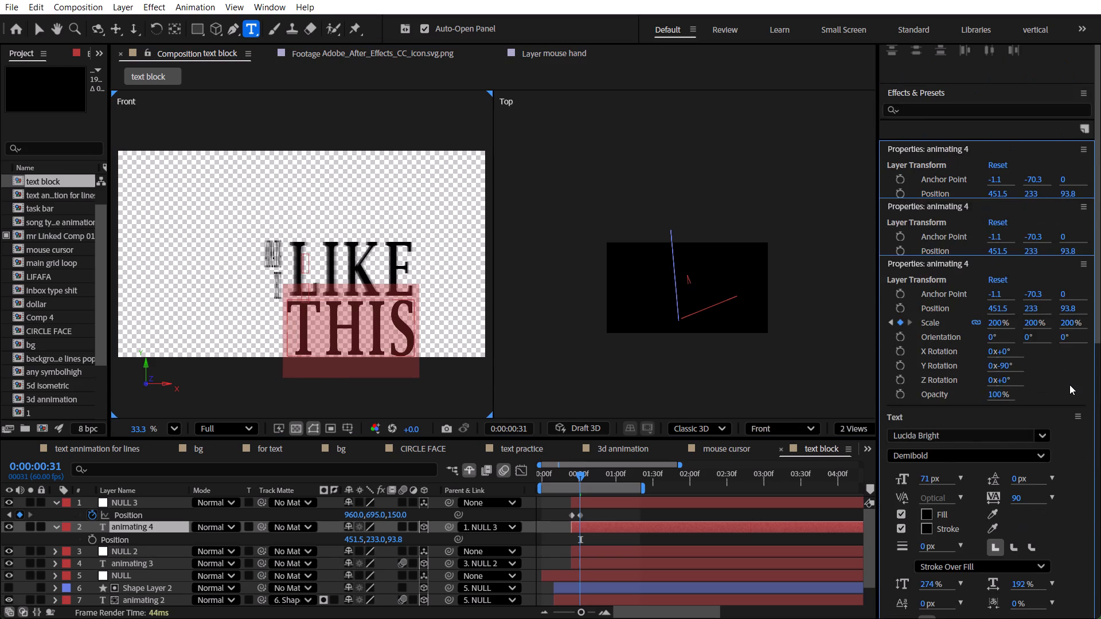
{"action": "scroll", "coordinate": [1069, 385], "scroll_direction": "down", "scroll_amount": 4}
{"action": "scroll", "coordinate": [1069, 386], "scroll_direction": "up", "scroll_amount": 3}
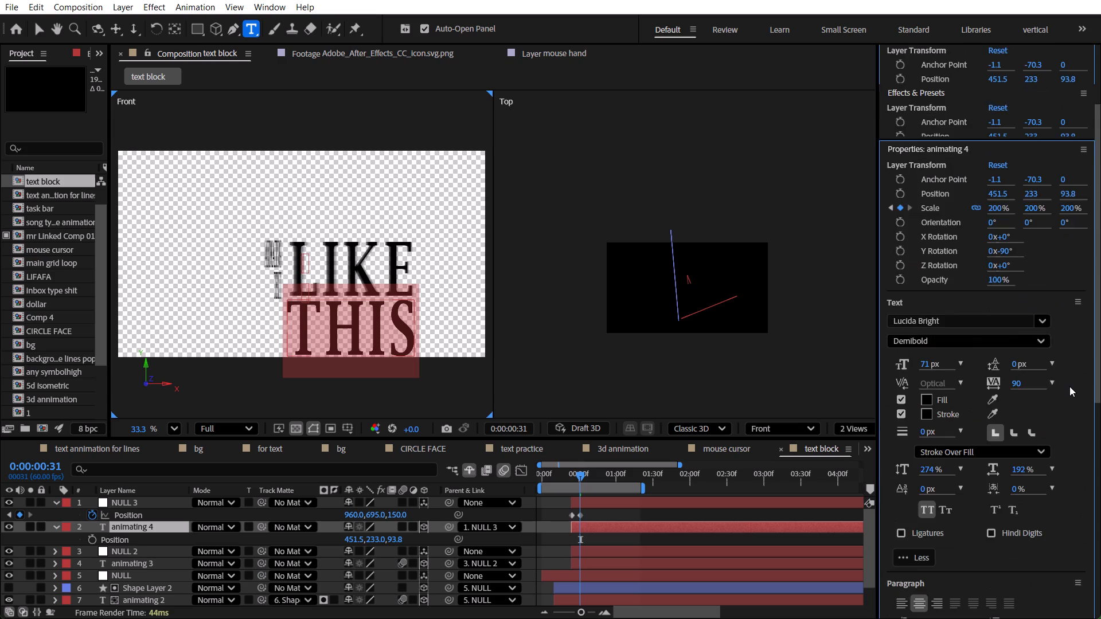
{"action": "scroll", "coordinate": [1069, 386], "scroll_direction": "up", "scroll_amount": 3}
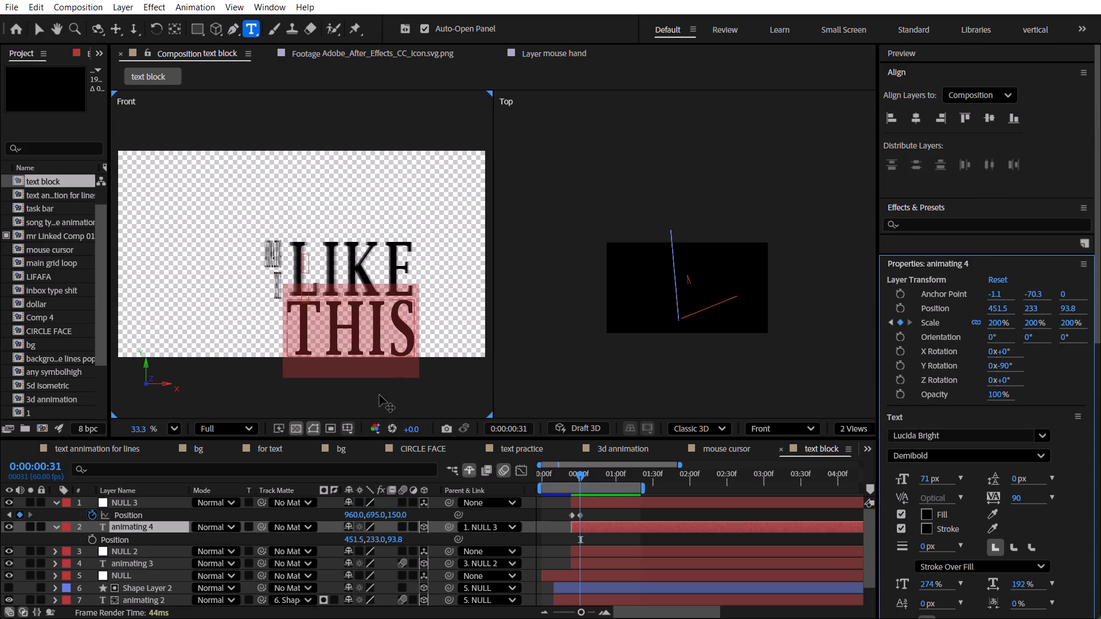
Leave text editing and collapse the revealed Position properties of NULL 3 and animating 4.
{"action": "left_click", "coordinate": [217, 514]}
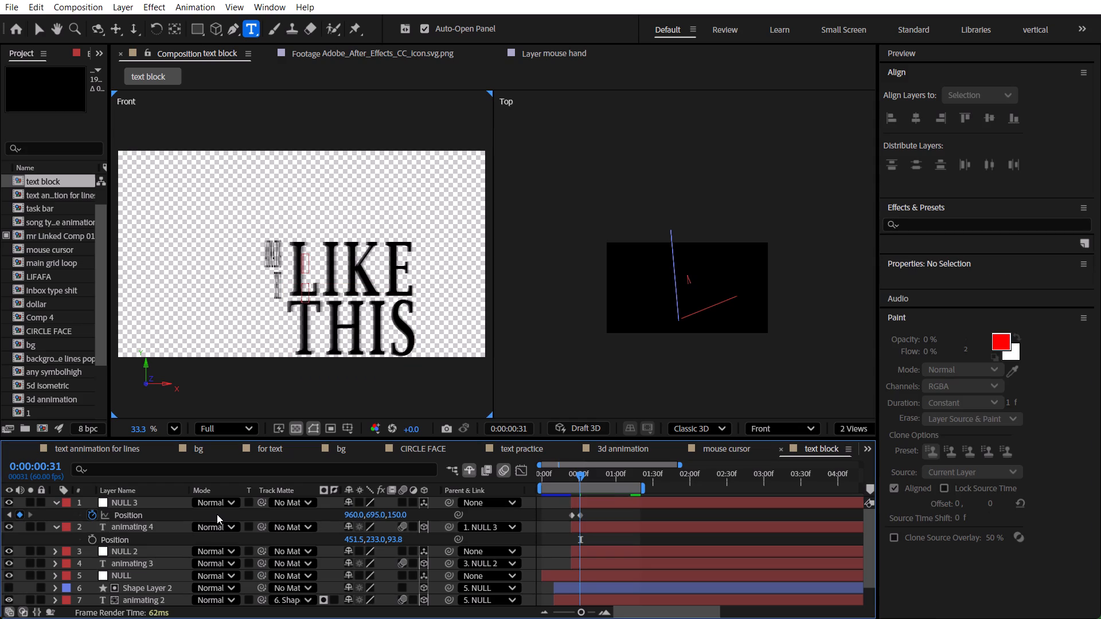
{"action": "key", "text": "u"}
{"action": "scroll", "coordinate": [131, 515], "scroll_direction": "down", "scroll_amount": 4}
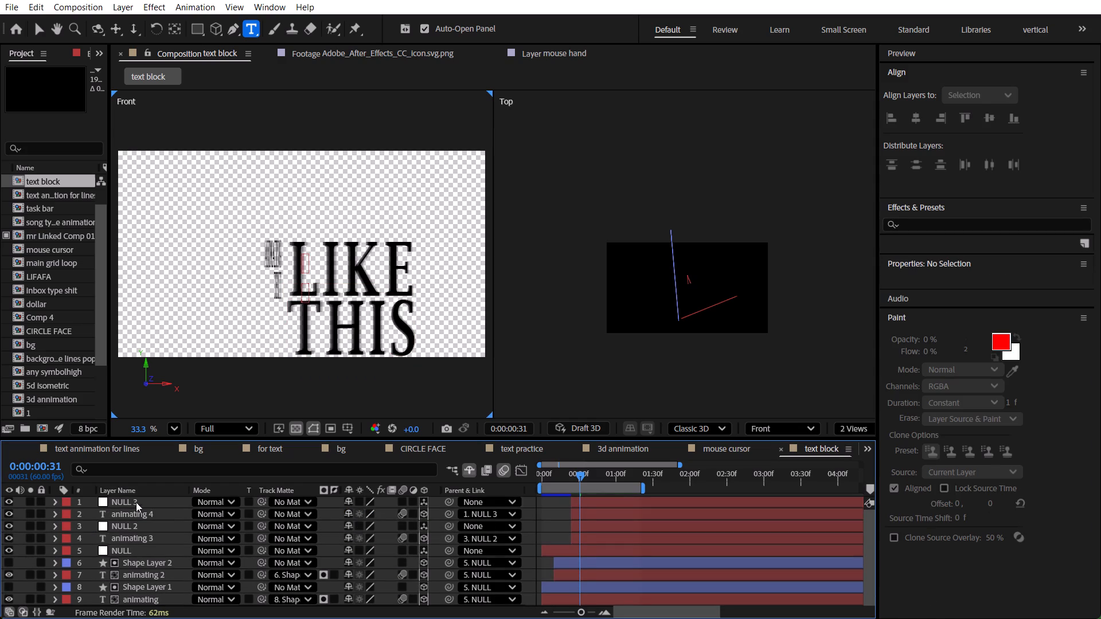
Duplicate the NULL 3 layer at the top of the layer stack.
{"action": "left_click", "coordinate": [136, 505]}
{"action": "key", "text": "ctrl+d"}
{"action": "left_click", "coordinate": [138, 501]}
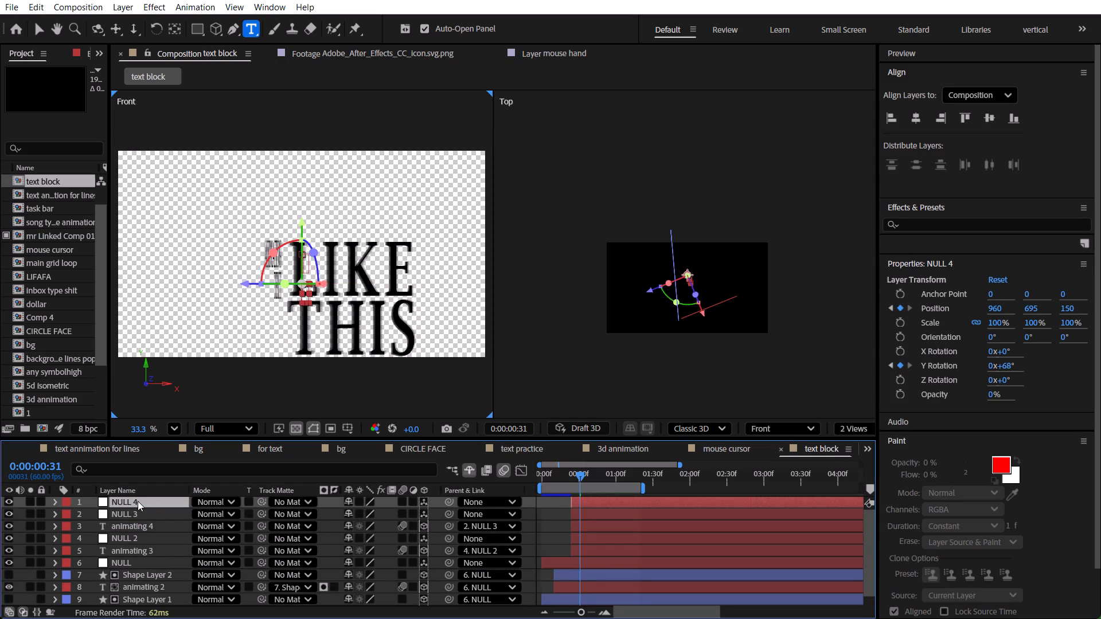
Delete all Position and Y Rotation keyframes from the NULL 4 layer.
{"action": "key", "text": "u"}
{"action": "left_click_drag", "start_coordinate": [605, 513], "coordinate": [561, 518]}
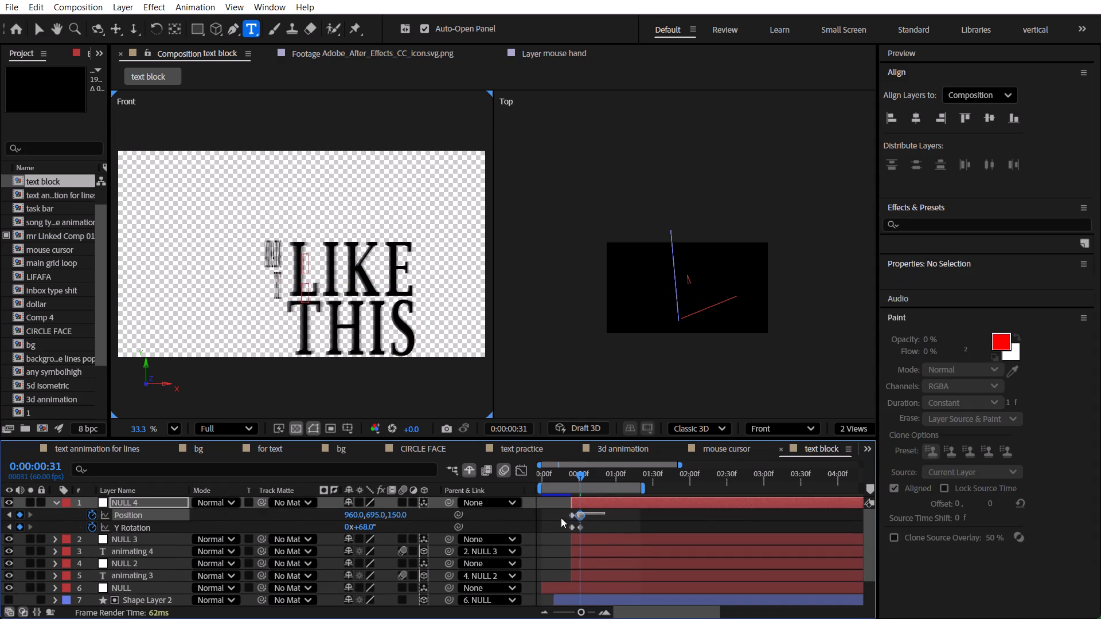
{"action": "left_click_drag", "start_coordinate": [561, 518], "coordinate": [517, 531]}
{"action": "key", "text": "Delete"}
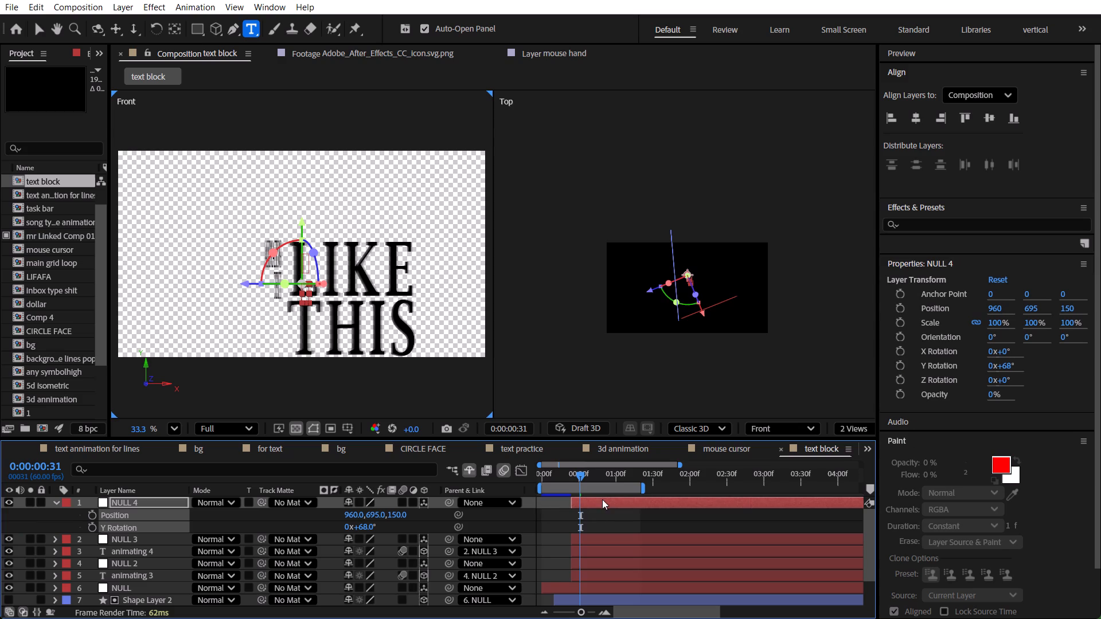
Shift the NULL 4 layer earlier in time to cover the start of the composition, and collapse its properties.
{"action": "left_click_drag", "start_coordinate": [602, 499], "coordinate": [561, 504]}
{"action": "left_click", "coordinate": [606, 514]}
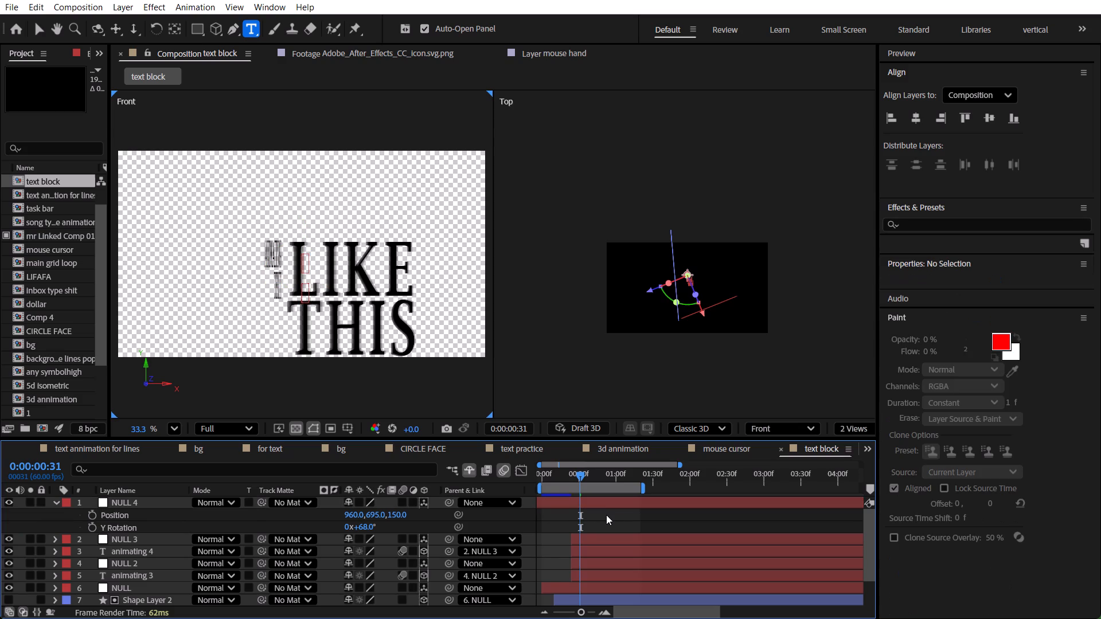
{"action": "key", "text": "u"}
{"action": "key", "text": "u"}
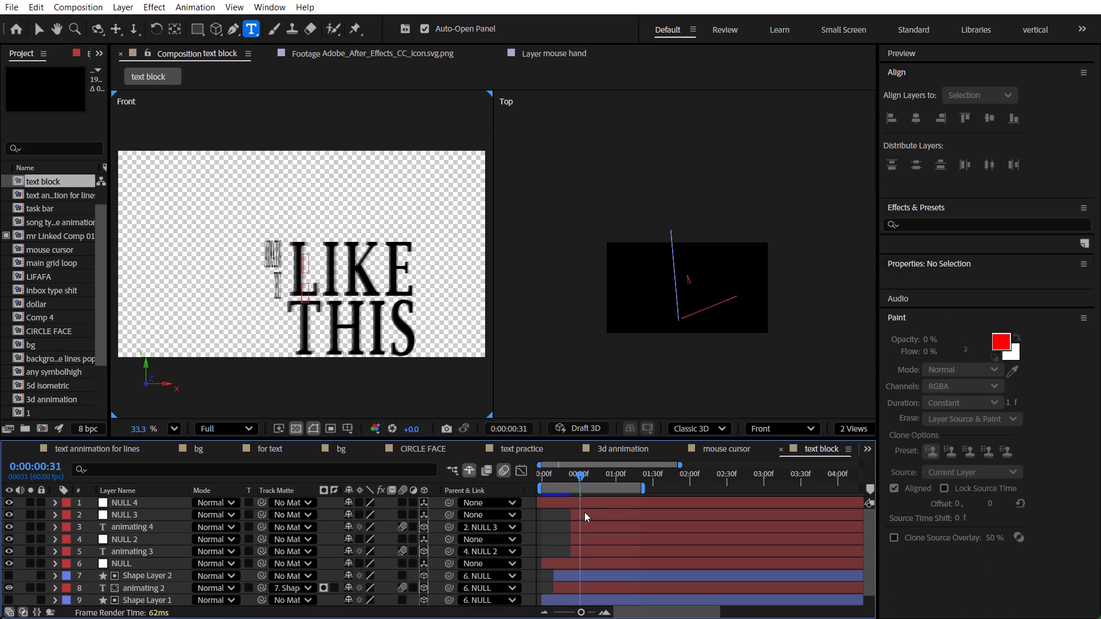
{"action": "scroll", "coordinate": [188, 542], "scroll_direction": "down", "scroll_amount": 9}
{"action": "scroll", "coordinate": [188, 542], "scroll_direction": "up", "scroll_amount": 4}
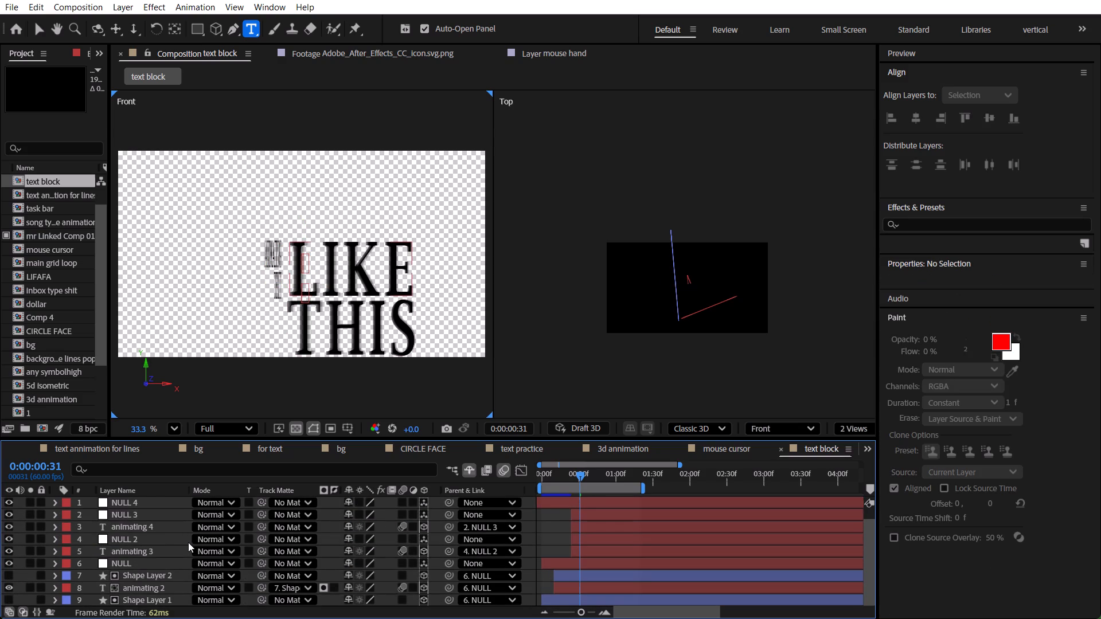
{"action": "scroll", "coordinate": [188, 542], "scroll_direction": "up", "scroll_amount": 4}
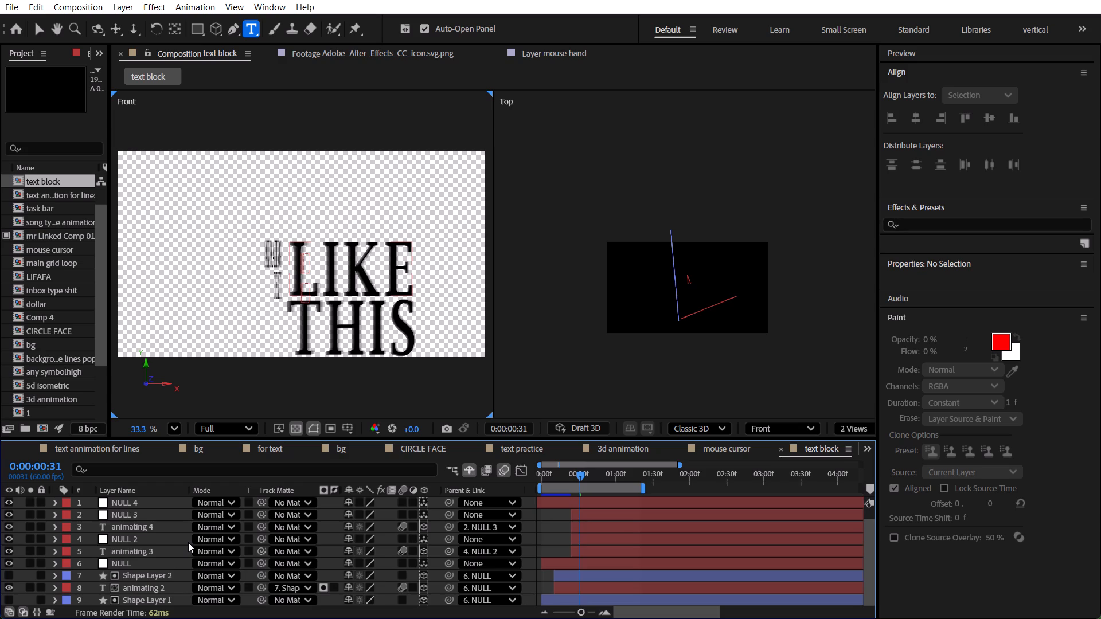
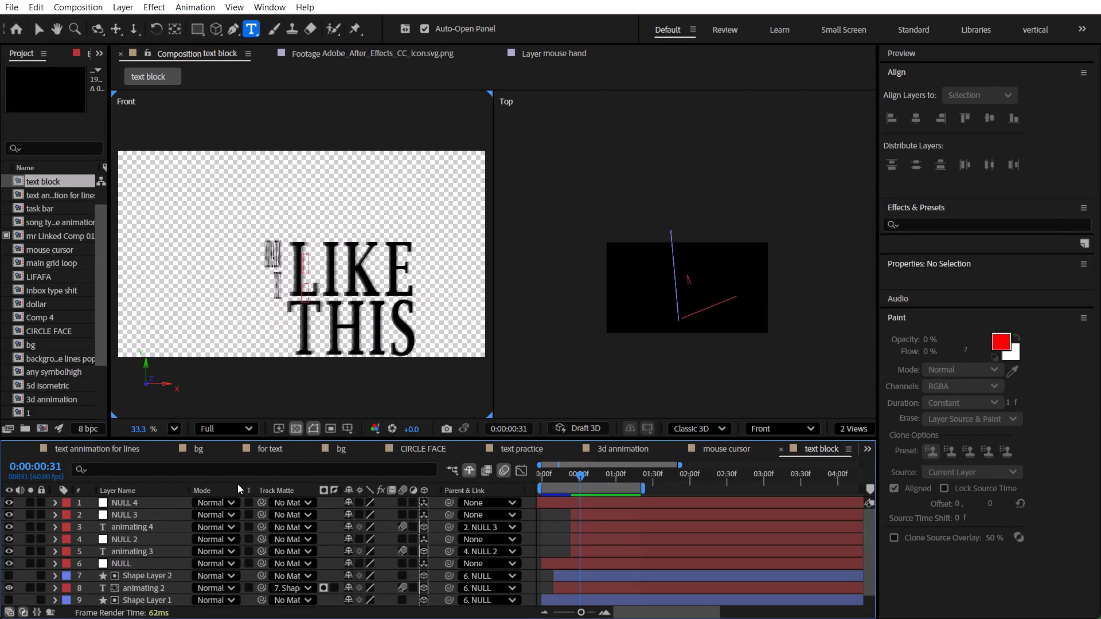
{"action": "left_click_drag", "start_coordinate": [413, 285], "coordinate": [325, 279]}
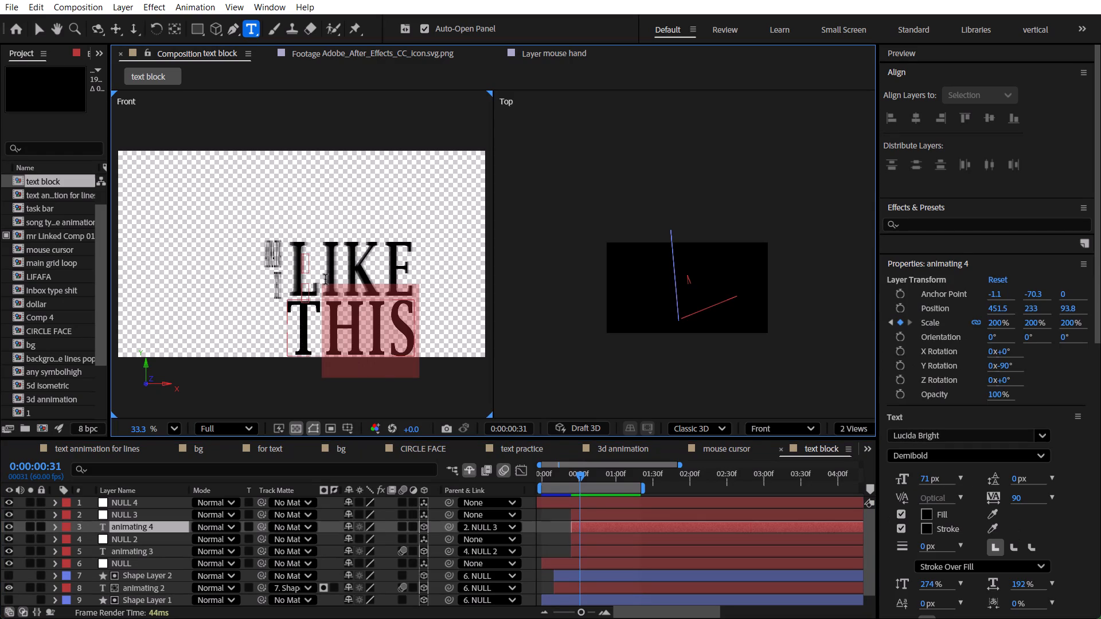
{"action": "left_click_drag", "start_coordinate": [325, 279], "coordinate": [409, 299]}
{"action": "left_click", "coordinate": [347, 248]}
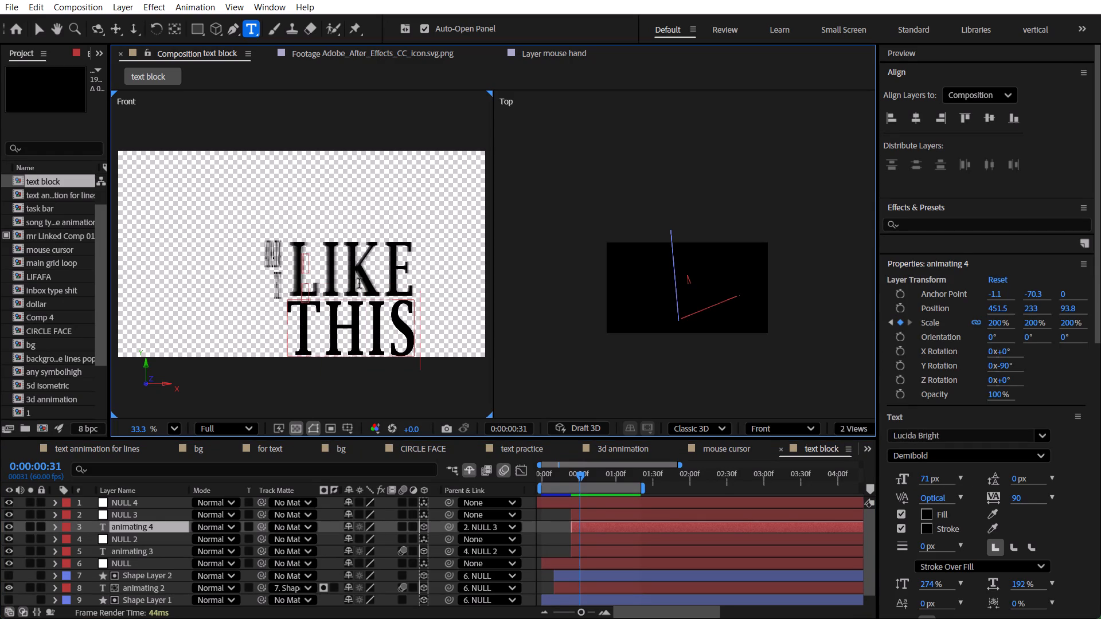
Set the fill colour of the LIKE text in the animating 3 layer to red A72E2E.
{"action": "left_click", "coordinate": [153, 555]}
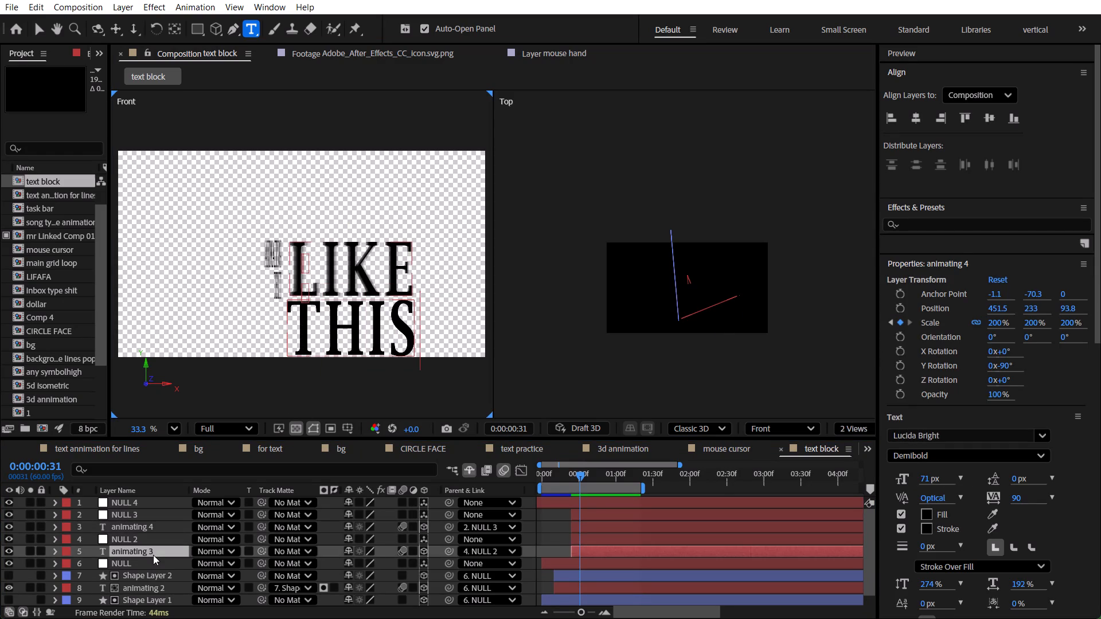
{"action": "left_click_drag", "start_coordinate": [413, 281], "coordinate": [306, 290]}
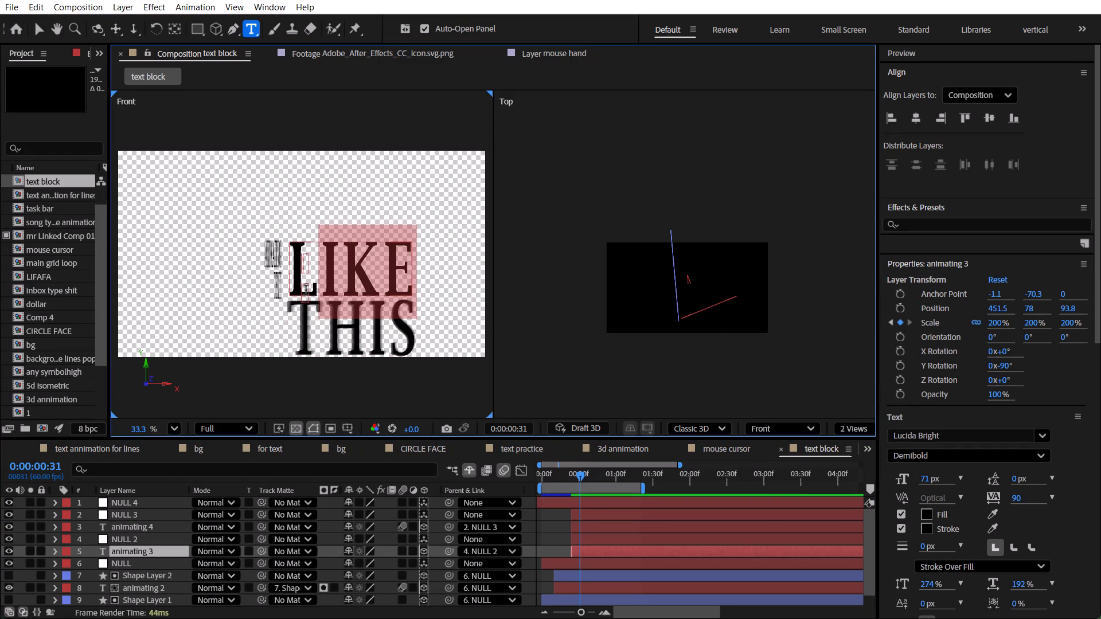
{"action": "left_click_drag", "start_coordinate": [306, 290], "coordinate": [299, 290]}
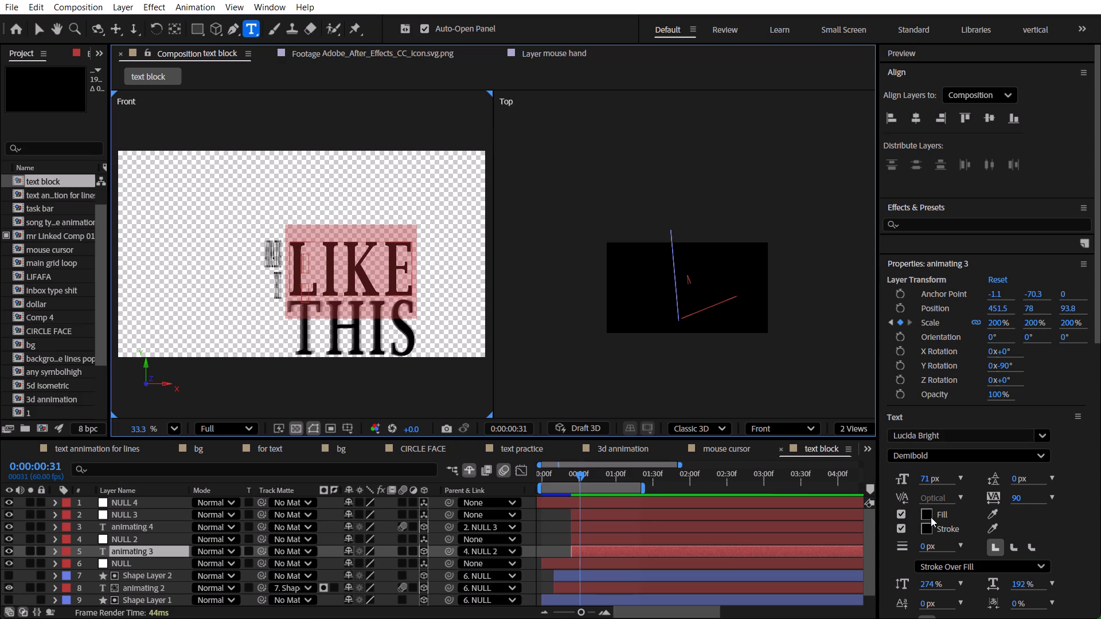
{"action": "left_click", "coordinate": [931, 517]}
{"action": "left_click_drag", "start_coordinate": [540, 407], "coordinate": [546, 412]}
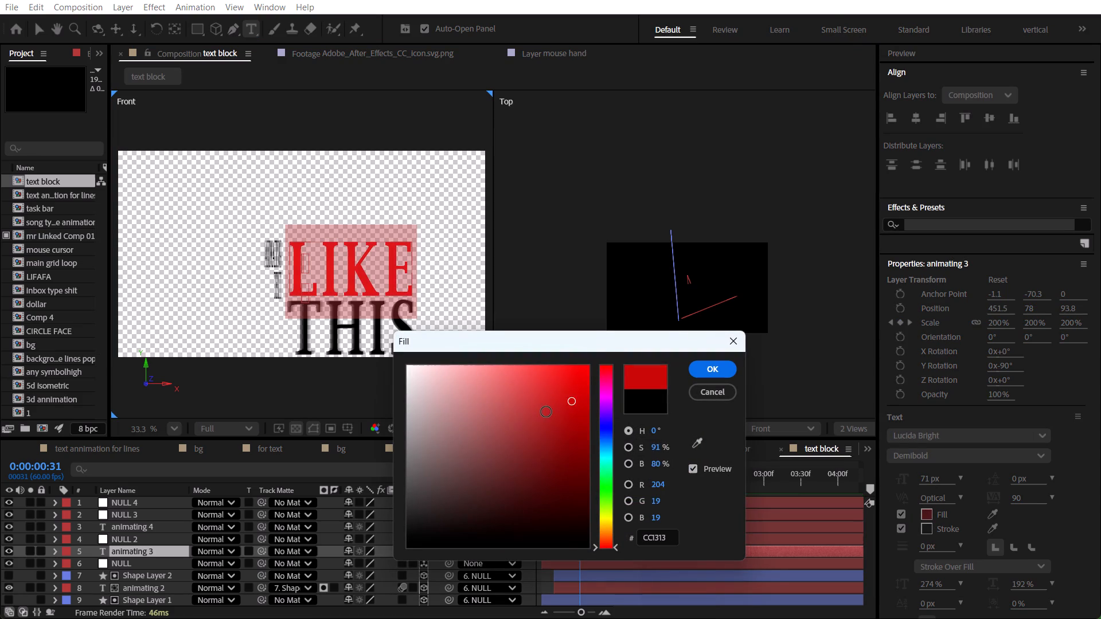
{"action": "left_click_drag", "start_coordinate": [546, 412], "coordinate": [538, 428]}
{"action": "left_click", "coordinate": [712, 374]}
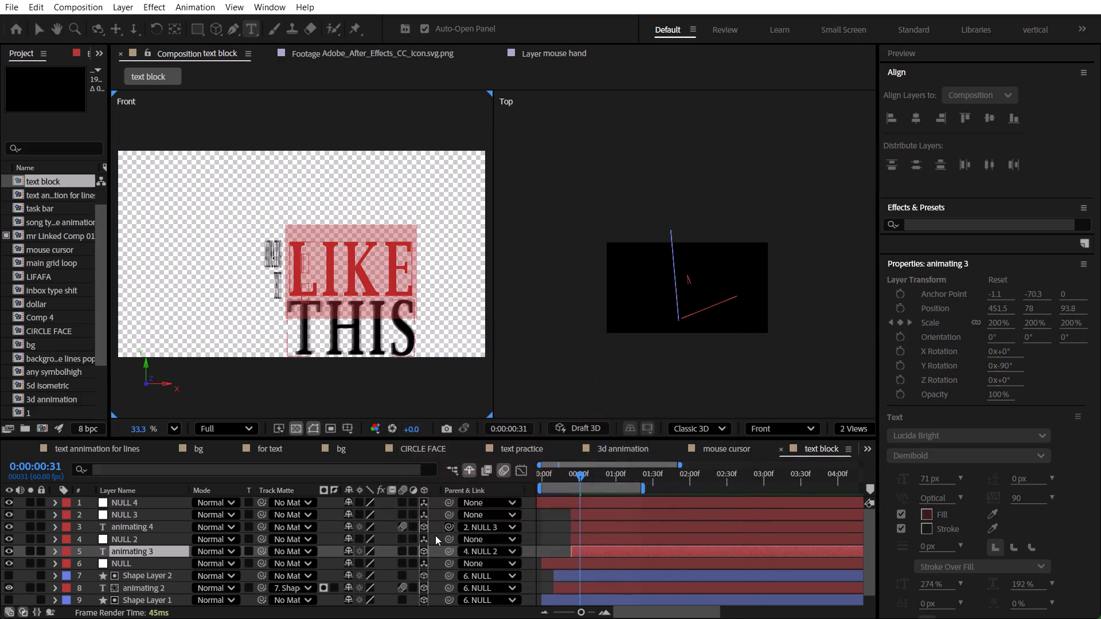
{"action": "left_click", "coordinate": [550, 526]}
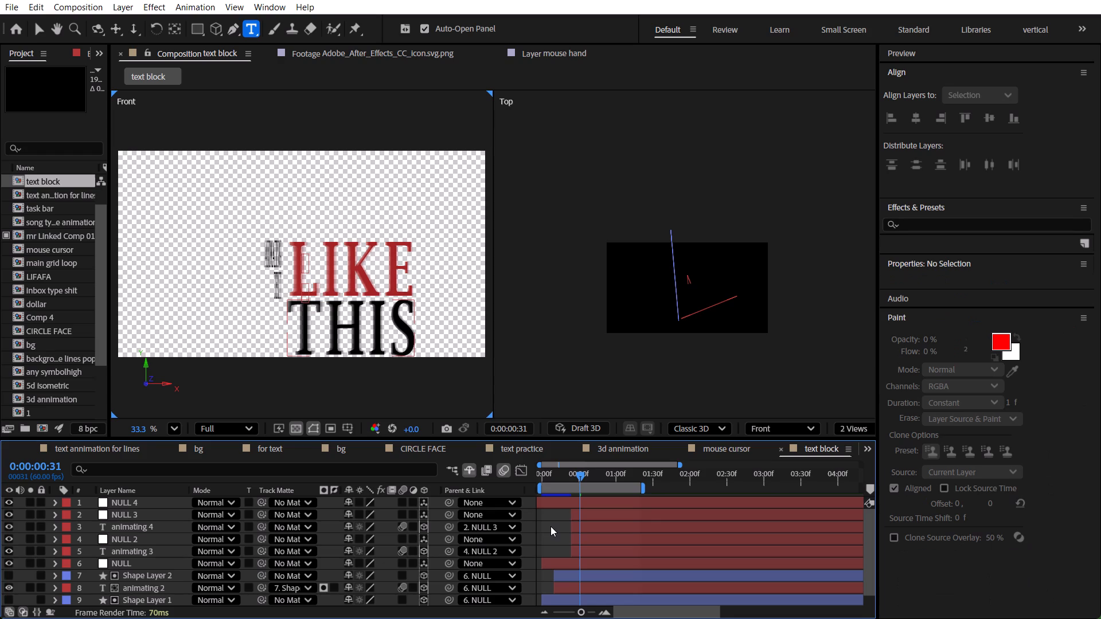
Change the fill colour of the whole LIKE text to green 41A72E.
{"action": "scroll", "coordinate": [958, 361], "scroll_direction": "up", "scroll_amount": 3}
{"action": "left_click", "coordinate": [392, 272]}
{"action": "key", "text": "ctrl+a"}
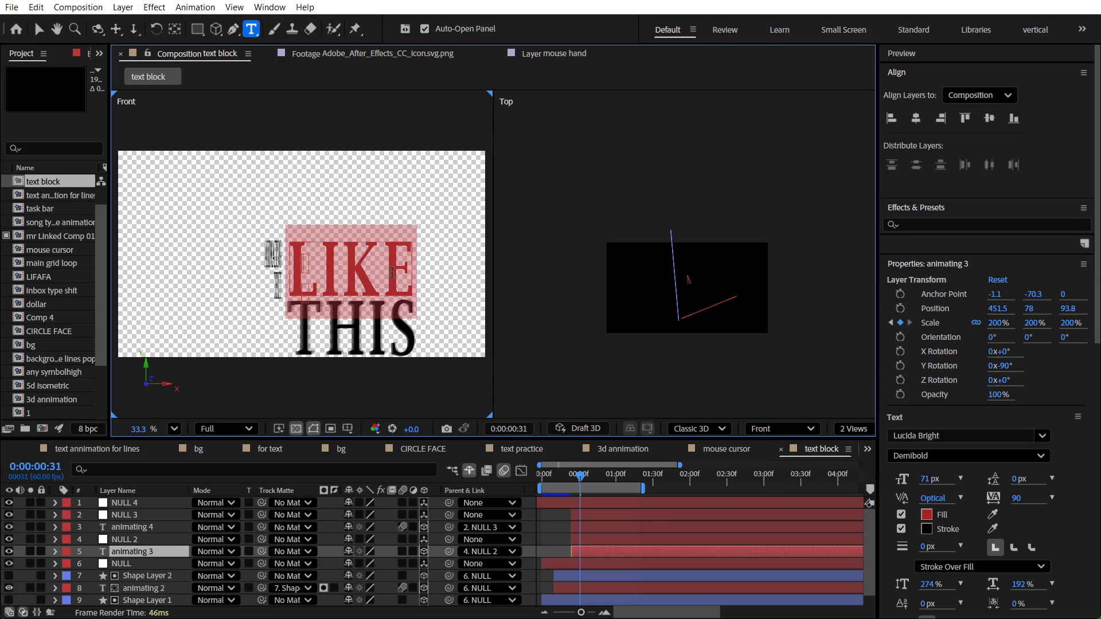
{"action": "left_click", "coordinate": [932, 510]}
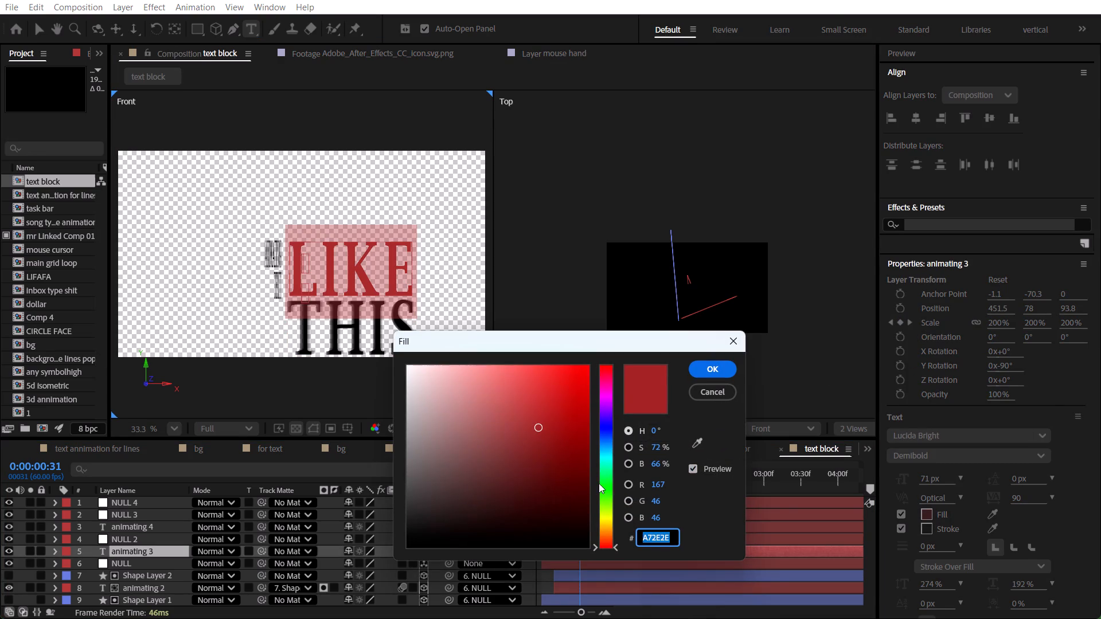
{"action": "left_click", "coordinate": [603, 488]}
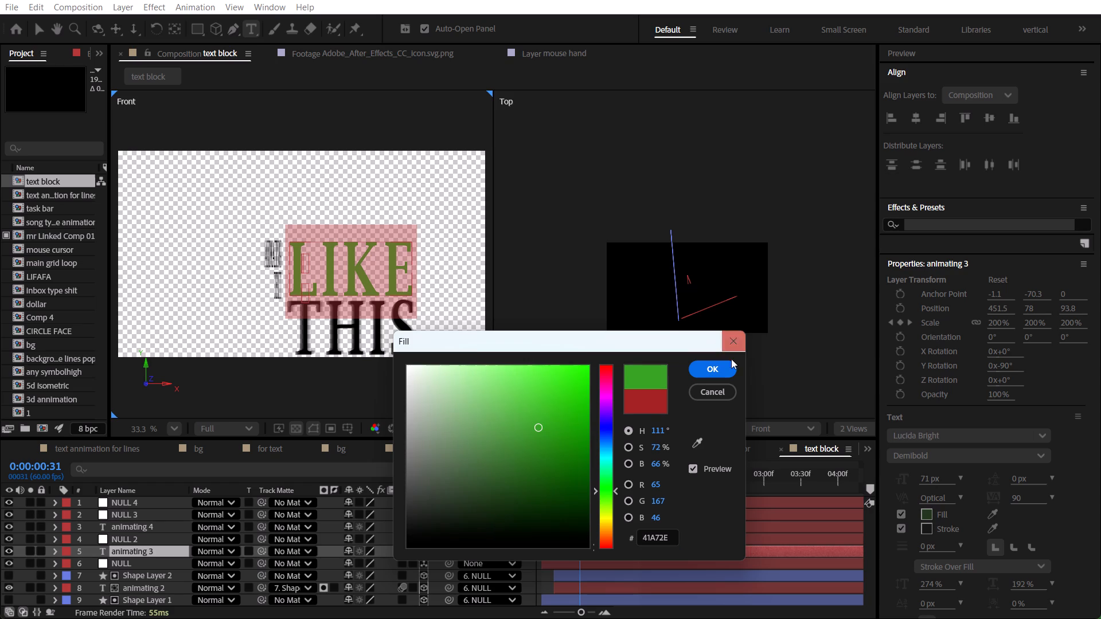
{"action": "left_click", "coordinate": [719, 366]}
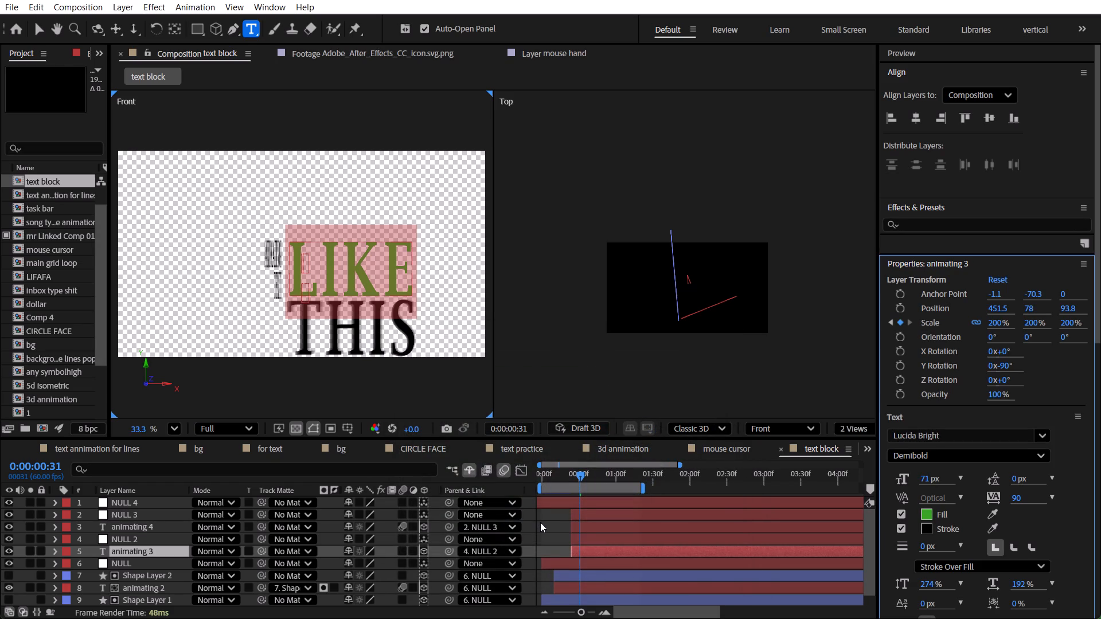
{"action": "left_click", "coordinate": [540, 522]}
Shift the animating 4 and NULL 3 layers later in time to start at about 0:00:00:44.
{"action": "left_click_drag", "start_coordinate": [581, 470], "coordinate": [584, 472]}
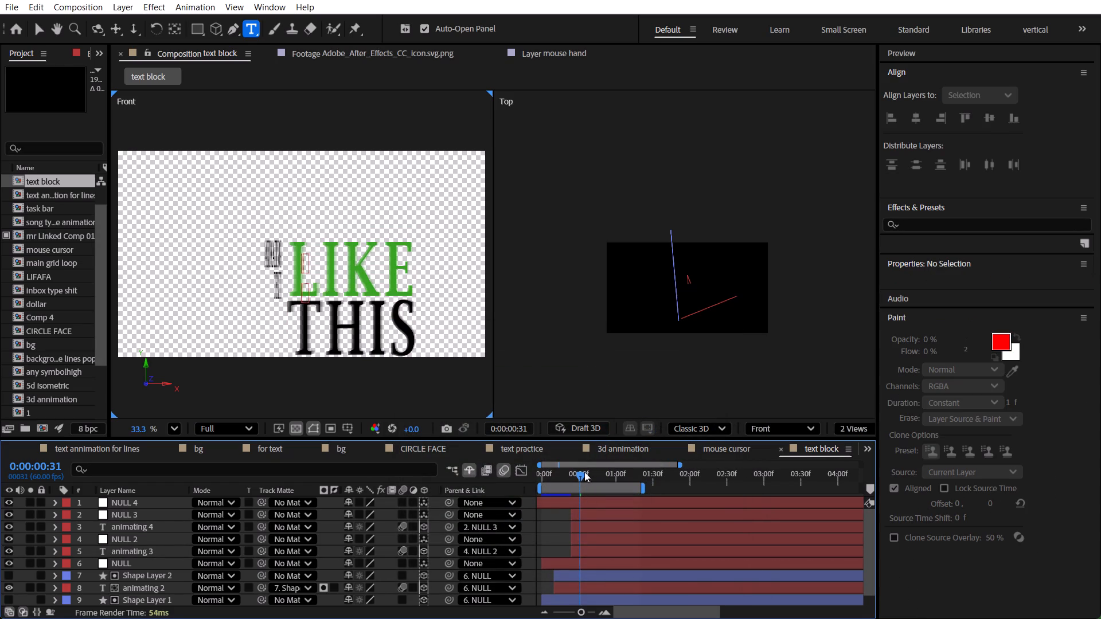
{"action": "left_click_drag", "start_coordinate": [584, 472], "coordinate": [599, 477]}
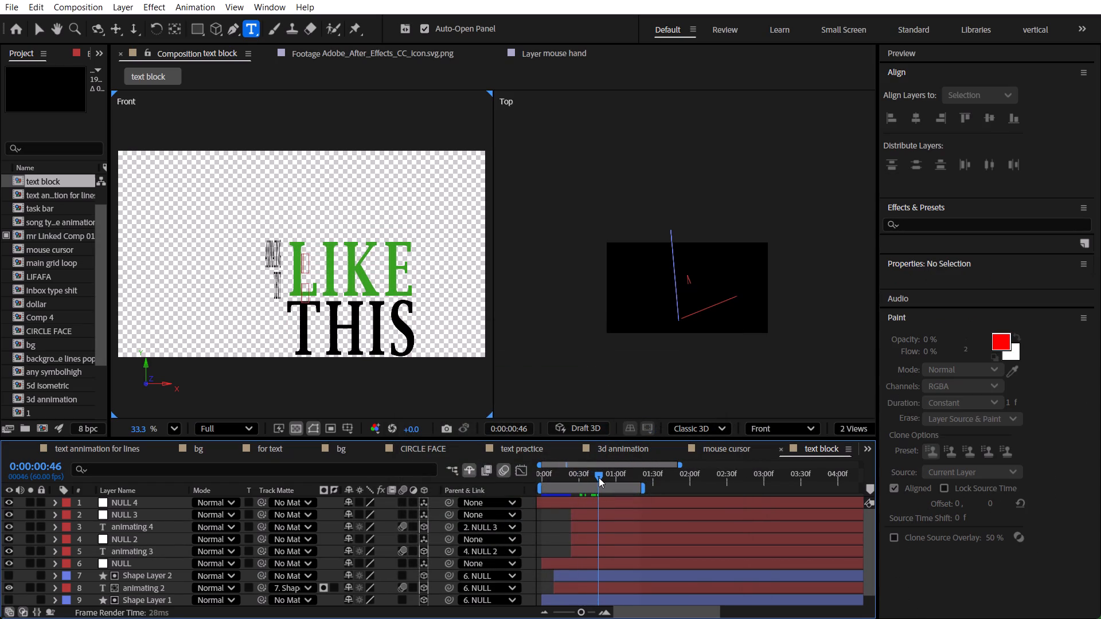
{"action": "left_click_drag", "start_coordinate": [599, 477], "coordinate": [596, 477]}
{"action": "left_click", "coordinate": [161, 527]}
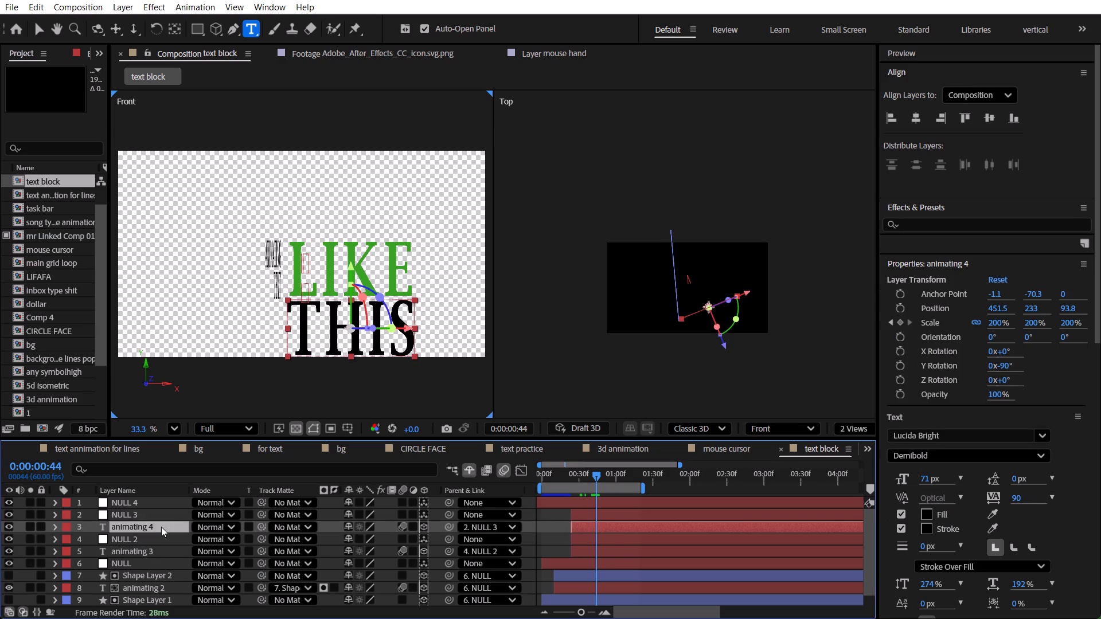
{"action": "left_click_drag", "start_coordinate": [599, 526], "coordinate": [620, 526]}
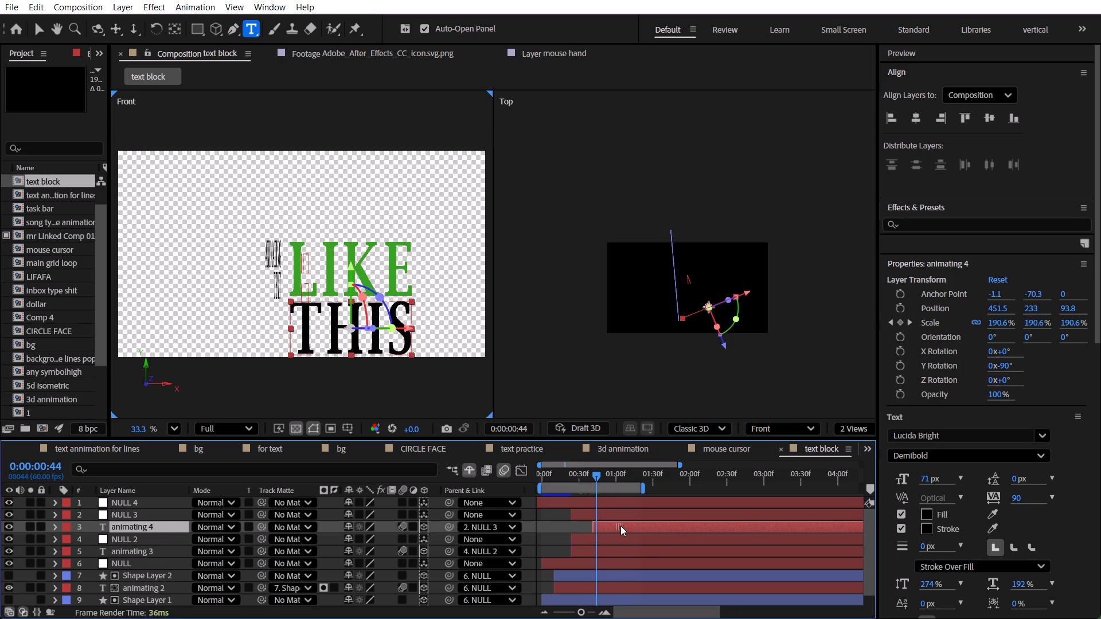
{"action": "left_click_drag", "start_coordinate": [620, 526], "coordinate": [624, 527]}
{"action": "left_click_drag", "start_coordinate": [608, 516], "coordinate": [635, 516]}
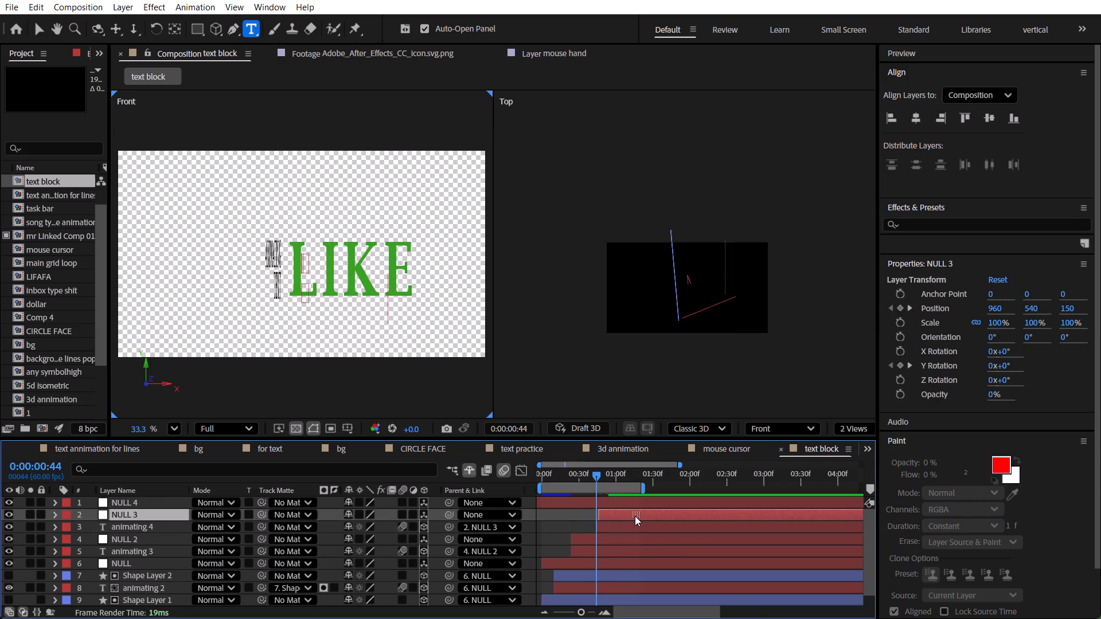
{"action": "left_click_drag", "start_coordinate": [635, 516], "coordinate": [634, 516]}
Shift NULL 3 and animating 4 together to start at NULL 2's last keyframe, 0:00:00:31, and check the motion up to 0:00:00:40.
{"action": "left_click_drag", "start_coordinate": [598, 480], "coordinate": [583, 480]}
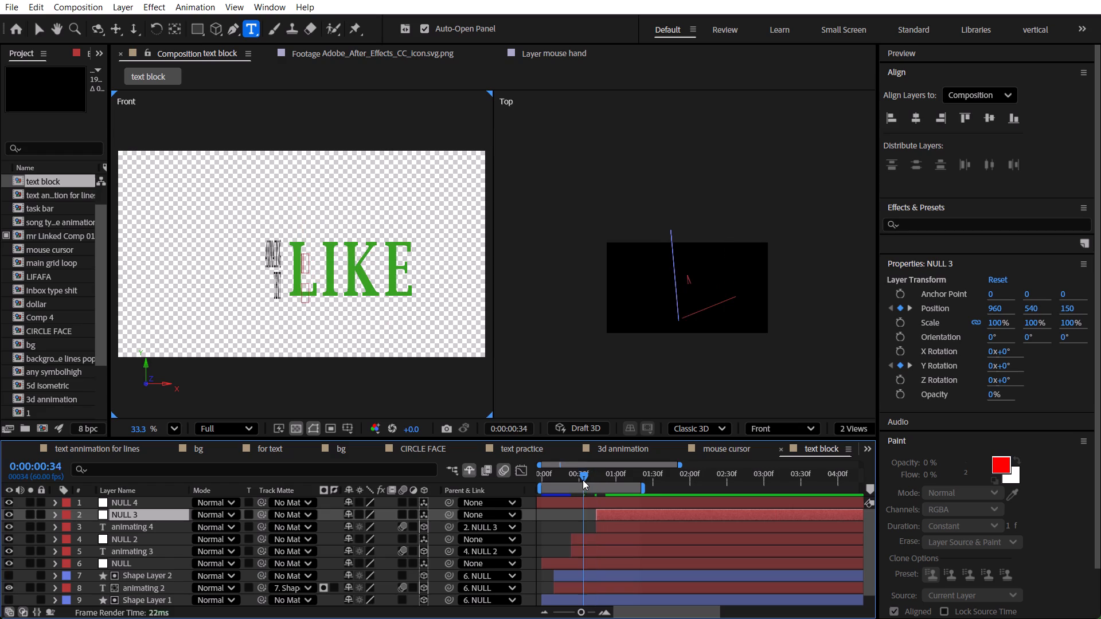
{"action": "left_click_drag", "start_coordinate": [583, 480], "coordinate": [584, 480]}
{"action": "left_click", "coordinate": [589, 558]}
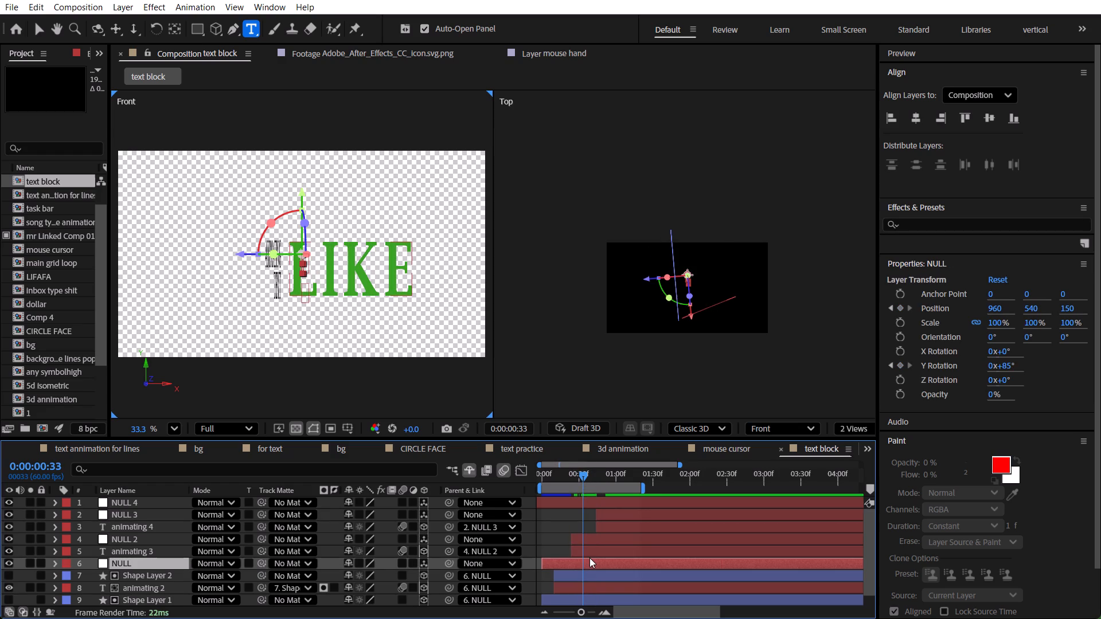
{"action": "left_click", "coordinate": [589, 549]}
{"action": "left_click", "coordinate": [589, 539]}
{"action": "key", "text": "u"}
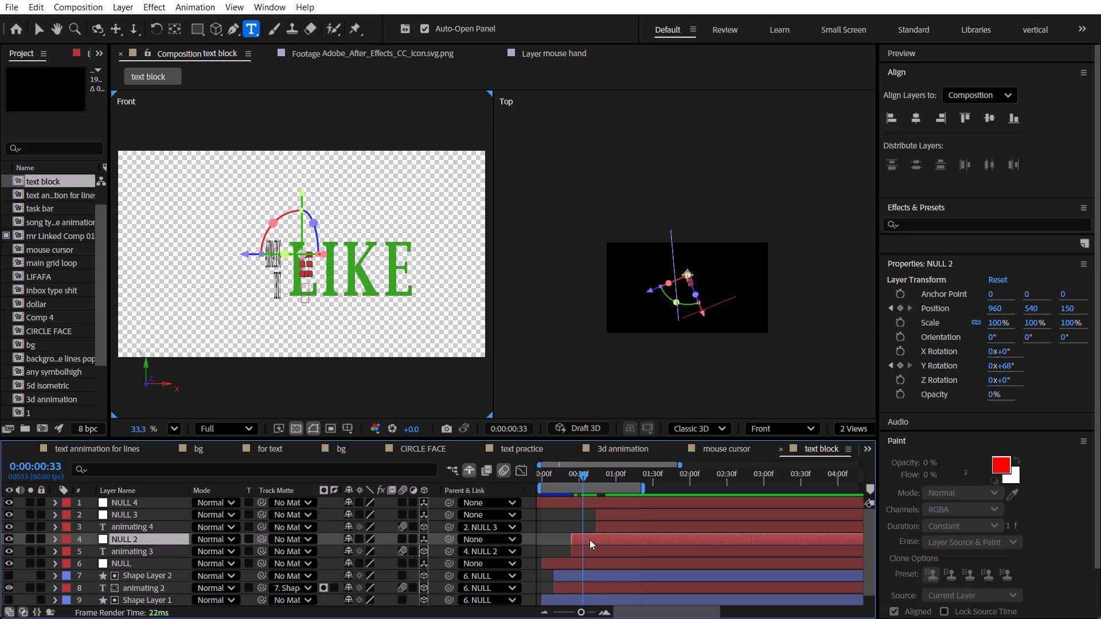
{"action": "left_click", "coordinate": [14, 553]}
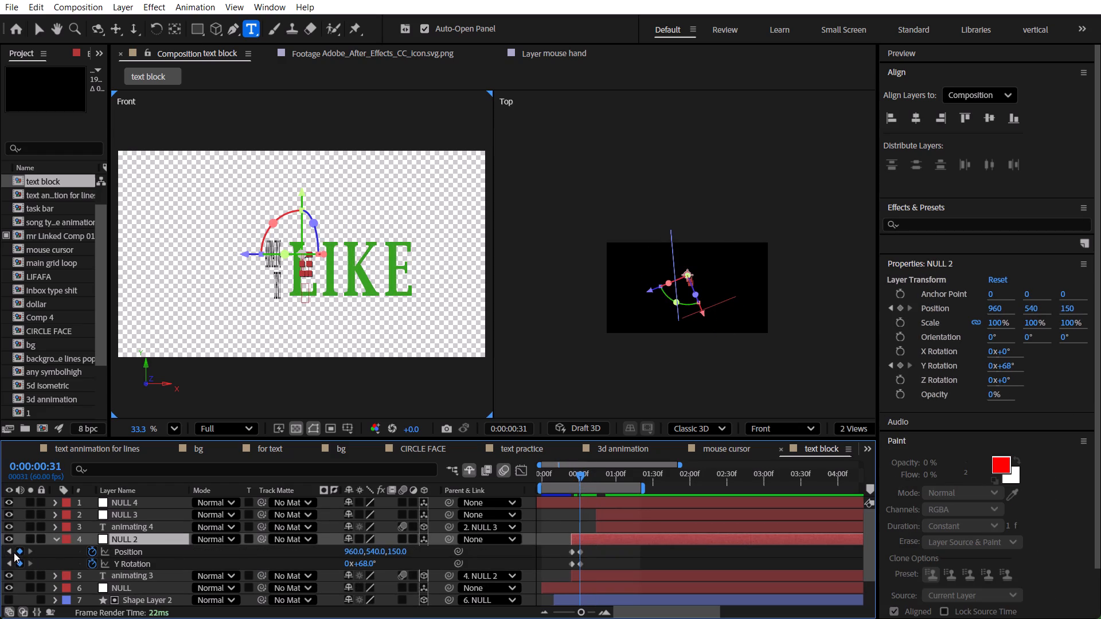
{"action": "left_click_drag", "start_coordinate": [587, 512], "coordinate": [602, 524]}
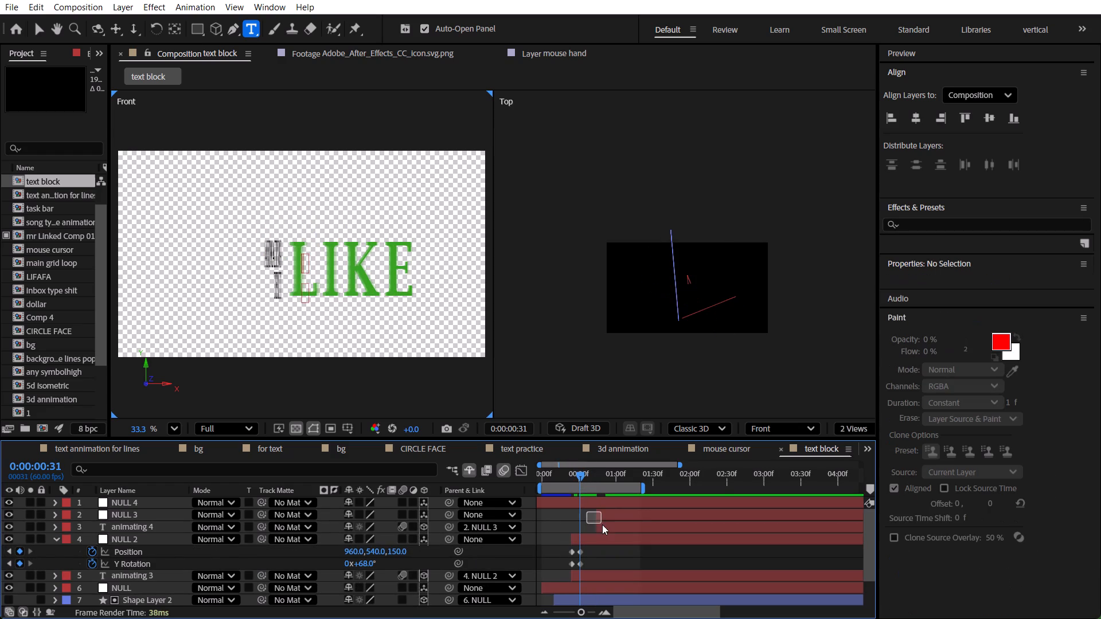
{"action": "left_click_drag", "start_coordinate": [602, 524], "coordinate": [606, 527]}
{"action": "left_click", "coordinate": [175, 512]}
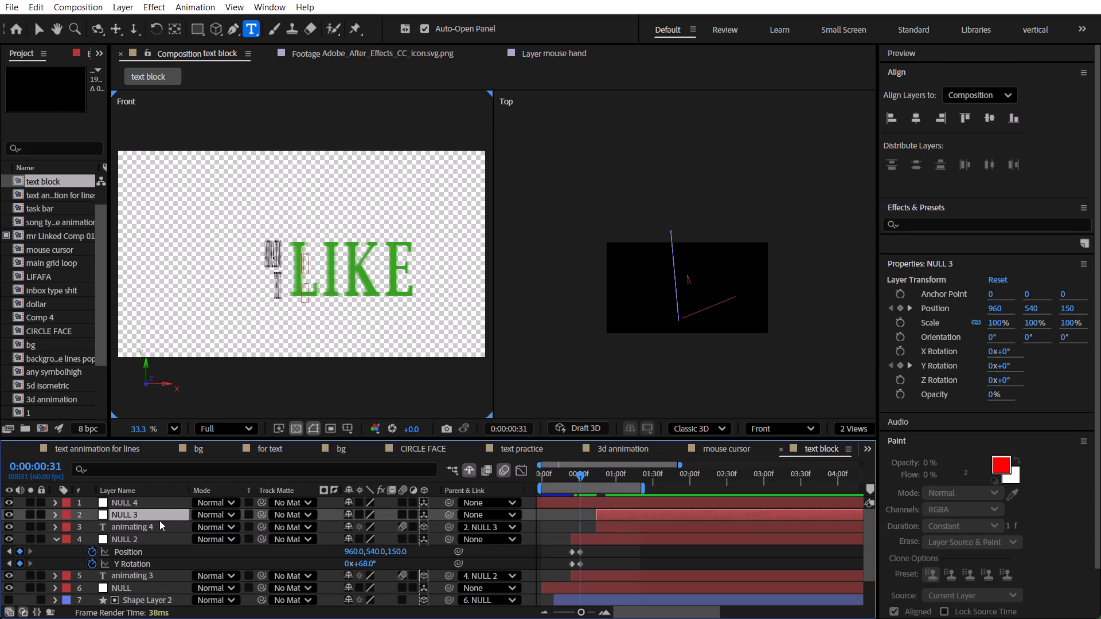
{"action": "left_click", "coordinate": [159, 520], "text": "shift"}
{"action": "left_click", "coordinate": [159, 523], "text": "shift"}
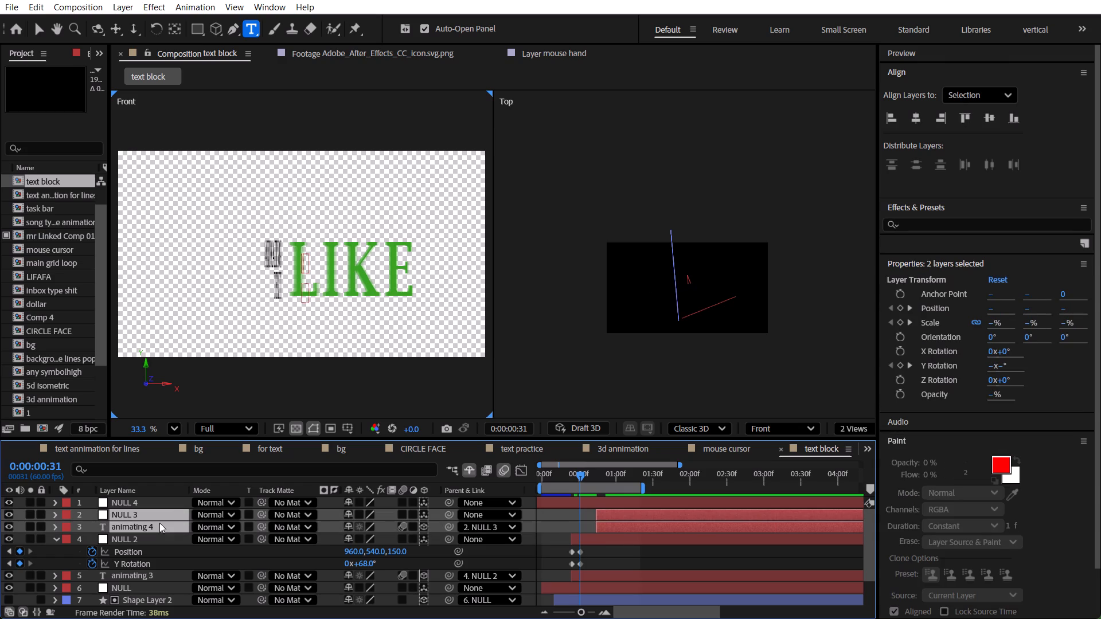
{"action": "left_click_drag", "start_coordinate": [614, 520], "coordinate": [600, 520]}
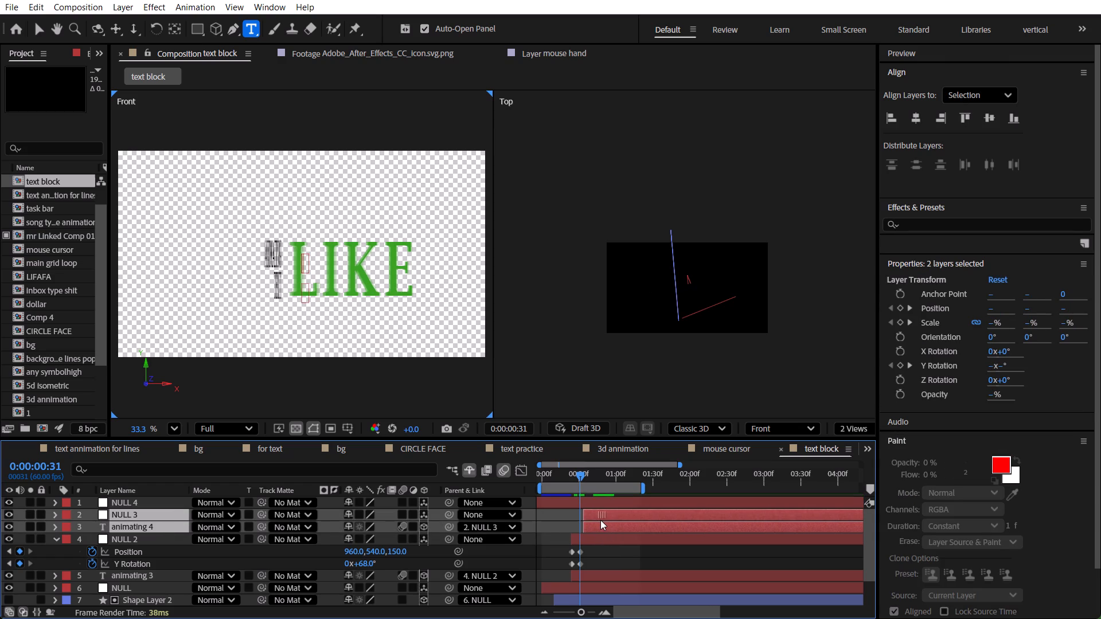
{"action": "left_click_drag", "start_coordinate": [600, 520], "coordinate": [598, 520]}
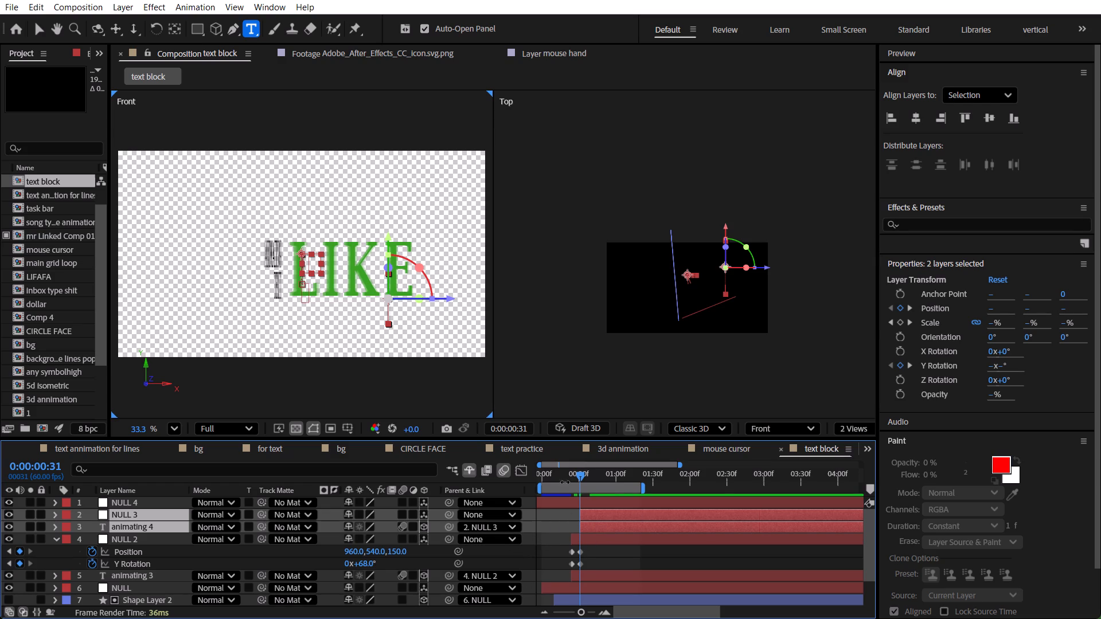
{"action": "left_click_drag", "start_coordinate": [575, 473], "coordinate": [589, 476]}
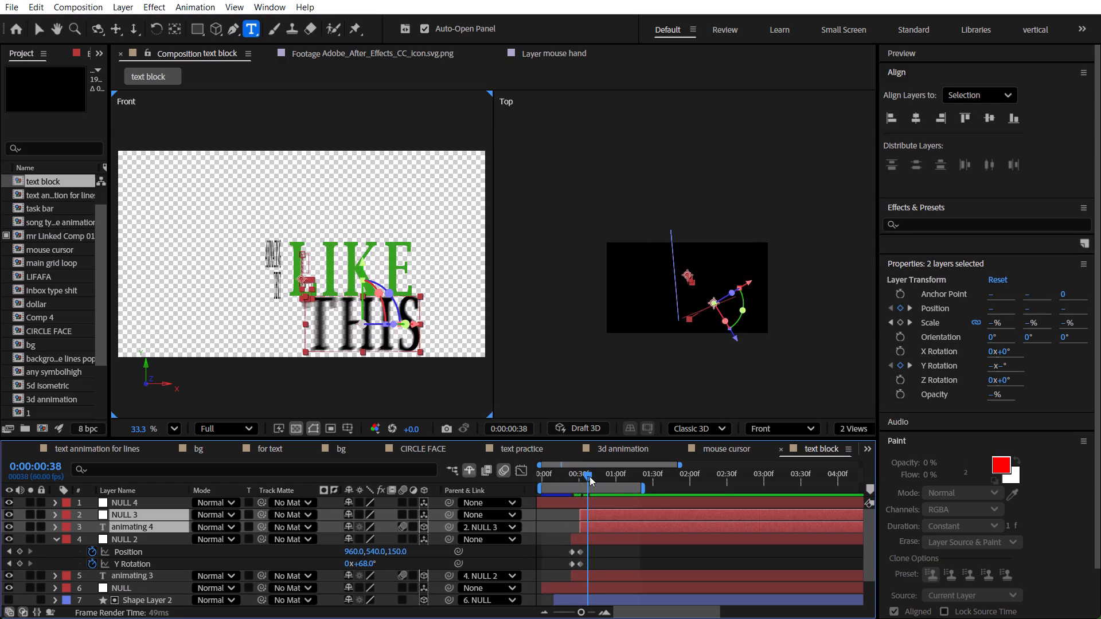
{"action": "left_click_drag", "start_coordinate": [589, 476], "coordinate": [591, 476]}
{"action": "left_click", "coordinate": [599, 524]}
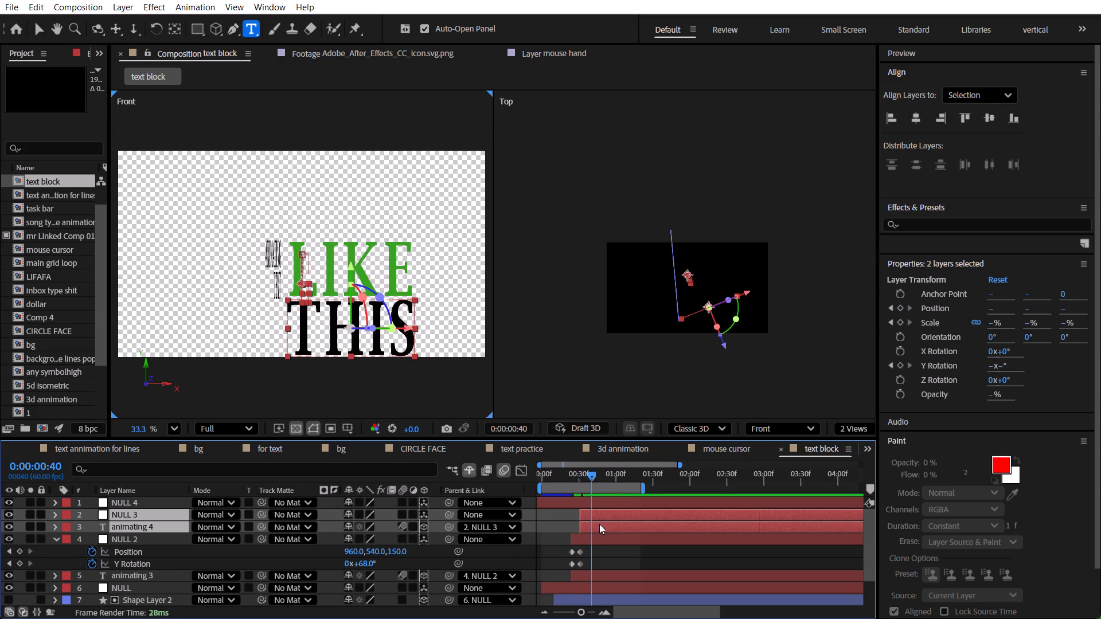
Examine which properties are keyframed on the NULL 3 and animating 4 layers.
{"action": "left_click", "coordinate": [139, 530]}
{"action": "type", "text": "uu"}
{"action": "type", "text": "uu"}
{"action": "key", "text": "u"}
{"action": "type", "text": "uu"}
{"action": "key", "text": "u"}
{"action": "key", "text": "u"}
{"action": "key", "text": "u"}
{"action": "key", "text": "u"}
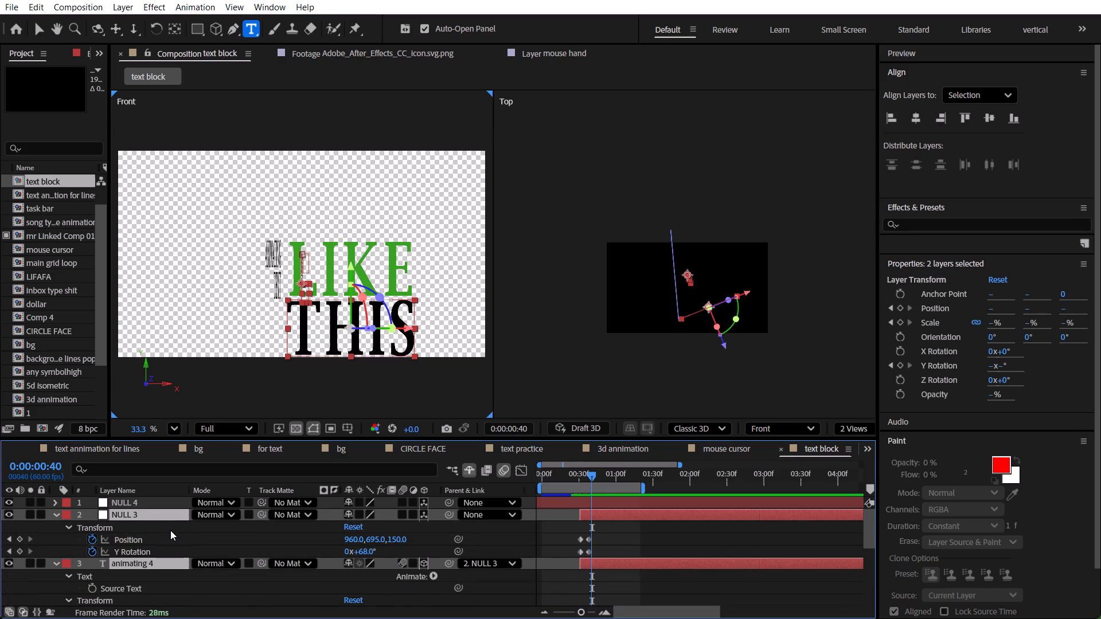
{"action": "left_click", "coordinate": [170, 530]}
{"action": "key", "text": "u"}
{"action": "left_click", "coordinate": [153, 530]}
{"action": "key", "text": "u"}
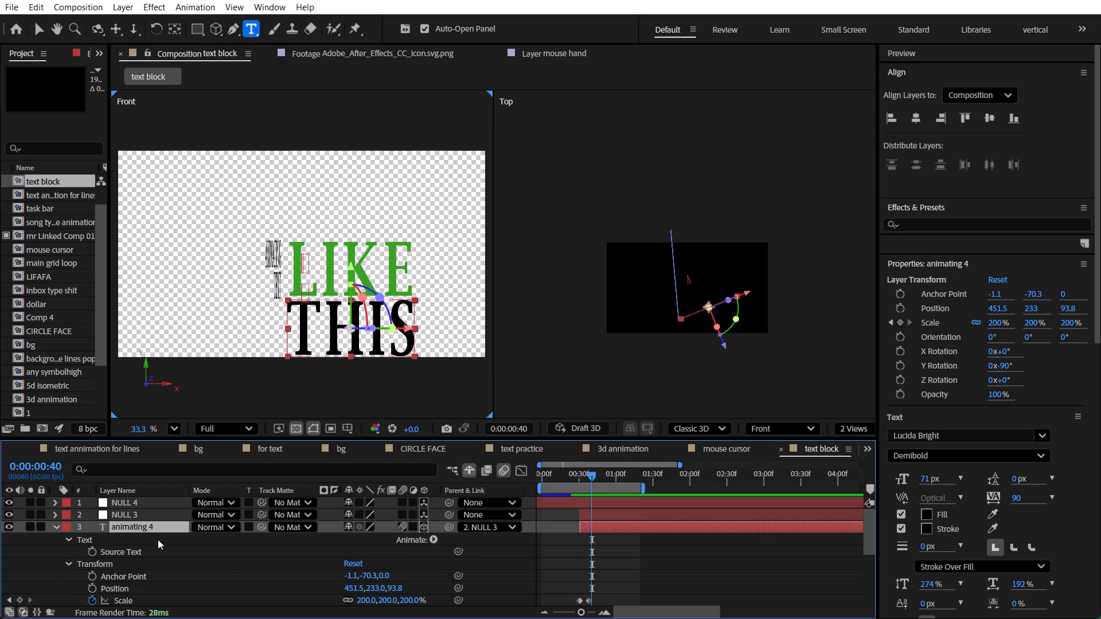
{"action": "key", "text": "u"}
{"action": "key", "text": "u"}
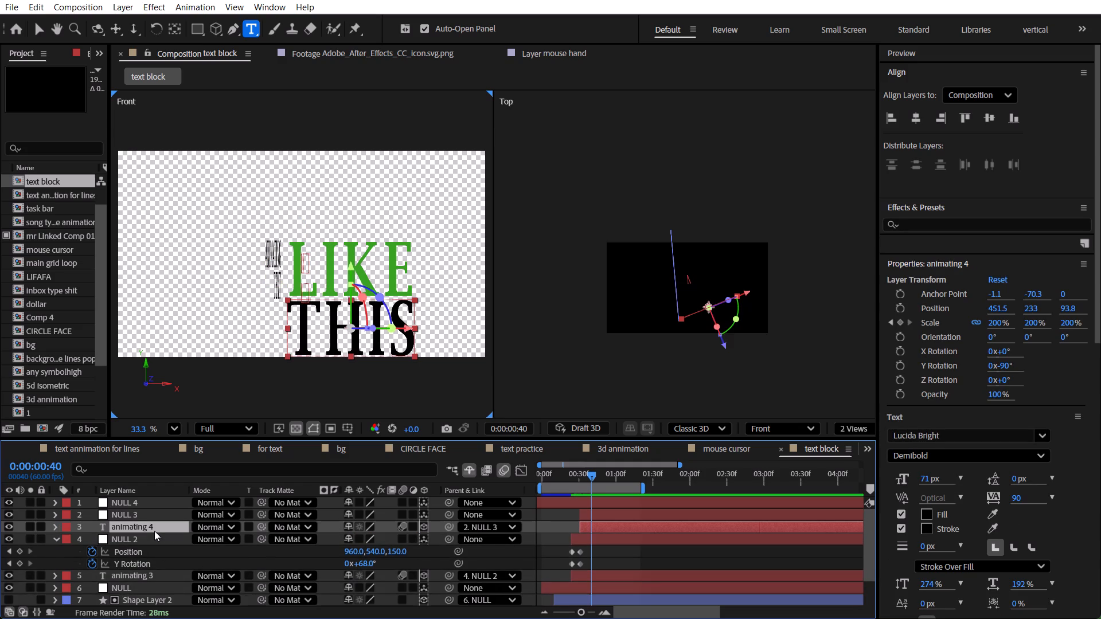
{"action": "left_click", "coordinate": [150, 530]}
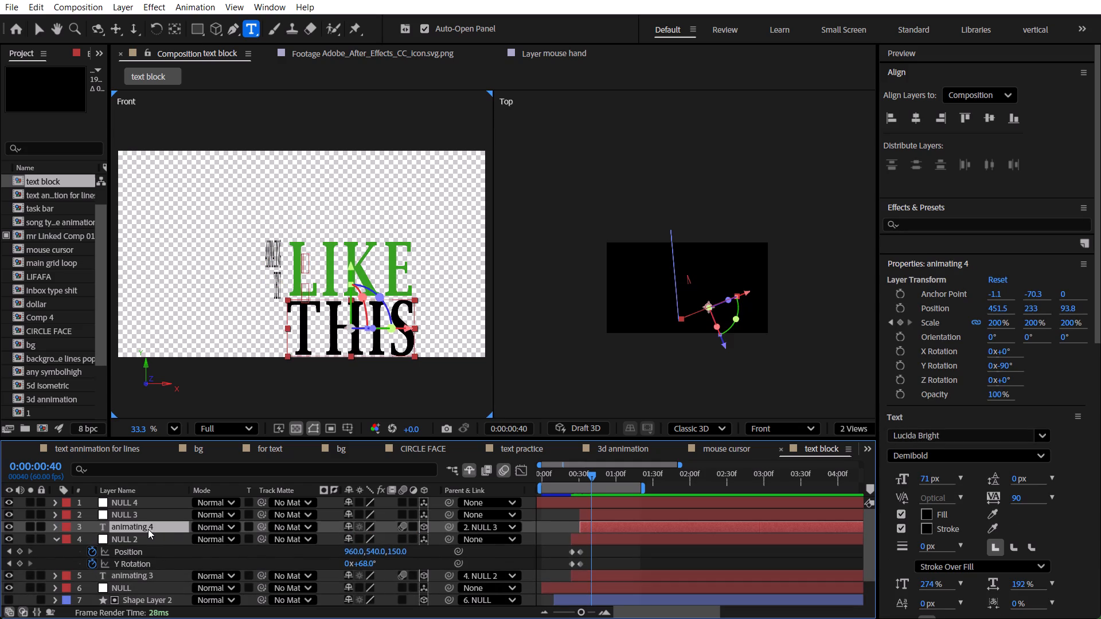
{"action": "key", "text": "shift+u"}
{"action": "left_click", "coordinate": [147, 529]}
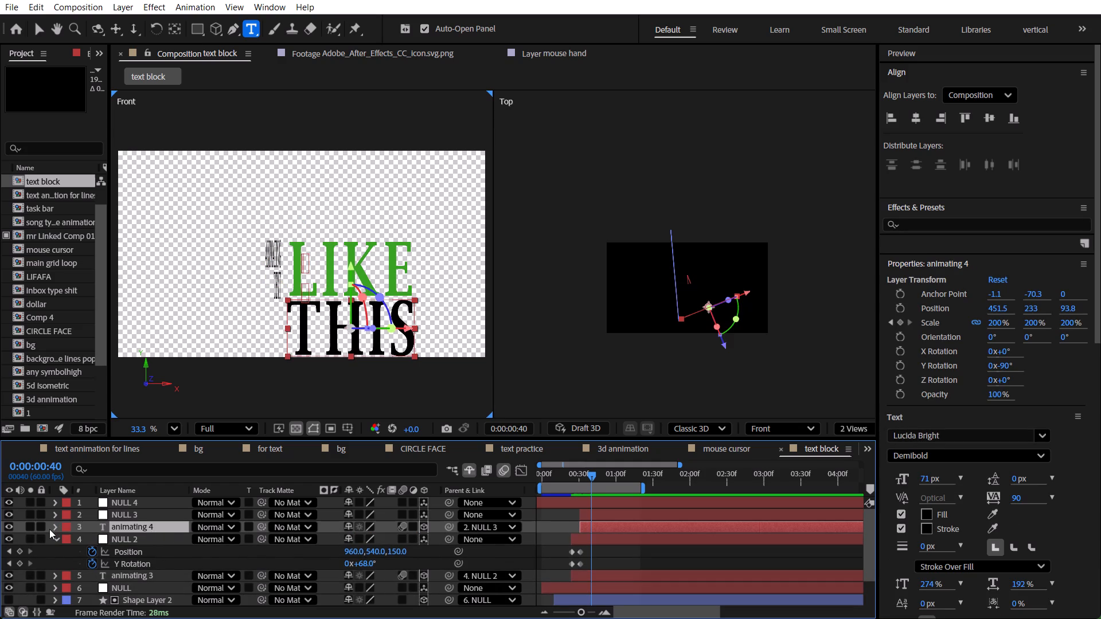
Remove the Scale animation from animating 4 at its first keyframe, keeping 175%, and check the motion up to 0:00:00:41.
{"action": "left_click", "coordinate": [53, 529]}
{"action": "left_click", "coordinate": [65, 550]}
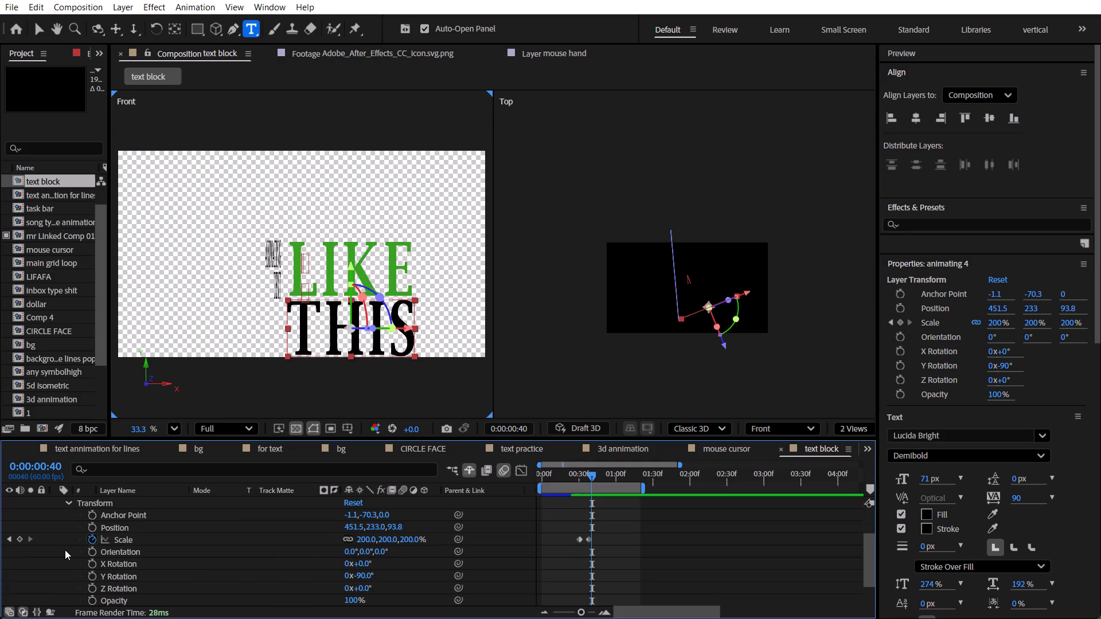
{"action": "left_click", "coordinate": [581, 480]}
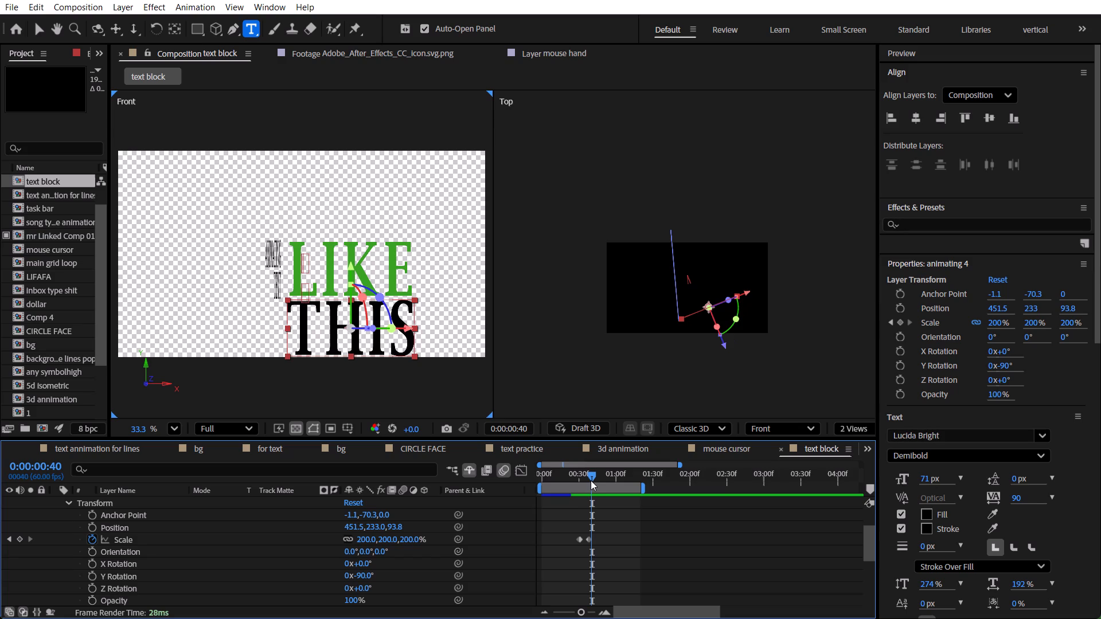
{"action": "left_click", "coordinate": [13, 538]}
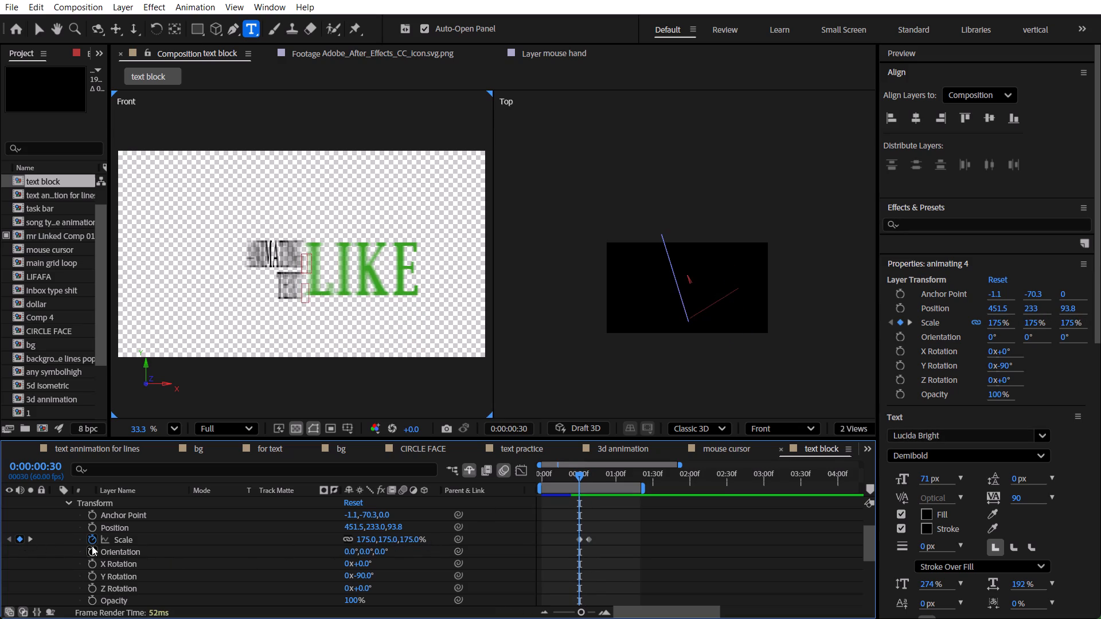
{"action": "left_click", "coordinate": [93, 542]}
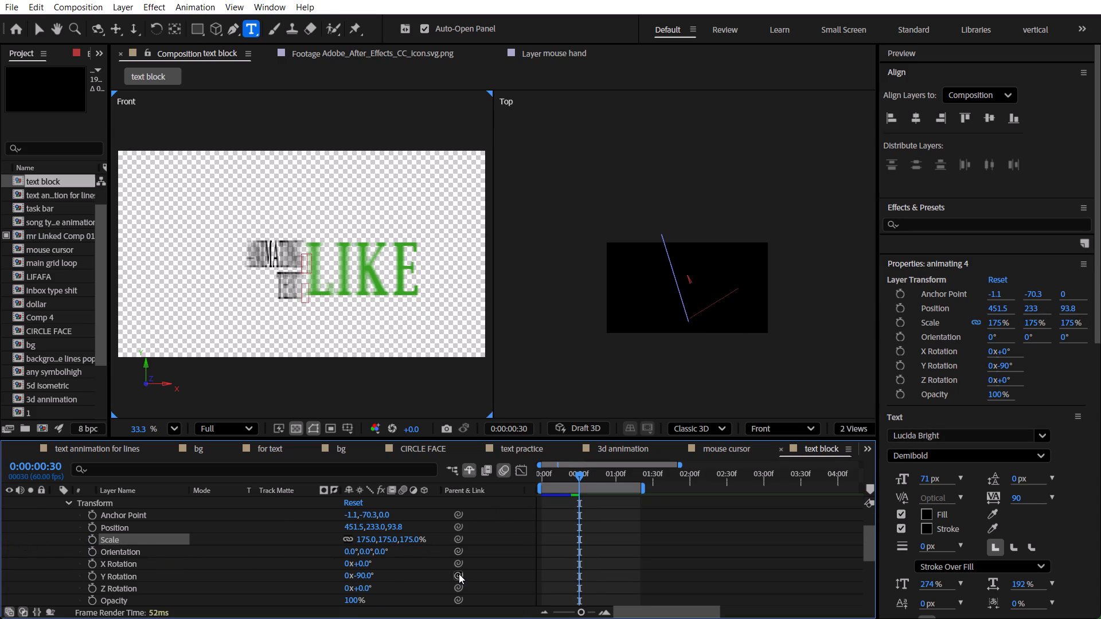
{"action": "scroll", "coordinate": [459, 574], "scroll_direction": "up", "scroll_amount": 3}
{"action": "left_click_drag", "start_coordinate": [580, 474], "coordinate": [592, 476]}
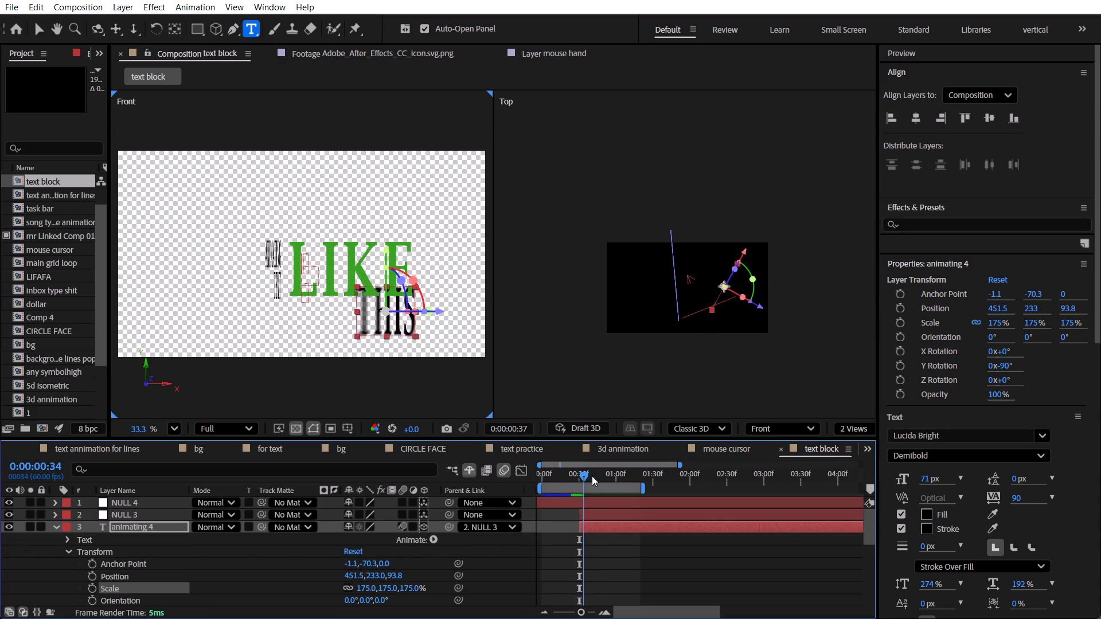
{"action": "left_click_drag", "start_coordinate": [592, 476], "coordinate": [594, 477]}
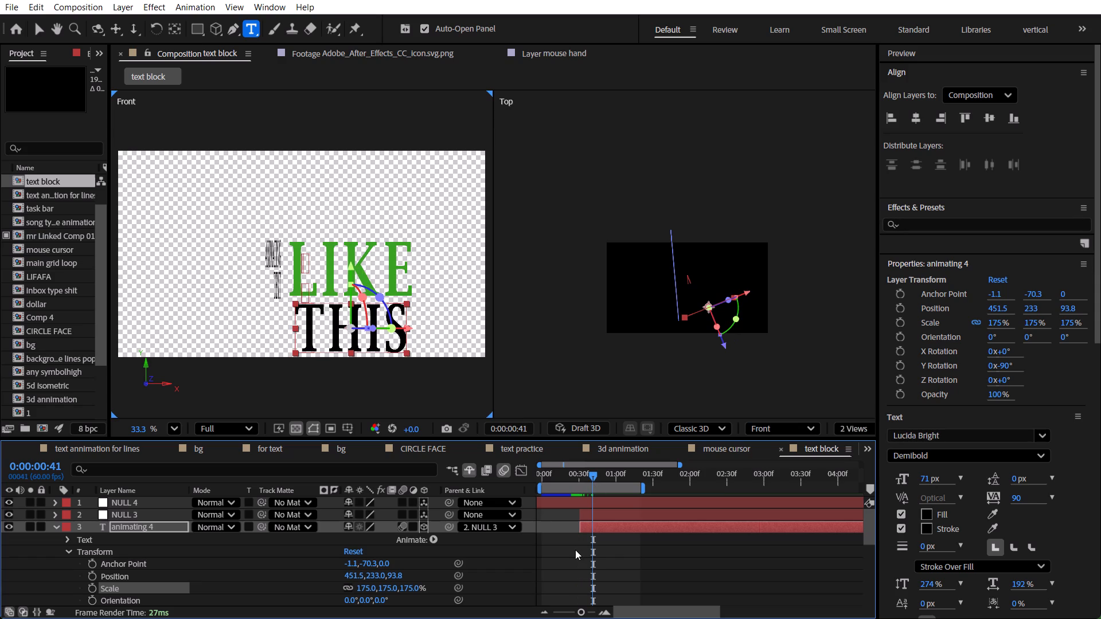
Examine the Position and Y Rotation keyframes of NULL 3 and the motion between 0:00:00:31 and 0:00:00:38.
{"action": "left_click", "coordinate": [119, 514]}
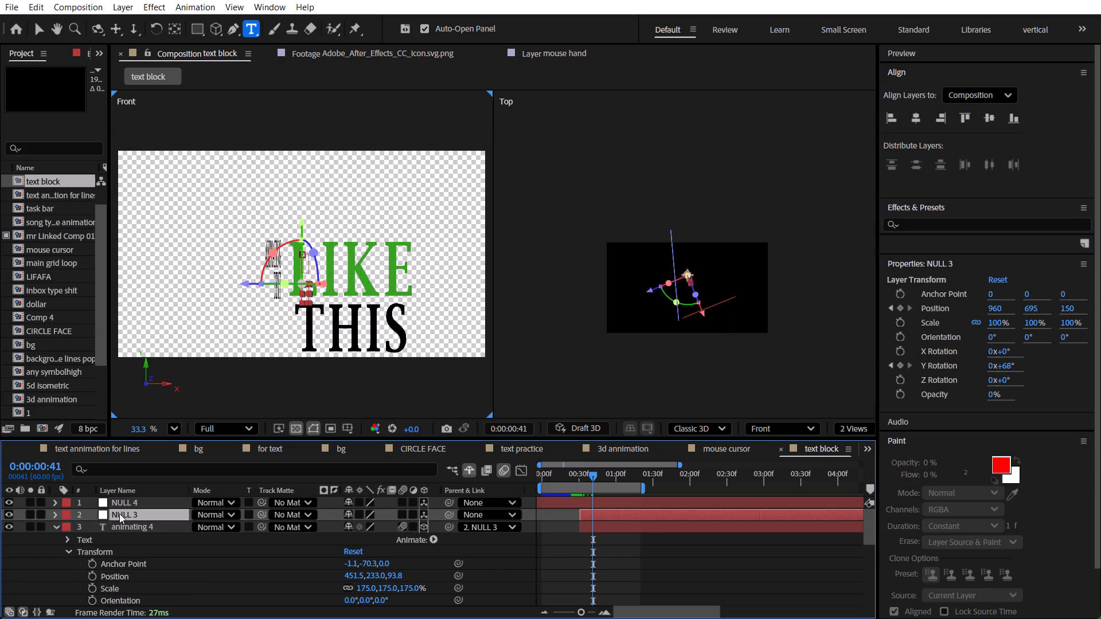
{"action": "key", "text": "u"}
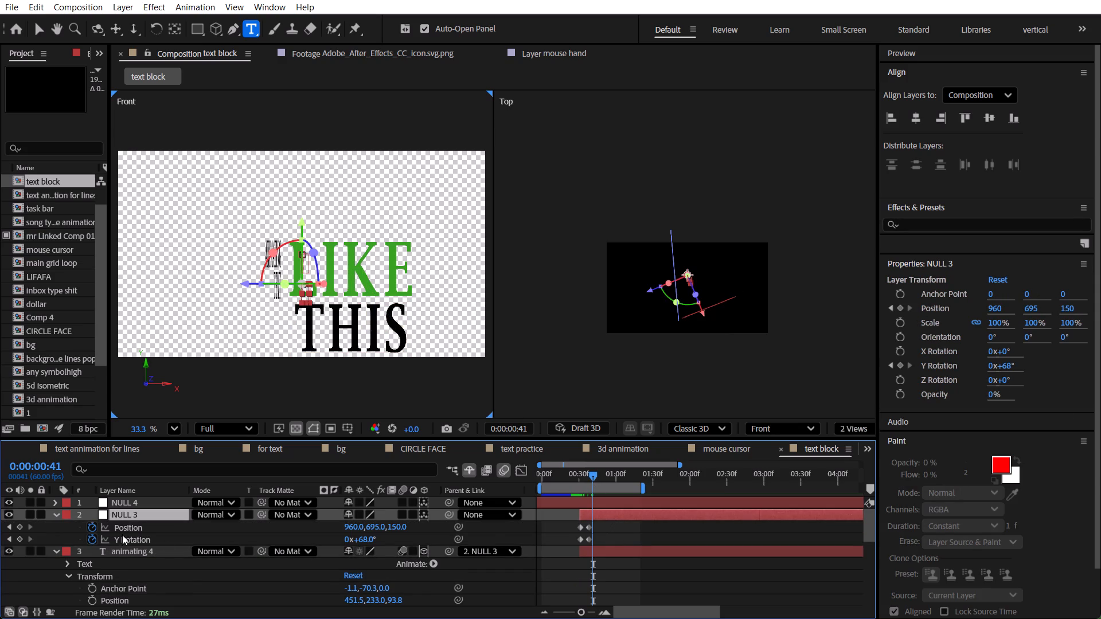
{"action": "left_click", "coordinate": [13, 535]}
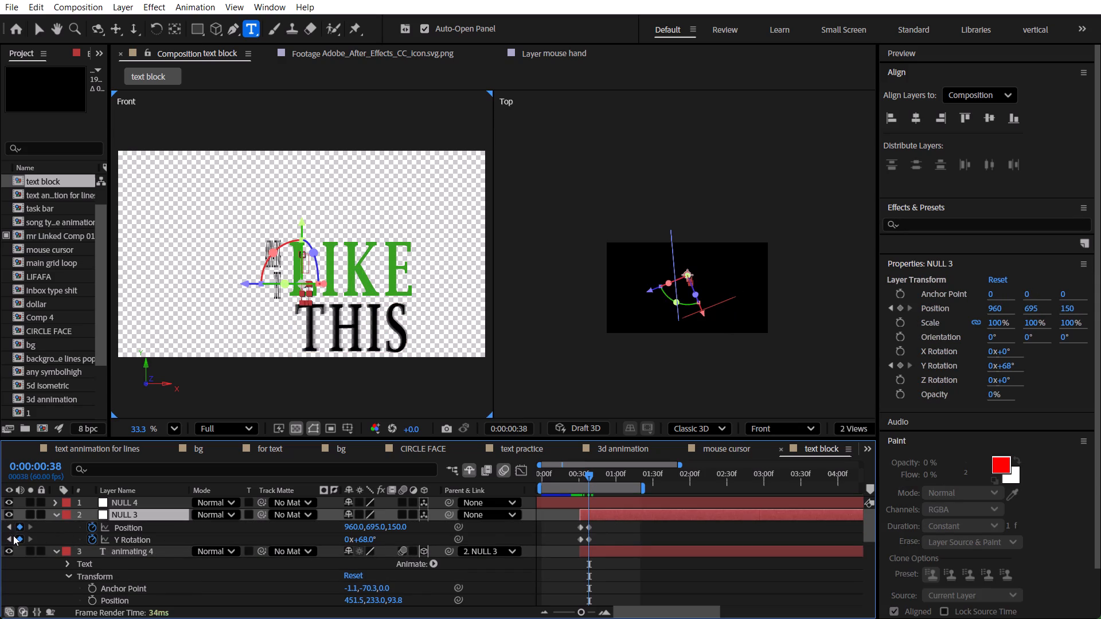
{"action": "left_click", "coordinate": [5, 530]}
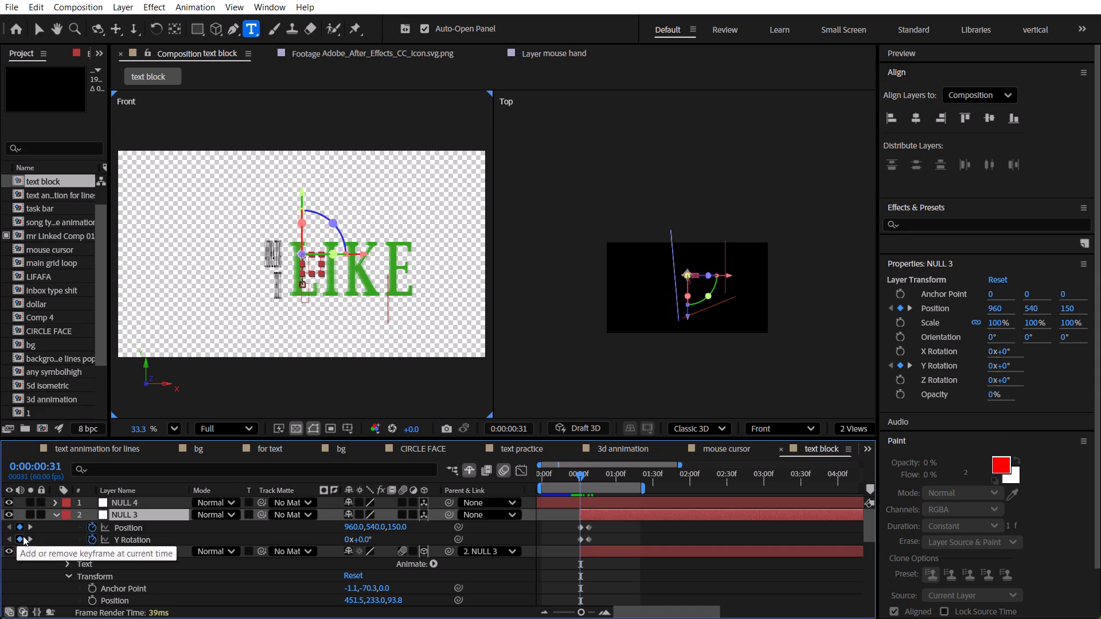
{"action": "left_click_drag", "start_coordinate": [580, 477], "coordinate": [584, 477]}
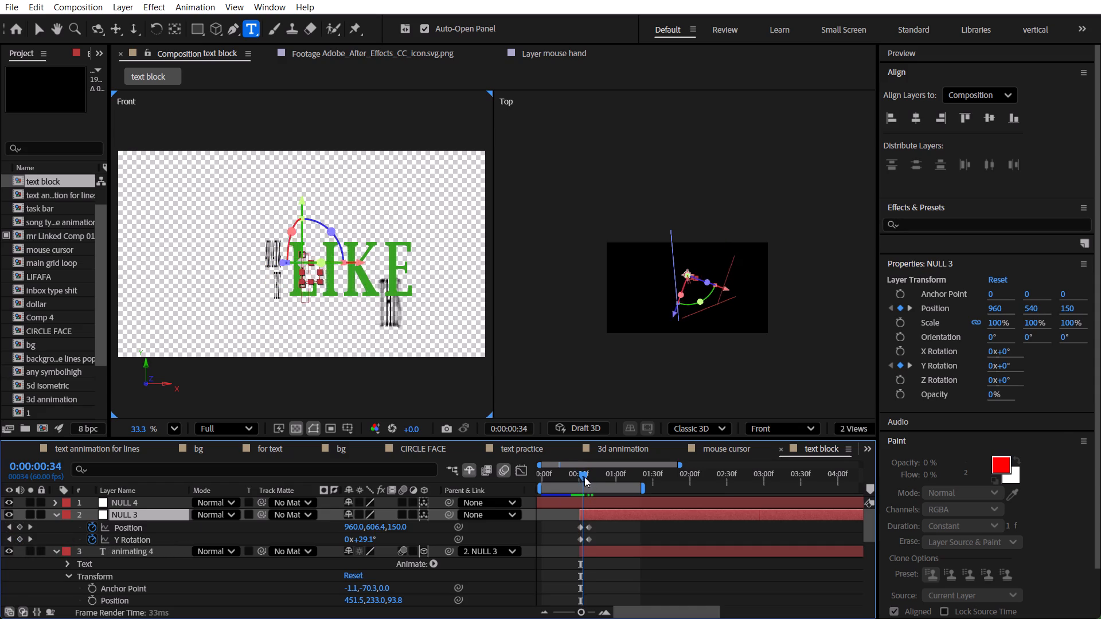
{"action": "left_click_drag", "start_coordinate": [584, 477], "coordinate": [589, 479]}
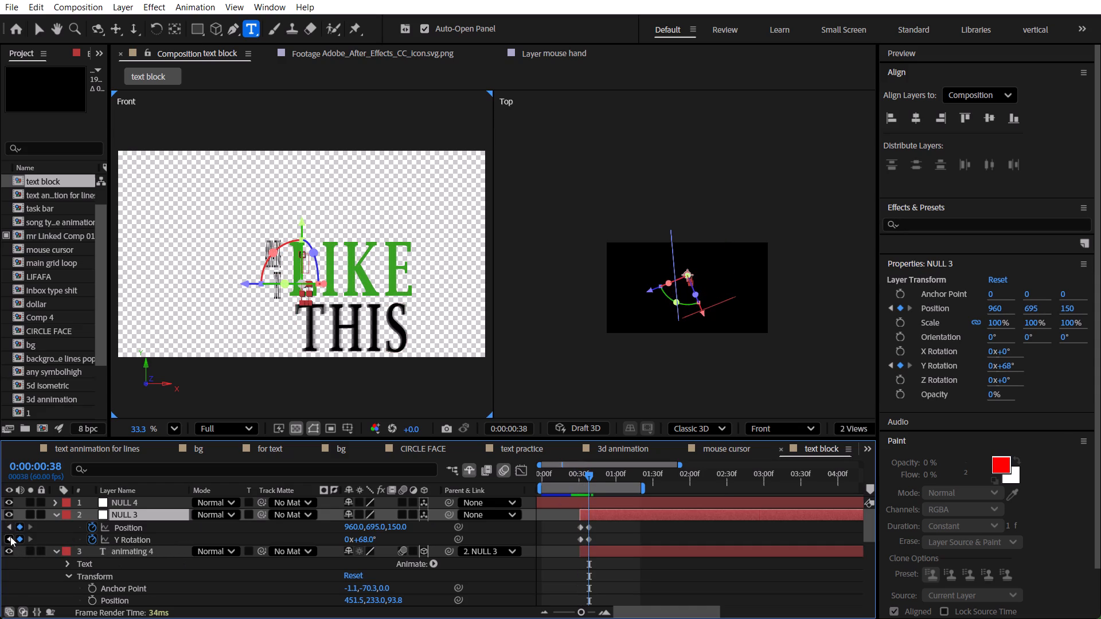
{"action": "left_click", "coordinate": [10, 536]}
{"action": "left_click", "coordinate": [29, 539]}
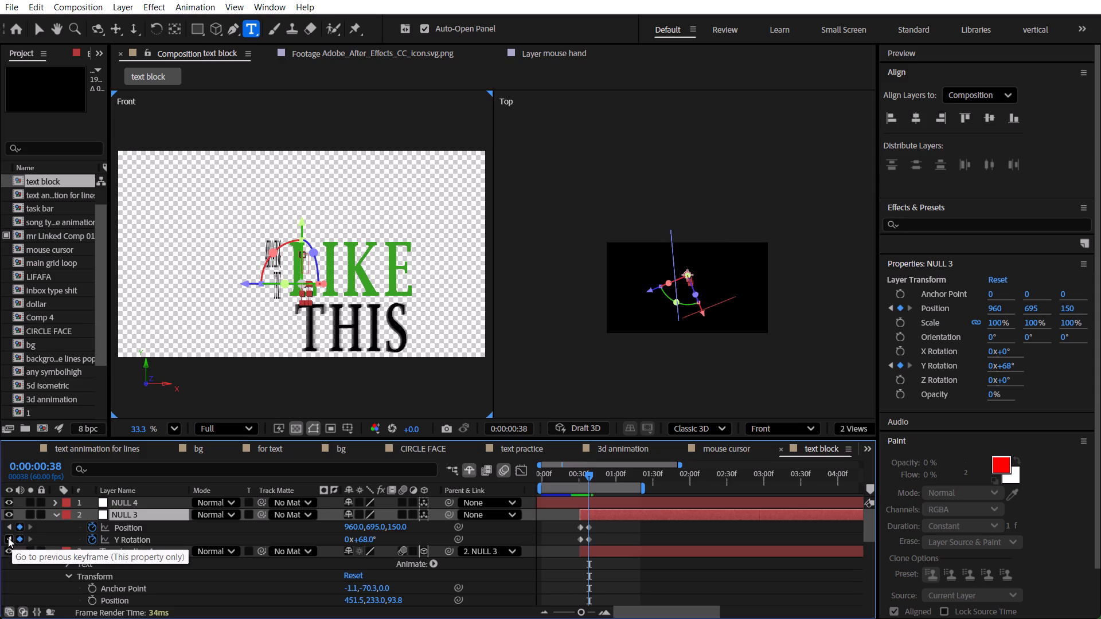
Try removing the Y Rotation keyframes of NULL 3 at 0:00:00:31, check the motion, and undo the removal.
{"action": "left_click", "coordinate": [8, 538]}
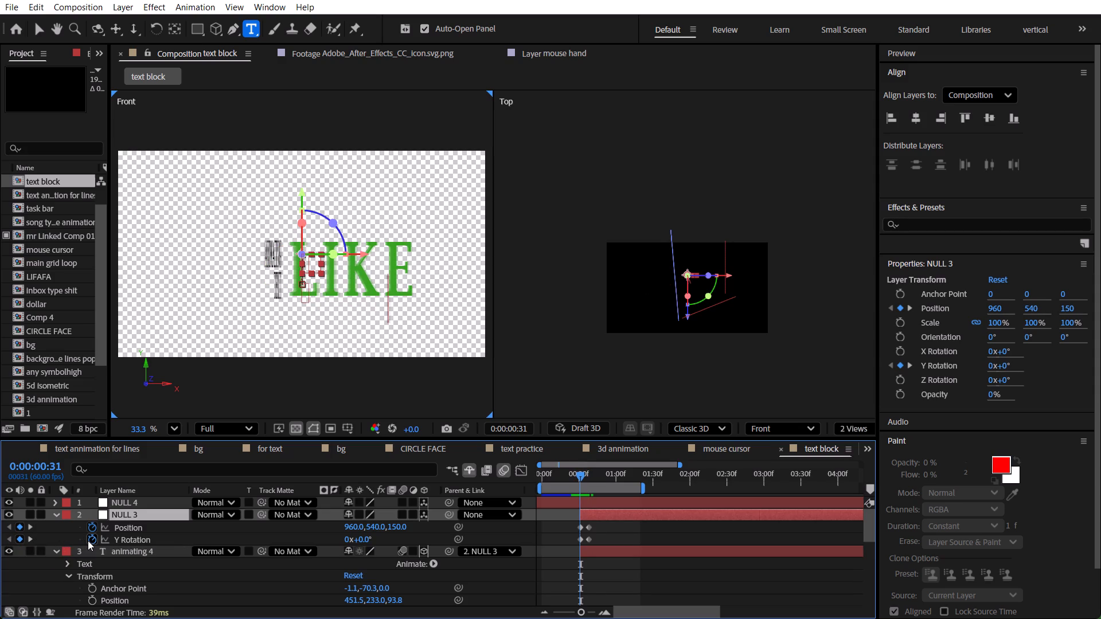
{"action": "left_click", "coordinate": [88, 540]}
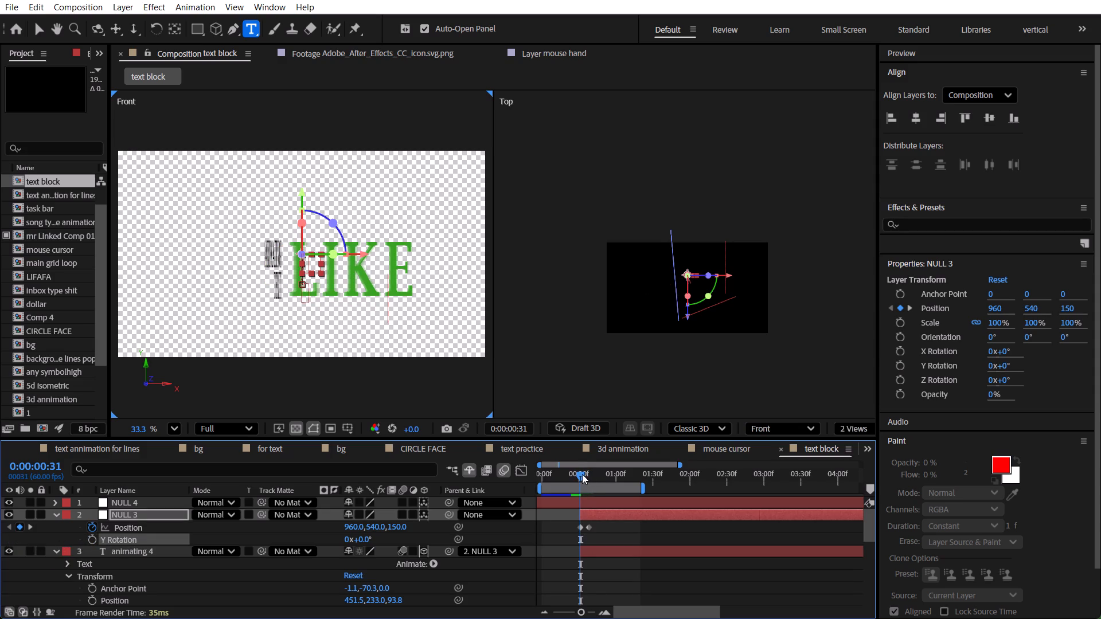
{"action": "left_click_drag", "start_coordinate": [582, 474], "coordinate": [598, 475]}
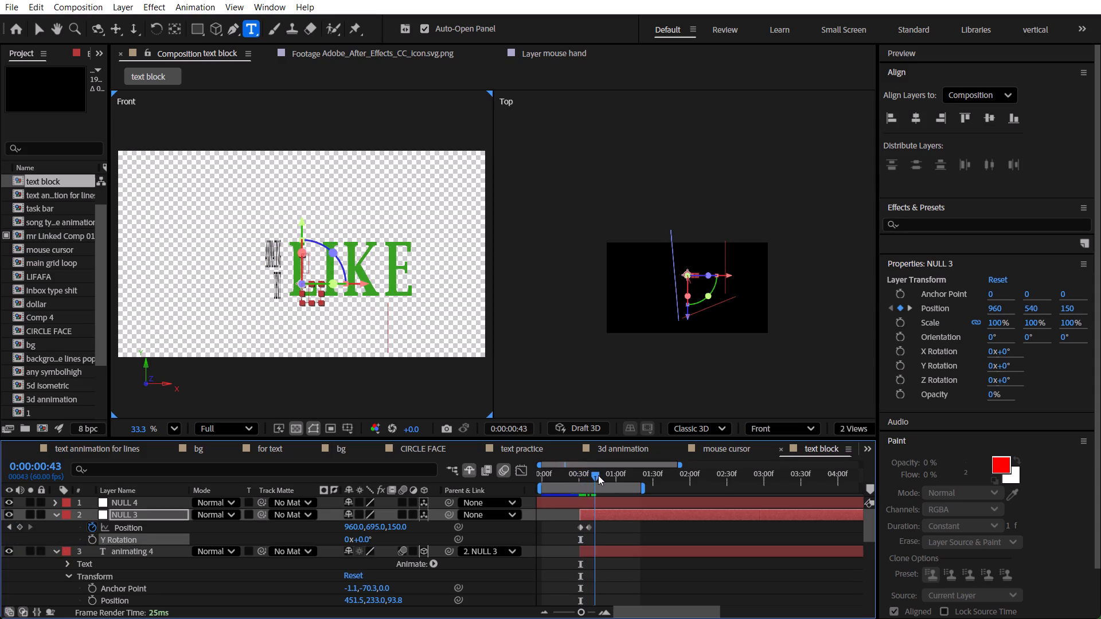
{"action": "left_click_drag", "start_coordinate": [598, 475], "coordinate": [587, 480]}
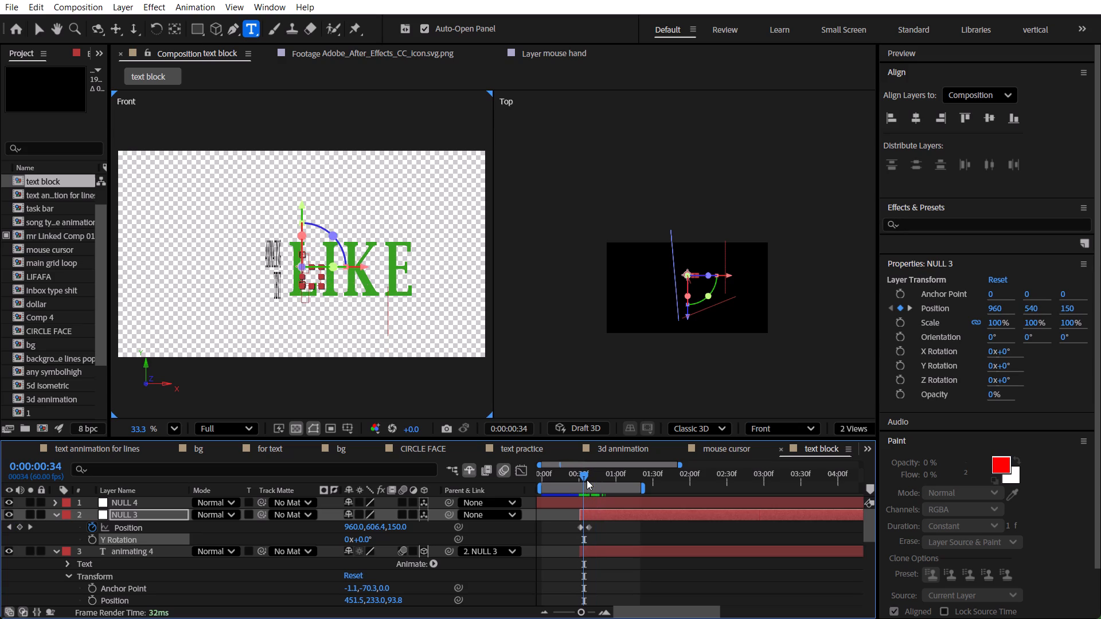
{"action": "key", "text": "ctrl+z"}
Set NULL 3's Y Rotation to 68° at its first keyframe, 0:00:00:31, and check the motion between 0:00:00:26 and 0:00:00:40.
{"action": "left_click", "coordinate": [577, 476]}
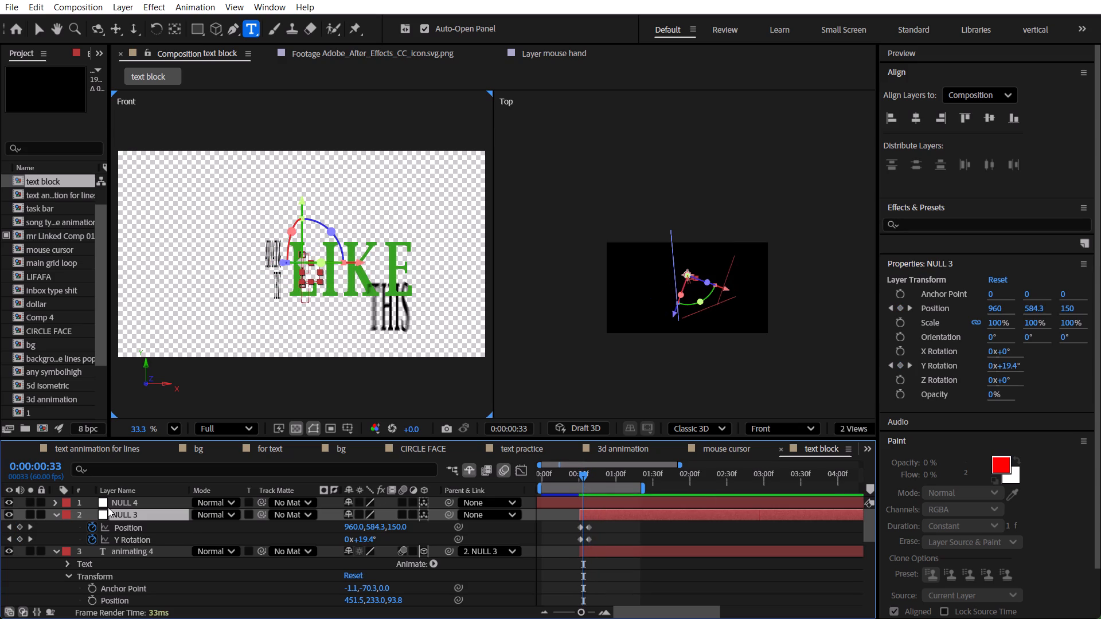
{"action": "left_click", "coordinate": [11, 537]}
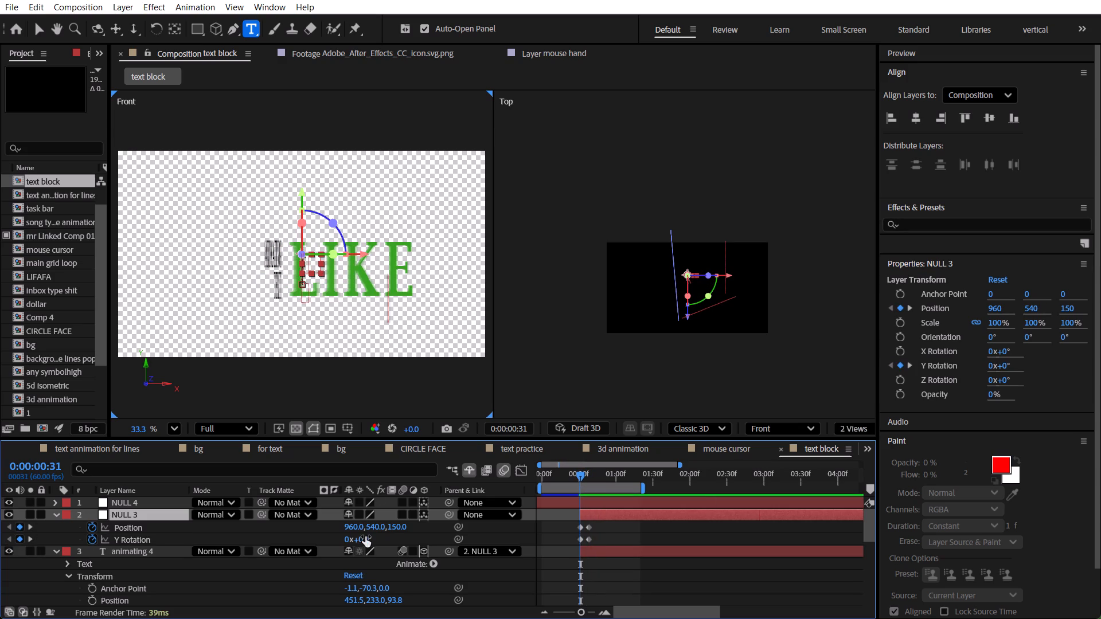
{"action": "left_click", "coordinate": [365, 536]}
{"action": "type", "text": "68"}
{"action": "key", "text": "Return"}
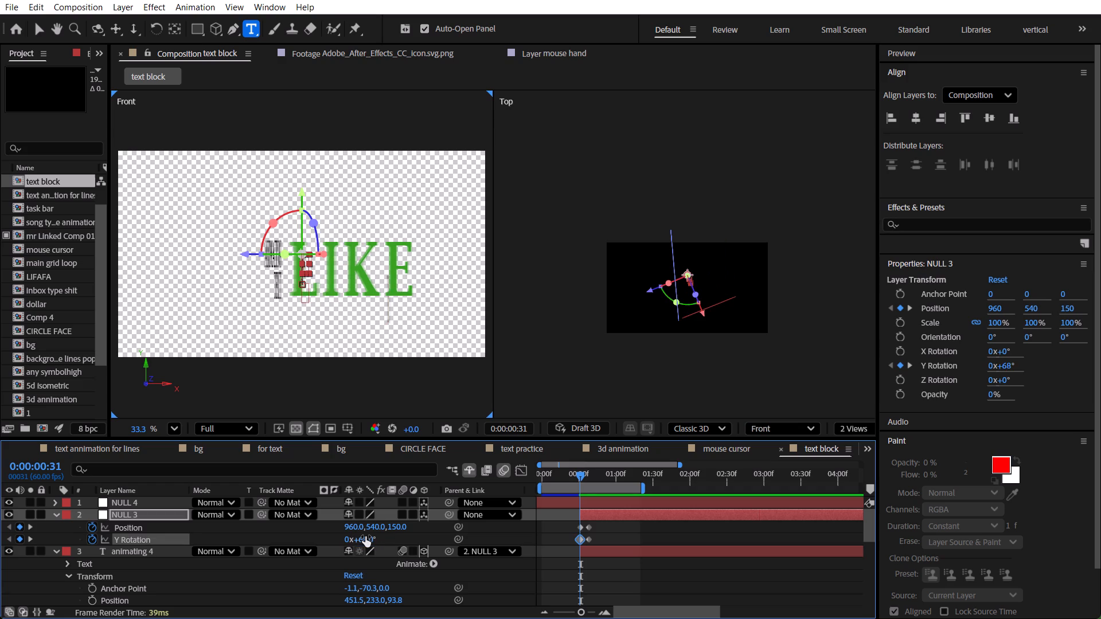
{"action": "left_click", "coordinate": [26, 539]}
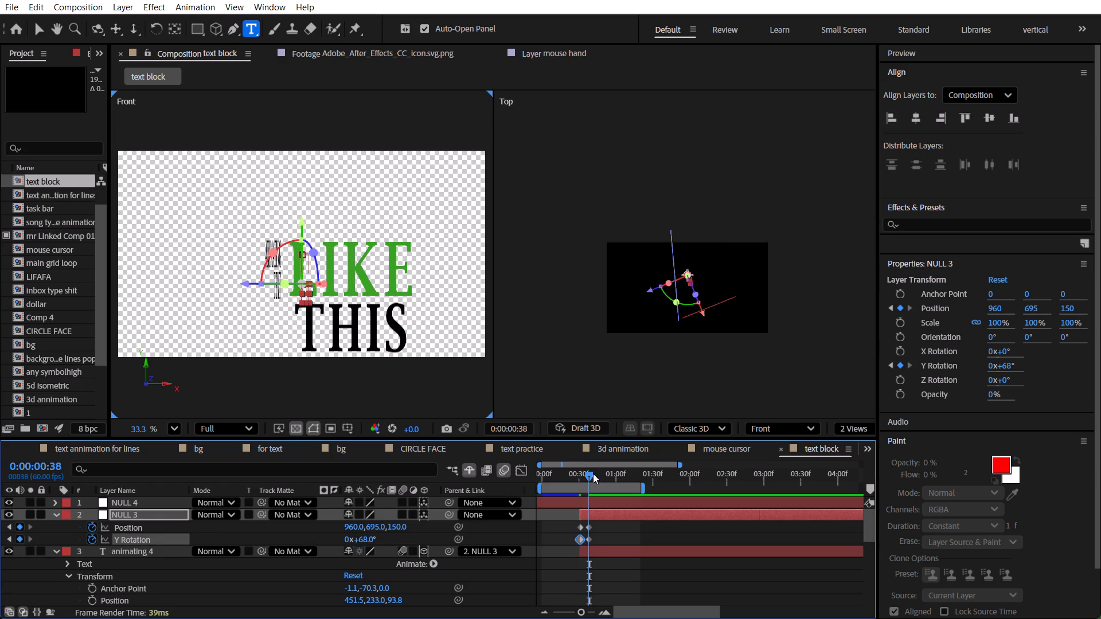
{"action": "left_click_drag", "start_coordinate": [593, 473], "coordinate": [577, 474]}
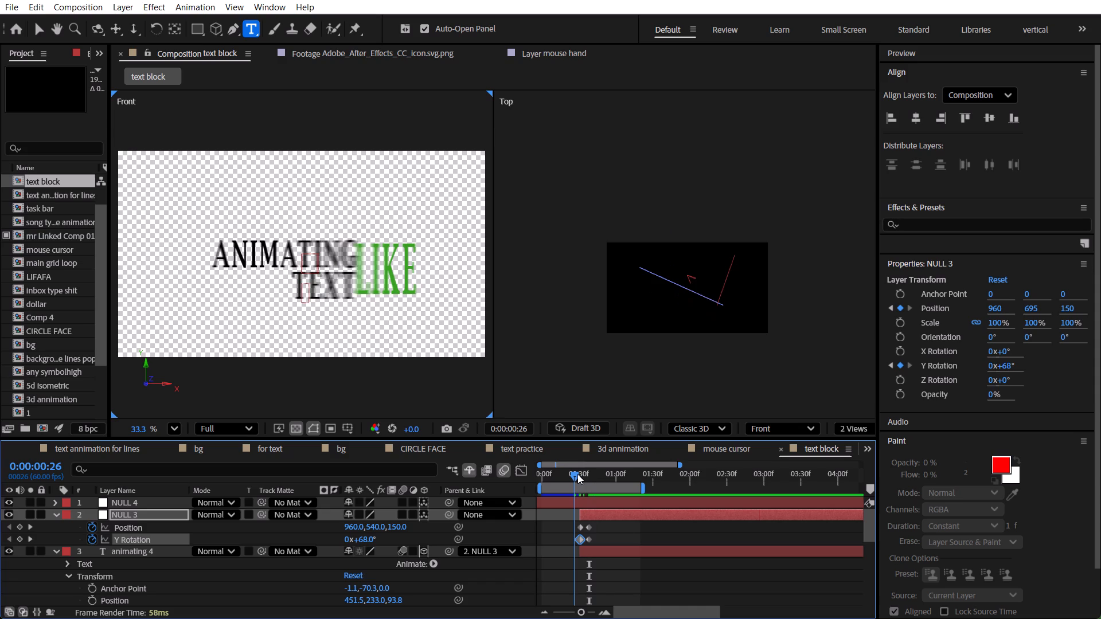
{"action": "left_click_drag", "start_coordinate": [577, 474], "coordinate": [596, 476]}
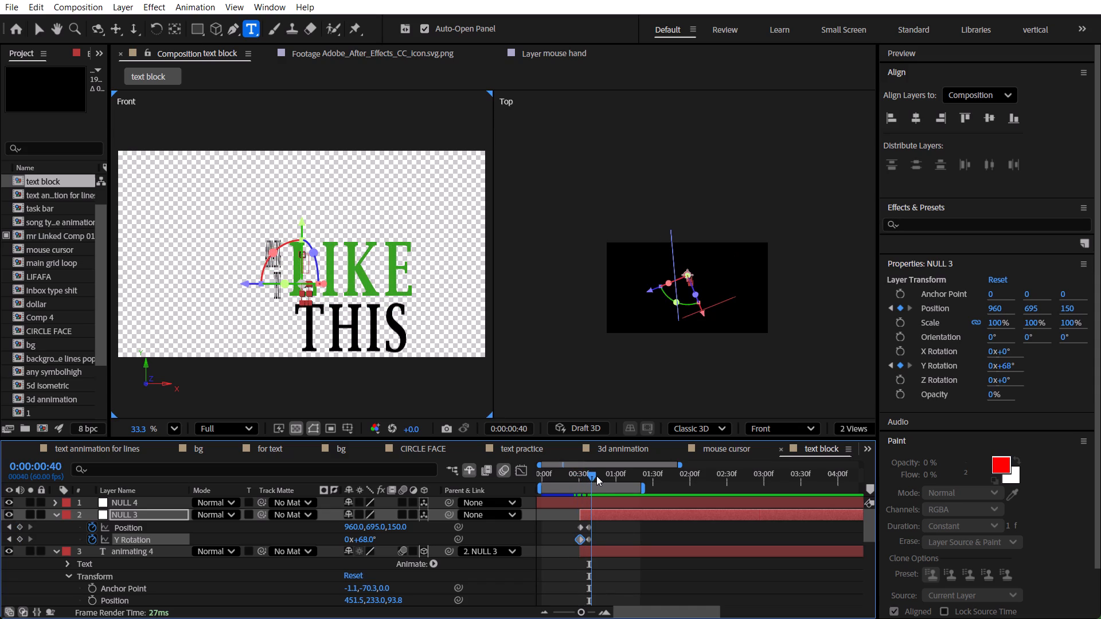
{"action": "left_click_drag", "start_coordinate": [596, 476], "coordinate": [587, 477]}
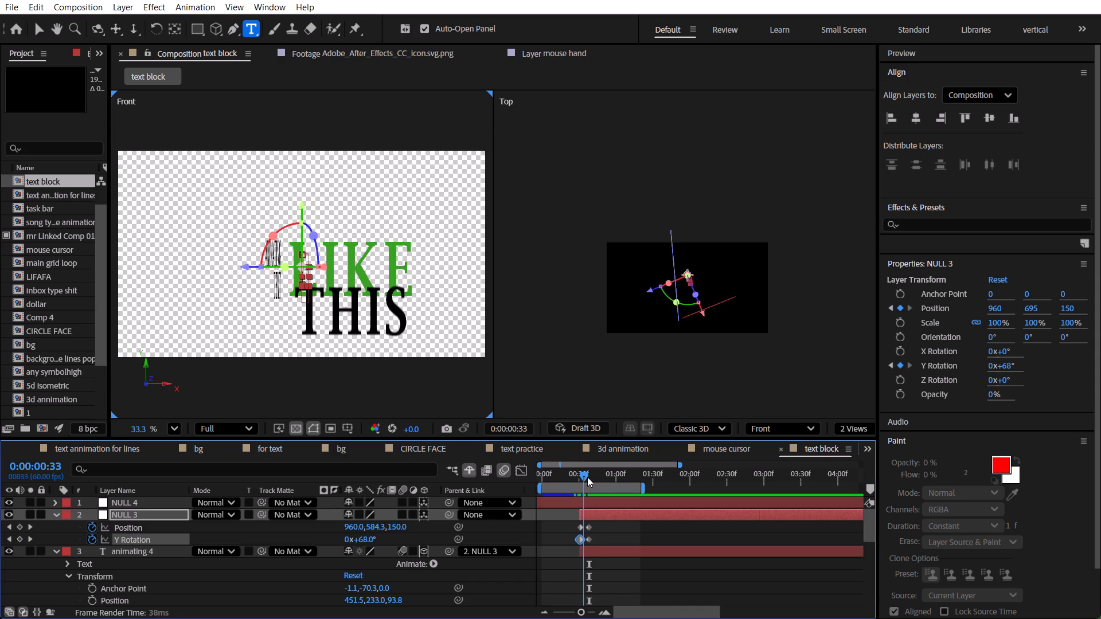
{"action": "left_click_drag", "start_coordinate": [587, 477], "coordinate": [580, 476]}
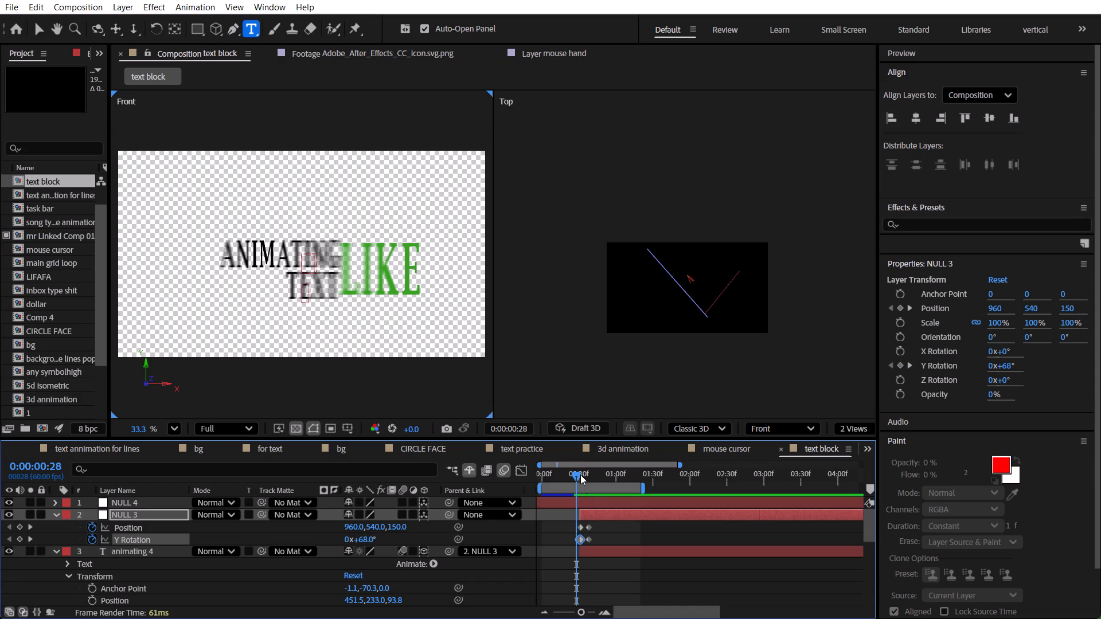
At NULL 3's keyframe at 0:00:00:31, move the anchor point of animating 4 to the right edge of THIS.
{"action": "left_click", "coordinate": [30, 528]}
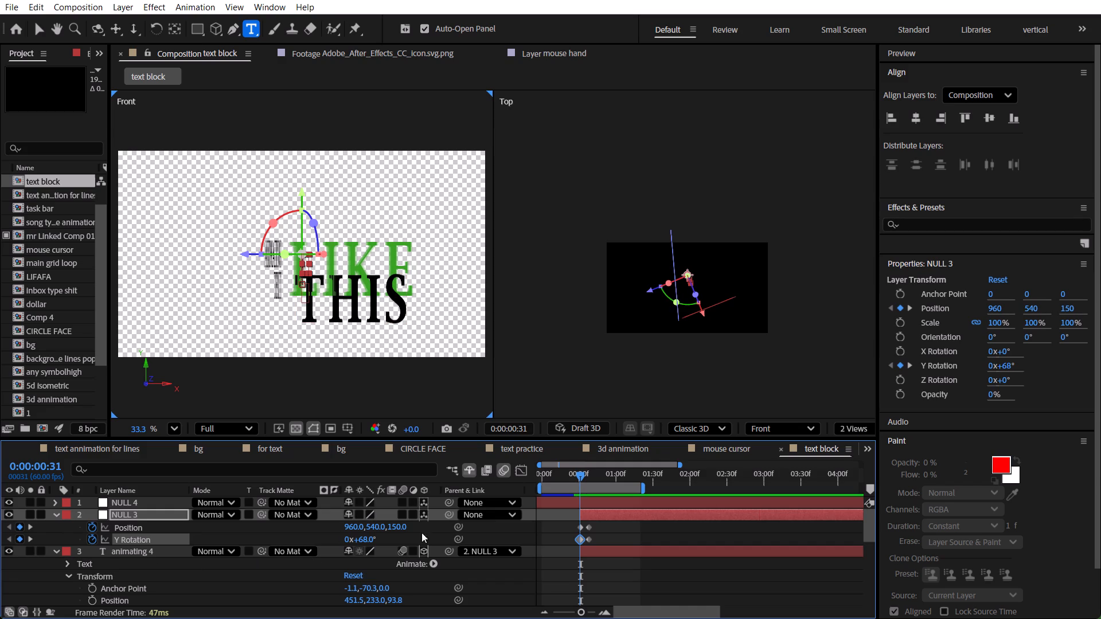
{"action": "left_click", "coordinate": [139, 550]}
{"action": "scroll", "coordinate": [139, 550], "scroll_direction": "down", "scroll_amount": 2}
{"action": "scroll", "coordinate": [179, 547], "scroll_direction": "up", "scroll_amount": 1}
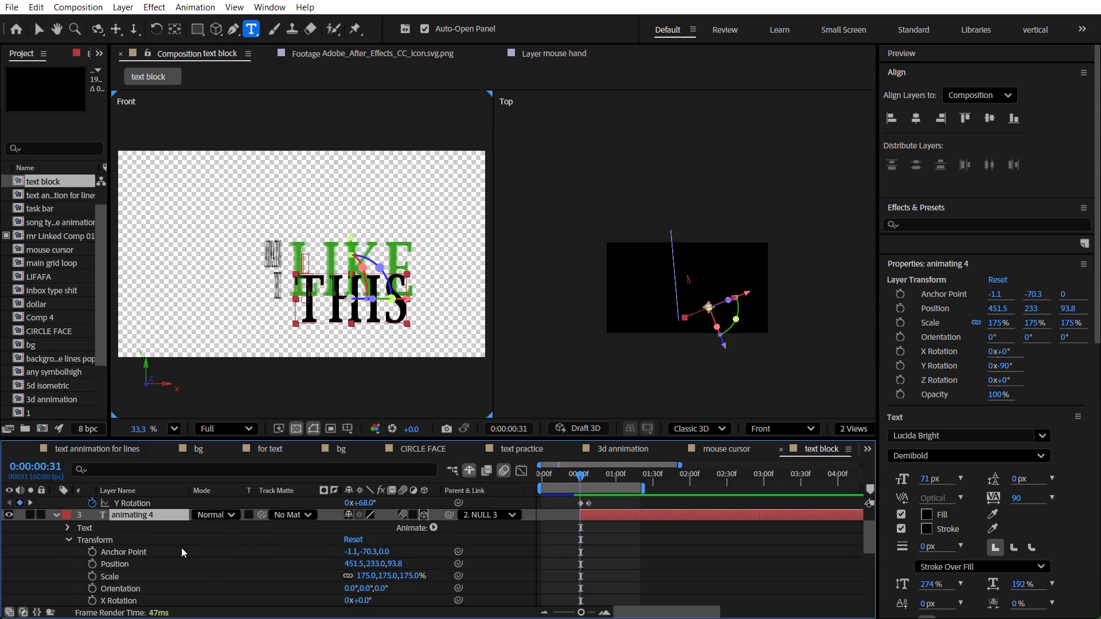
{"action": "left_click", "coordinate": [182, 551]}
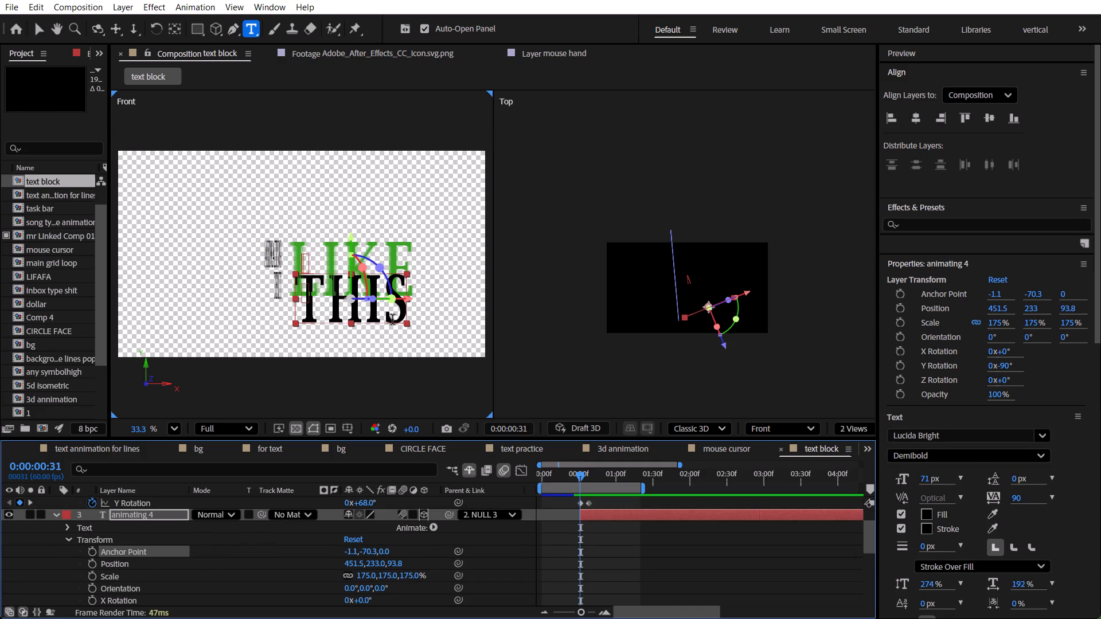
{"action": "key", "text": "v"}
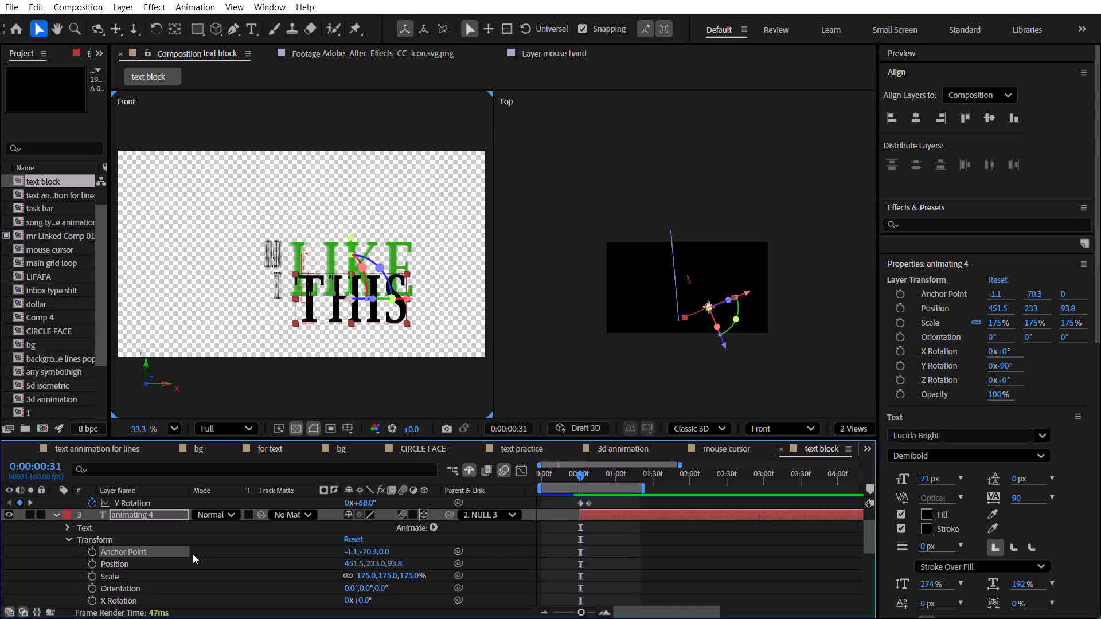
{"action": "key", "text": "y"}
{"action": "left_click", "coordinate": [219, 557]}
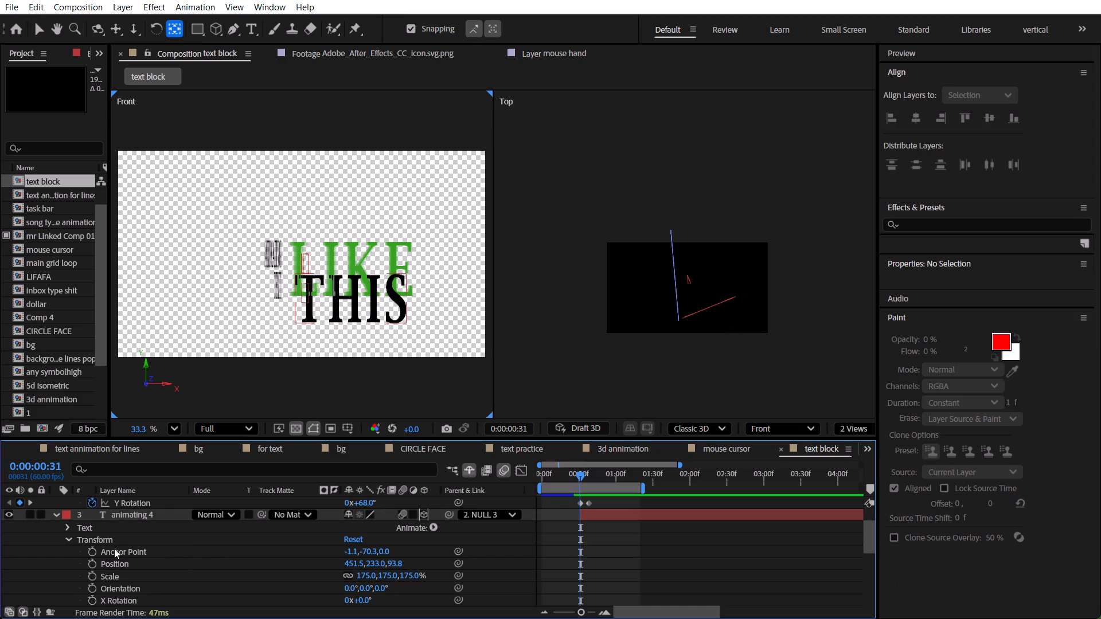
{"action": "left_click", "coordinate": [130, 514]}
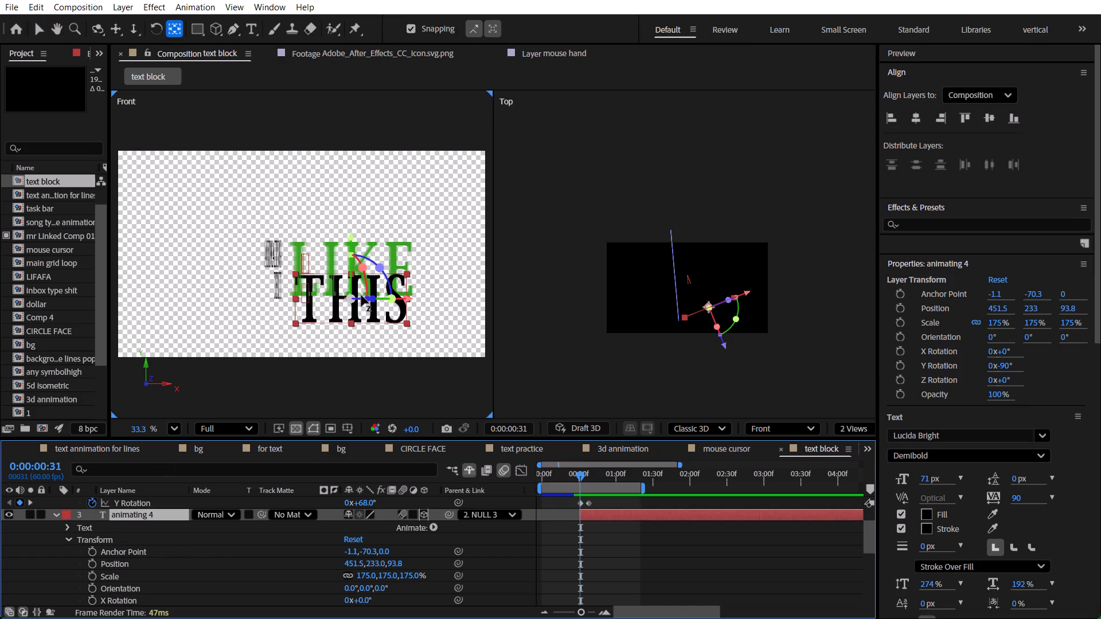
{"action": "left_click_drag", "start_coordinate": [348, 300], "coordinate": [365, 287]}
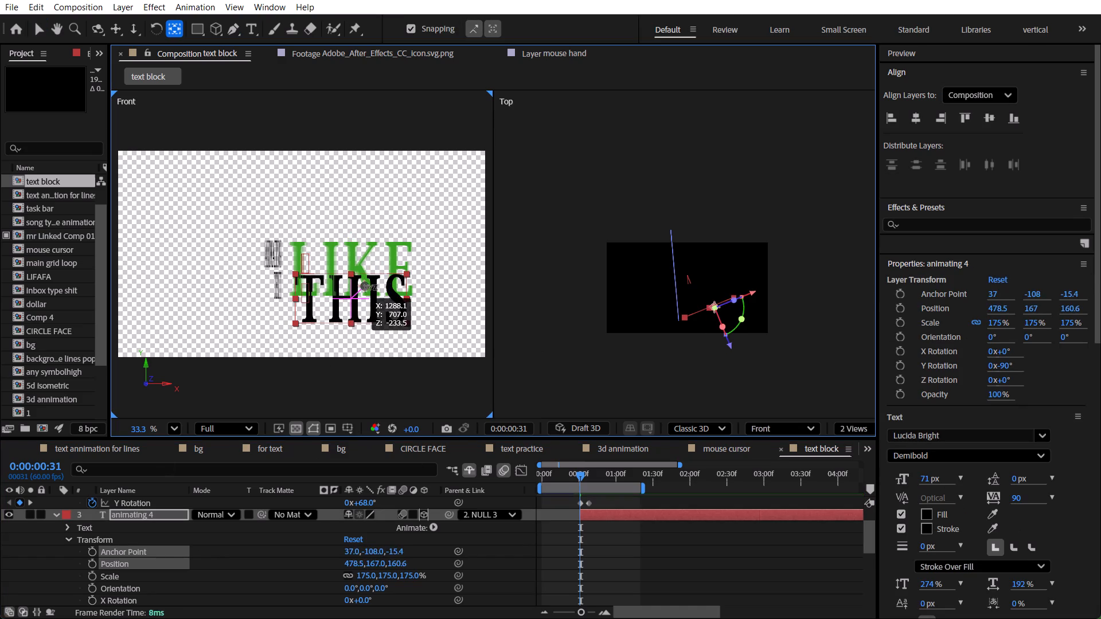
{"action": "left_click_drag", "start_coordinate": [365, 287], "coordinate": [407, 297]}
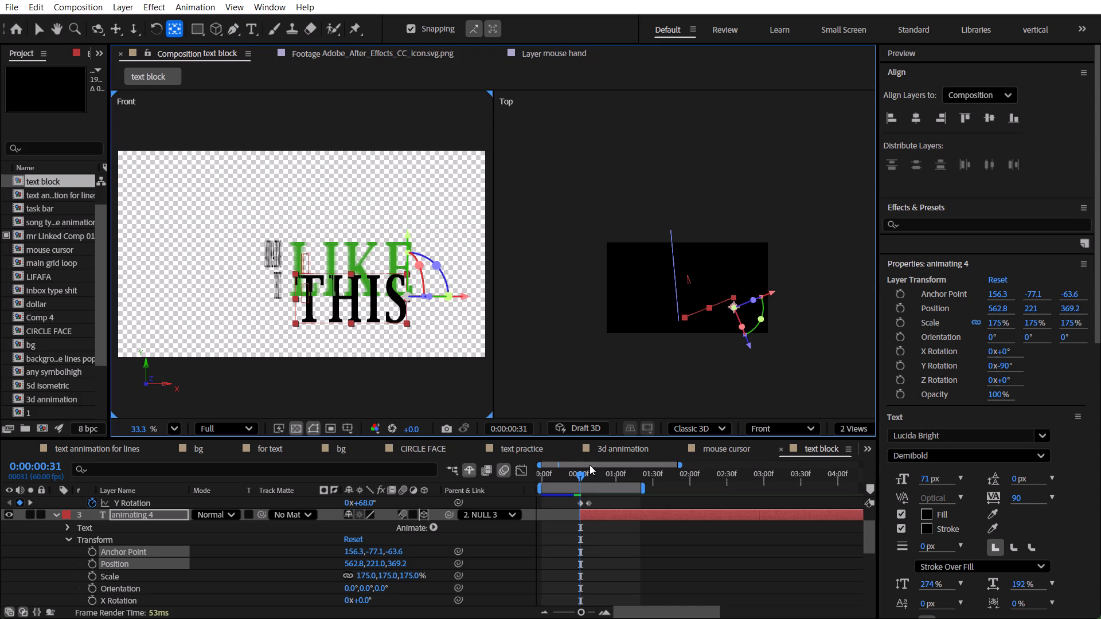
At 0:00:00:44, raise the anchor point of animating 4 to the top-right corner of THIS, just under LIKE.
{"action": "left_click_drag", "start_coordinate": [579, 477], "coordinate": [596, 477]}
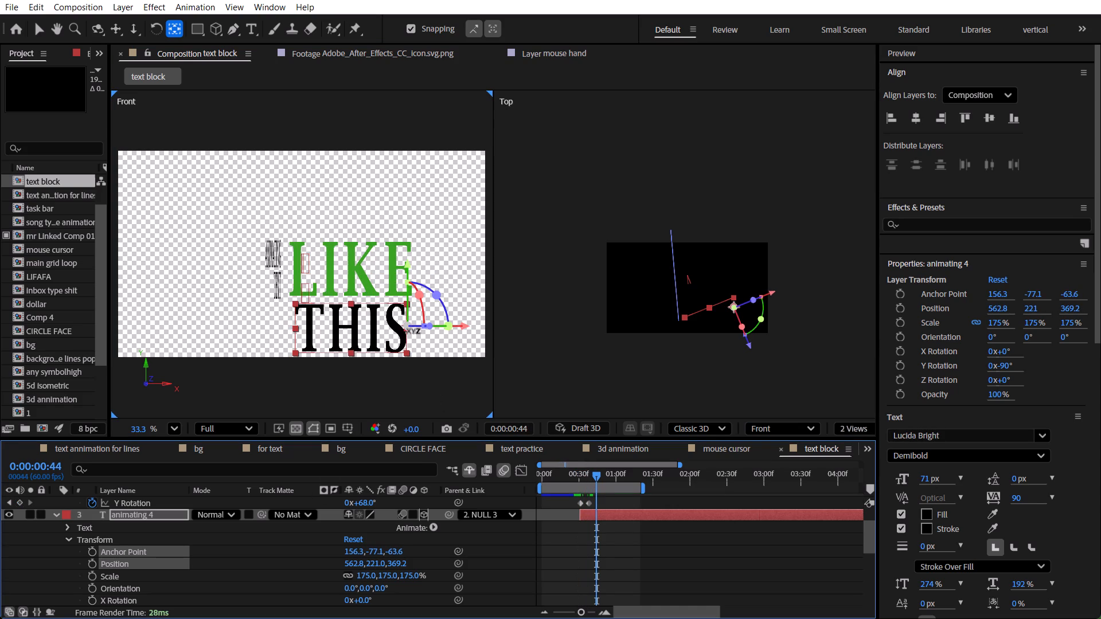
{"action": "left_click_drag", "start_coordinate": [407, 331], "coordinate": [407, 305]}
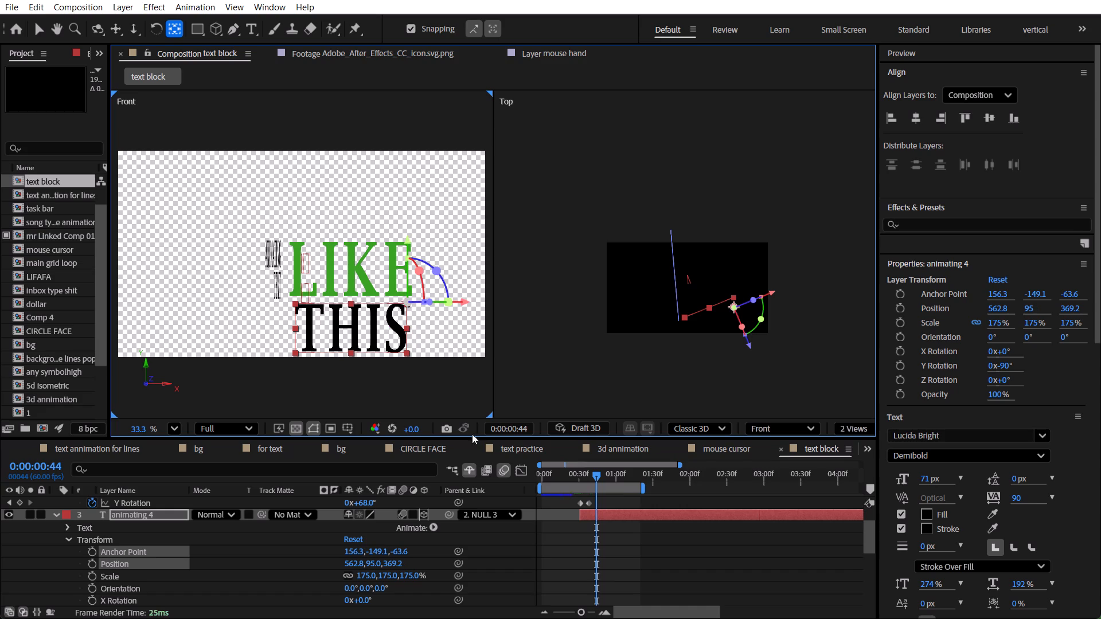
{"action": "left_click", "coordinate": [561, 551]}
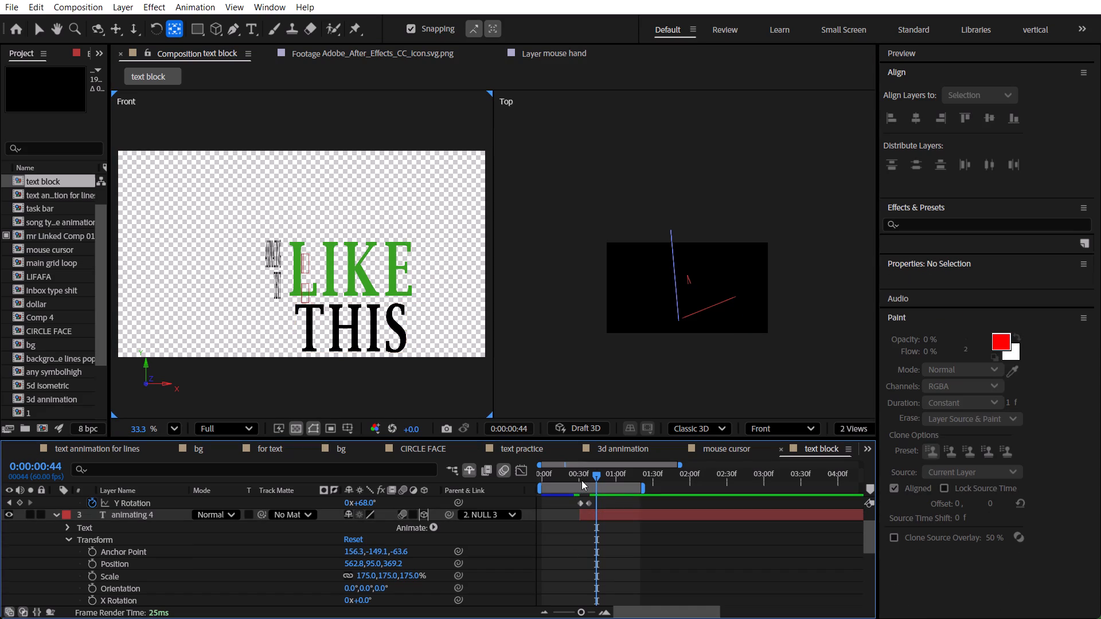
Examine the motion around 0:00:00:32 along with the keyframes of NULL 3 and NULL 2 and animating 4's transform properties.
{"action": "left_click", "coordinate": [583, 475]}
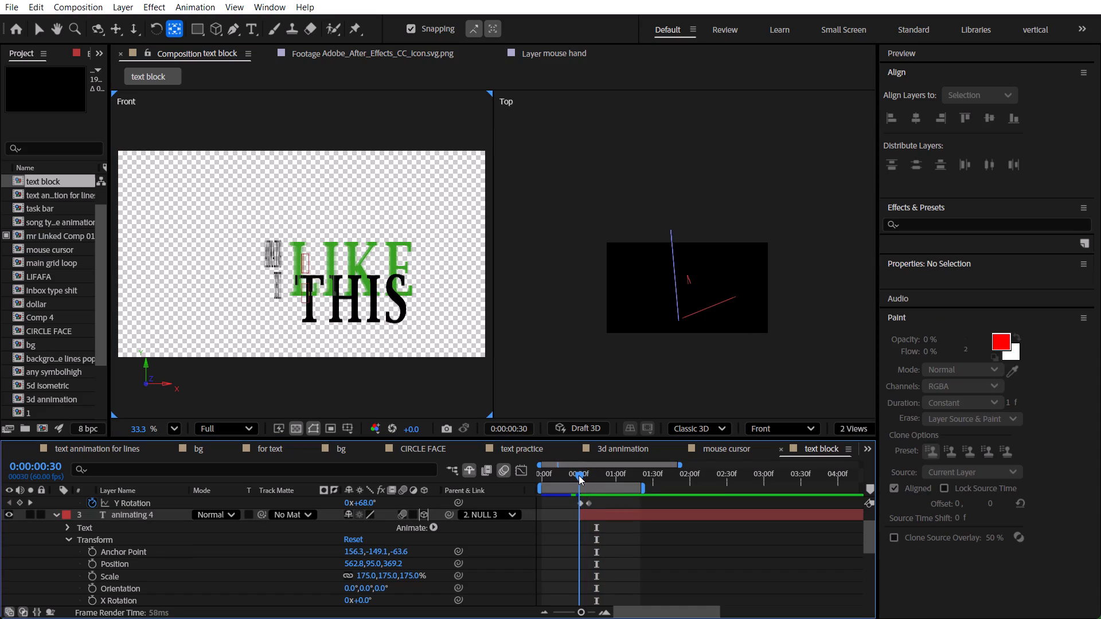
{"action": "scroll", "coordinate": [514, 574], "scroll_direction": "down", "scroll_amount": 3}
{"action": "scroll", "coordinate": [514, 574], "scroll_direction": "up", "scroll_amount": 3}
{"action": "scroll", "coordinate": [514, 574], "scroll_direction": "down", "scroll_amount": 3}
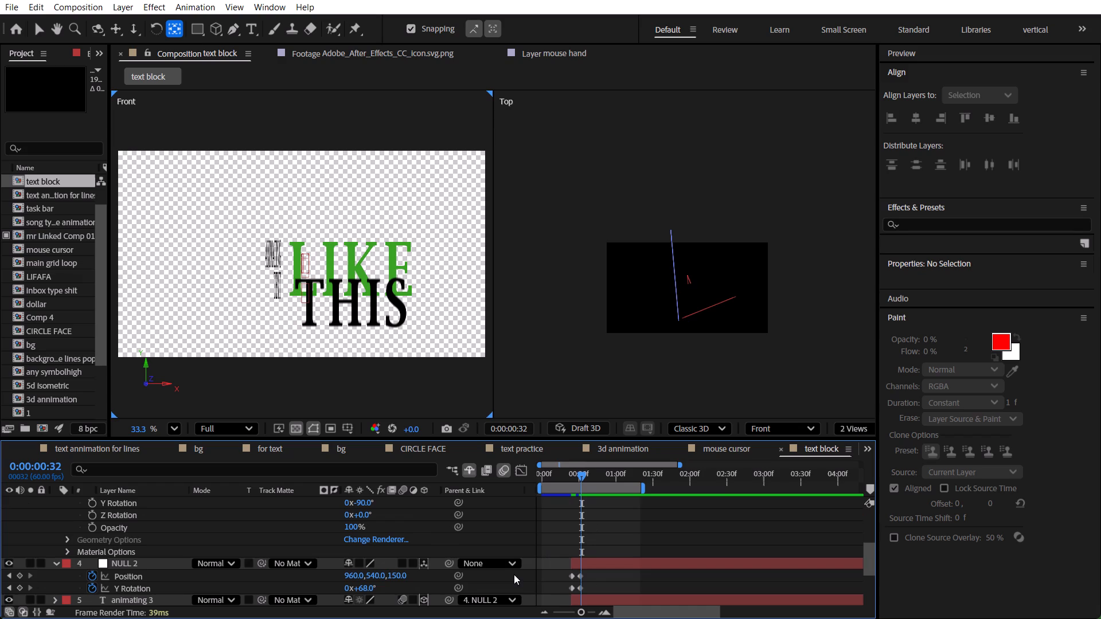
{"action": "scroll", "coordinate": [520, 574], "scroll_direction": "up", "scroll_amount": 5}
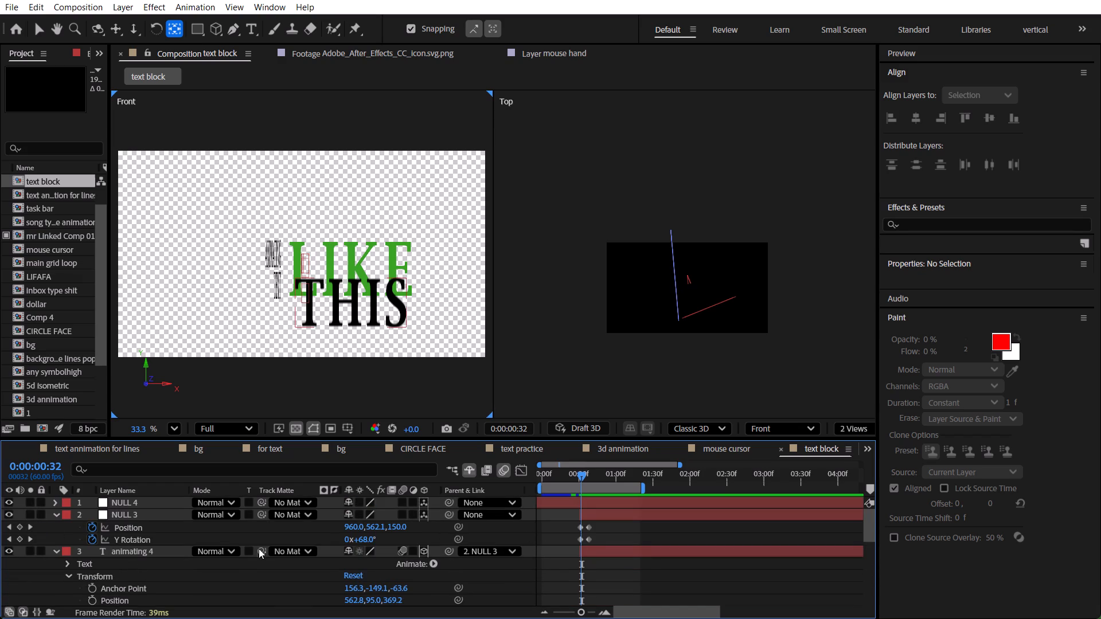
{"action": "scroll", "coordinate": [238, 584], "scroll_direction": "down", "scroll_amount": 1}
{"action": "scroll", "coordinate": [238, 584], "scroll_direction": "up", "scroll_amount": 1}
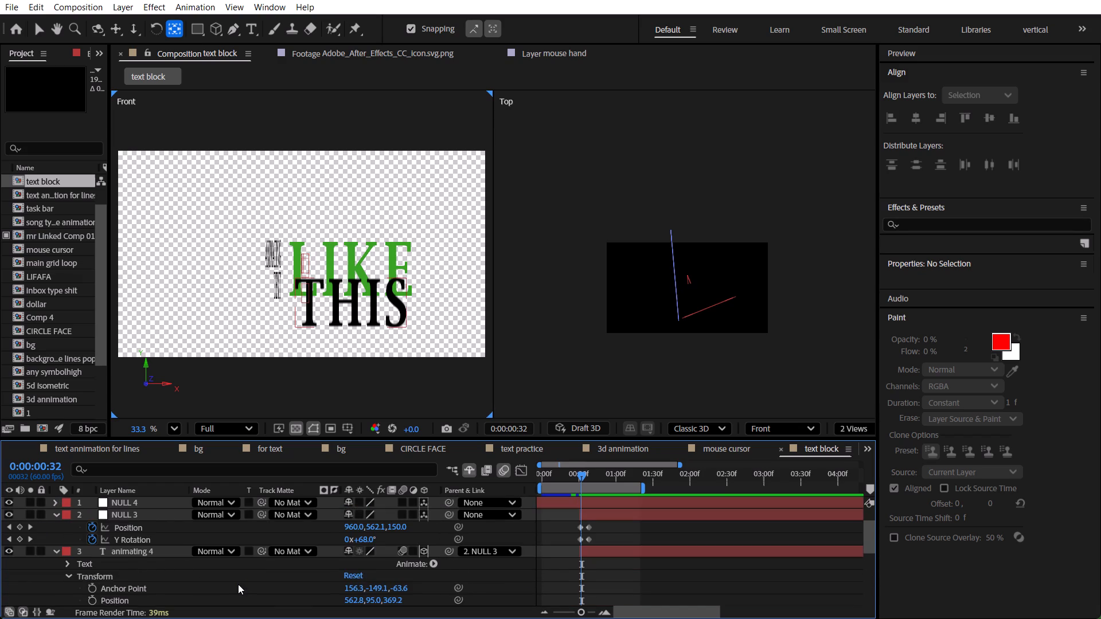
Scale animating 4 to 104% and set its anchor point Y to -250.1, placing THIS directly beneath LIKE at 0:00:00:32.
{"action": "scroll", "coordinate": [238, 584], "scroll_direction": "down", "scroll_amount": 1}
{"action": "left_click_drag", "start_coordinate": [368, 575], "coordinate": [366, 575]}
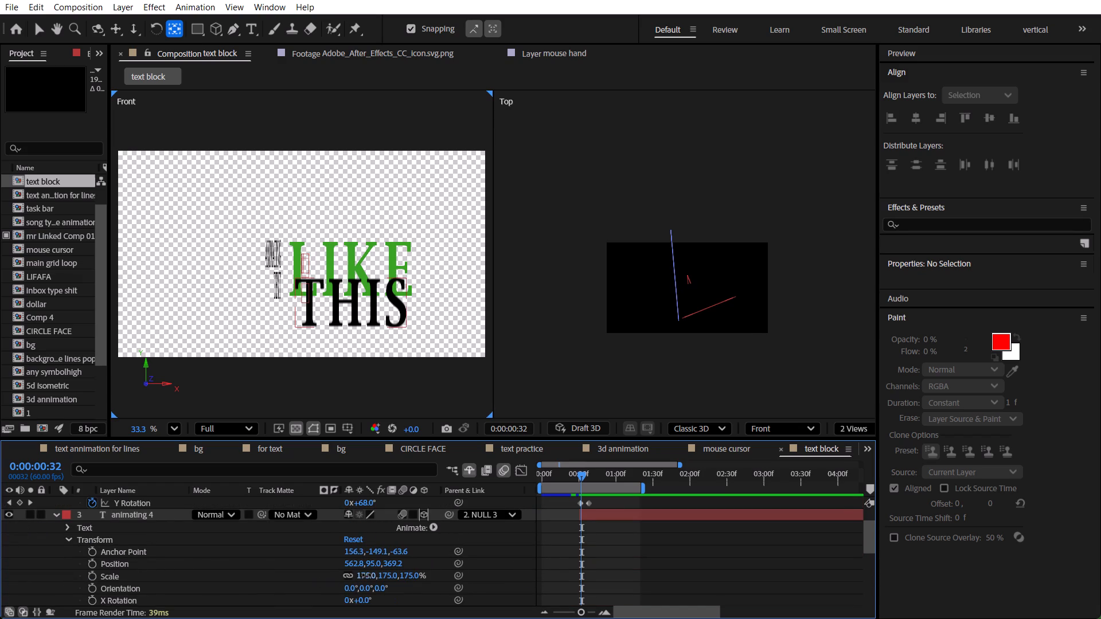
{"action": "left_click_drag", "start_coordinate": [366, 575], "coordinate": [317, 575]}
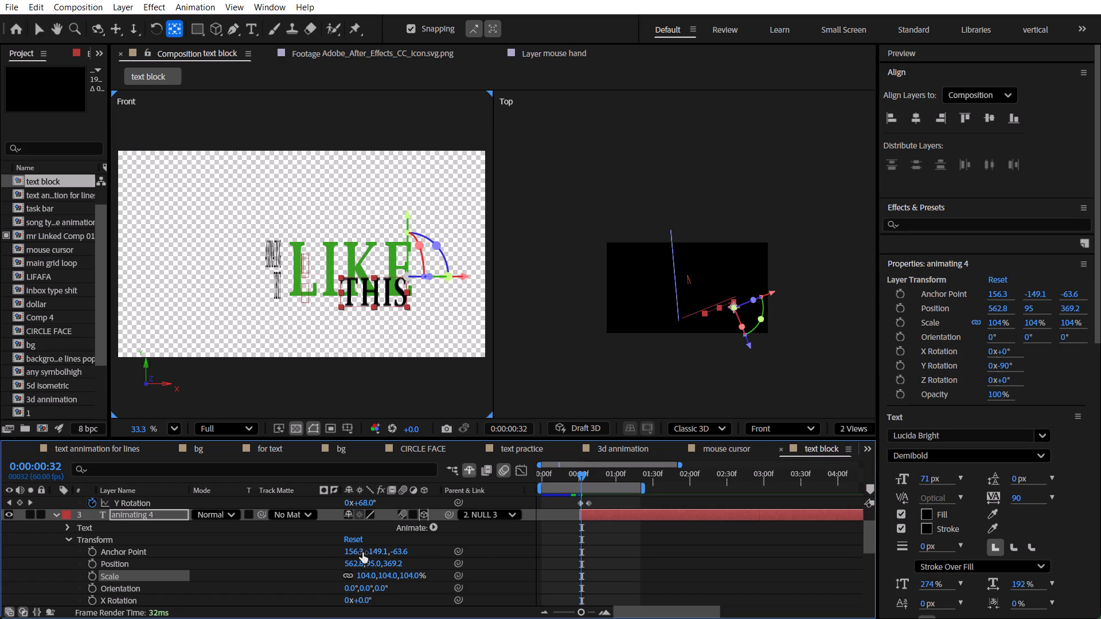
{"action": "left_click_drag", "start_coordinate": [381, 553], "coordinate": [321, 553]}
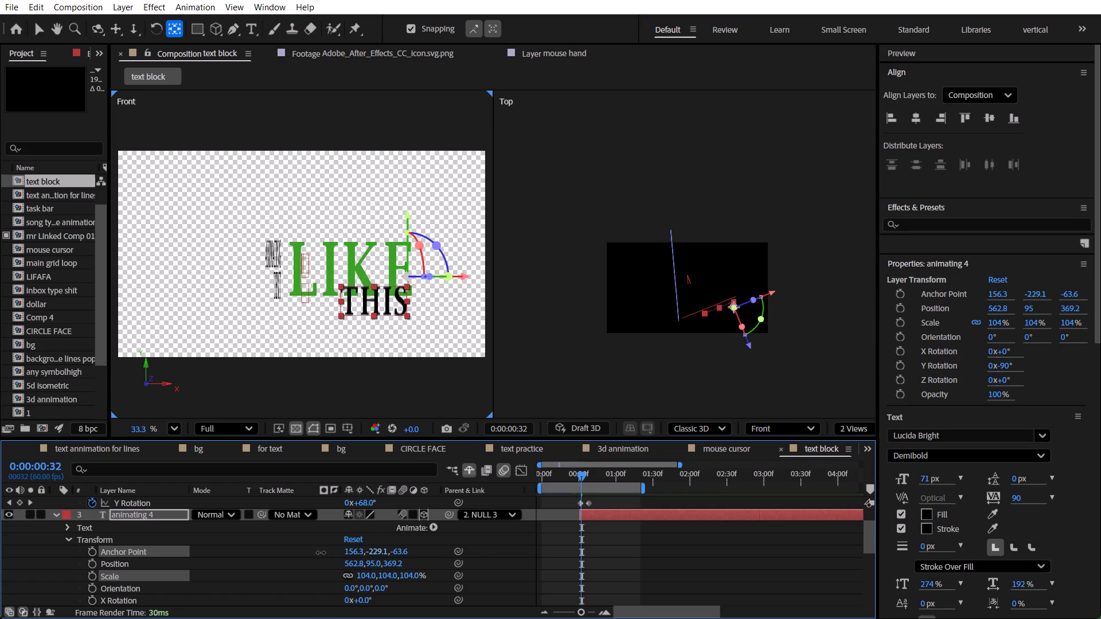
{"action": "left_click_drag", "start_coordinate": [321, 553], "coordinate": [308, 552]}
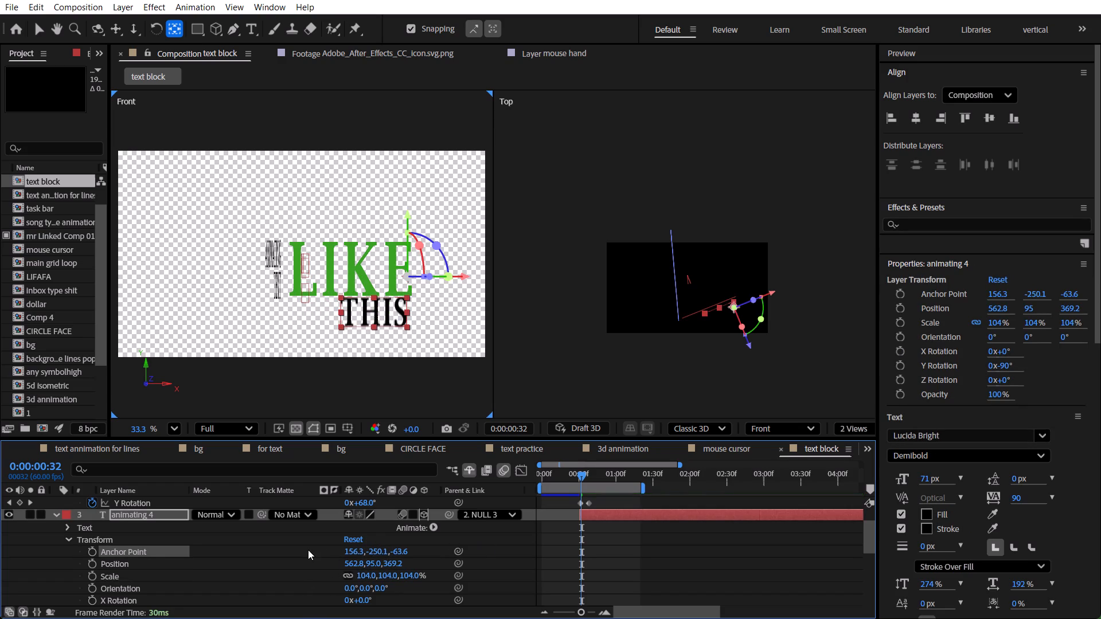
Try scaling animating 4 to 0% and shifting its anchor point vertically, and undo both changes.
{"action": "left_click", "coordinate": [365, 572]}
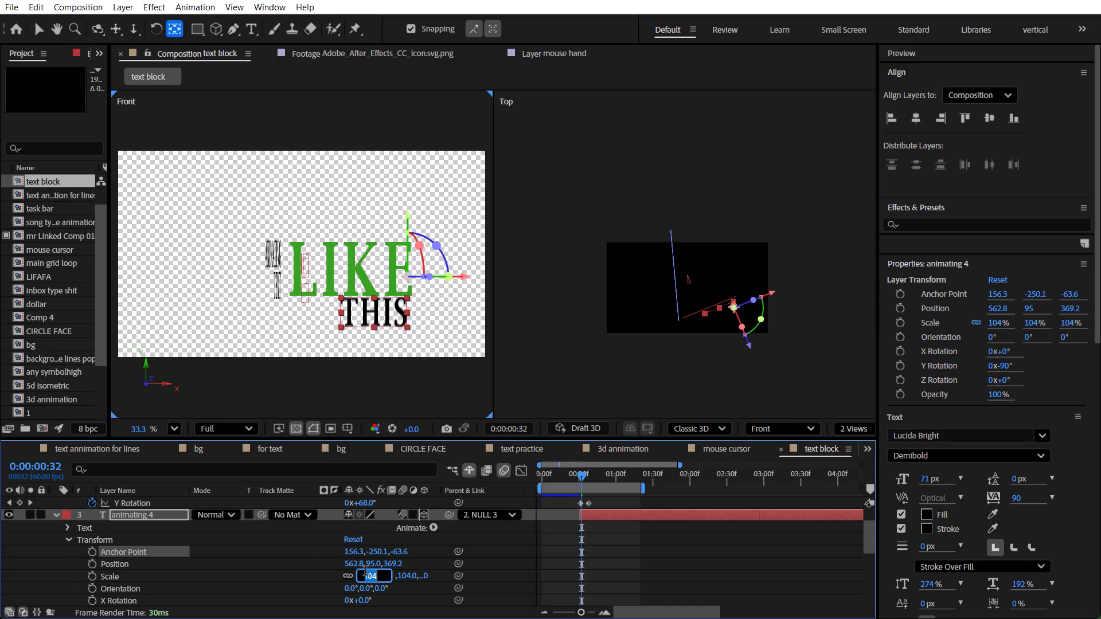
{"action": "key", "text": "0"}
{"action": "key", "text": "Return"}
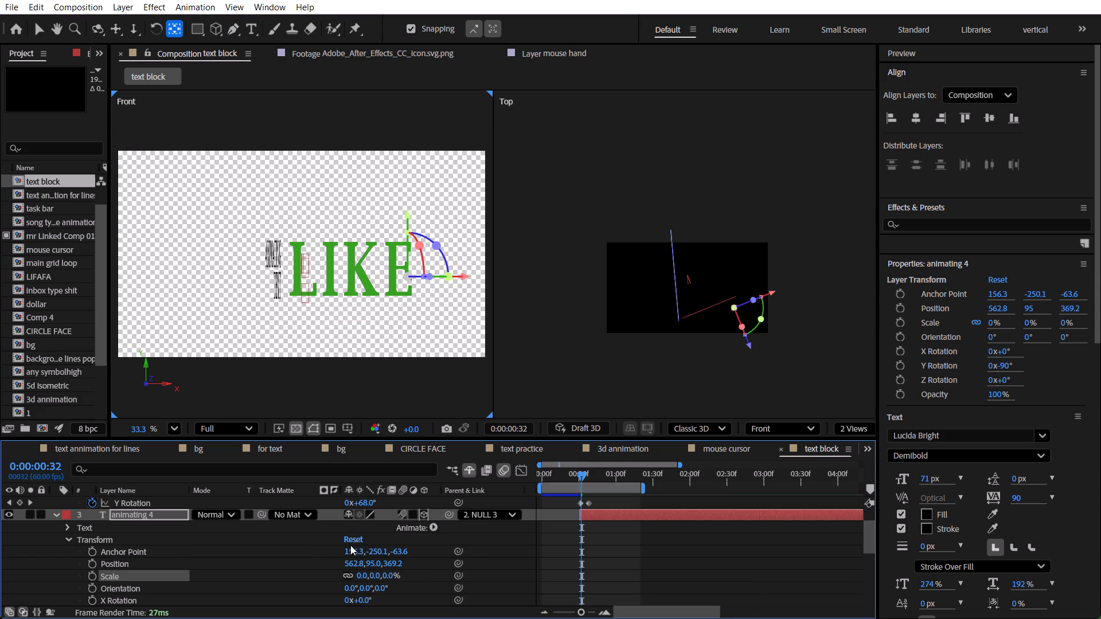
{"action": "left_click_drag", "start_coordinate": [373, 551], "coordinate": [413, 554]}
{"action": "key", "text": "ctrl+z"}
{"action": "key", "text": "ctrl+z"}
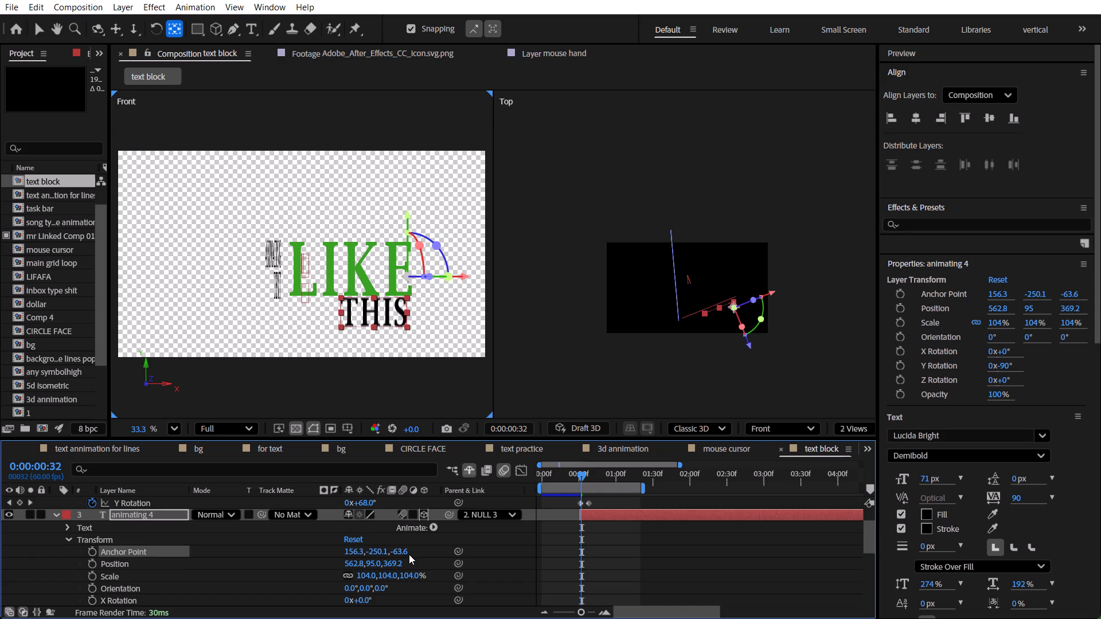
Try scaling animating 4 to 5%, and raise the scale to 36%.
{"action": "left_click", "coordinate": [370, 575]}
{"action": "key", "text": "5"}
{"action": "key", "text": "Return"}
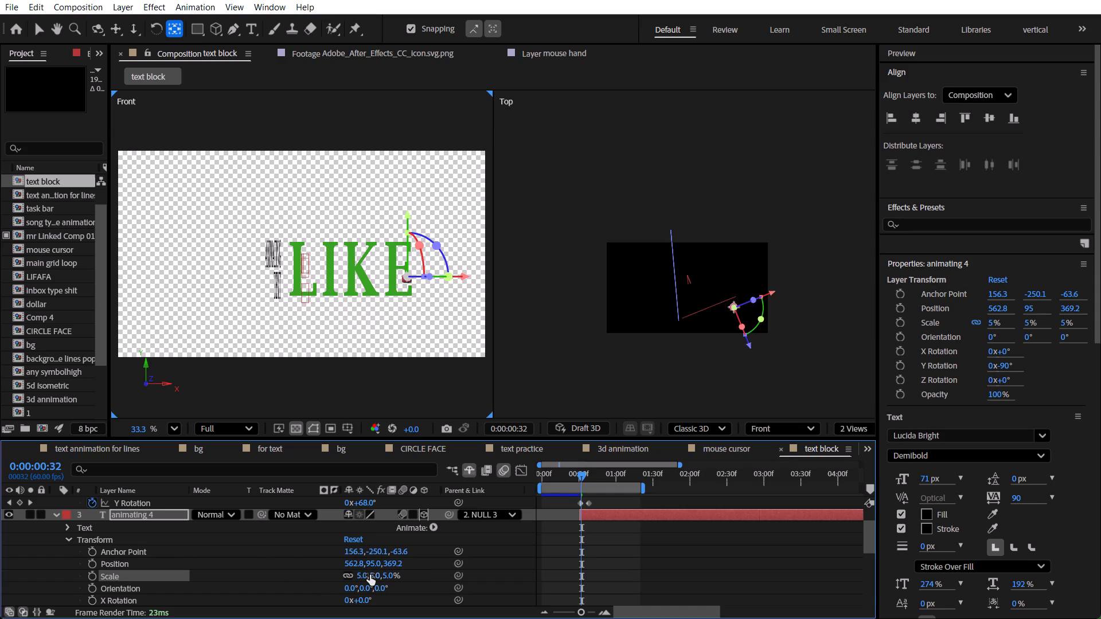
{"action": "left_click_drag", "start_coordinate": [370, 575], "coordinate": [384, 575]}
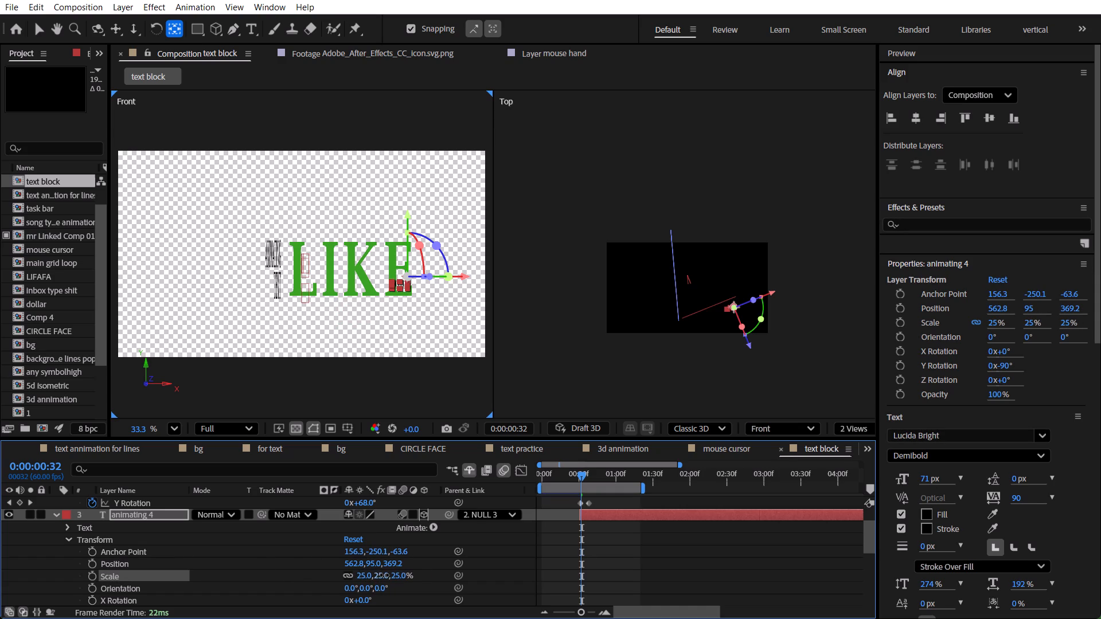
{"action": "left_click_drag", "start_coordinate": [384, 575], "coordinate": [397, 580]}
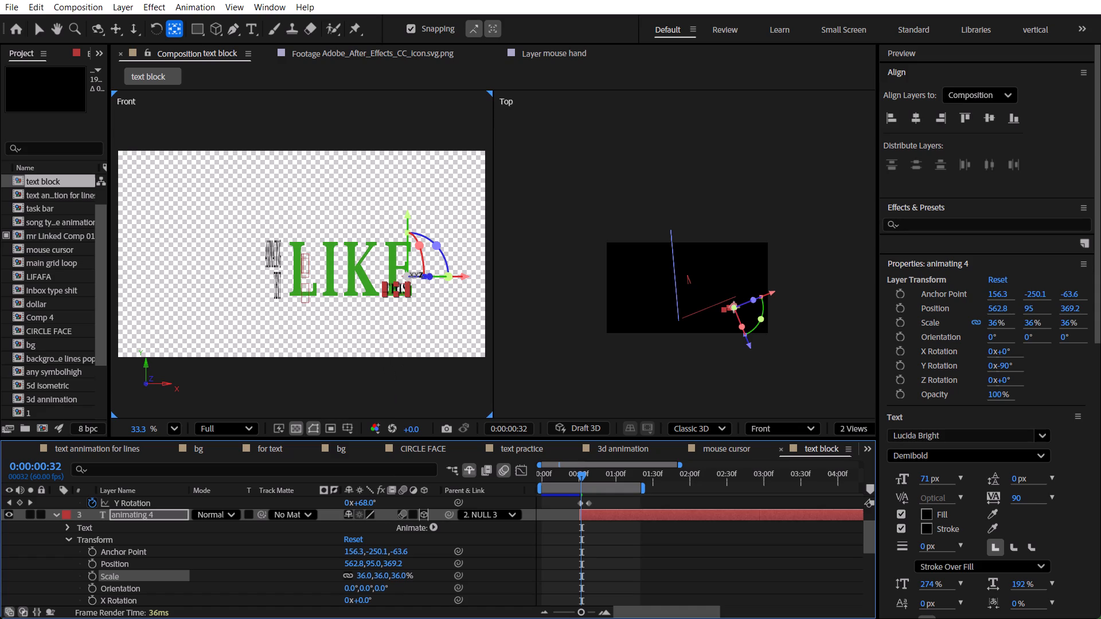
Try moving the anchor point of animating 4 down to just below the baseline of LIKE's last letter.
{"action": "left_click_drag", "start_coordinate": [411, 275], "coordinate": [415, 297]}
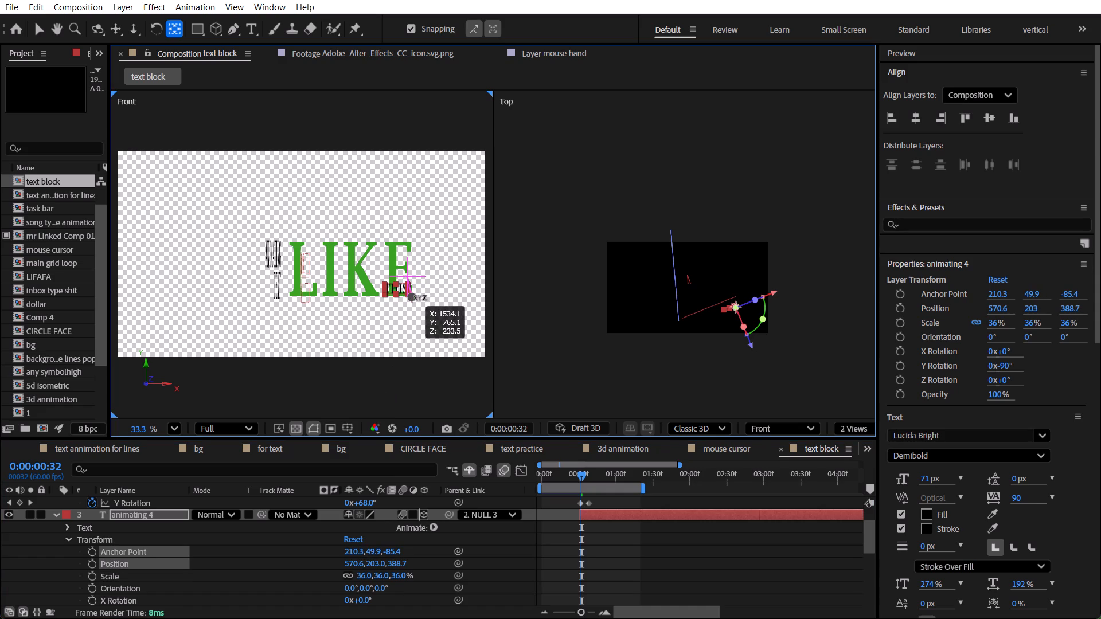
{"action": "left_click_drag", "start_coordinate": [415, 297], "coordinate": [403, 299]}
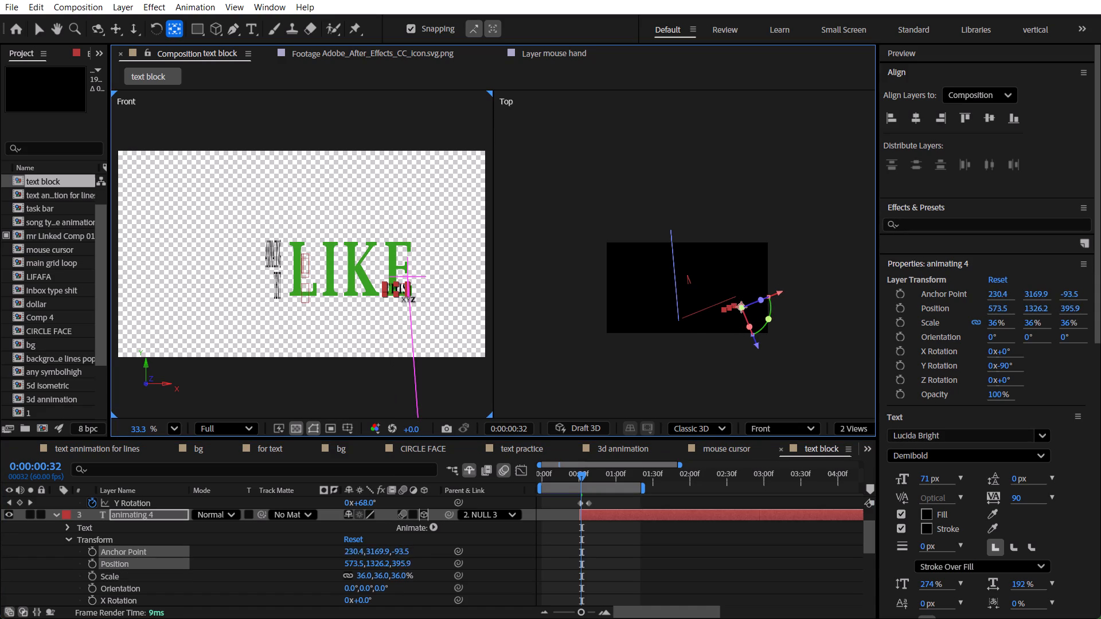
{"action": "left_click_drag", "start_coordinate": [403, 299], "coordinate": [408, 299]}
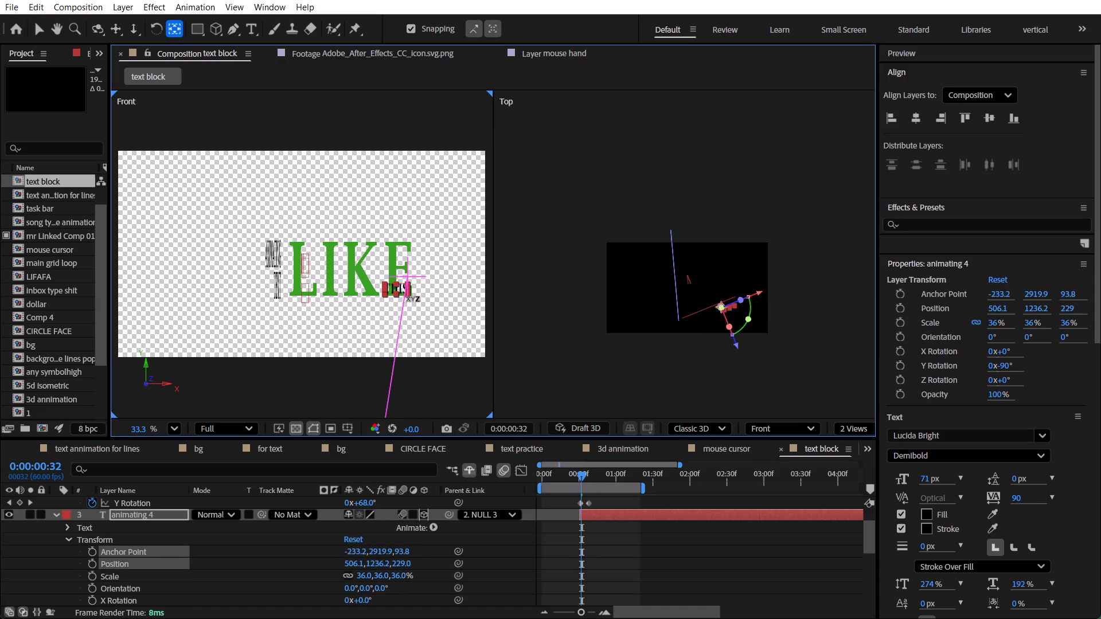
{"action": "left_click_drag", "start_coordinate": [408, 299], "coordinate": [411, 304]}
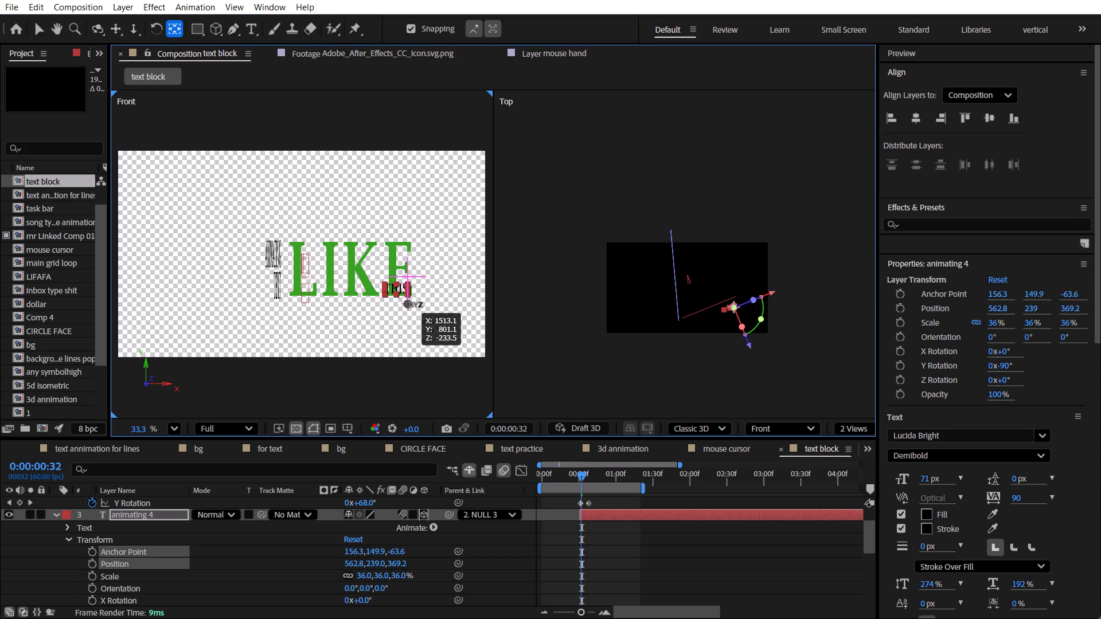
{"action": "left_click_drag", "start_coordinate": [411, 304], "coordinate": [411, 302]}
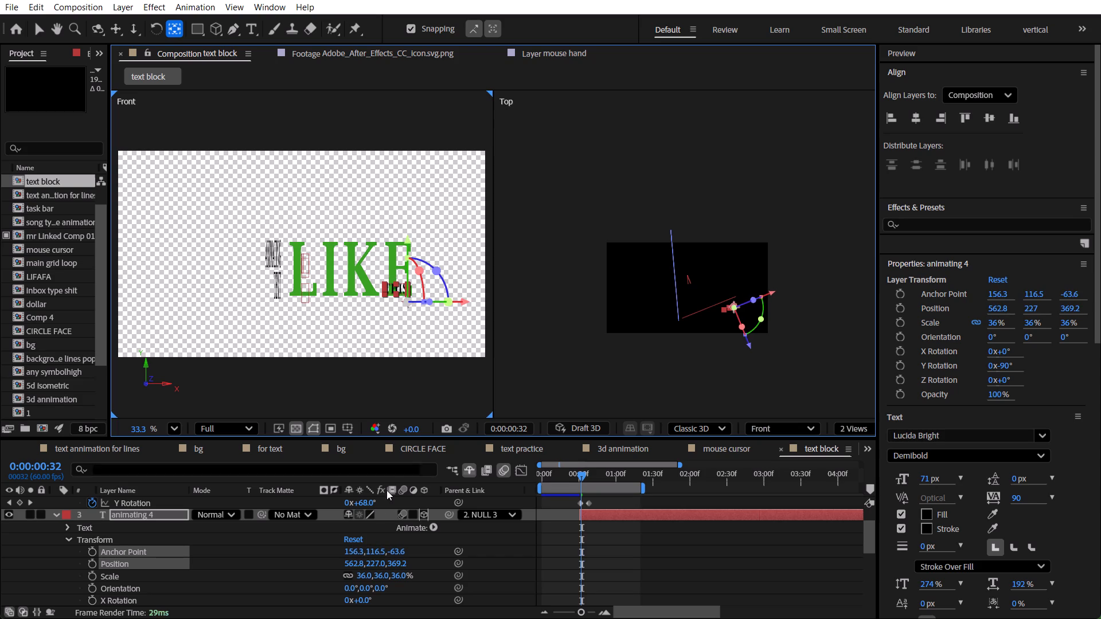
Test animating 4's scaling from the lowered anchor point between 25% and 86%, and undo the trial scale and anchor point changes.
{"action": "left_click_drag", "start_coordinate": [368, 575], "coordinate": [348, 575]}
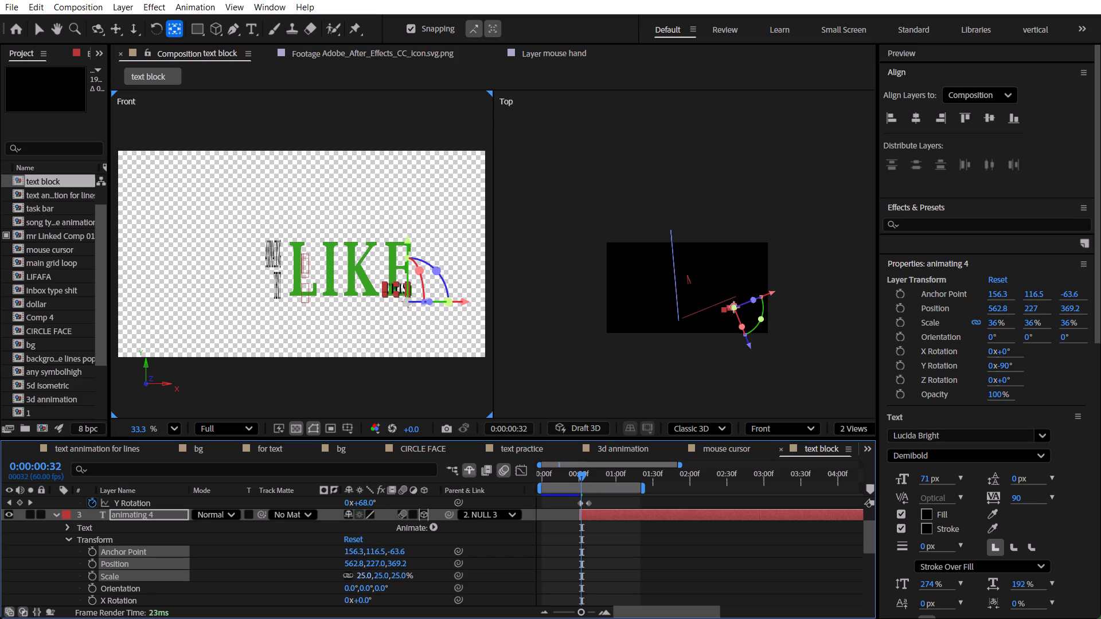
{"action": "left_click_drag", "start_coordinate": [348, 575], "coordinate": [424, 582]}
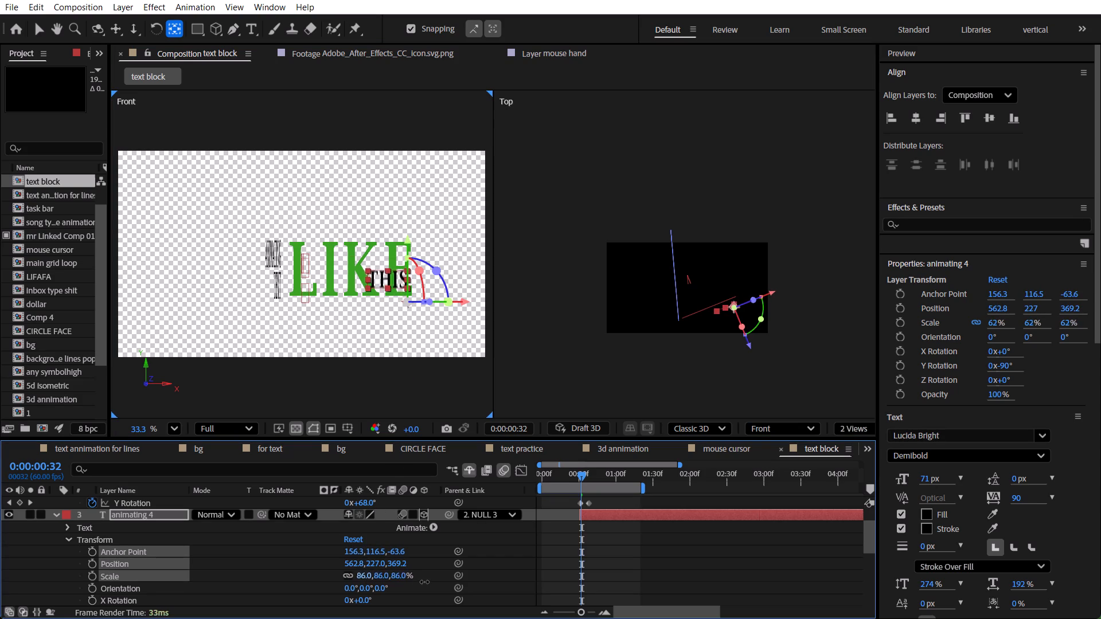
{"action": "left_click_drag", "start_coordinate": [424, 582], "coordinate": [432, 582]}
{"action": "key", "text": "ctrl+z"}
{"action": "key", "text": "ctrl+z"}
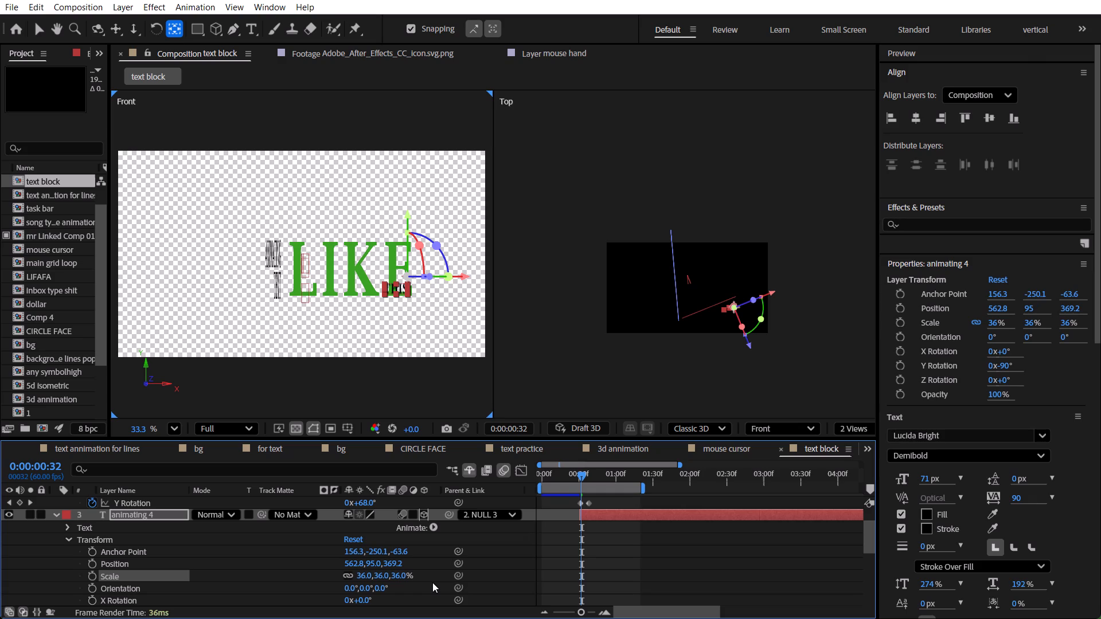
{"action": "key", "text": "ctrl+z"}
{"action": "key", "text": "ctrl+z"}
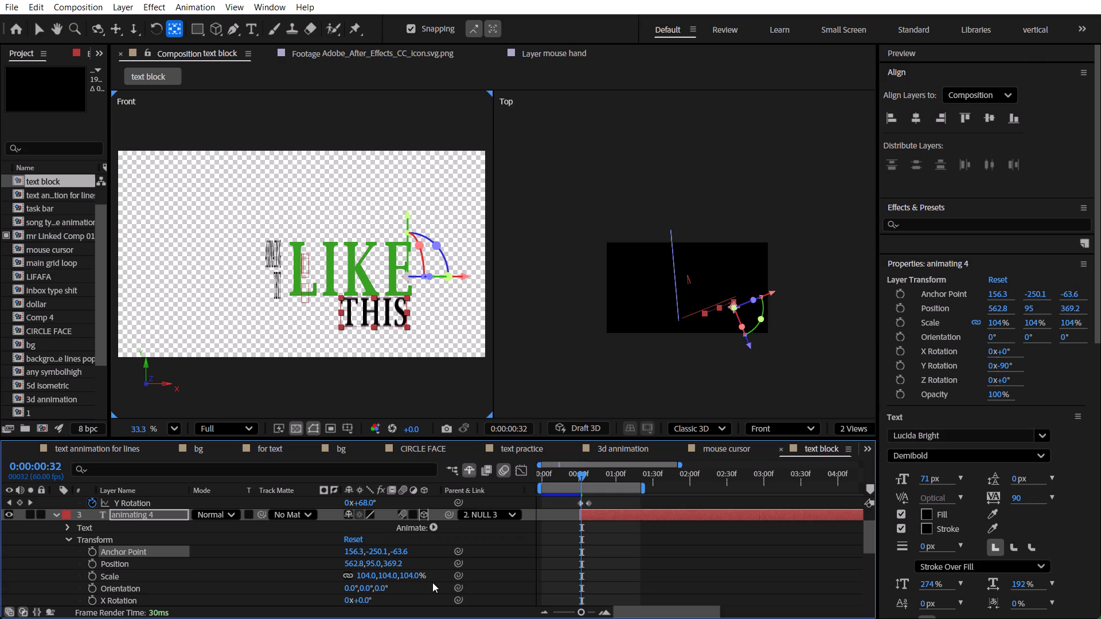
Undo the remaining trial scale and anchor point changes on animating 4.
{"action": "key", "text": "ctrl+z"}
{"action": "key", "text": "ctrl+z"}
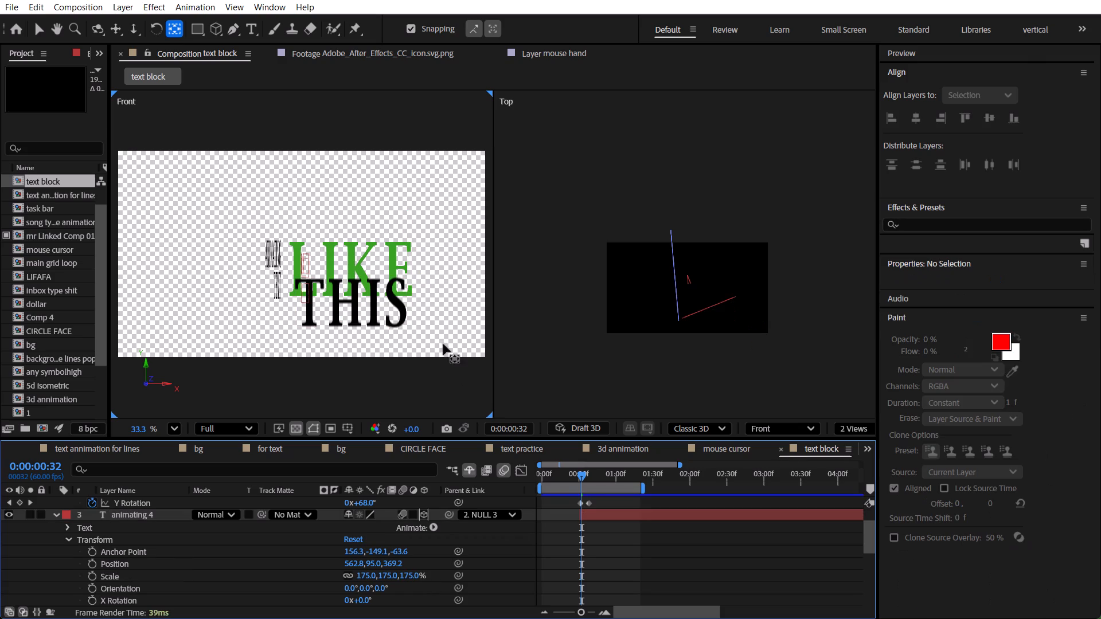
Set animating 4's scale to 300% with the playhead on NULL 3's keyframe at 0:00:00:38.
{"action": "left_click", "coordinate": [338, 305]}
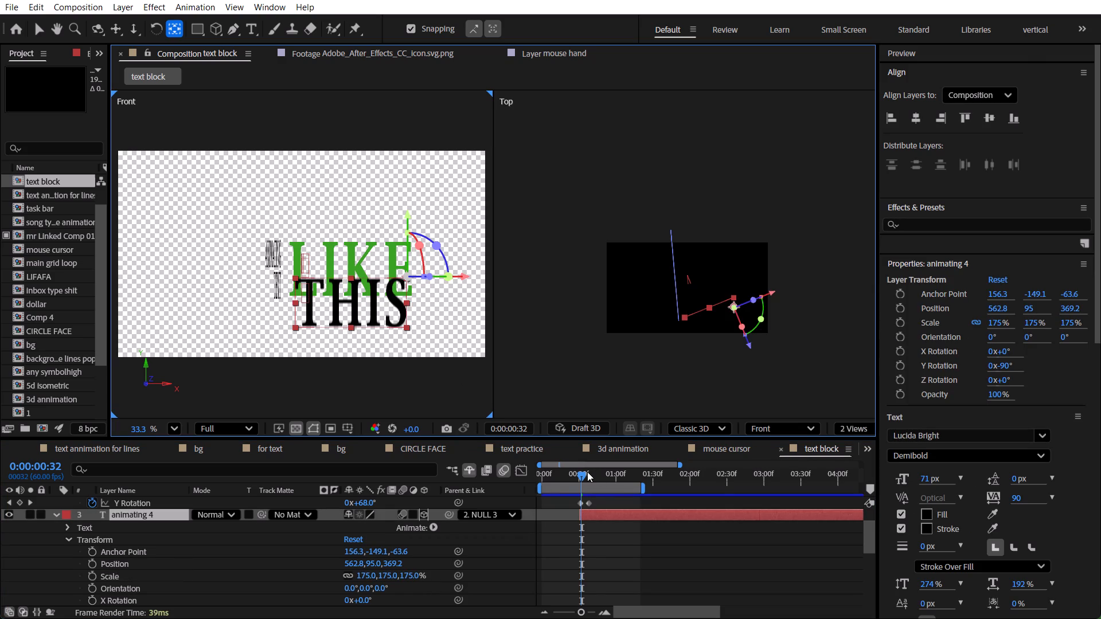
{"action": "left_click_drag", "start_coordinate": [587, 472], "coordinate": [596, 478]}
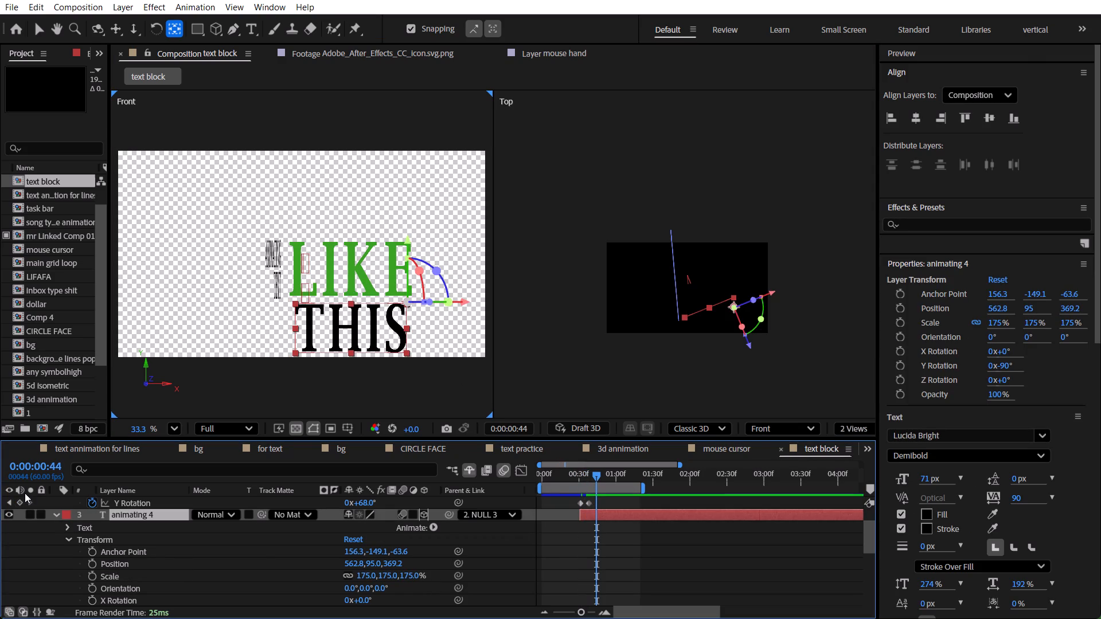
{"action": "left_click", "coordinate": [10, 500]}
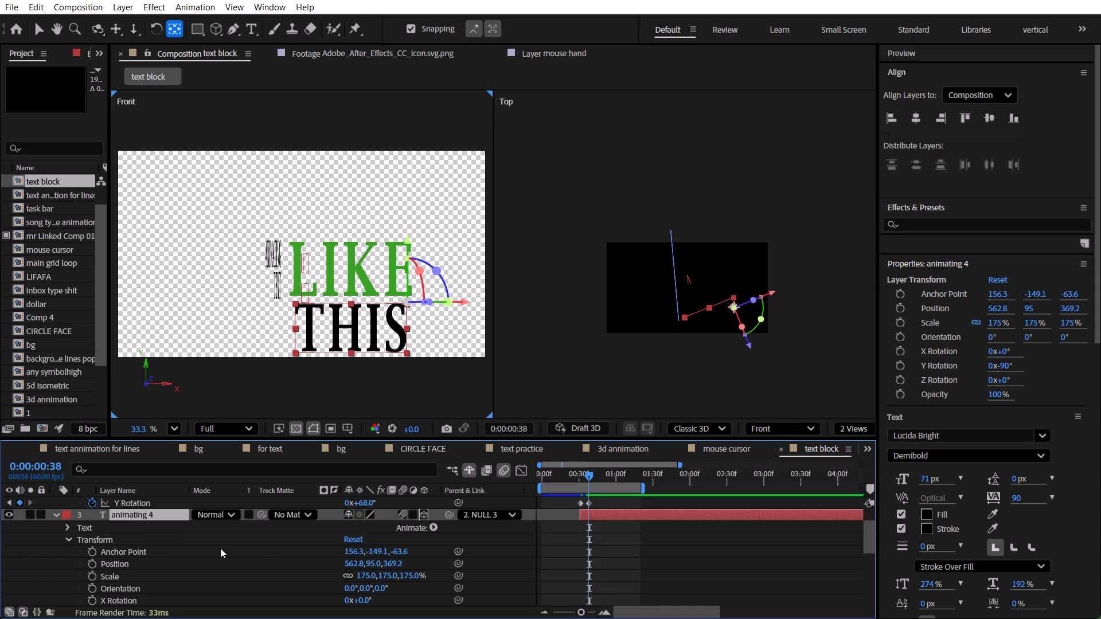
{"action": "left_click", "coordinate": [364, 572]}
{"action": "type", "text": "300"}
{"action": "key", "text": "Return"}
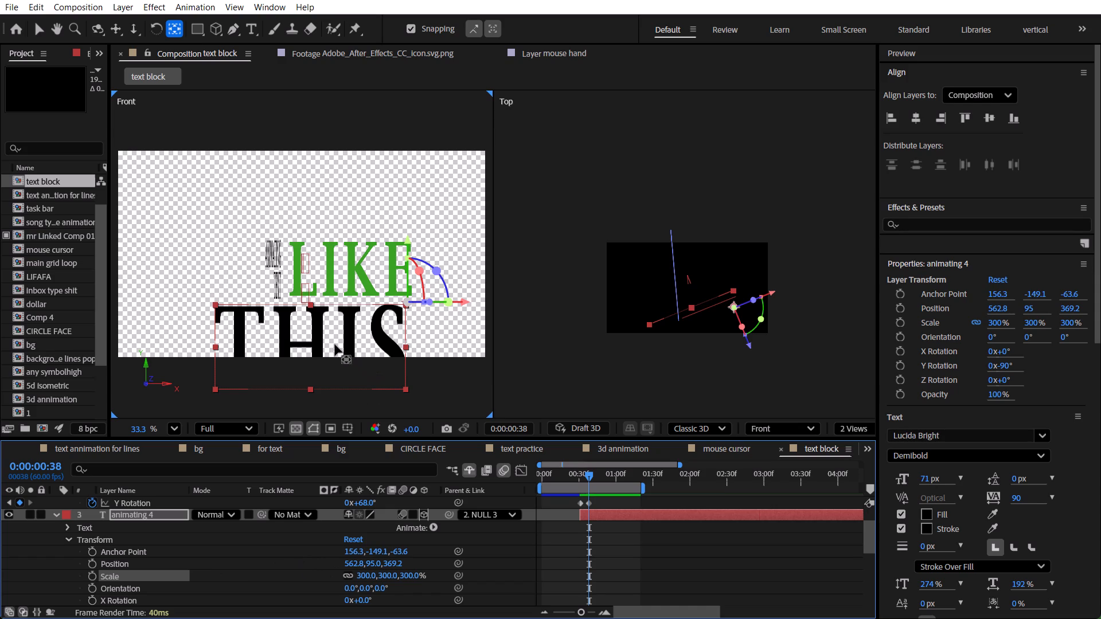
Reposition animating 4 sideways beneath LIKE so both words' first letters line up, at about 714.5, 95, 744.7.
{"action": "key", "text": "v"}
{"action": "left_click_drag", "start_coordinate": [315, 340], "coordinate": [409, 341]}
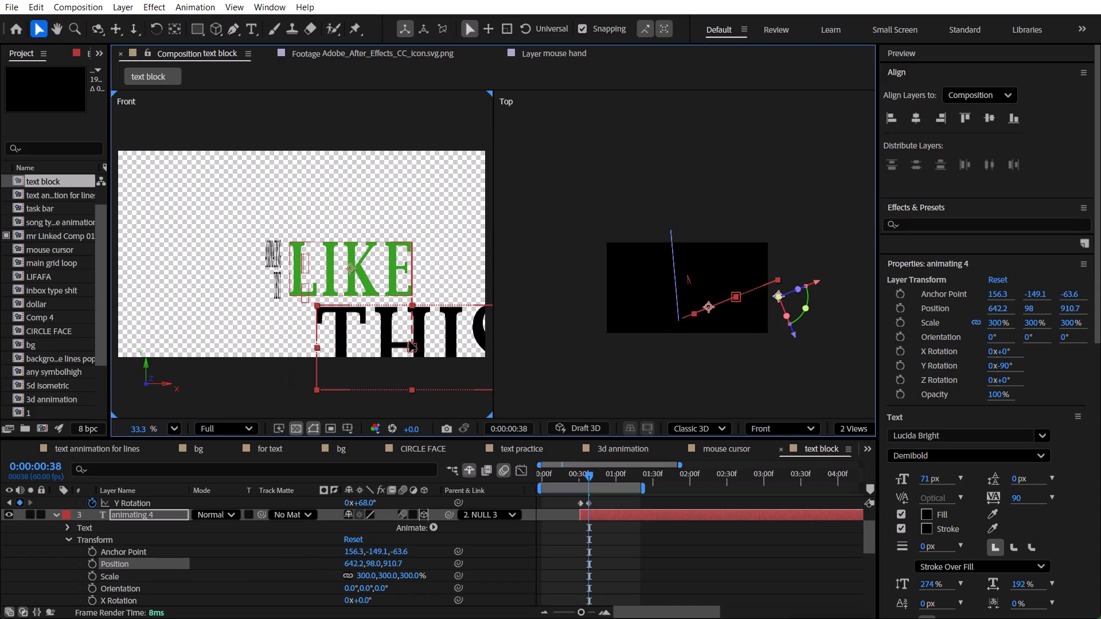
{"action": "left_click_drag", "start_coordinate": [409, 341], "coordinate": [388, 341]}
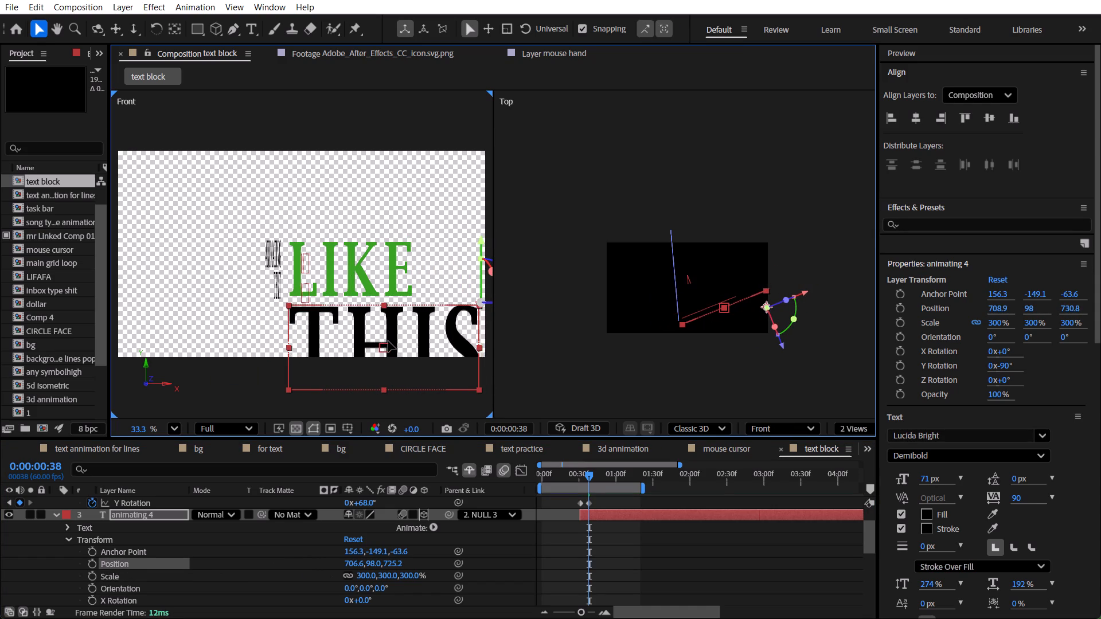
{"action": "left_click_drag", "start_coordinate": [388, 341], "coordinate": [394, 340]}
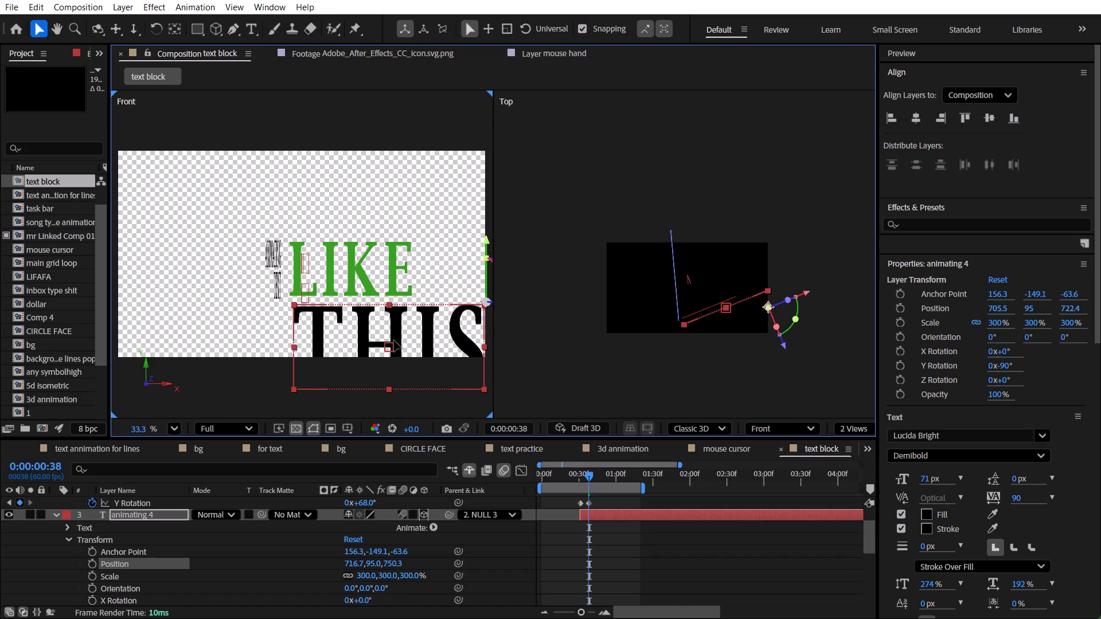
{"action": "left_click_drag", "start_coordinate": [394, 340], "coordinate": [384, 335]}
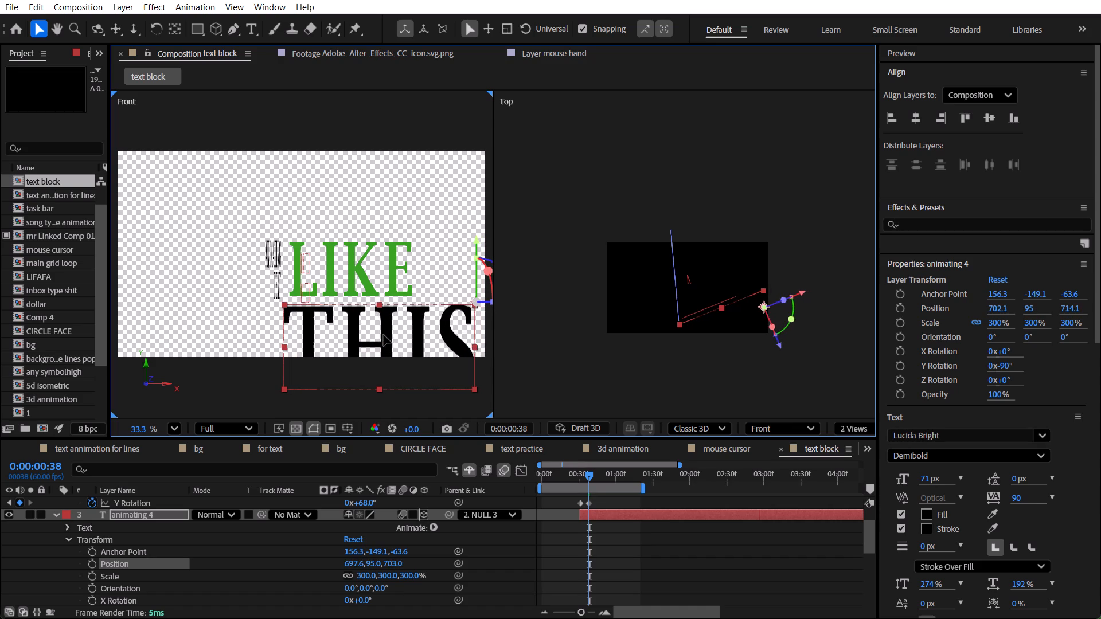
{"action": "left_click_drag", "start_coordinate": [384, 335], "coordinate": [404, 335]}
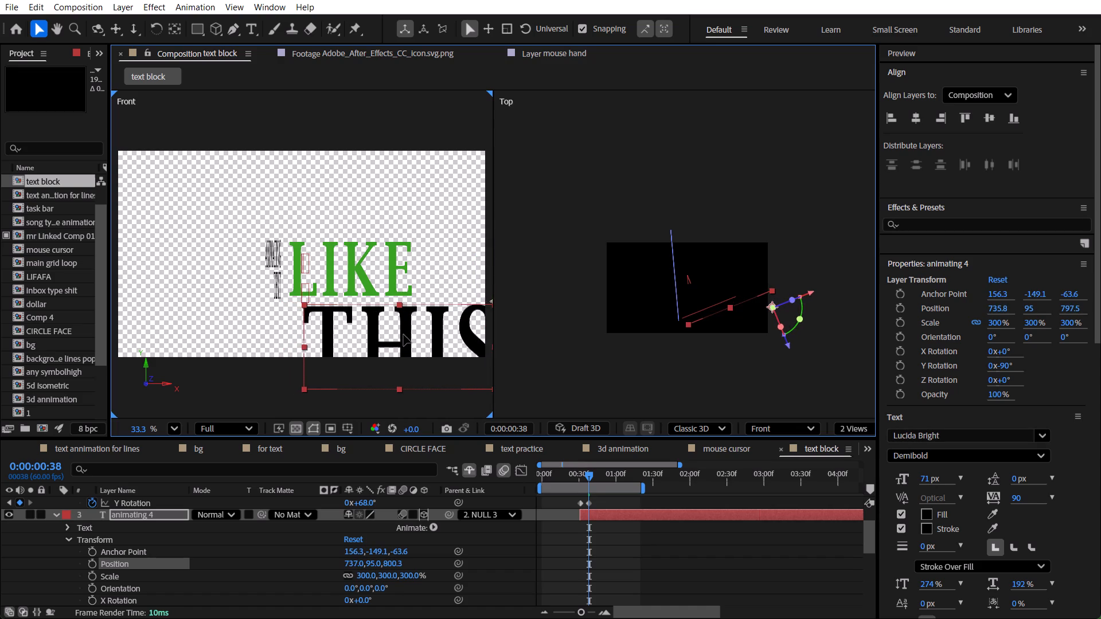
{"action": "left_click_drag", "start_coordinate": [404, 335], "coordinate": [382, 335]}
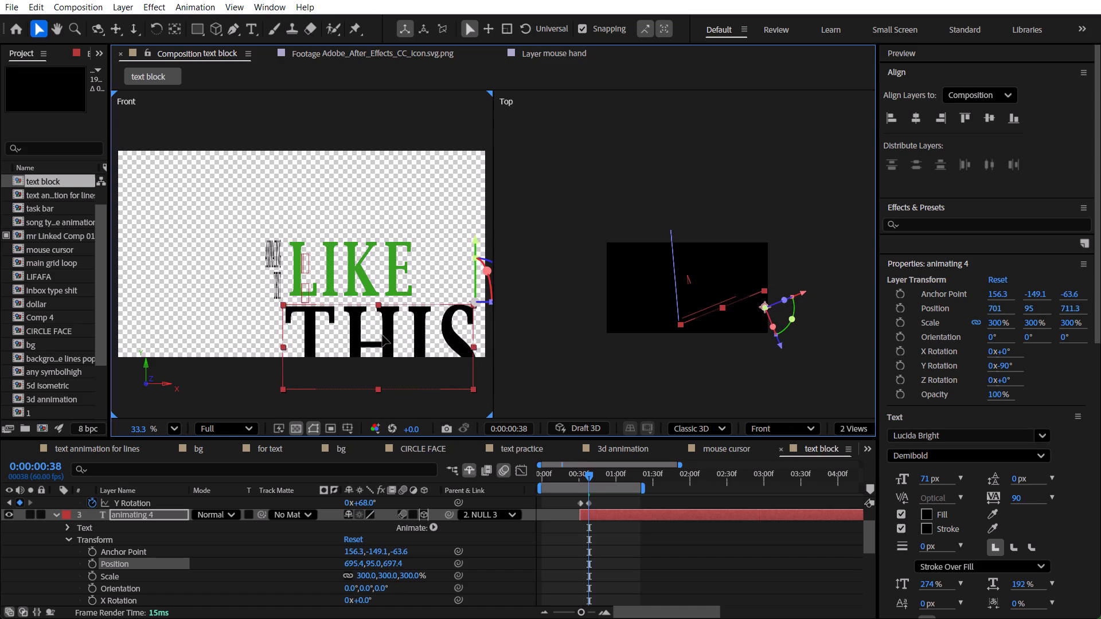
{"action": "left_click_drag", "start_coordinate": [382, 335], "coordinate": [392, 336]}
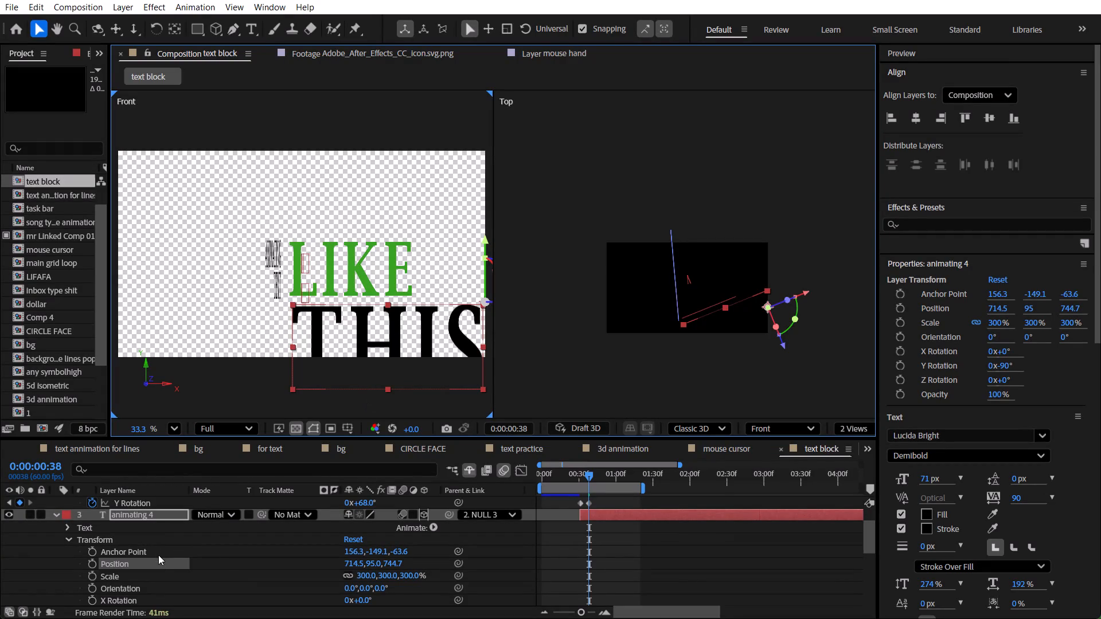
Set the Y value of NULL 3's first Position keyframe, at 0:00:00:31, to 695.
{"action": "key", "text": "y"}
{"action": "left_click", "coordinate": [222, 559]}
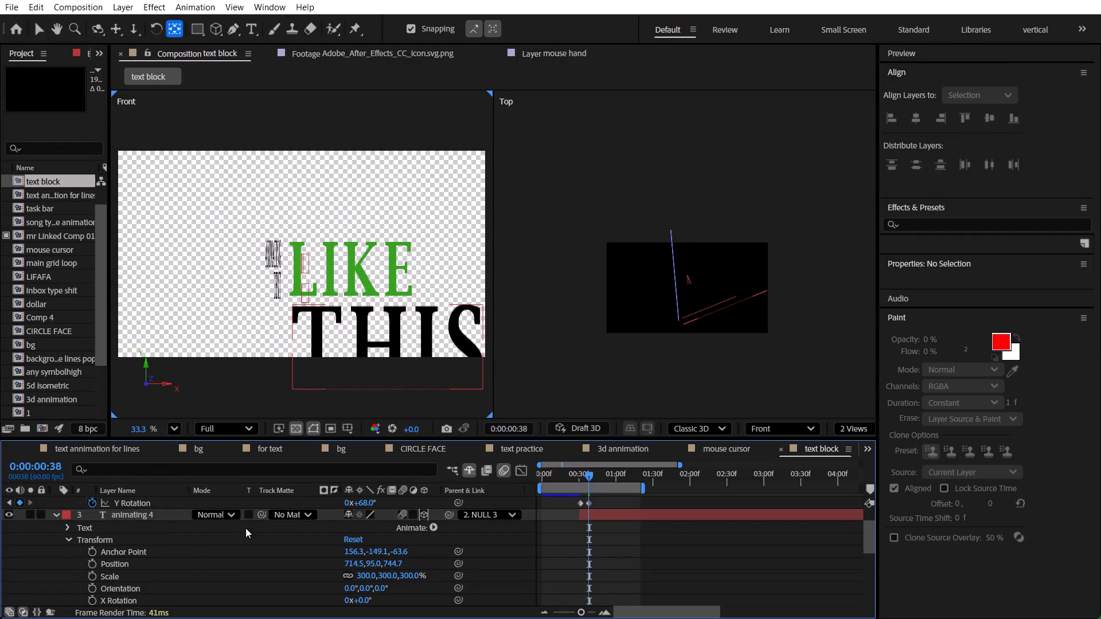
{"action": "left_click", "coordinate": [10, 501]}
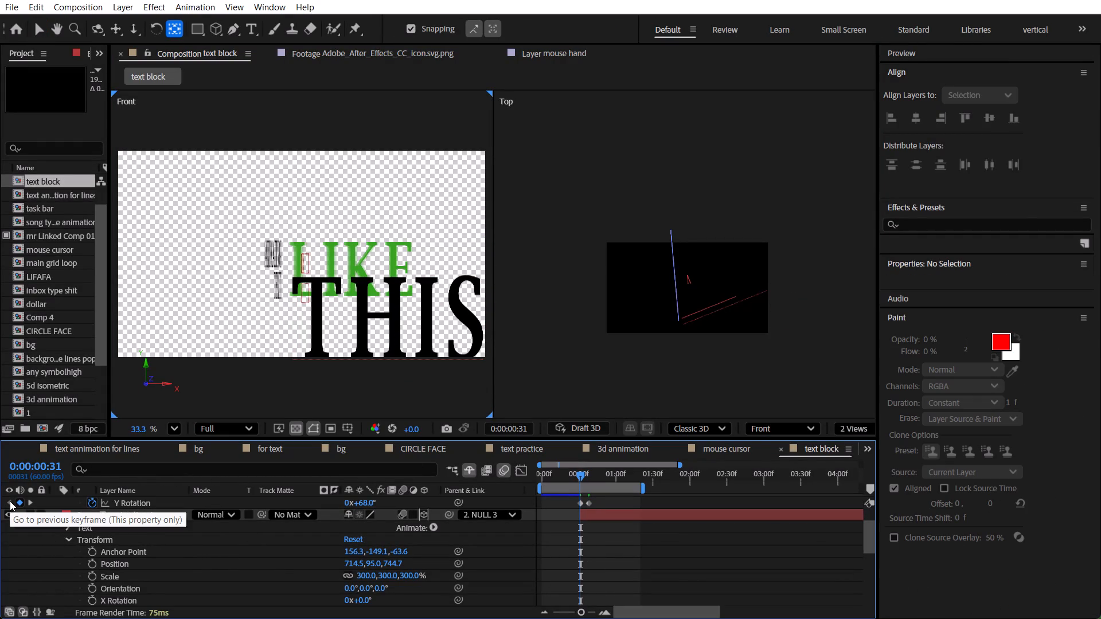
{"action": "scroll", "coordinate": [282, 566], "scroll_direction": "up", "scroll_amount": 1}
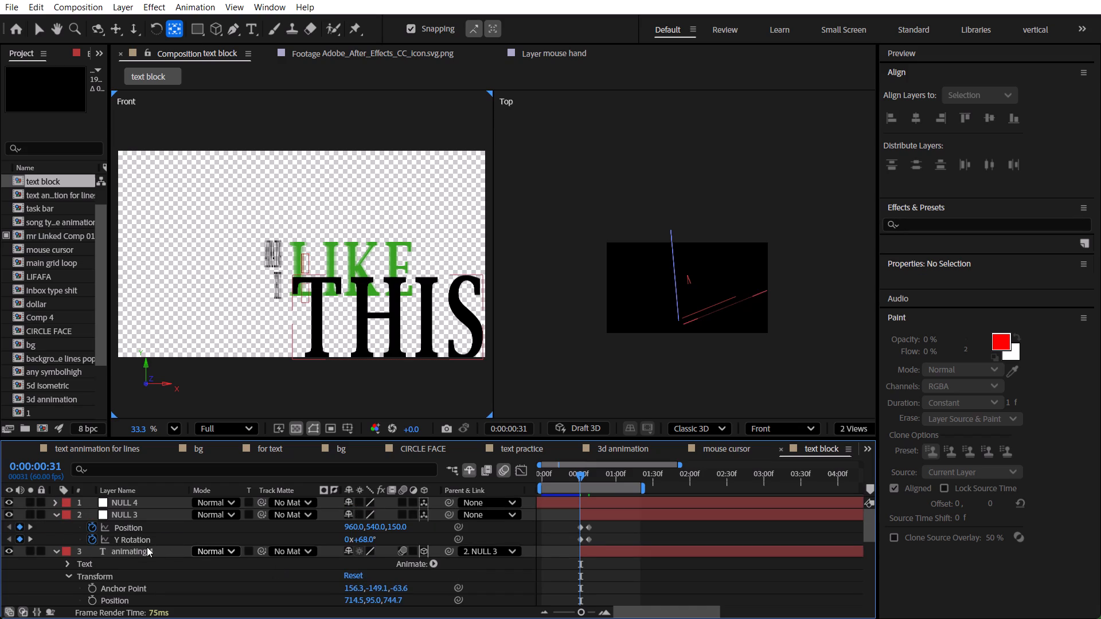
{"action": "left_click", "coordinate": [29, 529]}
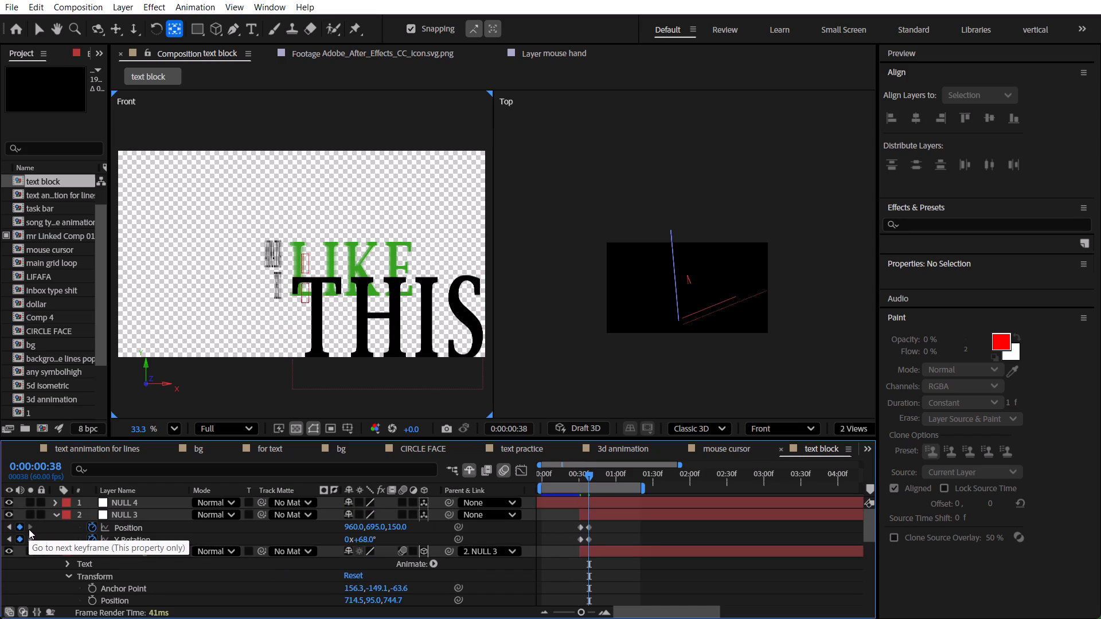
{"action": "left_click", "coordinate": [10, 527]}
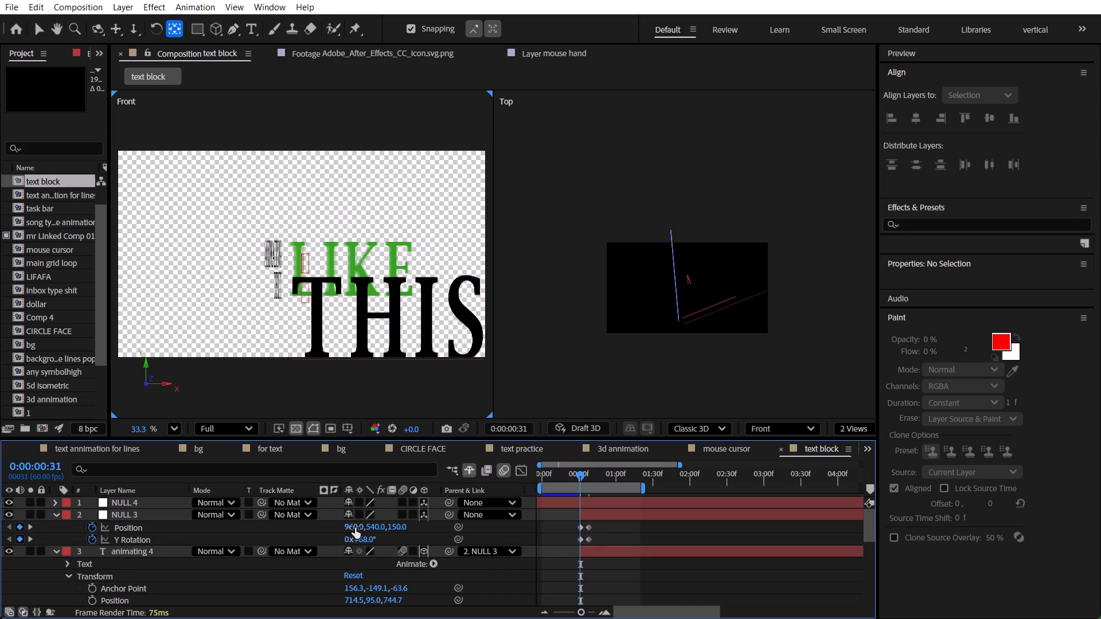
{"action": "left_click", "coordinate": [372, 528]}
{"action": "type", "text": "695"}
{"action": "key", "text": "Return"}
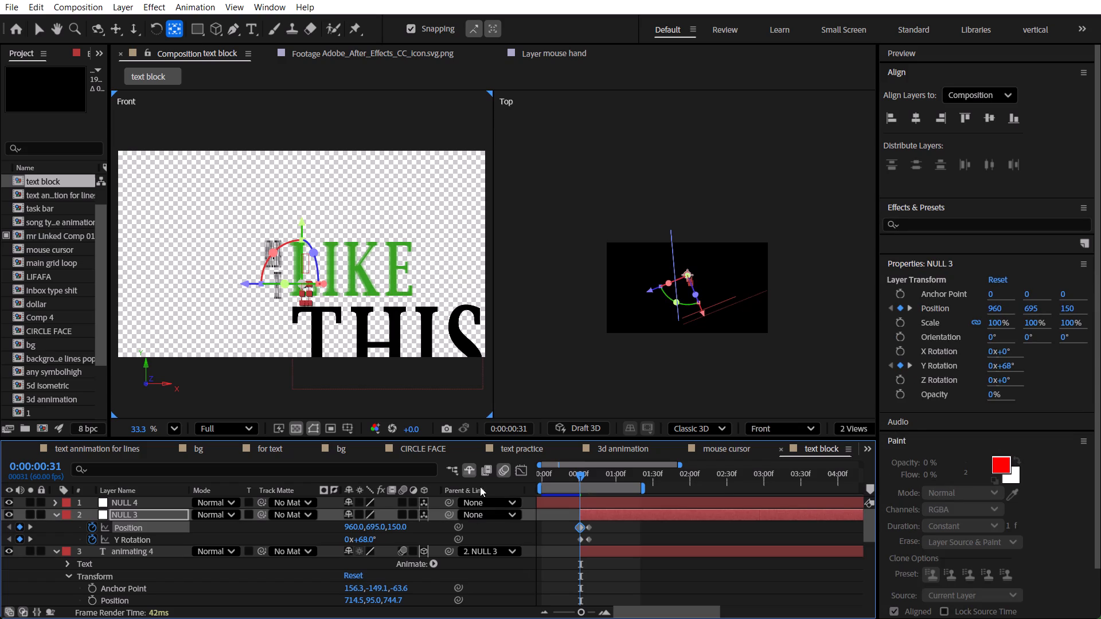
Review the THIS text across NULL 3's two position keyframes, ending on the keyframe at 0:00:00:38.
{"action": "left_click_drag", "start_coordinate": [581, 472], "coordinate": [591, 473]}
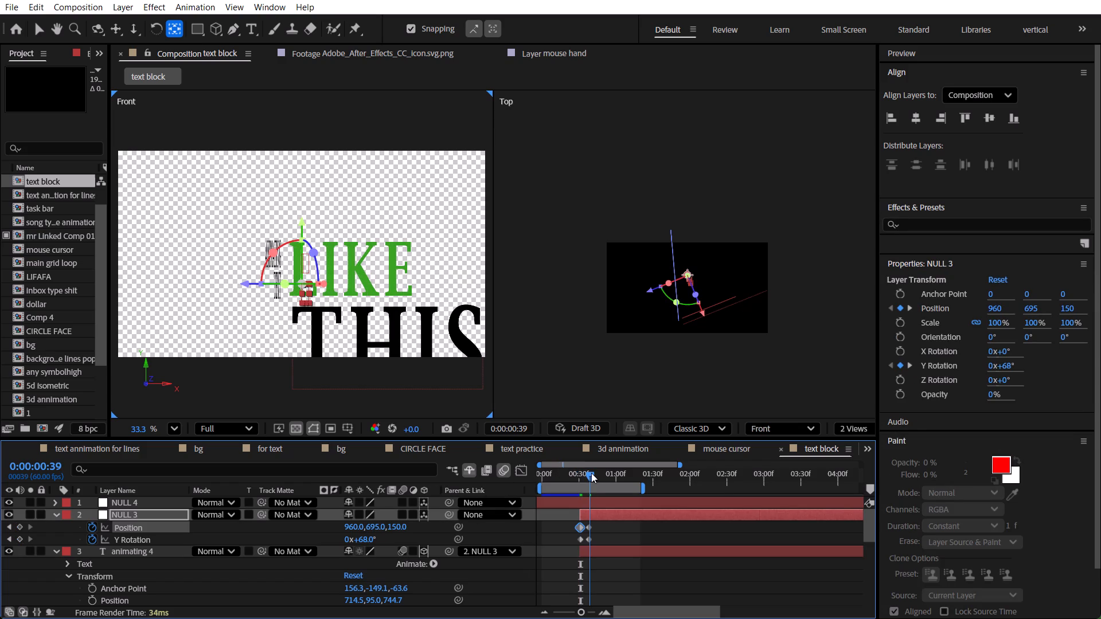
{"action": "left_click_drag", "start_coordinate": [591, 473], "coordinate": [593, 475]}
{"action": "scroll", "coordinate": [107, 555], "scroll_direction": "down", "scroll_amount": 2}
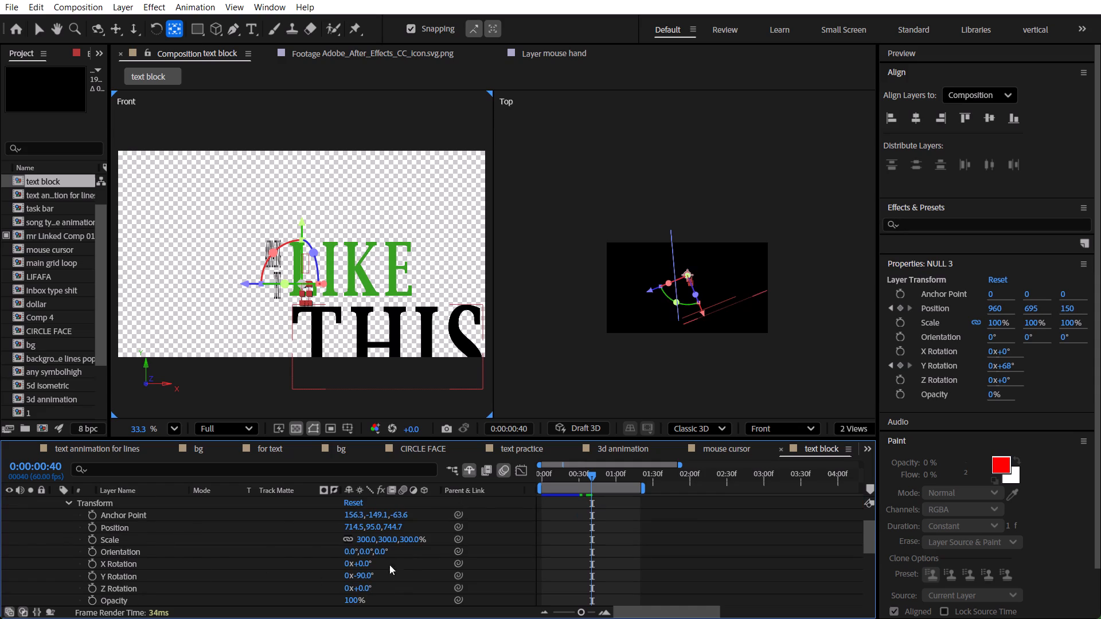
{"action": "scroll", "coordinate": [386, 561], "scroll_direction": "up", "scroll_amount": 2}
{"action": "left_click", "coordinate": [6, 526]}
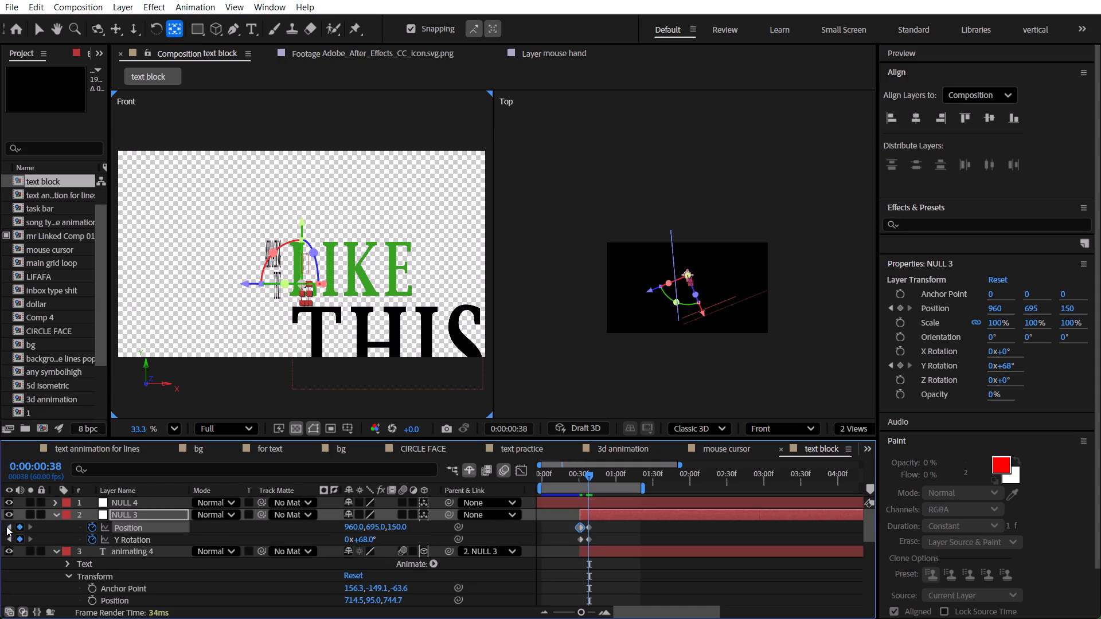
{"action": "scroll", "coordinate": [229, 582], "scroll_direction": "down", "scroll_amount": 1}
{"action": "scroll", "coordinate": [228, 582], "scroll_direction": "up", "scroll_amount": 1}
Try moving animating 4's anchor point from the end of THIS to the middle of its top edge.
{"action": "left_click", "coordinate": [393, 338]}
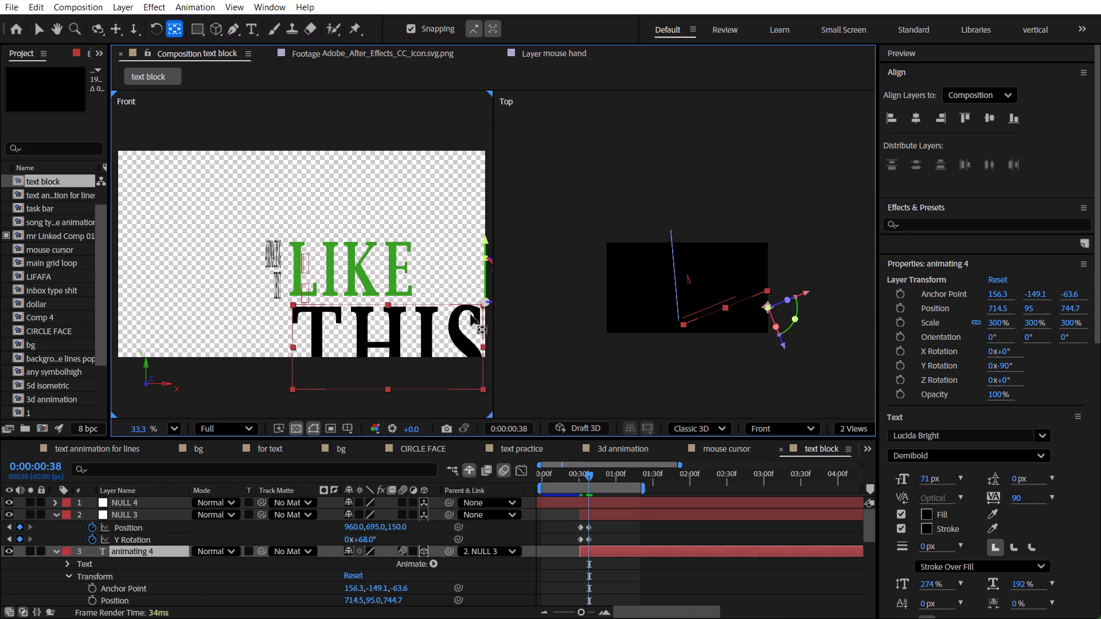
{"action": "left_click_drag", "start_coordinate": [480, 304], "coordinate": [389, 305]}
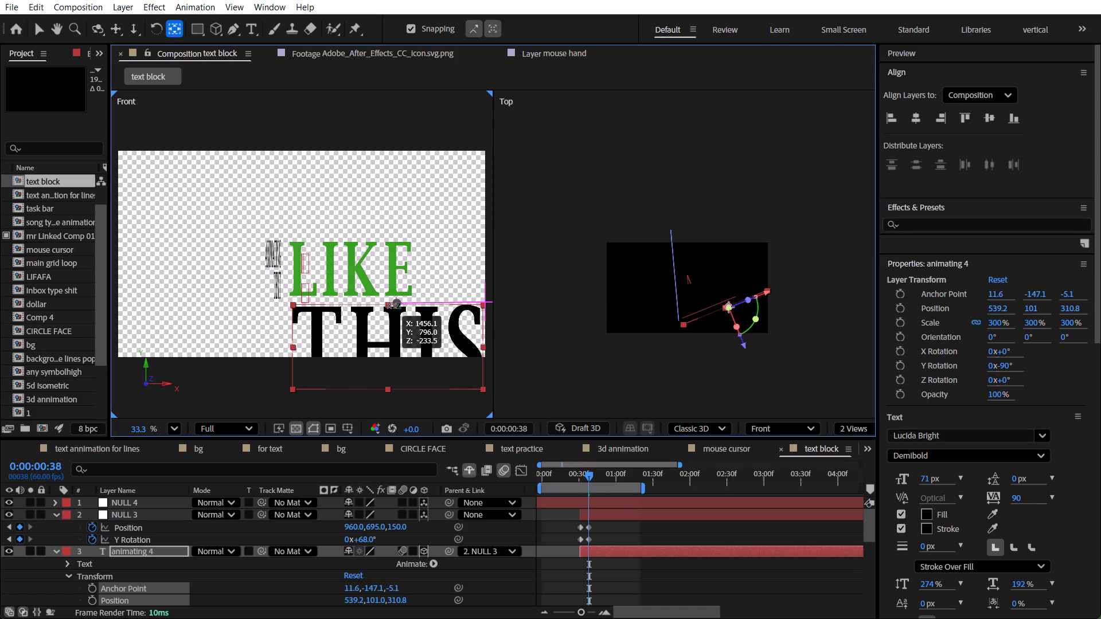
{"action": "left_click_drag", "start_coordinate": [389, 305], "coordinate": [384, 305]}
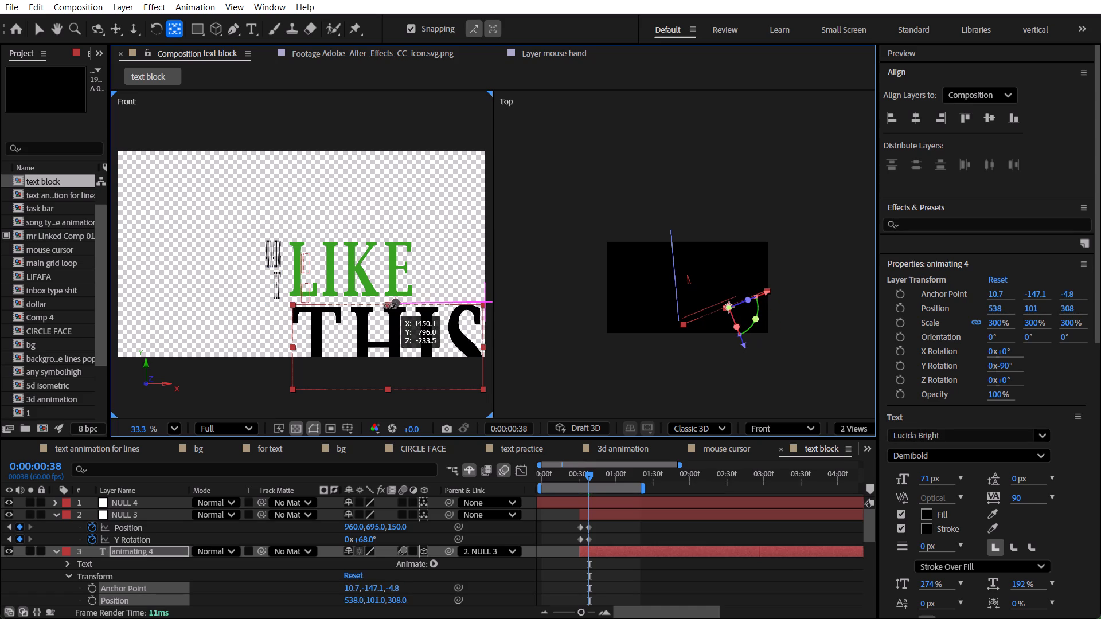
{"action": "left_click_drag", "start_coordinate": [384, 305], "coordinate": [395, 307]}
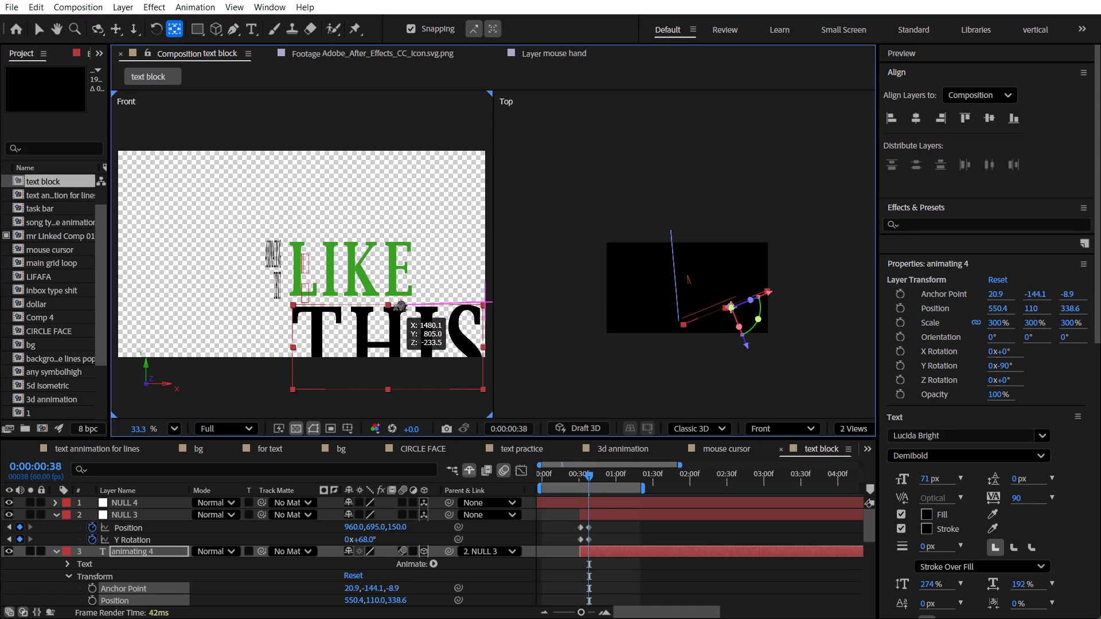
{"action": "left_click_drag", "start_coordinate": [395, 307], "coordinate": [386, 305]}
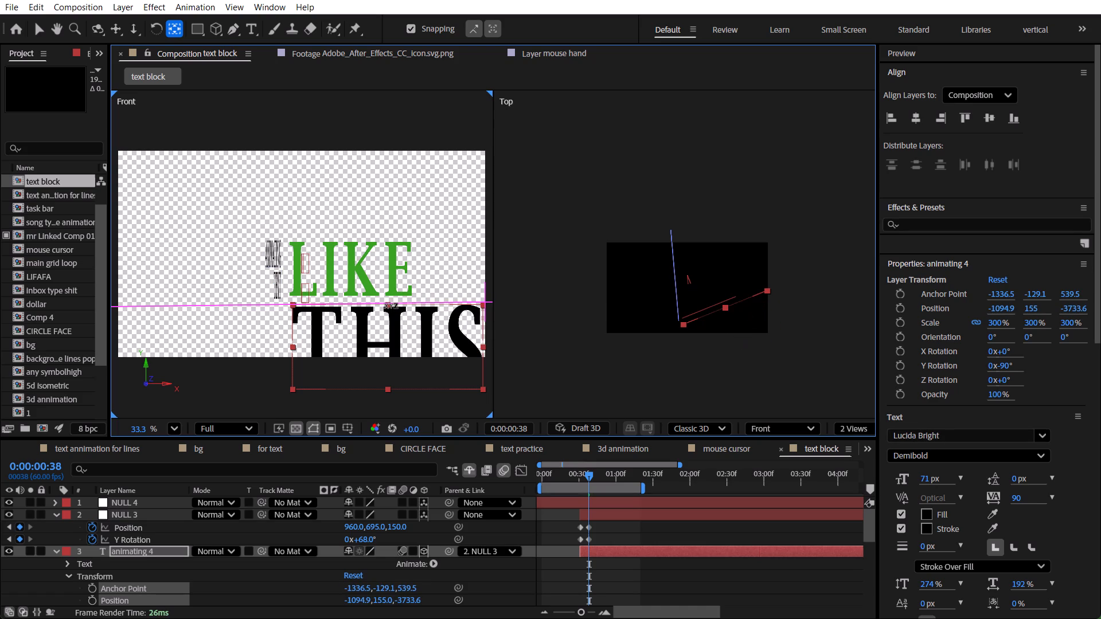
{"action": "left_click_drag", "start_coordinate": [386, 305], "coordinate": [386, 303]}
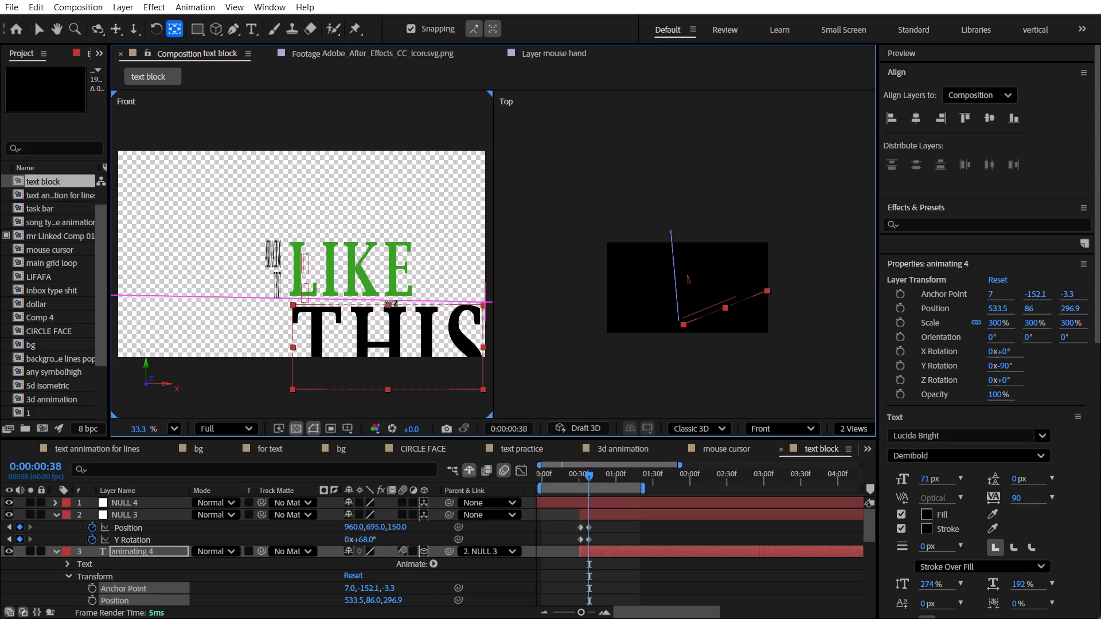
{"action": "left_click_drag", "start_coordinate": [386, 303], "coordinate": [383, 308]}
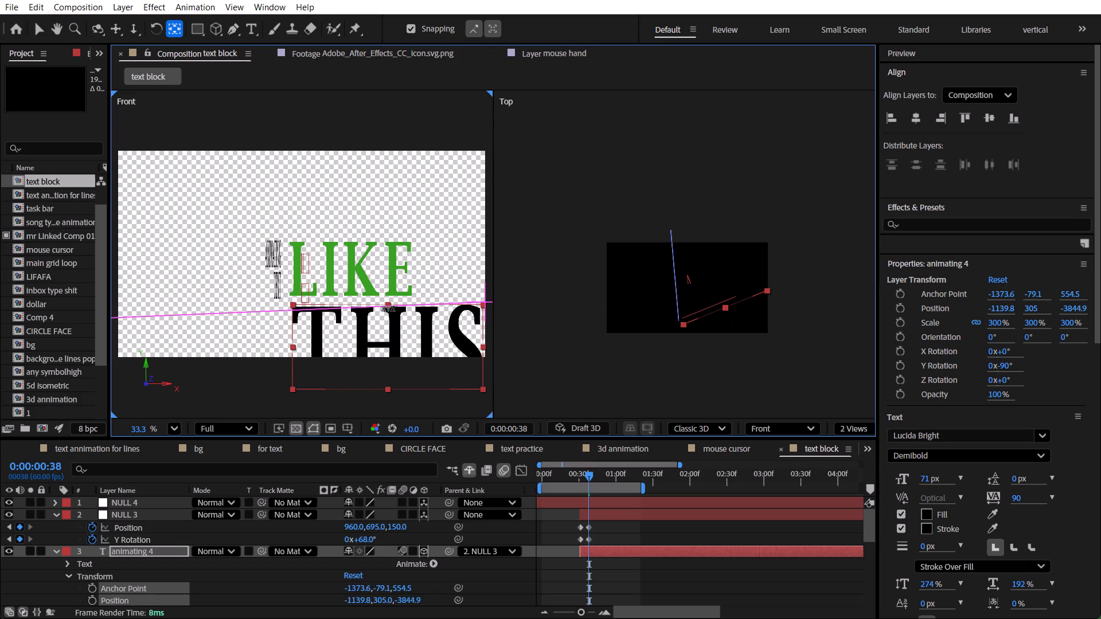
{"action": "left_click_drag", "start_coordinate": [383, 308], "coordinate": [383, 306]}
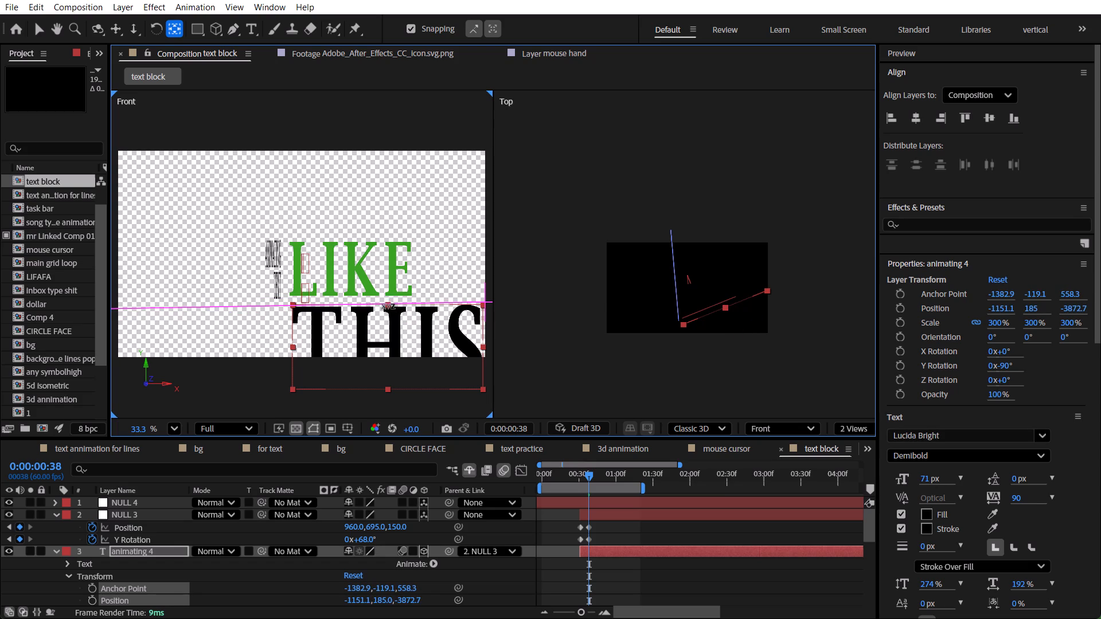
{"action": "left_click_drag", "start_coordinate": [383, 306], "coordinate": [382, 301]}
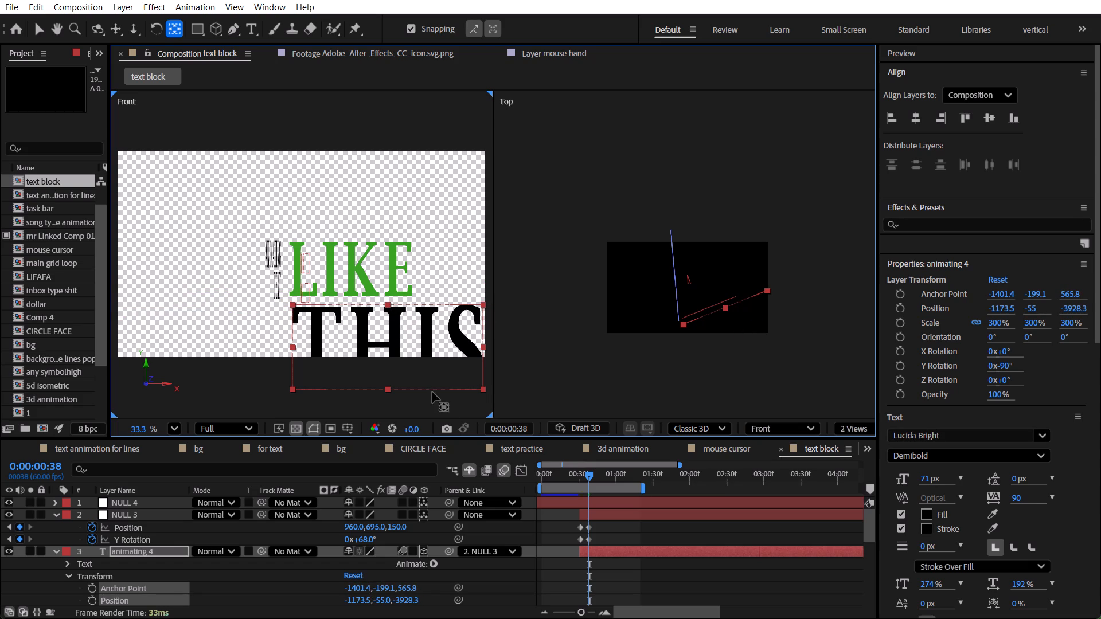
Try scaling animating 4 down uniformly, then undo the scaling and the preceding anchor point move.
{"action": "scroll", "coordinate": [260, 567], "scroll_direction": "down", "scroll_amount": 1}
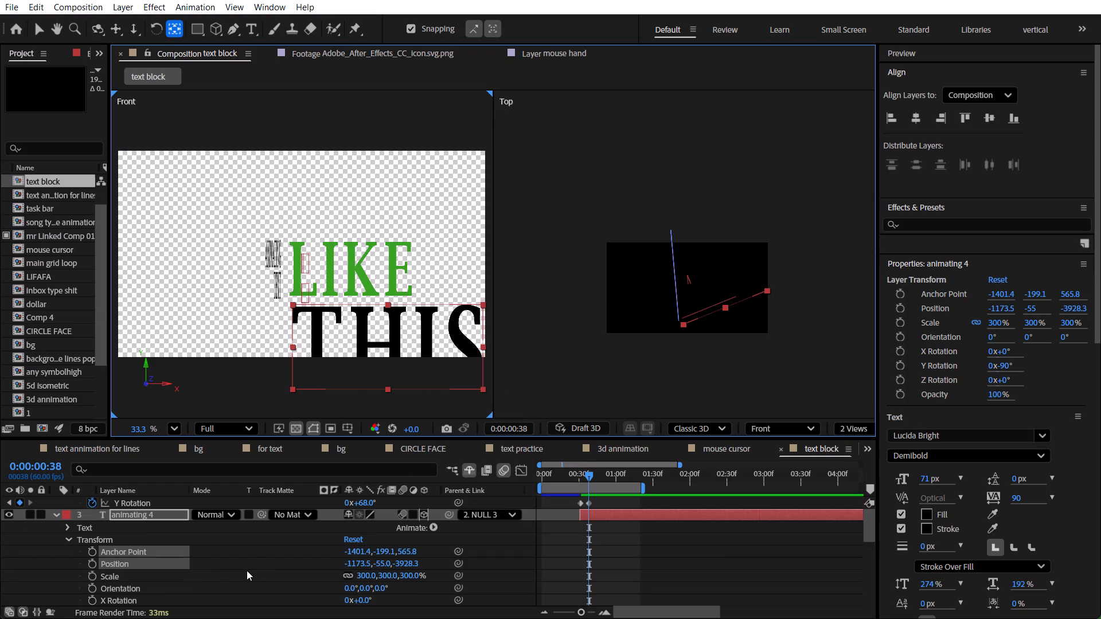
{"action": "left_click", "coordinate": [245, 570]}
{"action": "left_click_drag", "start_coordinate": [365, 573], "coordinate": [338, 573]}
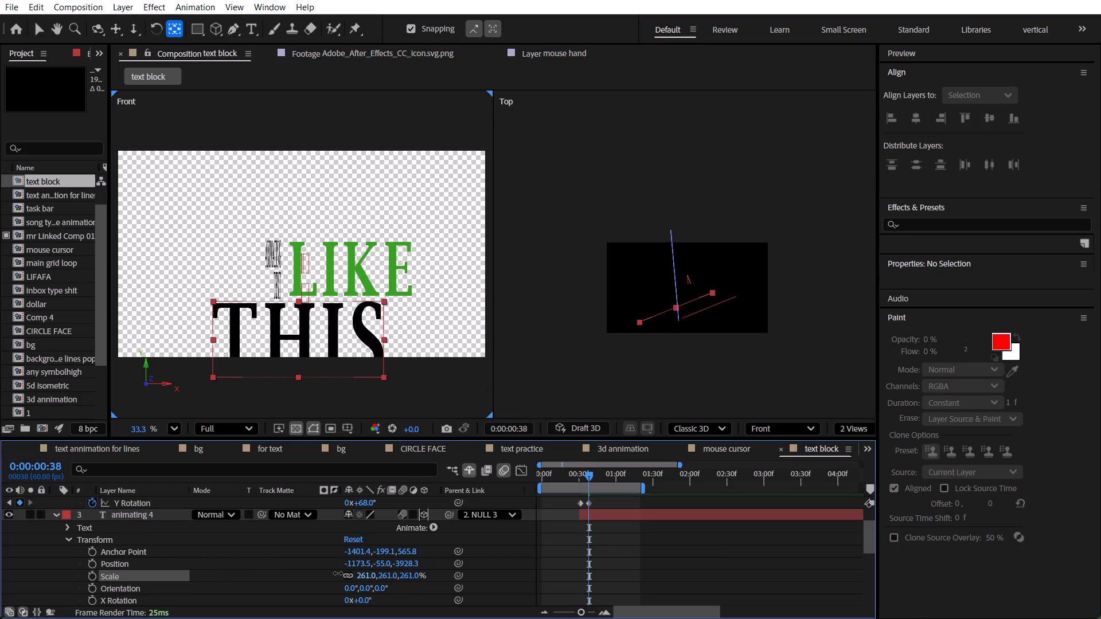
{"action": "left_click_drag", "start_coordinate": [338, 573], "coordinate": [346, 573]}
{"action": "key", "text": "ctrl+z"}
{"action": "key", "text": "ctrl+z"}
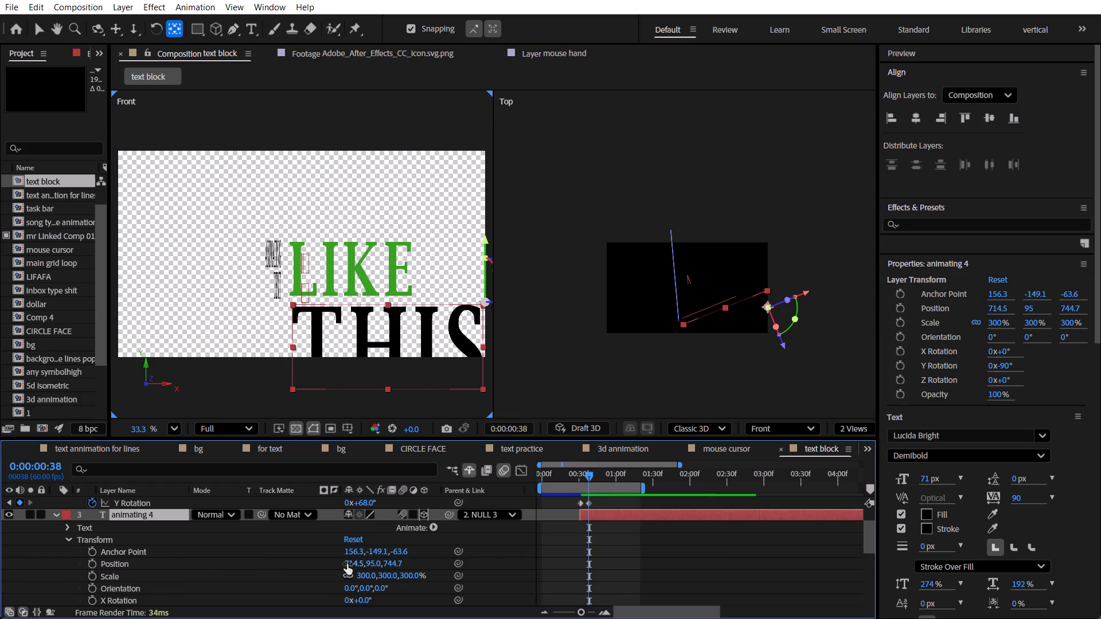
Move animating 4's anchor point to the middle of THIS's top edge, at about 7.9, -147.1, -3.6.
{"action": "left_click", "coordinate": [132, 519]}
{"action": "left_click", "coordinate": [382, 337]}
{"action": "left_click_drag", "start_coordinate": [484, 303], "coordinate": [391, 304]}
Shrink animating 4 uniformly to a Scale of 0%.
{"action": "left_click_drag", "start_coordinate": [368, 578], "coordinate": [307, 578]}
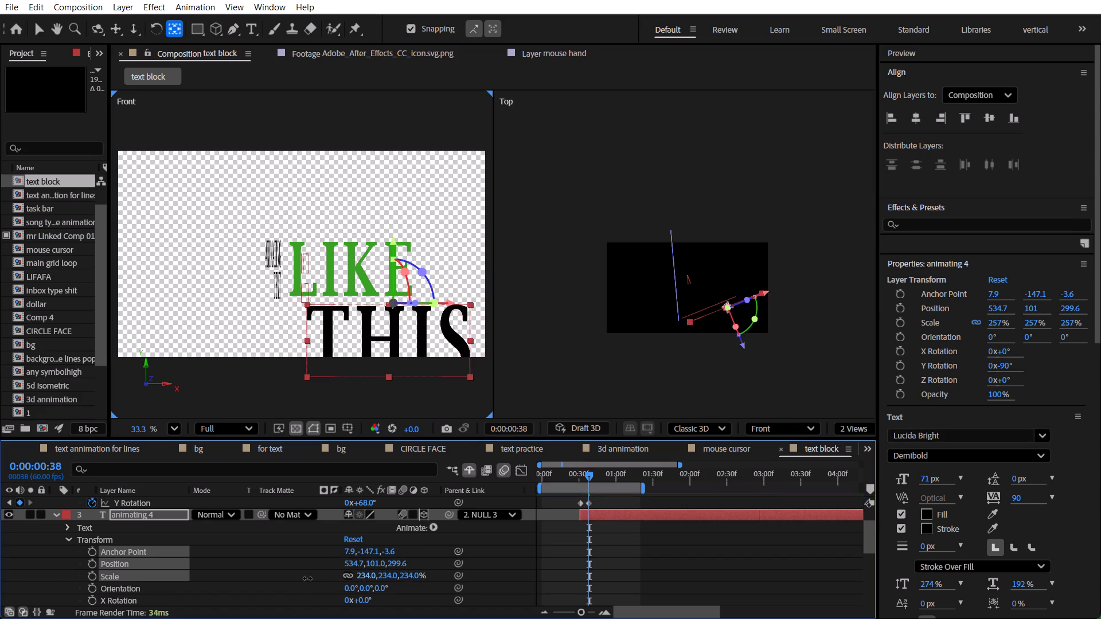
{"action": "left_click_drag", "start_coordinate": [307, 578], "coordinate": [172, 596]}
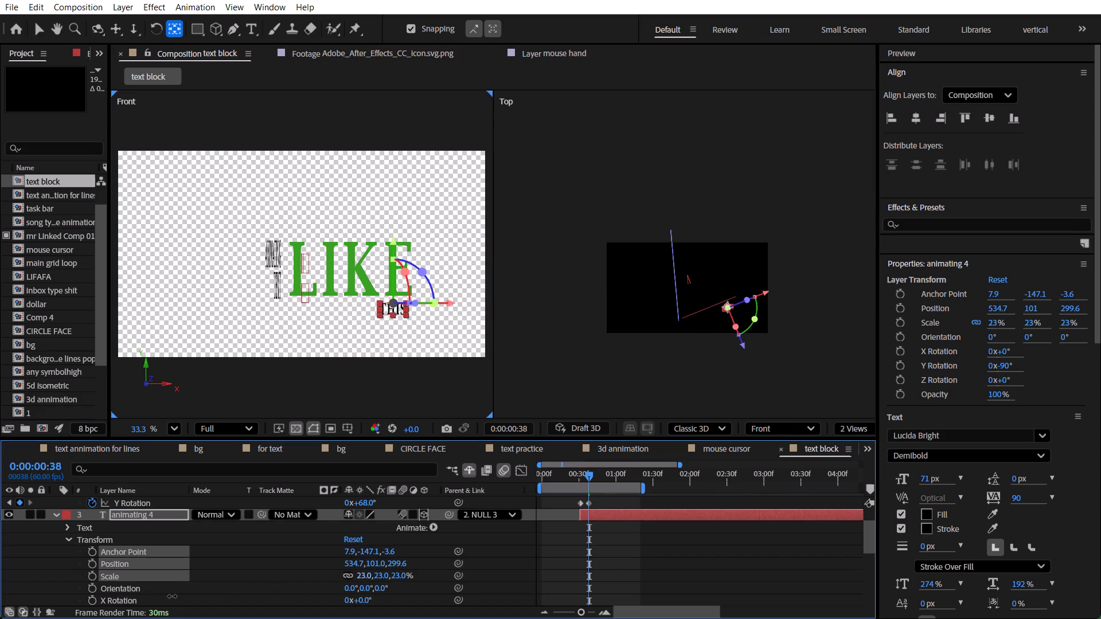
{"action": "left_click_drag", "start_coordinate": [172, 596], "coordinate": [169, 596]}
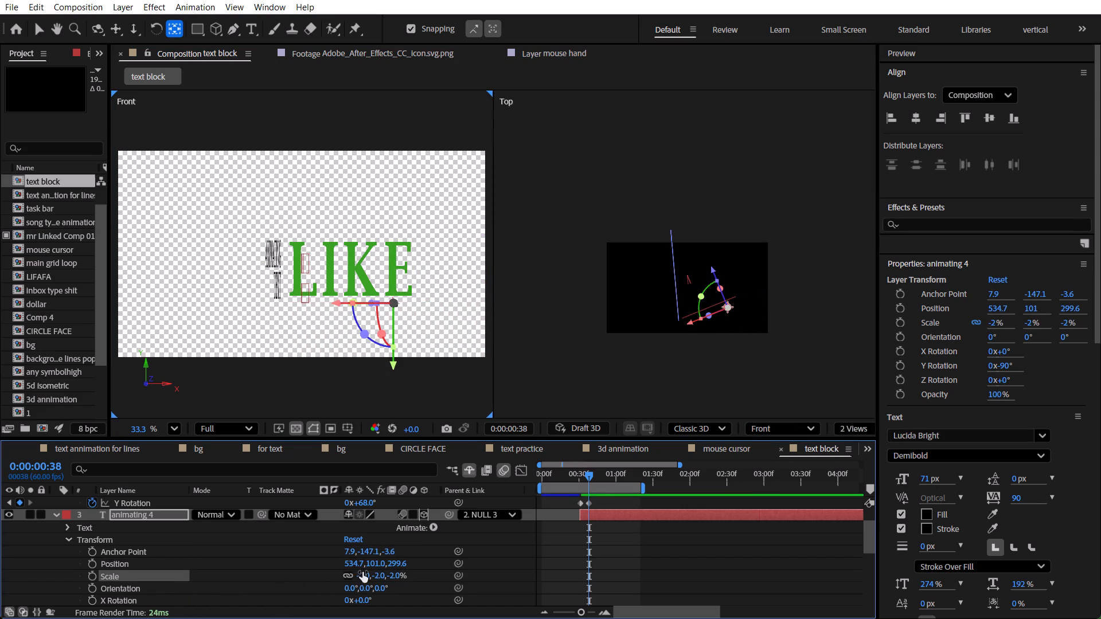
{"action": "left_click", "coordinate": [362, 572]}
{"action": "key", "text": "0"}
{"action": "key", "text": "Return"}
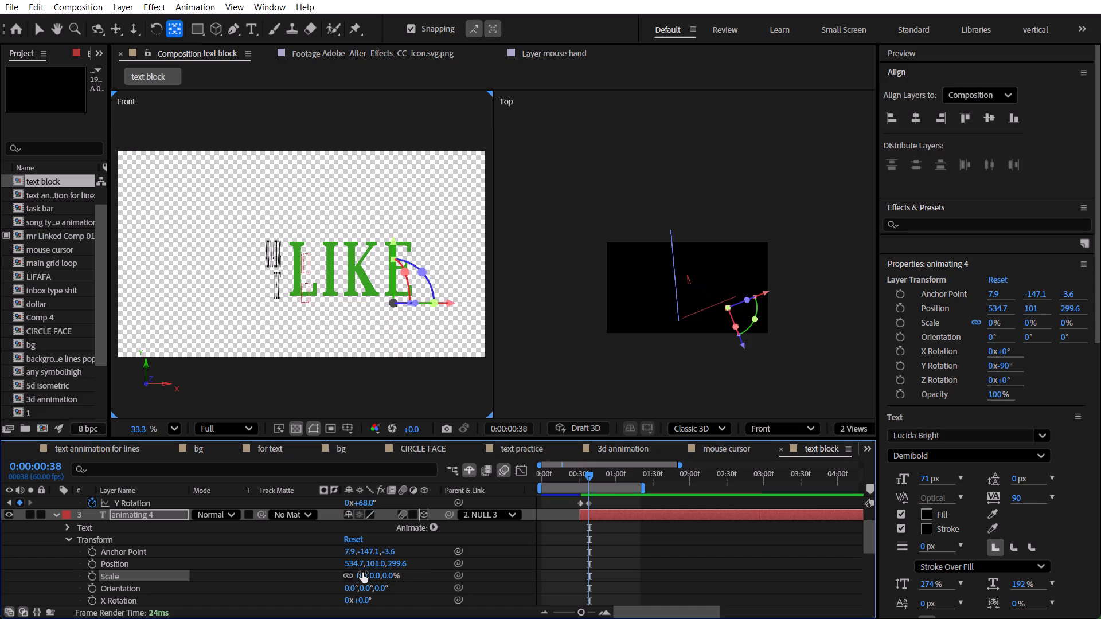
Raise animating 4 slightly by reducing its Y Position to 70.
{"action": "left_click_drag", "start_coordinate": [376, 559], "coordinate": [368, 559]}
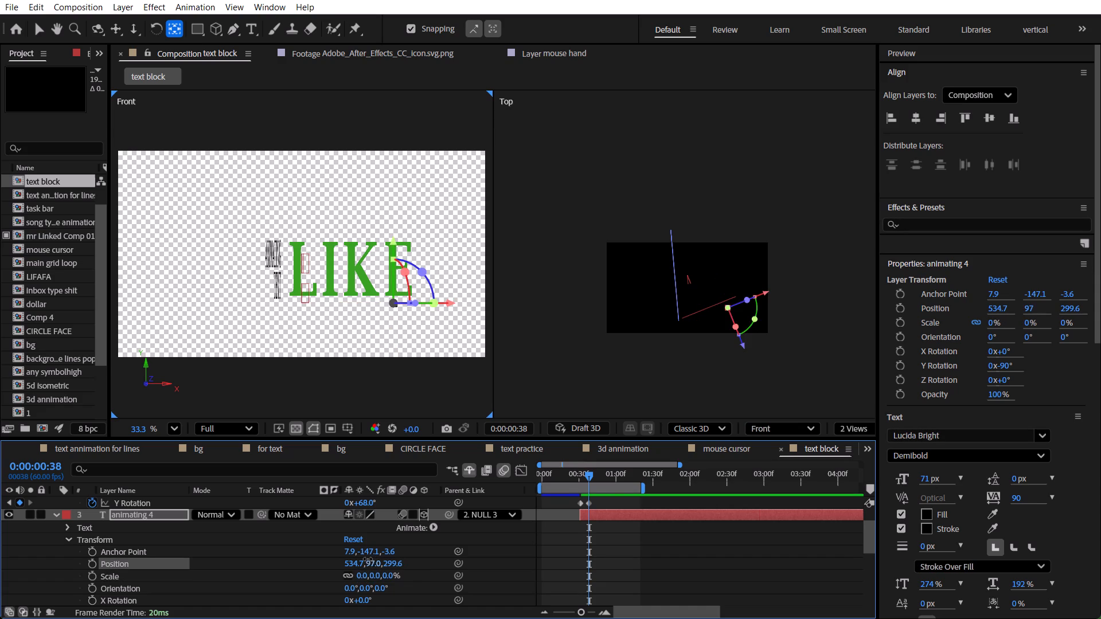
{"action": "left_click_drag", "start_coordinate": [368, 559], "coordinate": [354, 559]}
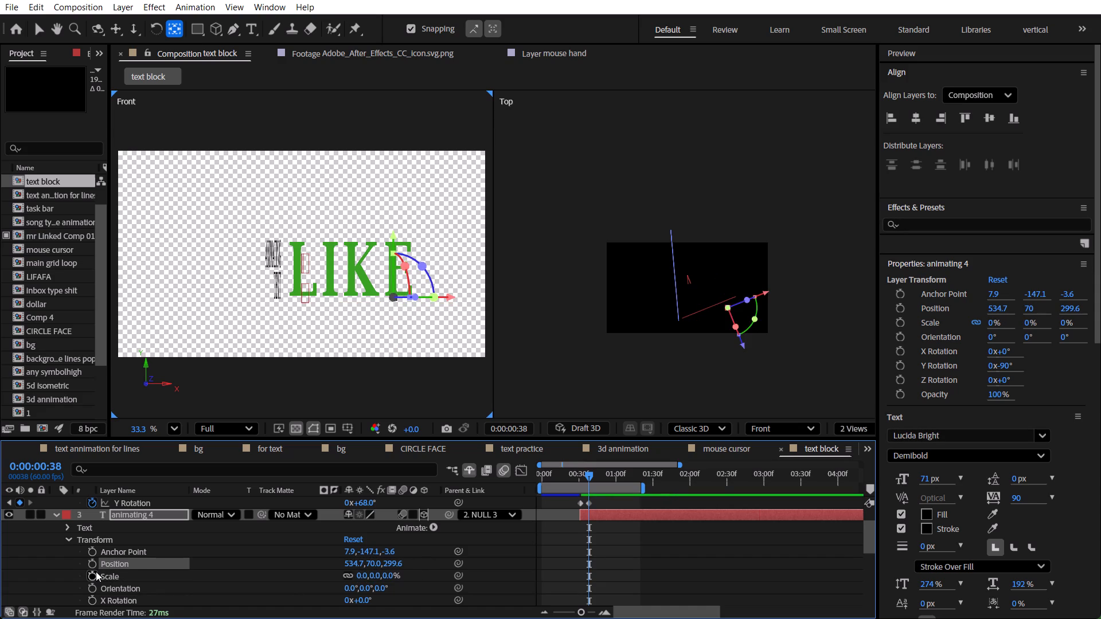
Keyframe animating 4's Scale from 0% at 0:00:00:31 to 300% at 0:00:00:38.
{"action": "left_click", "coordinate": [9, 502]}
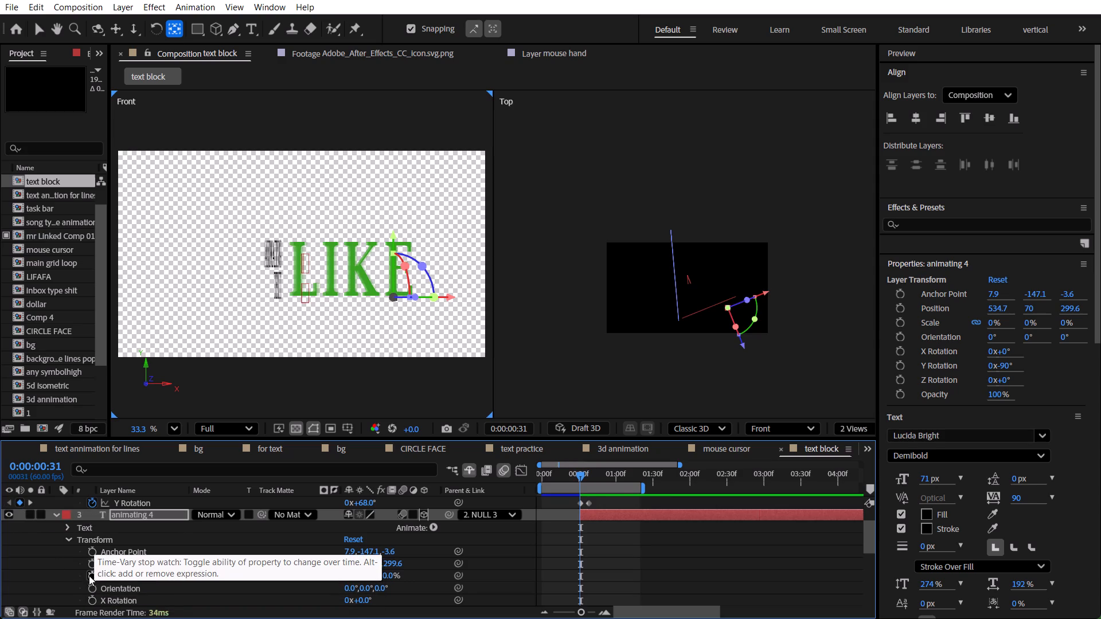
{"action": "left_click", "coordinate": [92, 577]}
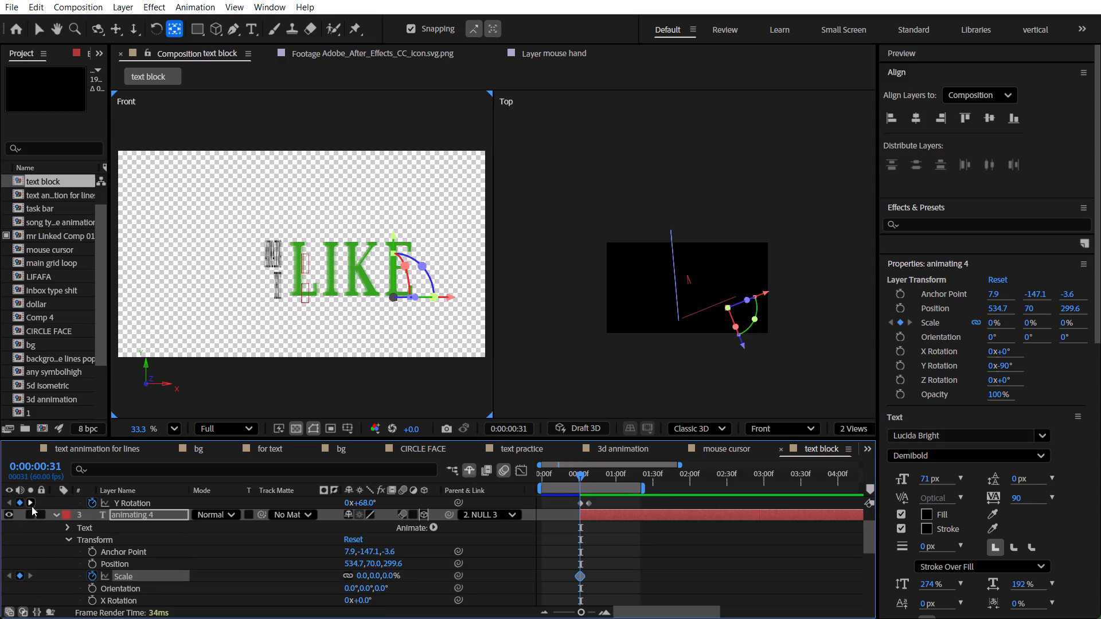
{"action": "left_click", "coordinate": [32, 506]}
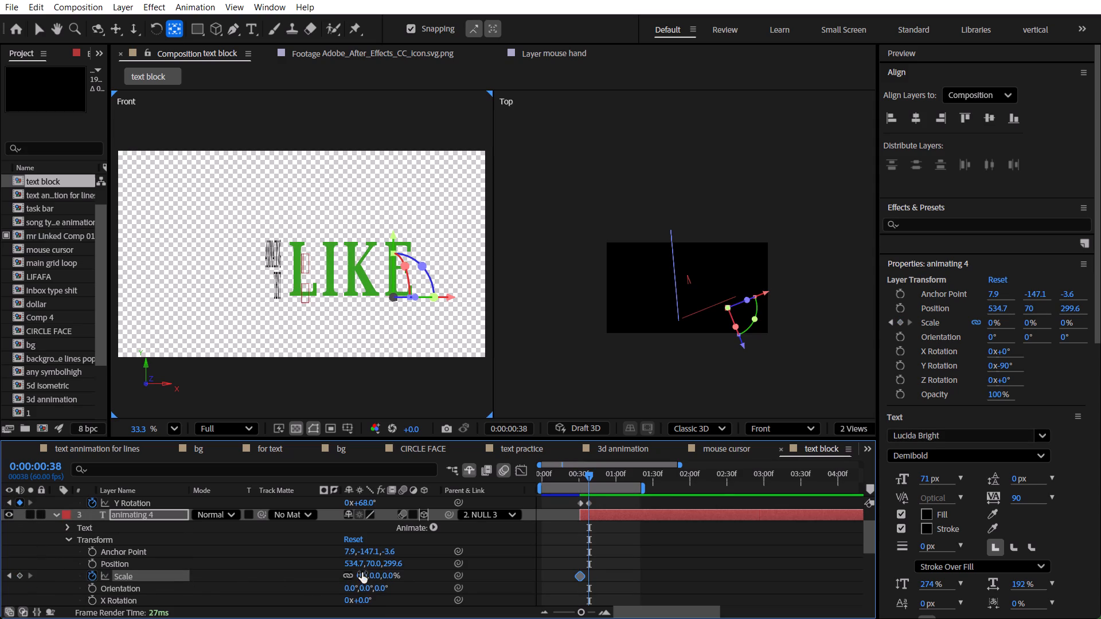
{"action": "left_click", "coordinate": [362, 573]}
{"action": "type", "text": "300"}
{"action": "key", "text": "Return"}
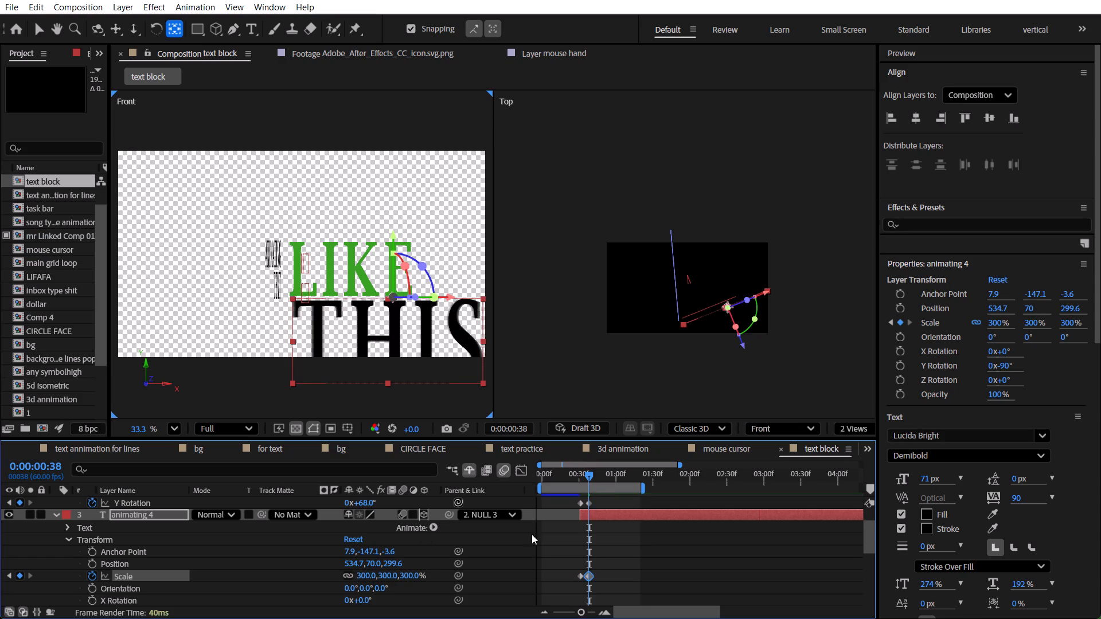
Review THIS's scale-up beneath LIKE by scrubbing from about 0:00:00:05 to 0:00:00:52.
{"action": "left_click_drag", "start_coordinate": [591, 476], "coordinate": [558, 476]}
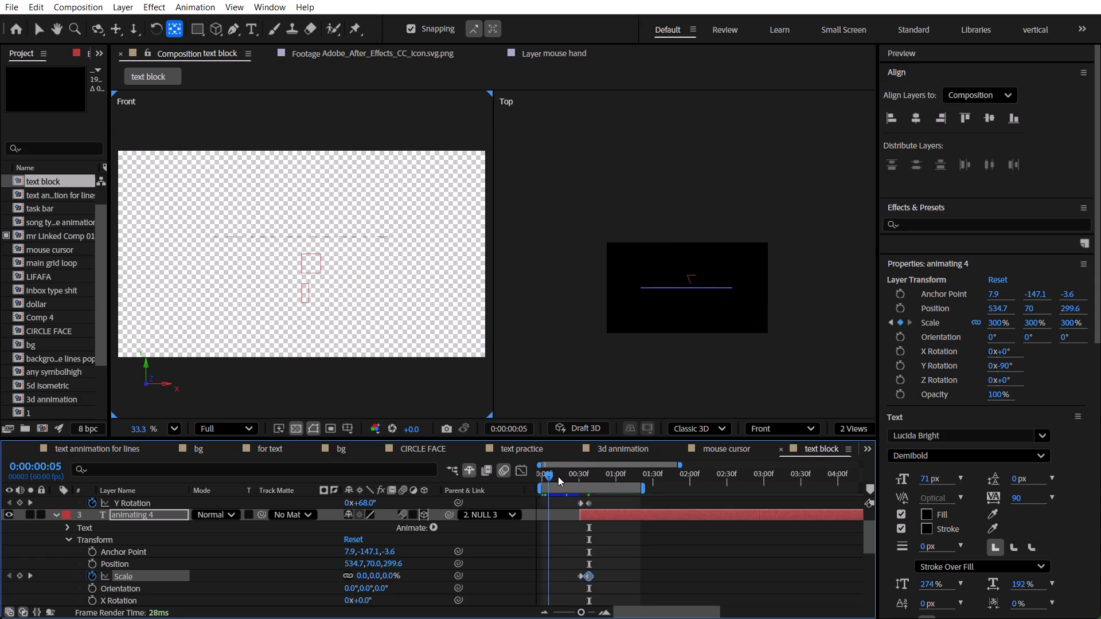
{"action": "left_click_drag", "start_coordinate": [558, 476], "coordinate": [594, 481]}
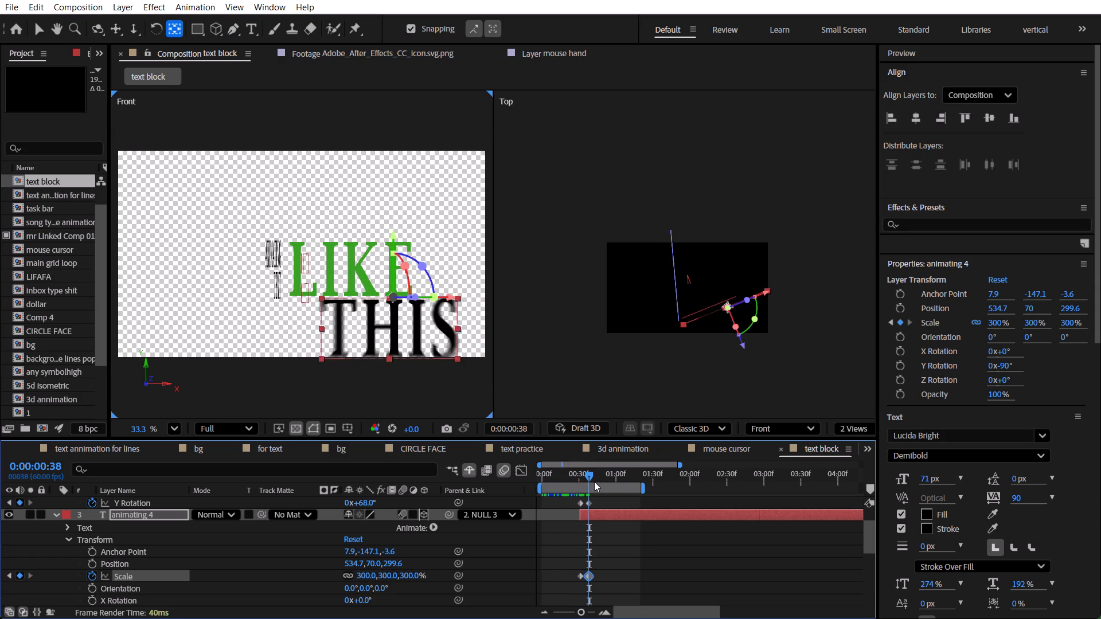
{"action": "left_click_drag", "start_coordinate": [594, 481], "coordinate": [608, 484]}
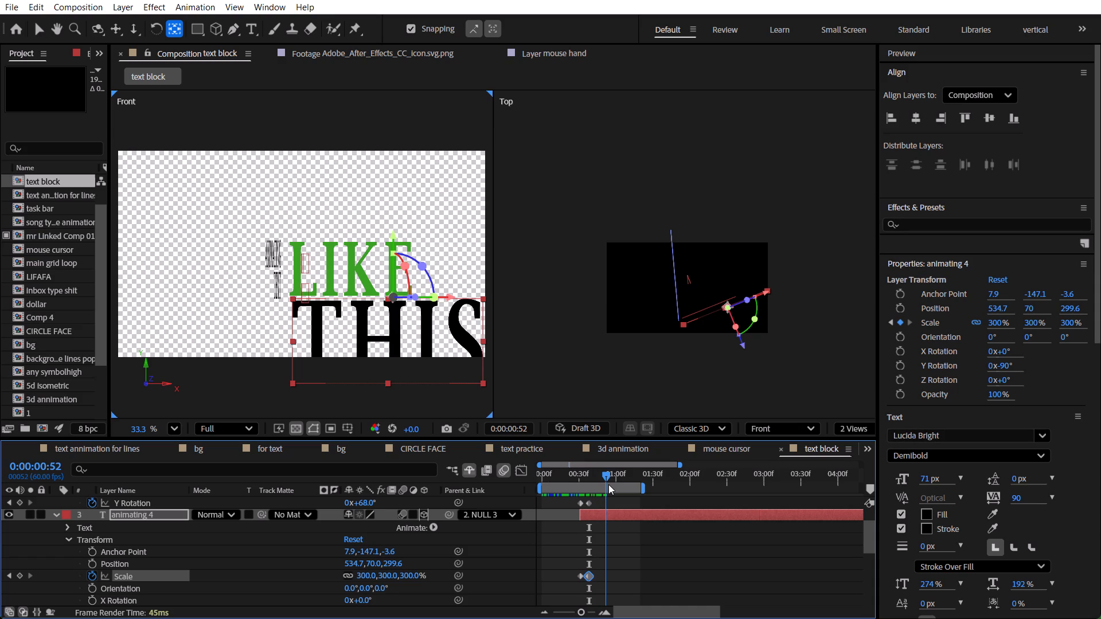
{"action": "left_click_drag", "start_coordinate": [608, 484], "coordinate": [608, 485]}
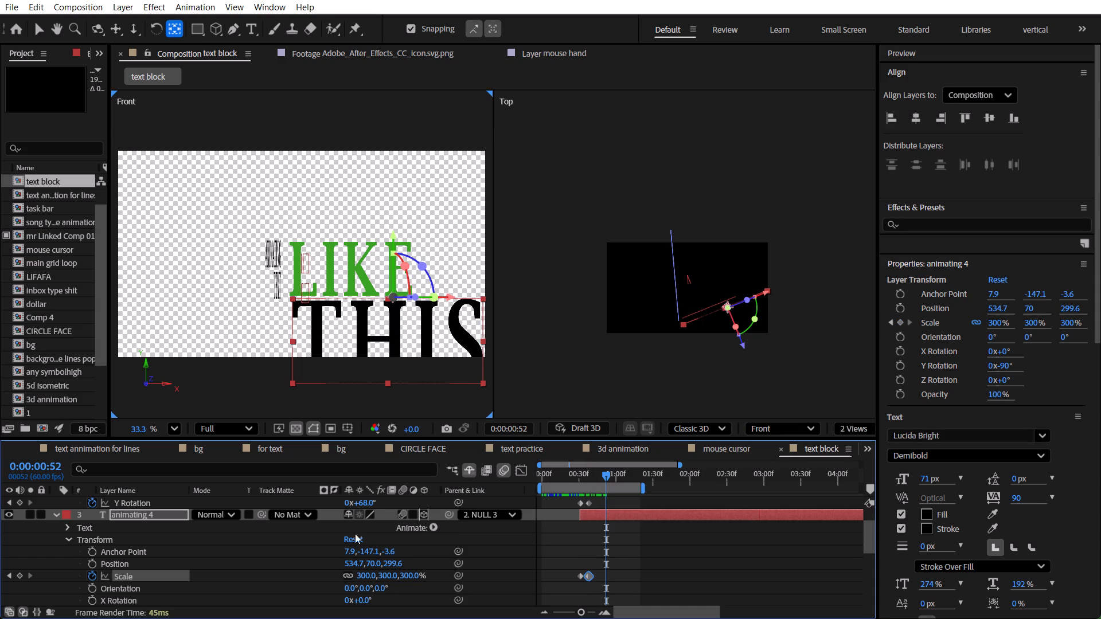
Deselect animating 4 and collapse the expanded properties of all layers in the timeline.
{"action": "left_click", "coordinate": [253, 543]}
{"action": "key", "text": "u"}
{"action": "scroll", "coordinate": [0, 536], "scroll_direction": "down", "scroll_amount": 3}
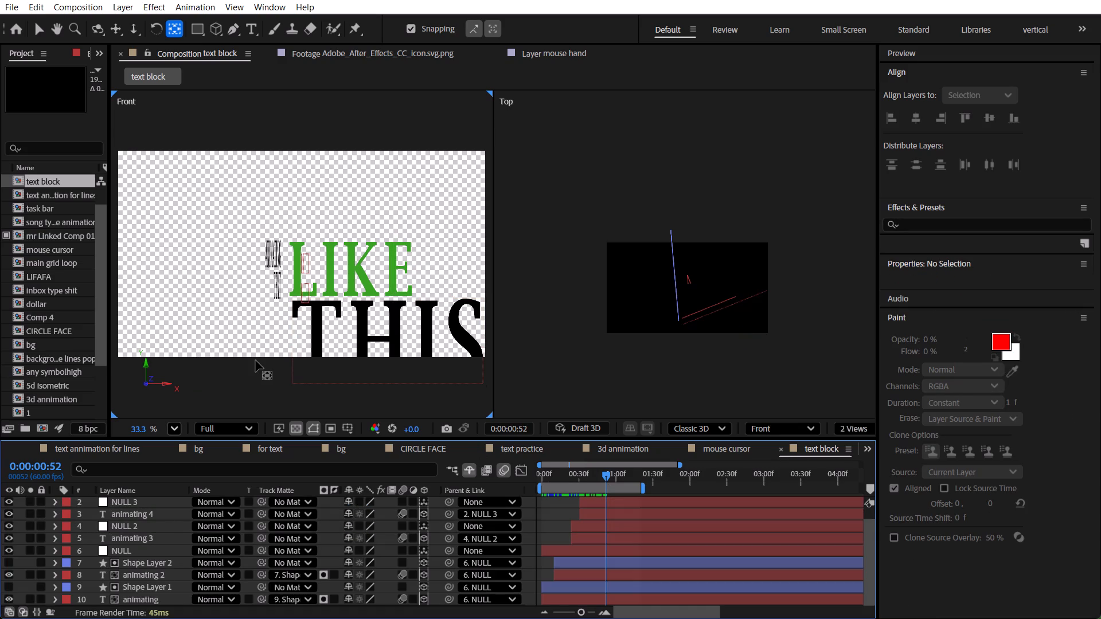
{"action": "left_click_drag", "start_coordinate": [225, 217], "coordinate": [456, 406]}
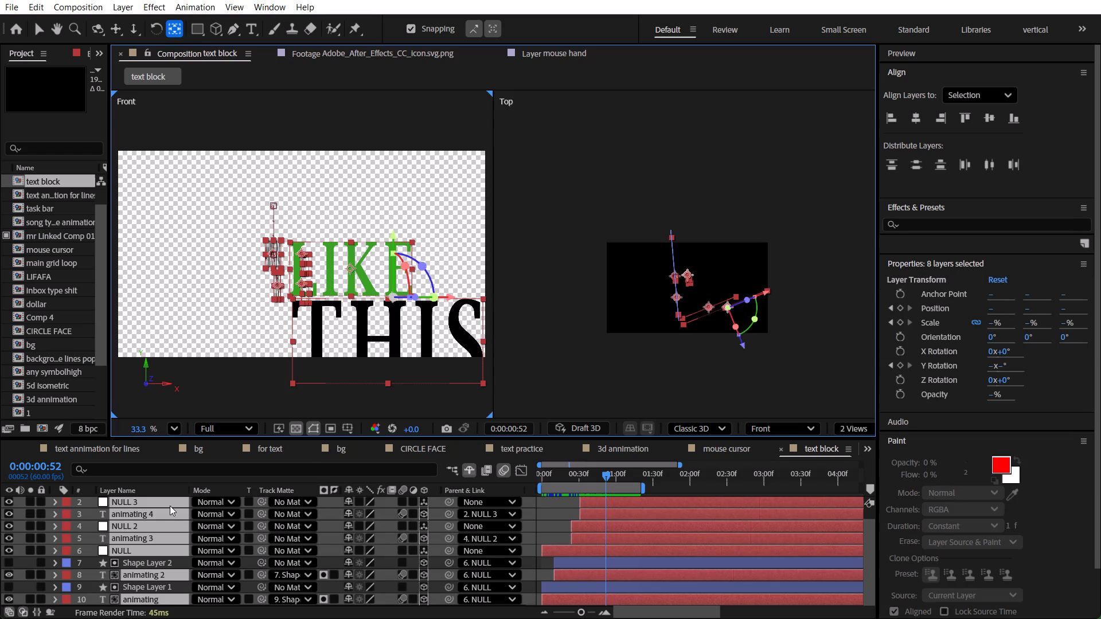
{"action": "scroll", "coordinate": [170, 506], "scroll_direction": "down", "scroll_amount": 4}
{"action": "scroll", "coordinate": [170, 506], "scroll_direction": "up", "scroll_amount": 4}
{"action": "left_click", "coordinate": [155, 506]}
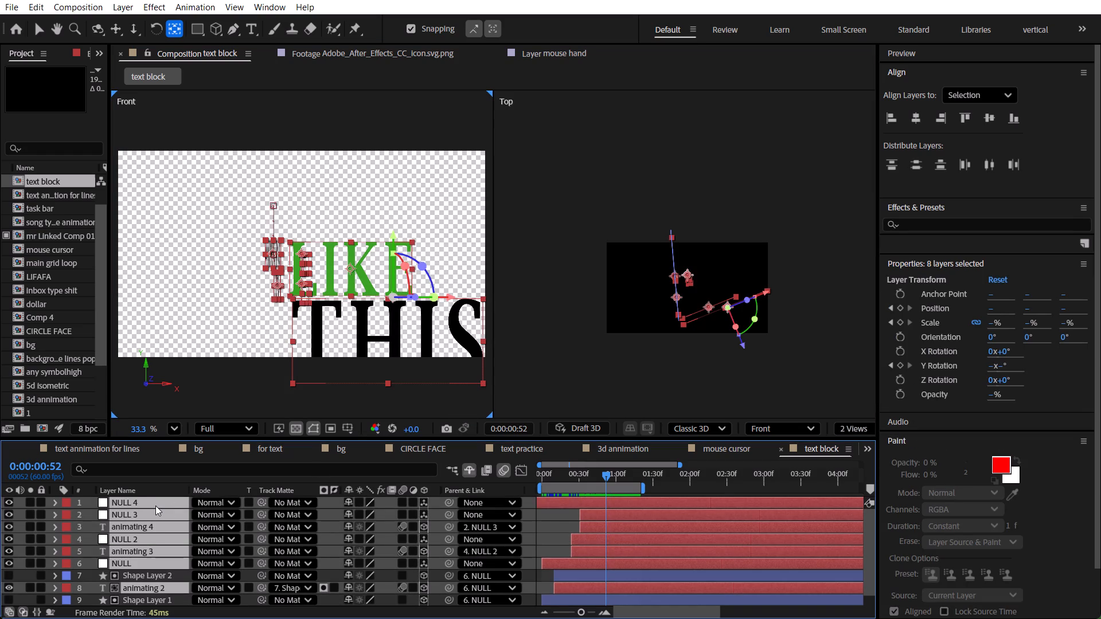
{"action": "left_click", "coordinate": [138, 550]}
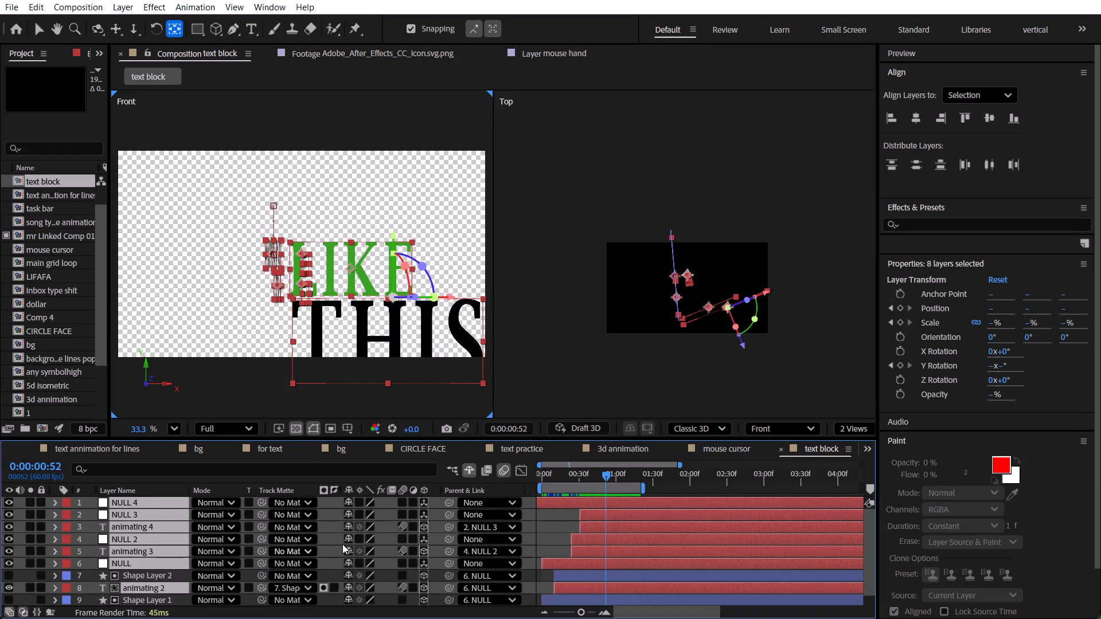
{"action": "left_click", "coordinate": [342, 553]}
Check NULL 4 for keyframes and its Scale property, then delete this unused null layer.
{"action": "left_click", "coordinate": [130, 500]}
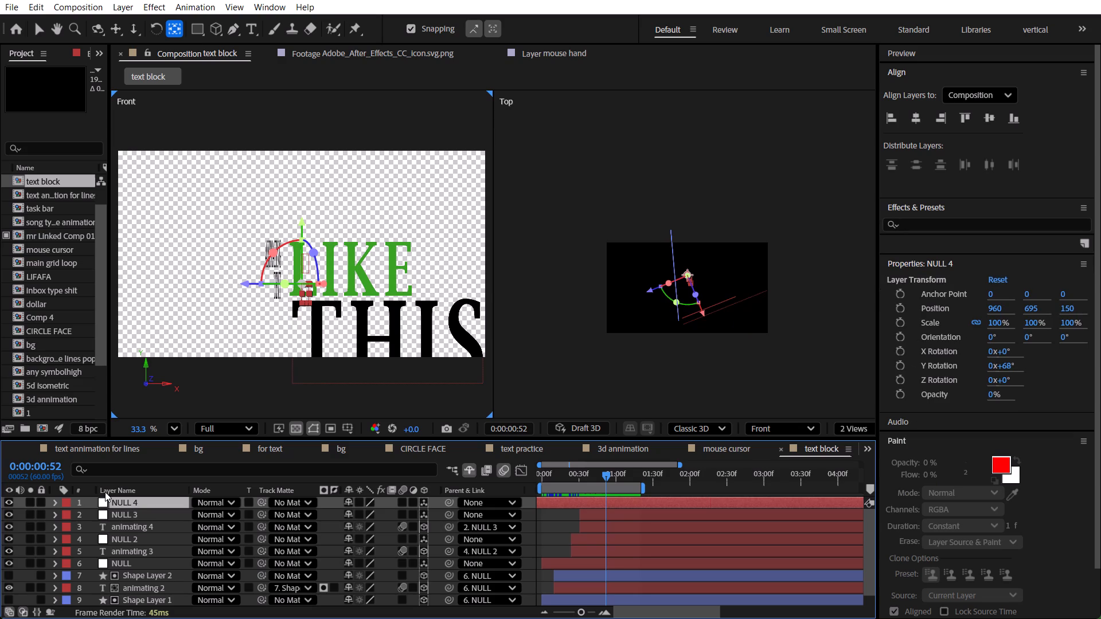
{"action": "key", "text": "u"}
{"action": "key", "text": "u"}
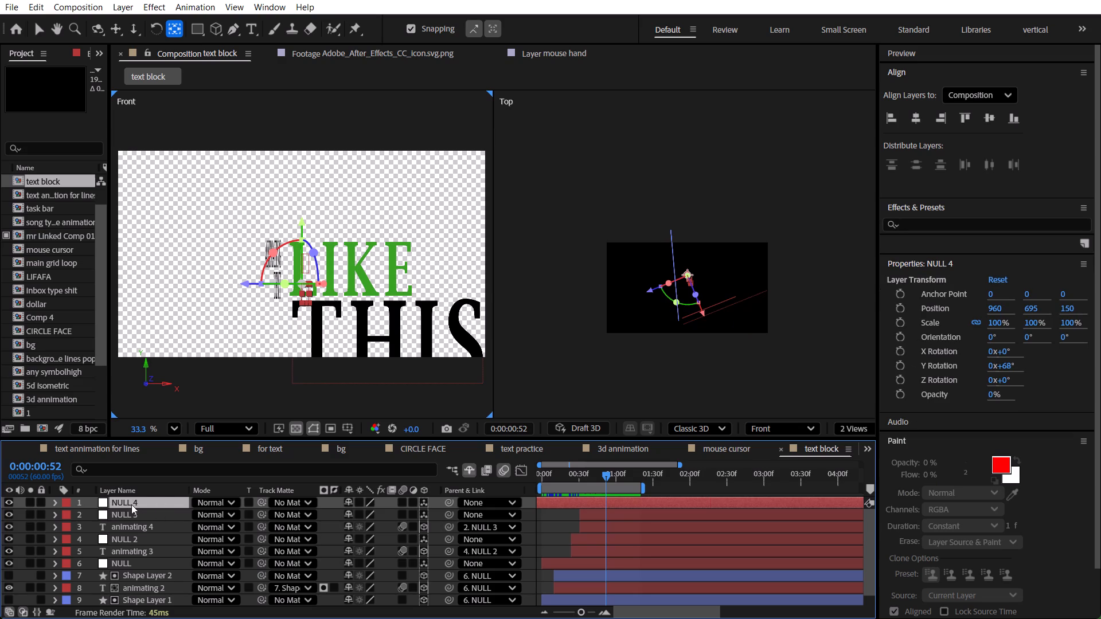
{"action": "left_click", "coordinate": [131, 504]}
{"action": "key", "text": "u"}
{"action": "key", "text": "s"}
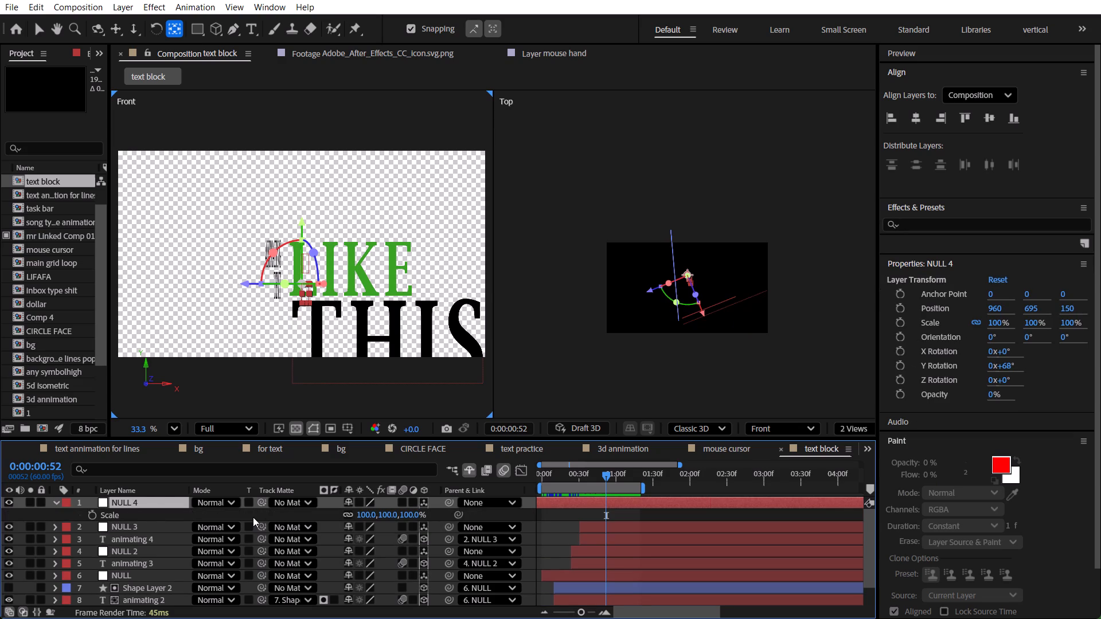
{"action": "scroll", "coordinate": [218, 517], "scroll_direction": "down", "scroll_amount": 4}
{"action": "scroll", "coordinate": [162, 517], "scroll_direction": "up", "scroll_amount": 5}
{"action": "key", "text": "Delete"}
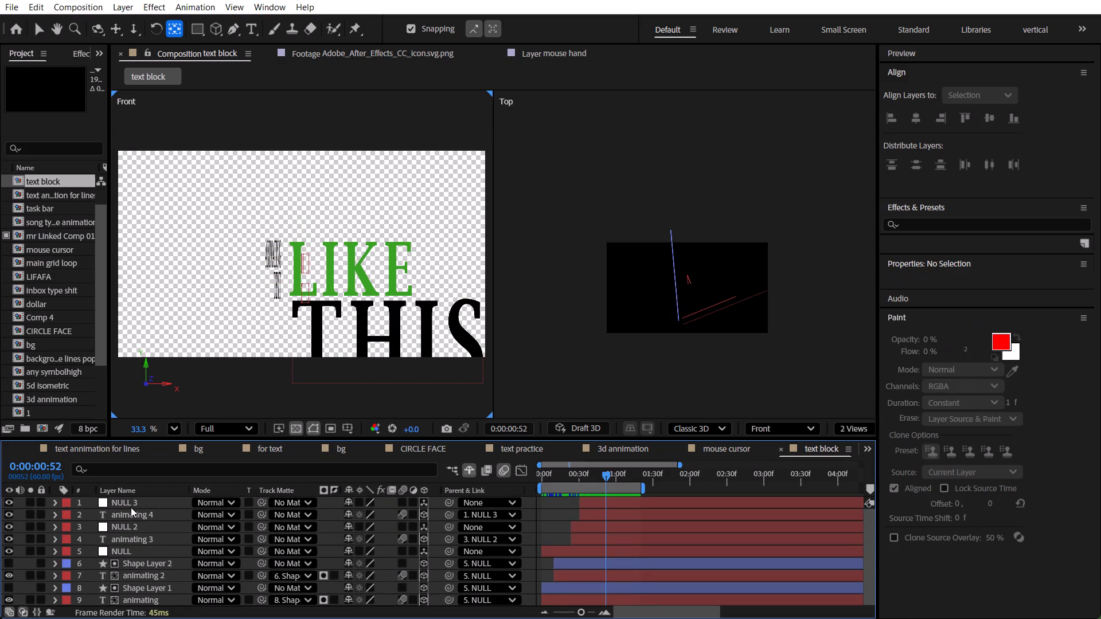
Review the turn from ANIMATING TEXT to LIKE and the growth of THIS between 0:00:00:27 and 0:00:00:53.
{"action": "scroll", "coordinate": [131, 507], "scroll_direction": "down", "scroll_amount": 4}
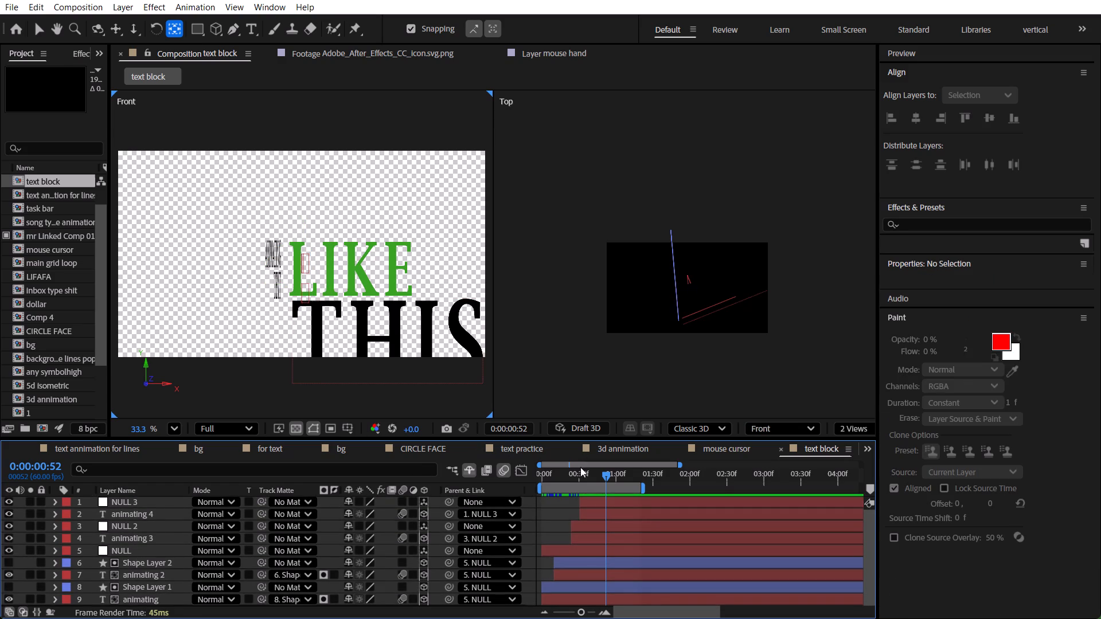
{"action": "left_click_drag", "start_coordinate": [573, 472], "coordinate": [615, 483]}
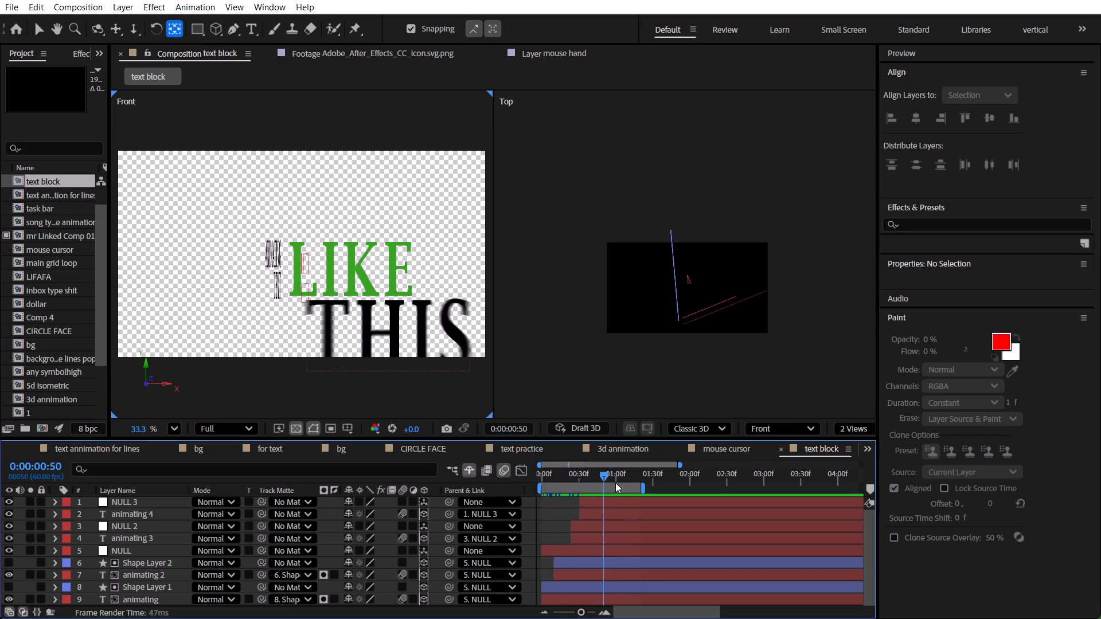
{"action": "left_click_drag", "start_coordinate": [615, 483], "coordinate": [580, 485]}
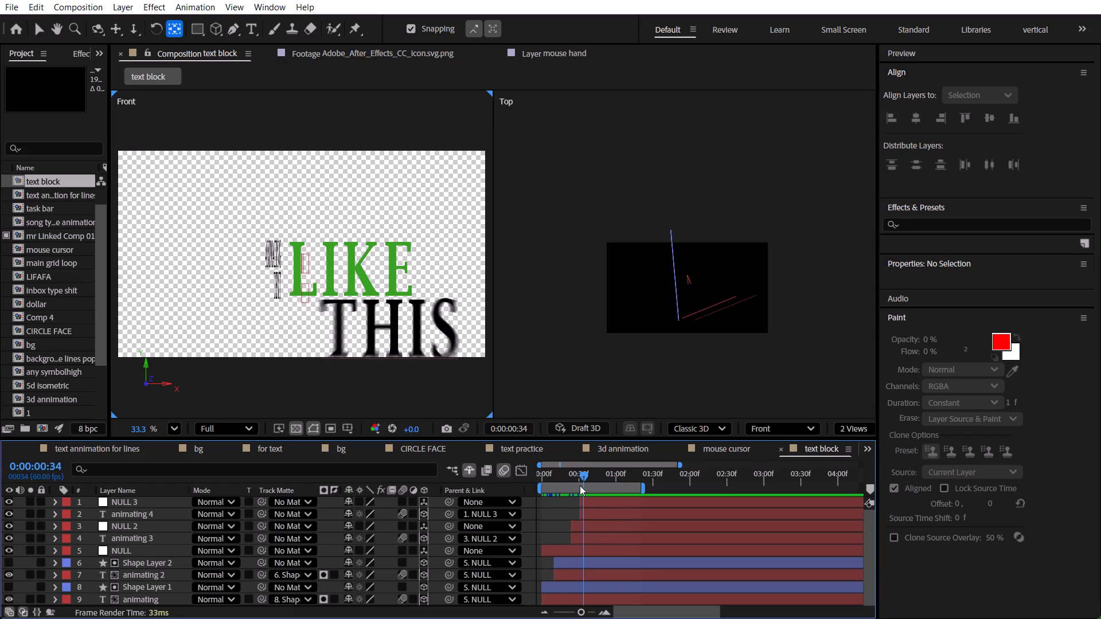
{"action": "left_click_drag", "start_coordinate": [580, 485], "coordinate": [613, 492]}
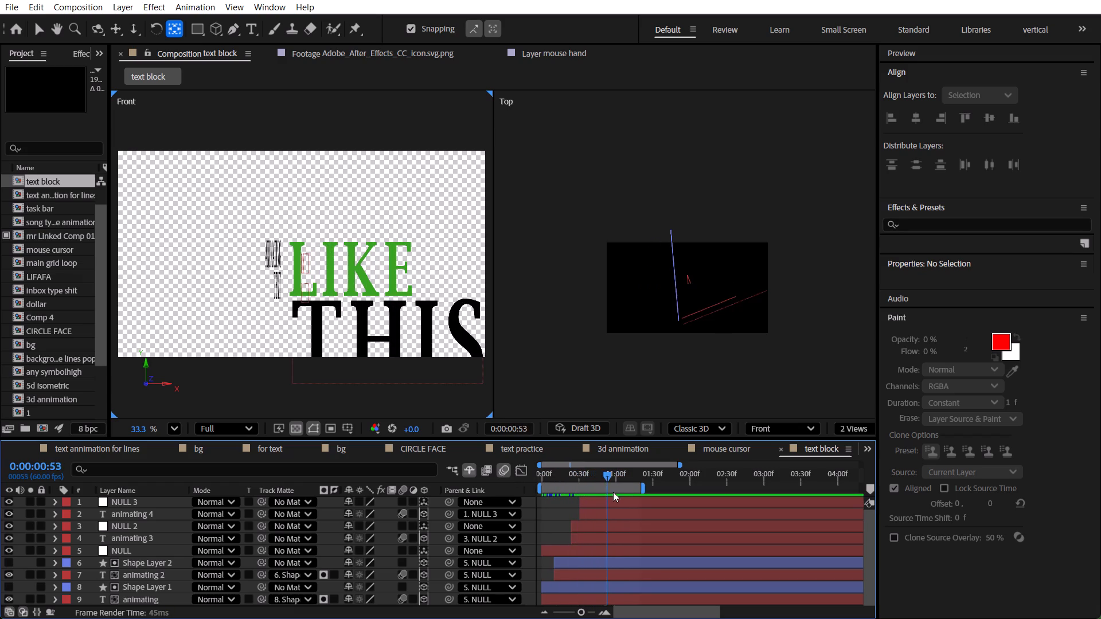
{"action": "left_click_drag", "start_coordinate": [613, 492], "coordinate": [575, 493]}
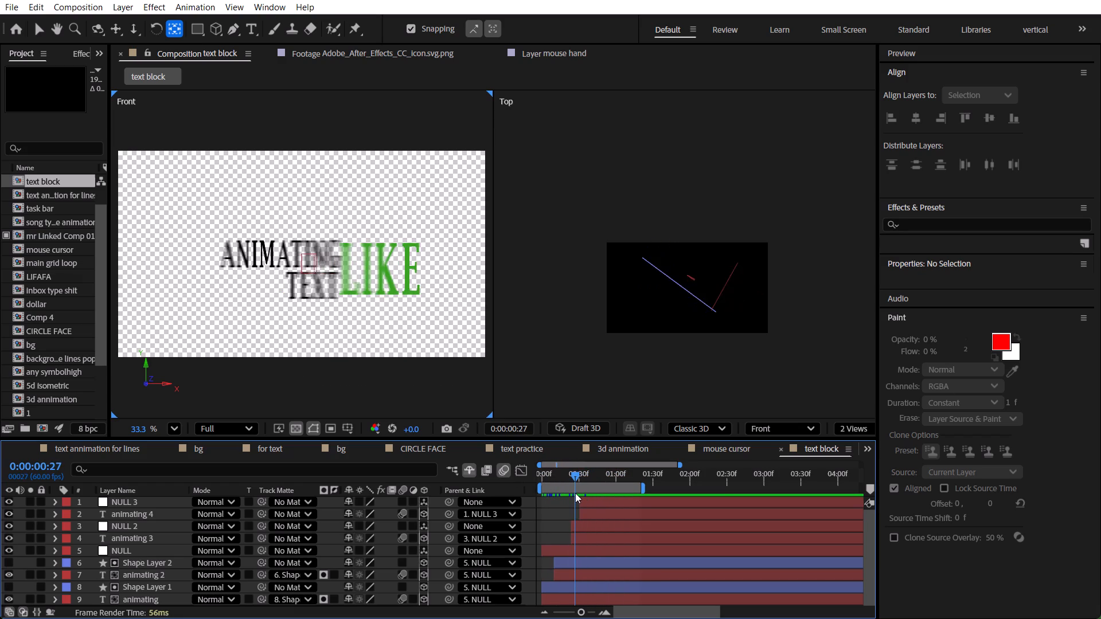
{"action": "left_click_drag", "start_coordinate": [575, 493], "coordinate": [594, 495]}
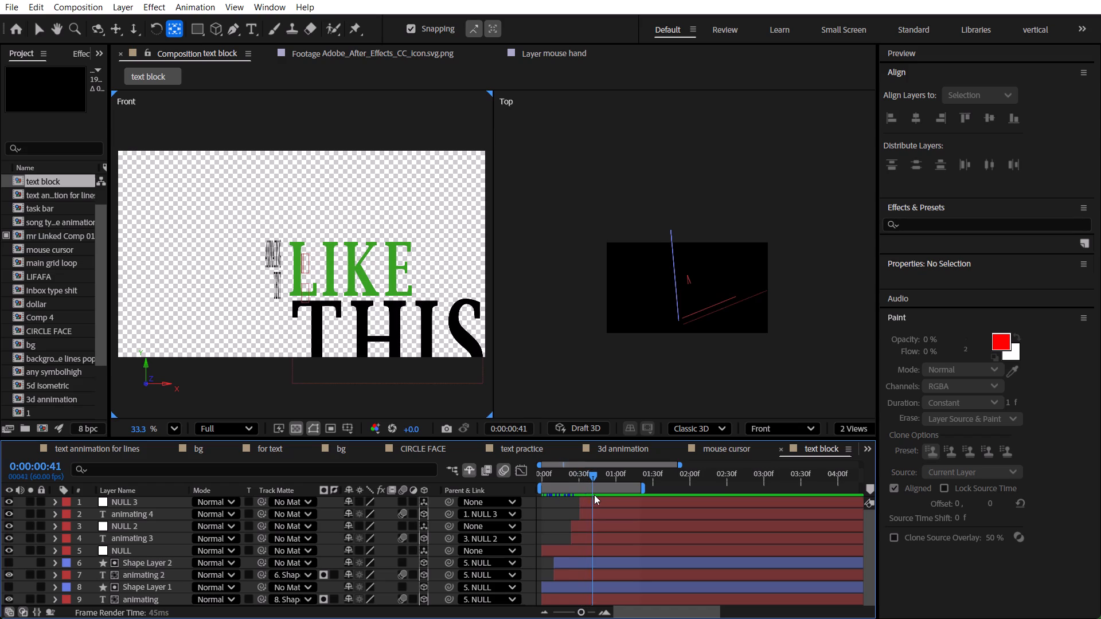
{"action": "left_click_drag", "start_coordinate": [594, 495], "coordinate": [607, 498]}
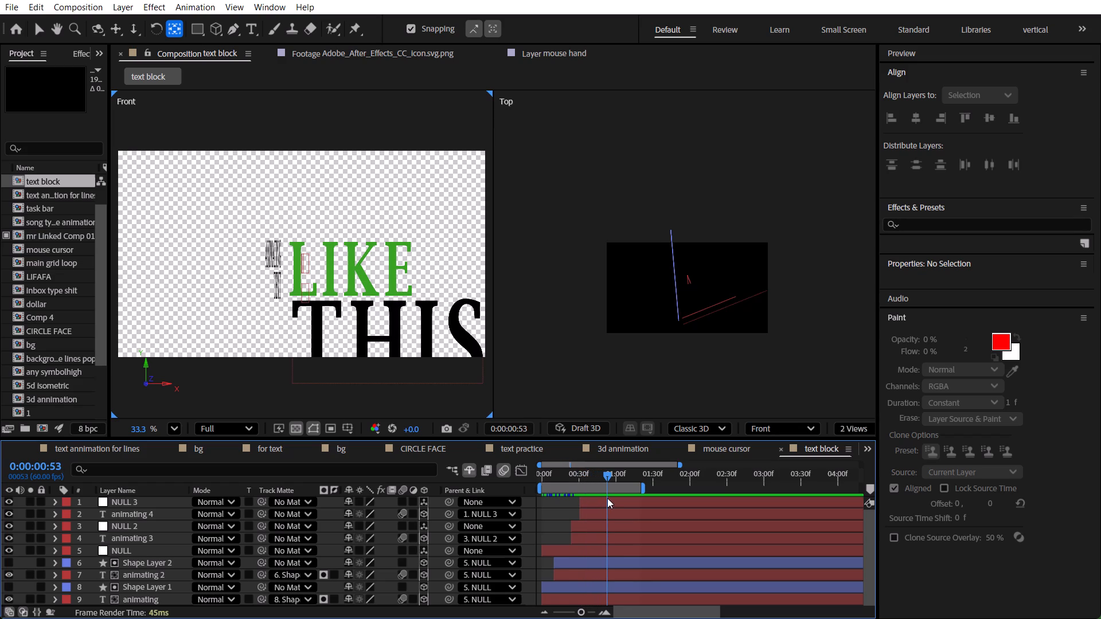
Save the project.
{"action": "key", "text": "ctrl+s"}
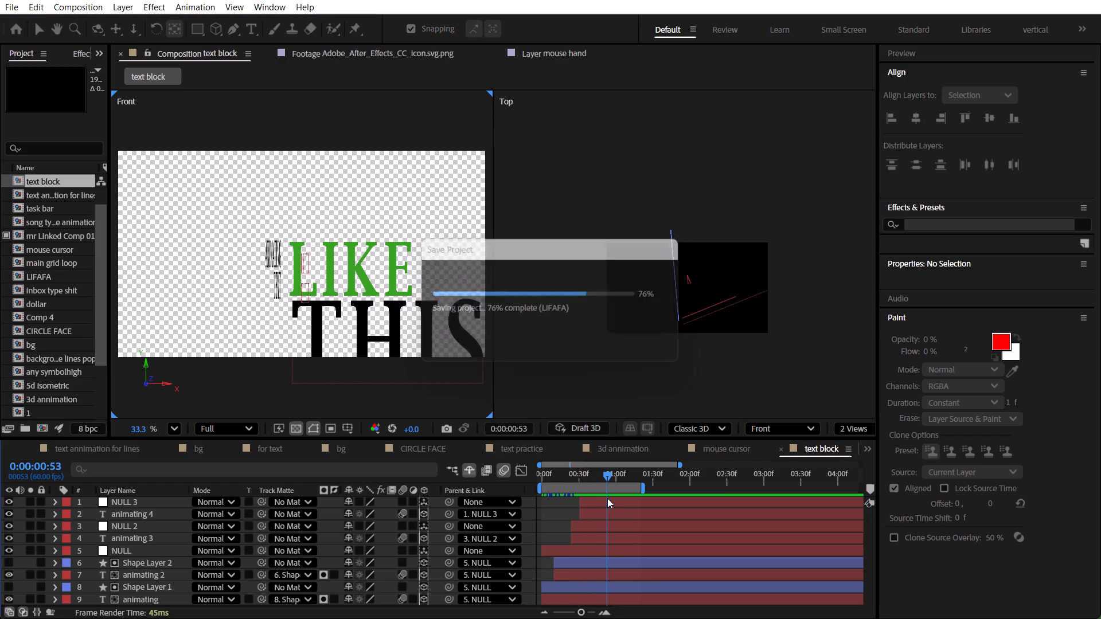